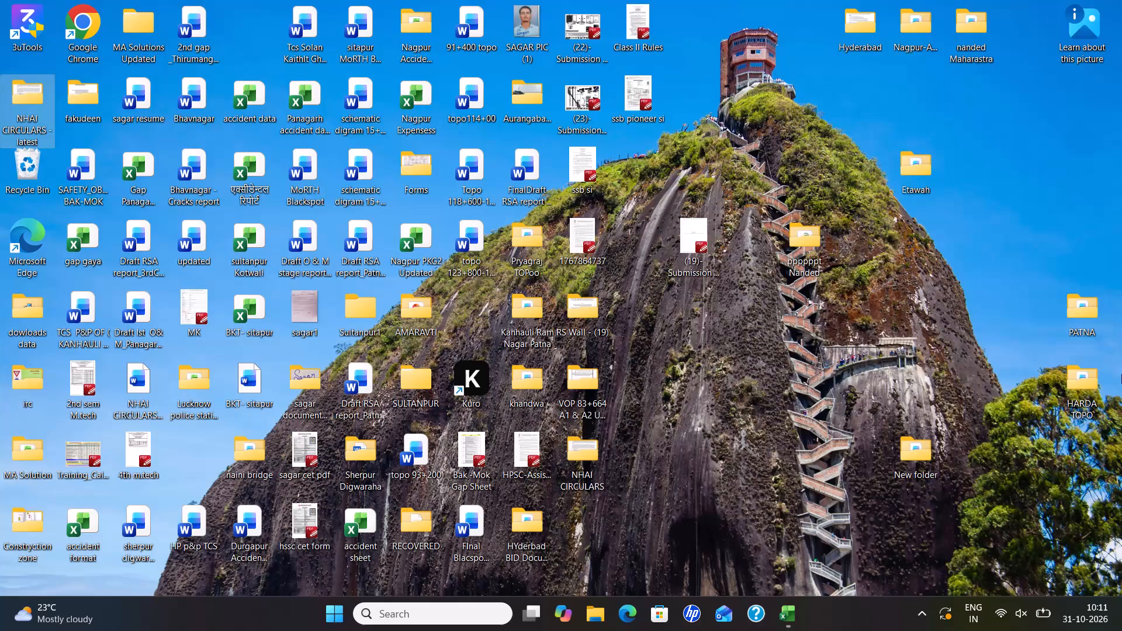
Switch to the open Excel workbook IdentifiedBlackspot (1) and maximize its window.
{"action": "left_click", "coordinate": [842, 397]}
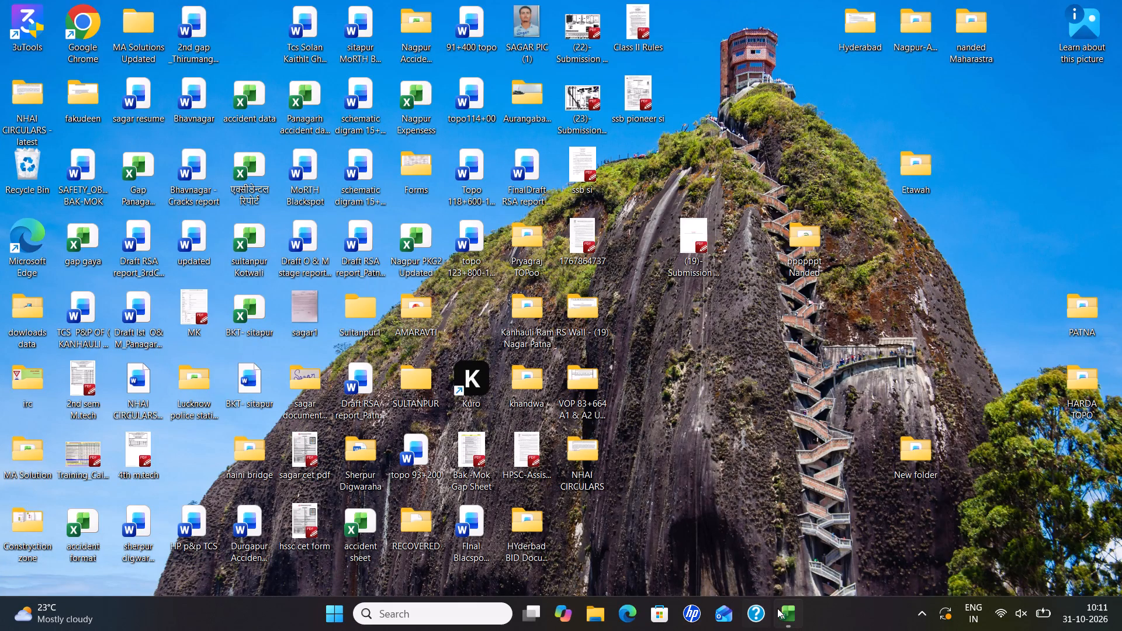
{"action": "left_click", "coordinate": [781, 609]}
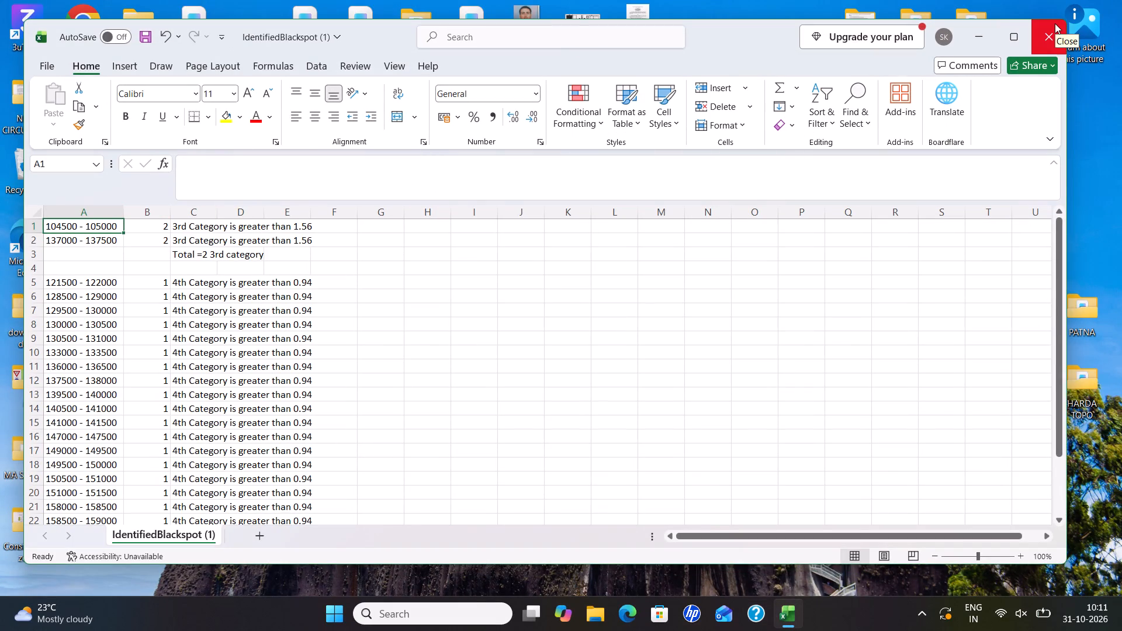
{"action": "left_click", "coordinate": [1007, 40]}
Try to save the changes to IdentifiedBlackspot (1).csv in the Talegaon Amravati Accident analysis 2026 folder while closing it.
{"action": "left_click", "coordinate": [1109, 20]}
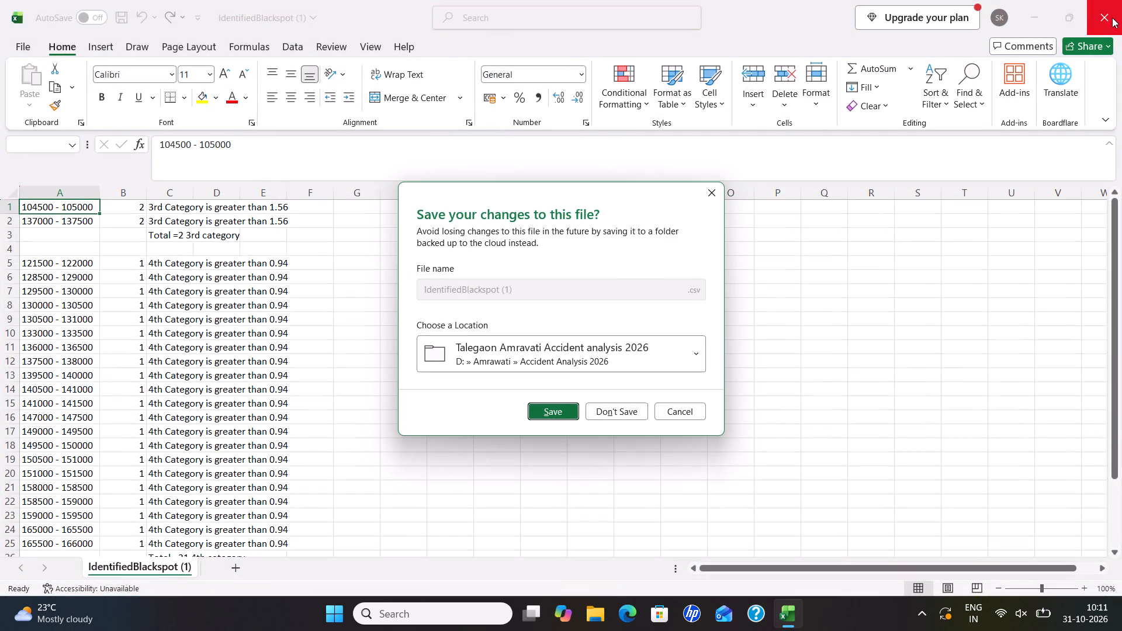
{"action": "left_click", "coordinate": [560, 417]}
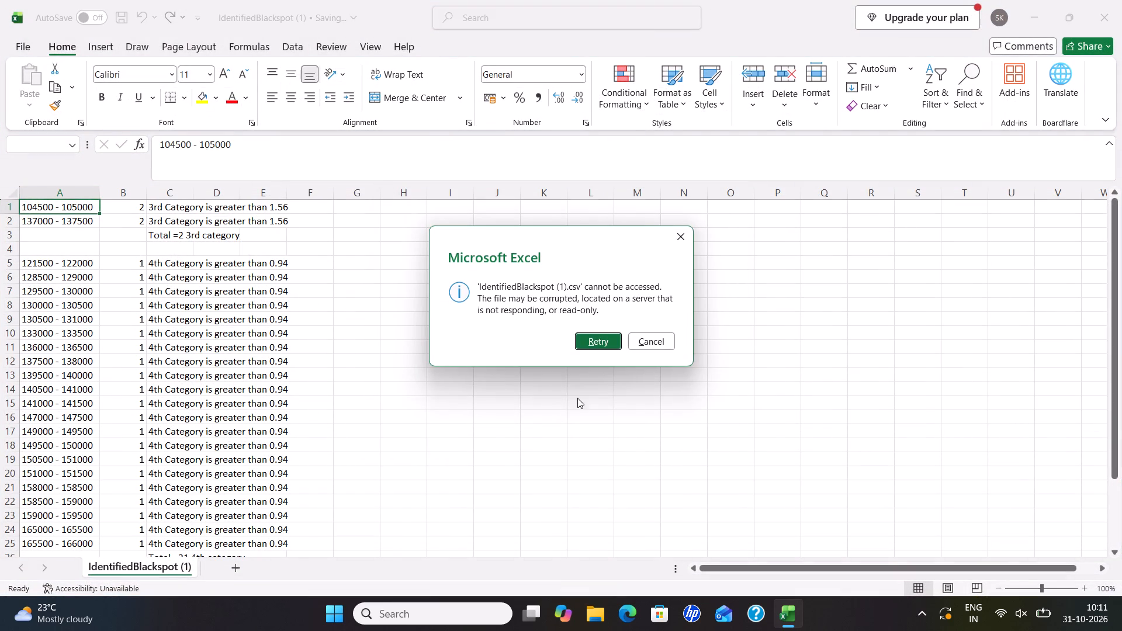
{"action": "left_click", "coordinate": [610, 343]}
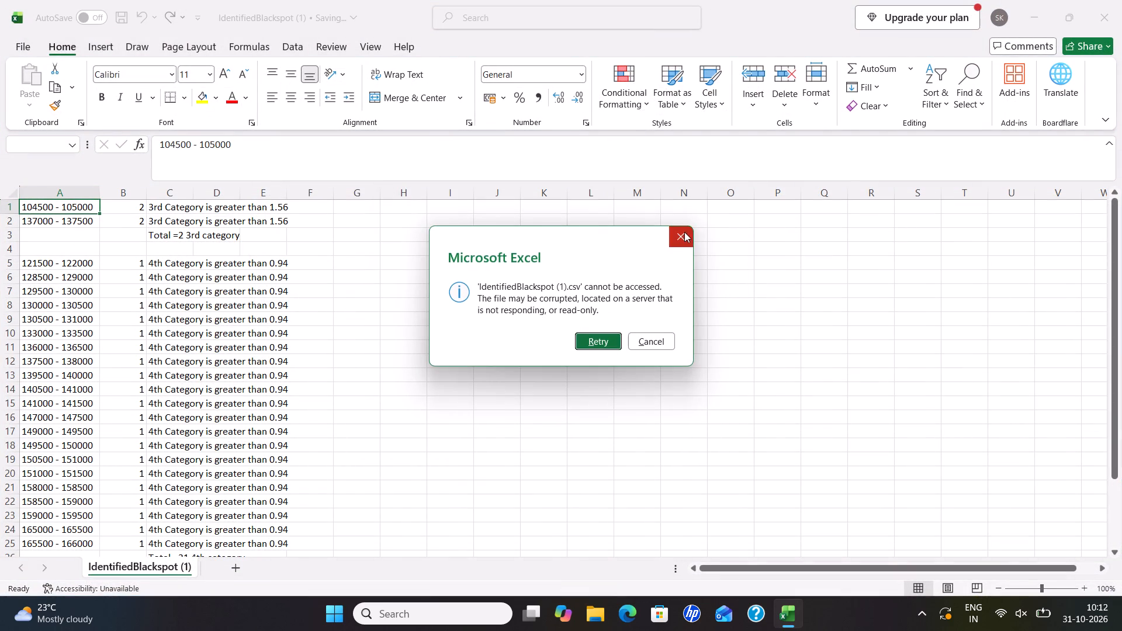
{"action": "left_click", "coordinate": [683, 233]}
Close the IdentifiedBlackspot (1) workbook and discard its unsaved changes.
{"action": "left_click", "coordinate": [1109, 16]}
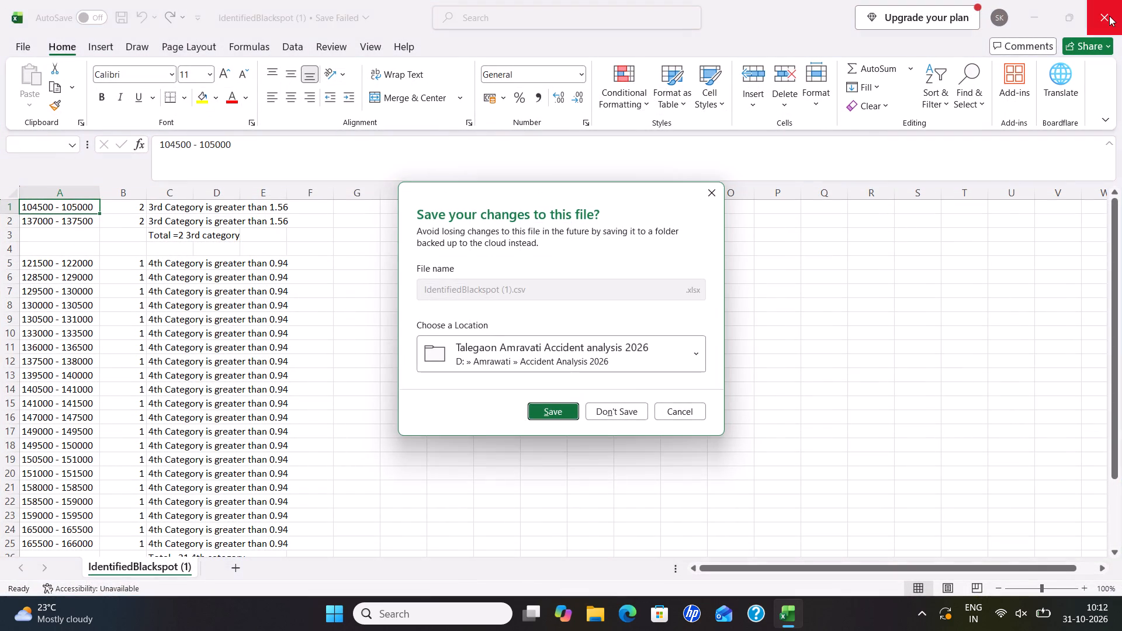
{"action": "left_click", "coordinate": [643, 407]}
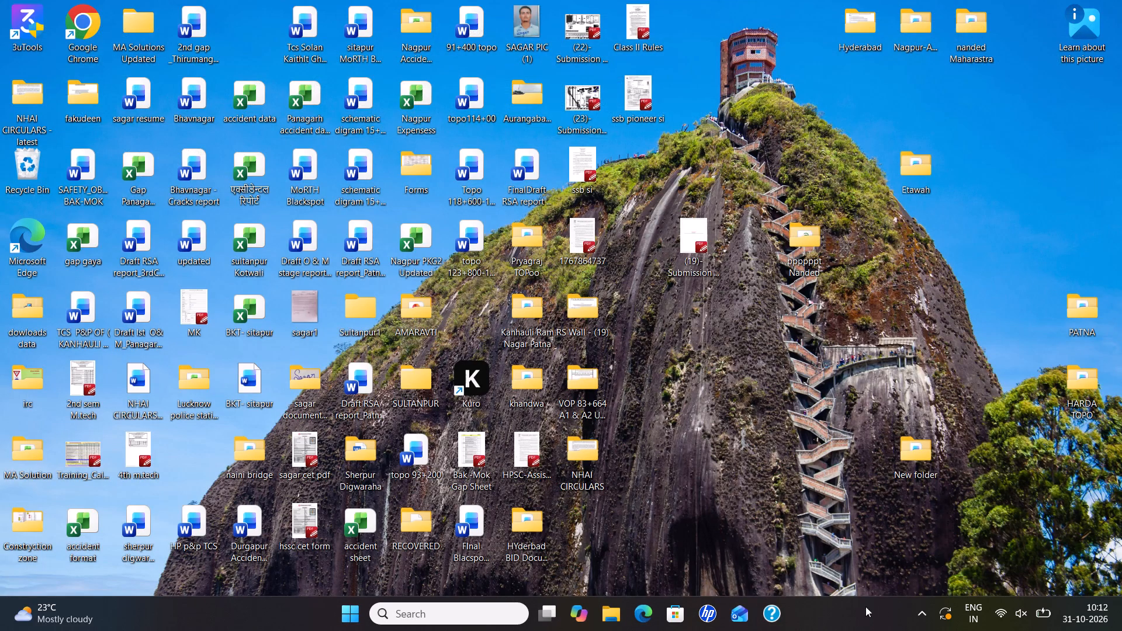
Show the hidden system tray icons on the desktop.
{"action": "left_click", "coordinate": [916, 608]}
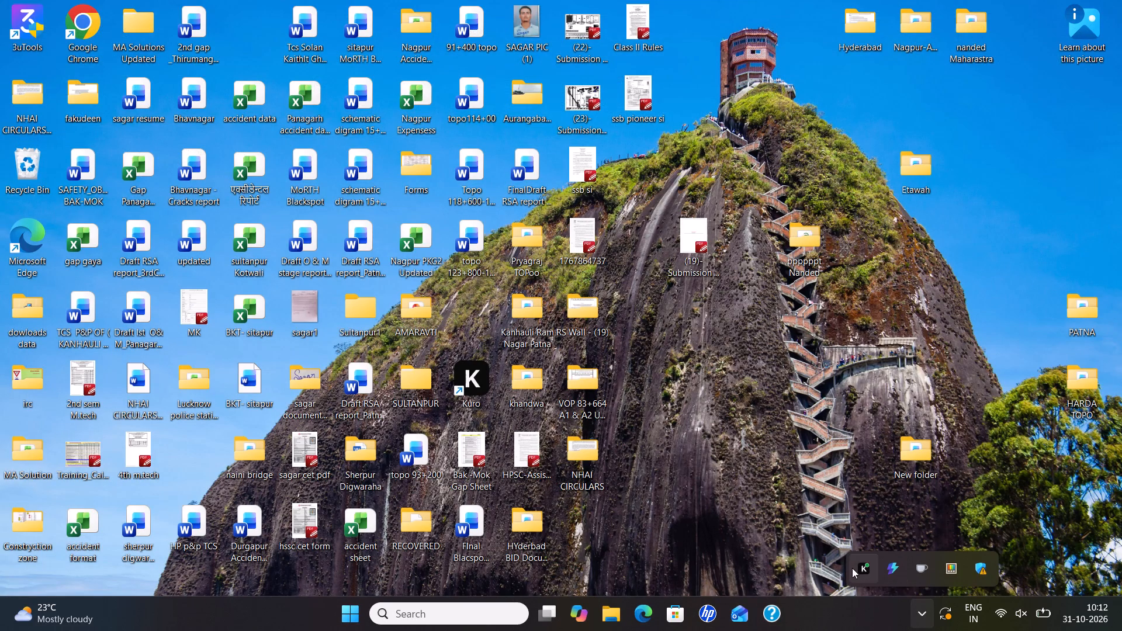
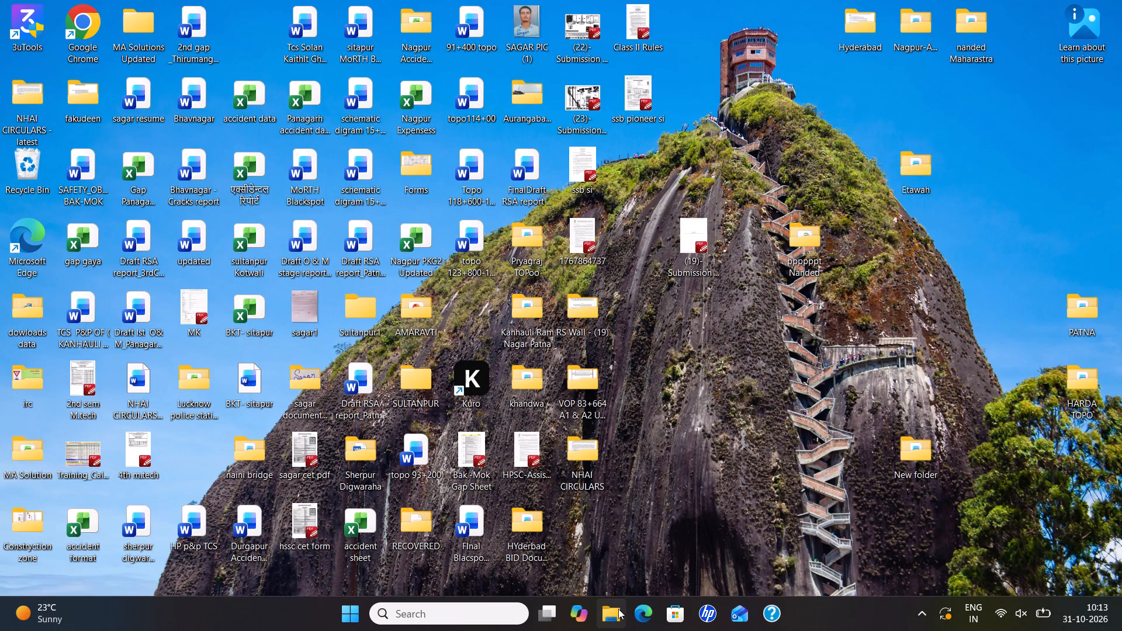
Open the Word report 3rd Crash Mitigation report_Talegoan to Amravati Updated from the Downloads folder.
{"action": "left_click", "coordinate": [618, 609]}
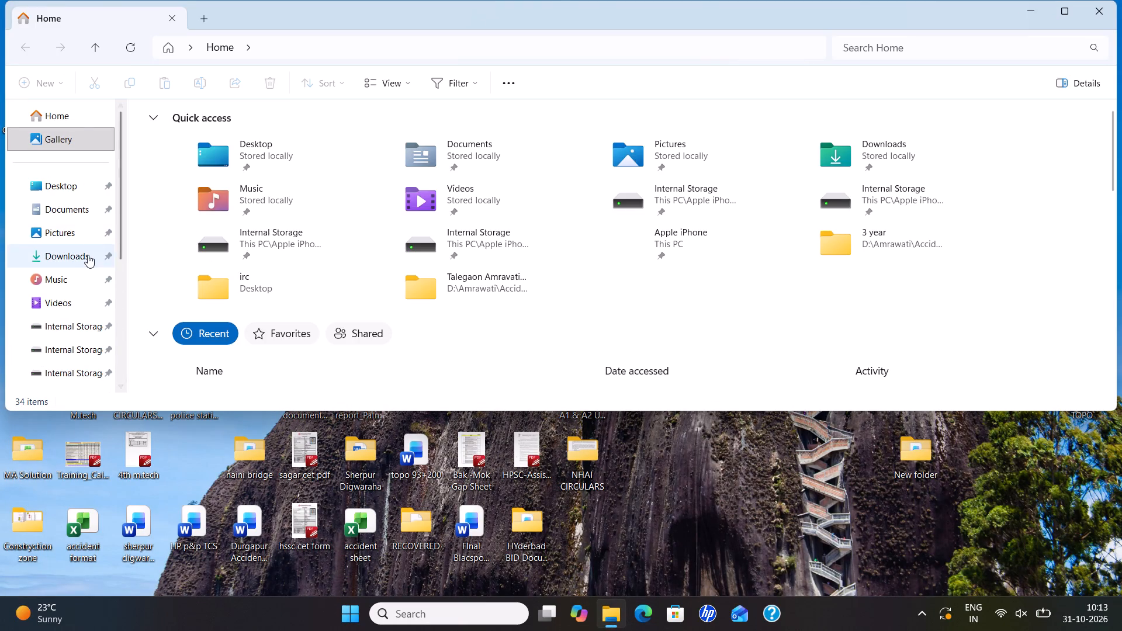
{"action": "left_click", "coordinate": [88, 255]}
{"action": "double_click", "coordinate": [179, 150]}
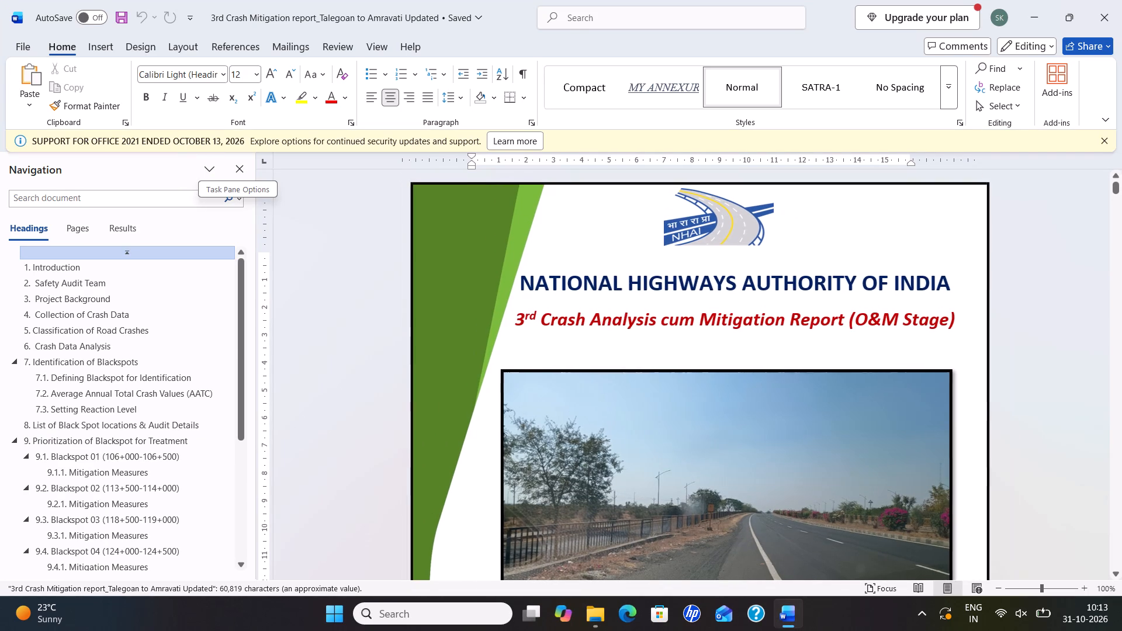
Review the report's table of contents, the section 8 blackspot list, the section 9 severity prioritization table and the Blackspot 01 details.
{"action": "scroll", "coordinate": [628, 343], "scroll_direction": "down", "scroll_amount": 18}
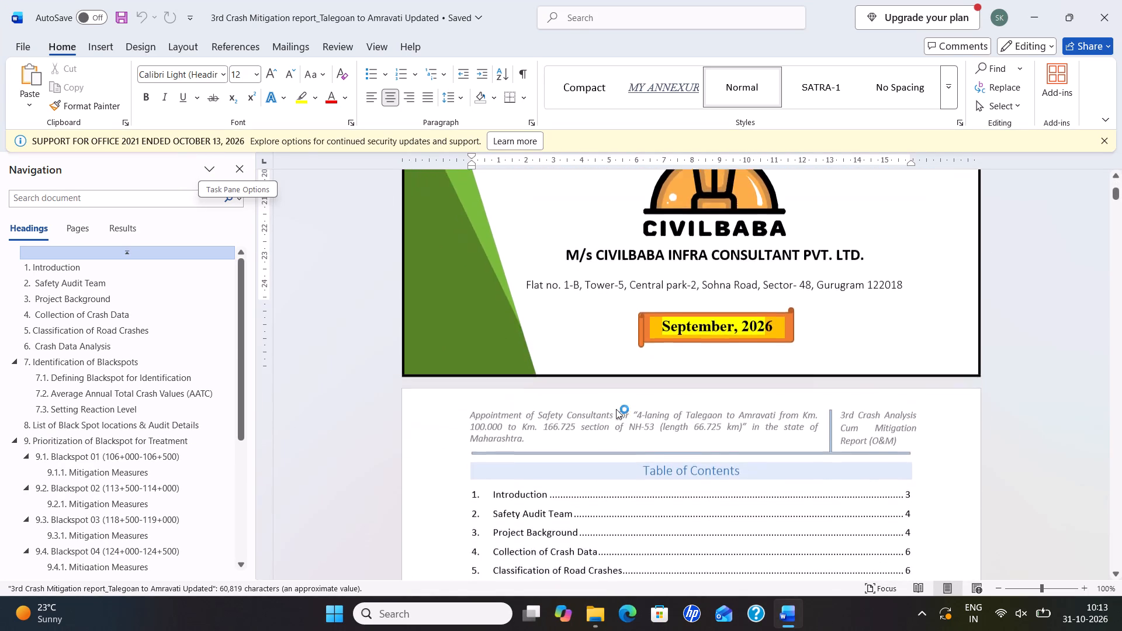
{"action": "scroll", "coordinate": [616, 409], "scroll_direction": "down", "scroll_amount": 5}
{"action": "scroll", "coordinate": [606, 435], "scroll_direction": "down", "scroll_amount": 16}
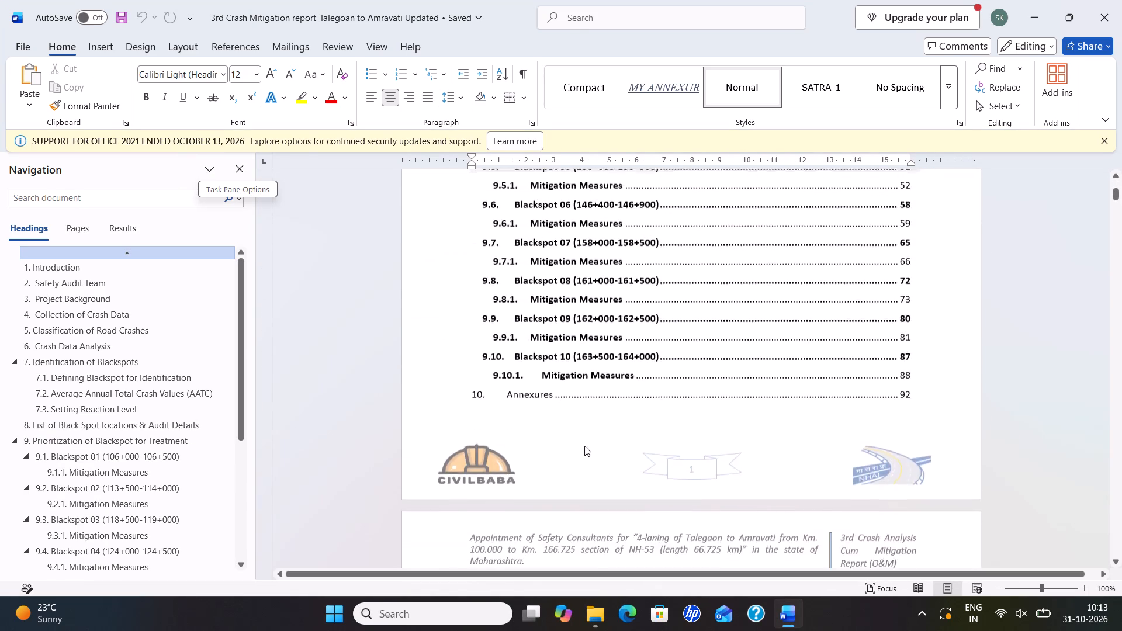
{"action": "scroll", "coordinate": [584, 446], "scroll_direction": "down", "scroll_amount": 5}
{"action": "left_click", "coordinate": [66, 425]}
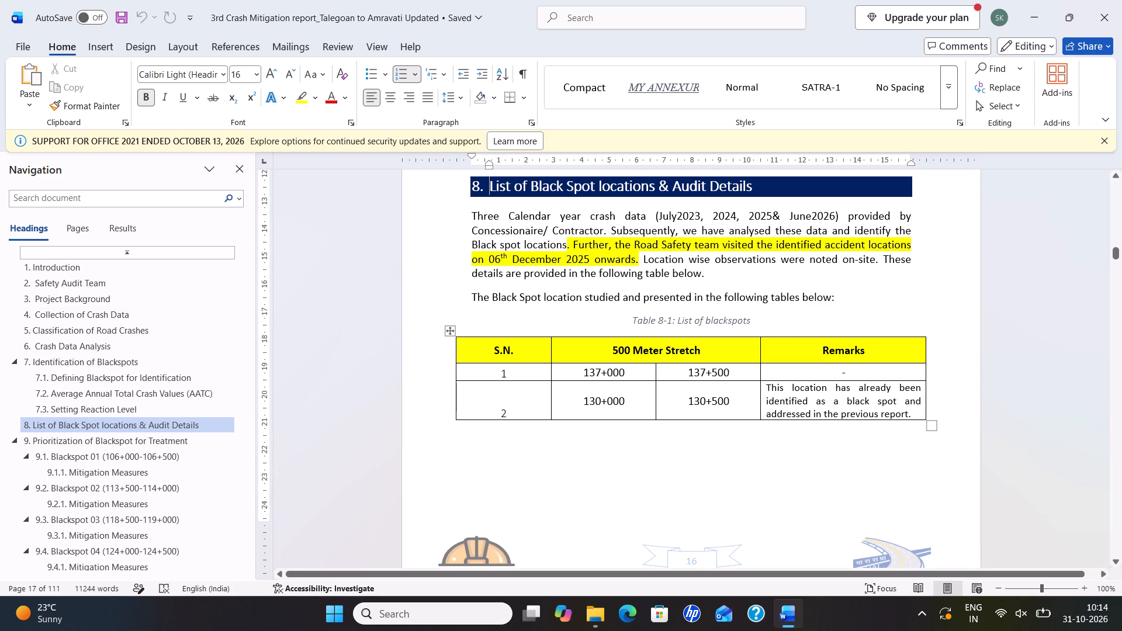
{"action": "scroll", "coordinate": [628, 310], "scroll_direction": "down", "scroll_amount": 10}
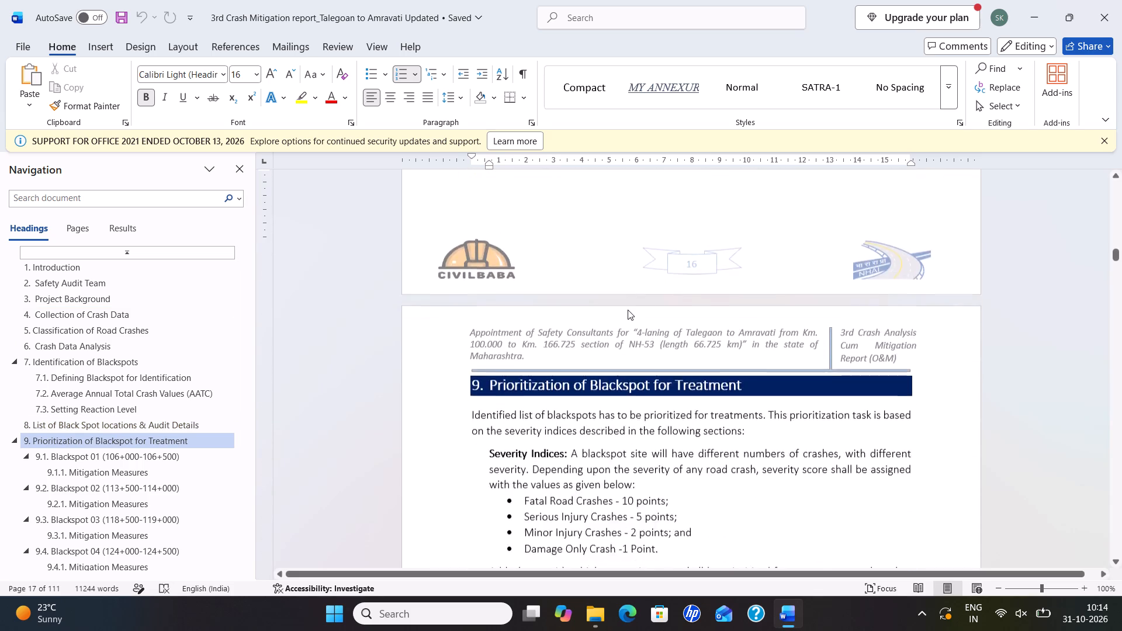
{"action": "scroll", "coordinate": [639, 367], "scroll_direction": "down", "scroll_amount": 9}
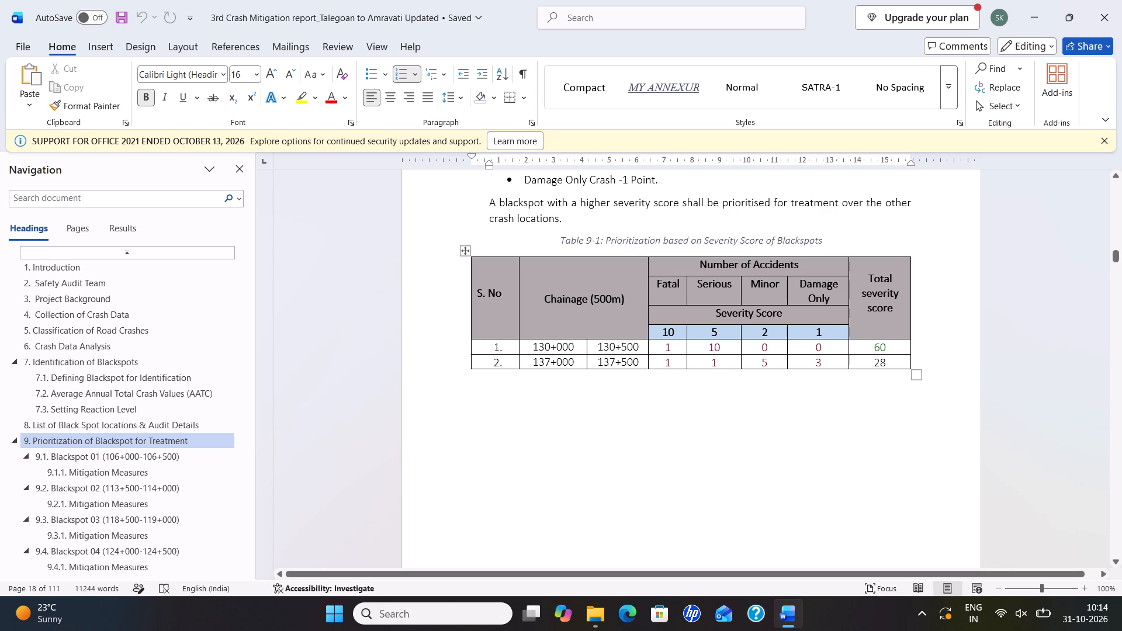
{"action": "scroll", "coordinate": [770, 404], "scroll_direction": "down", "scroll_amount": 1}
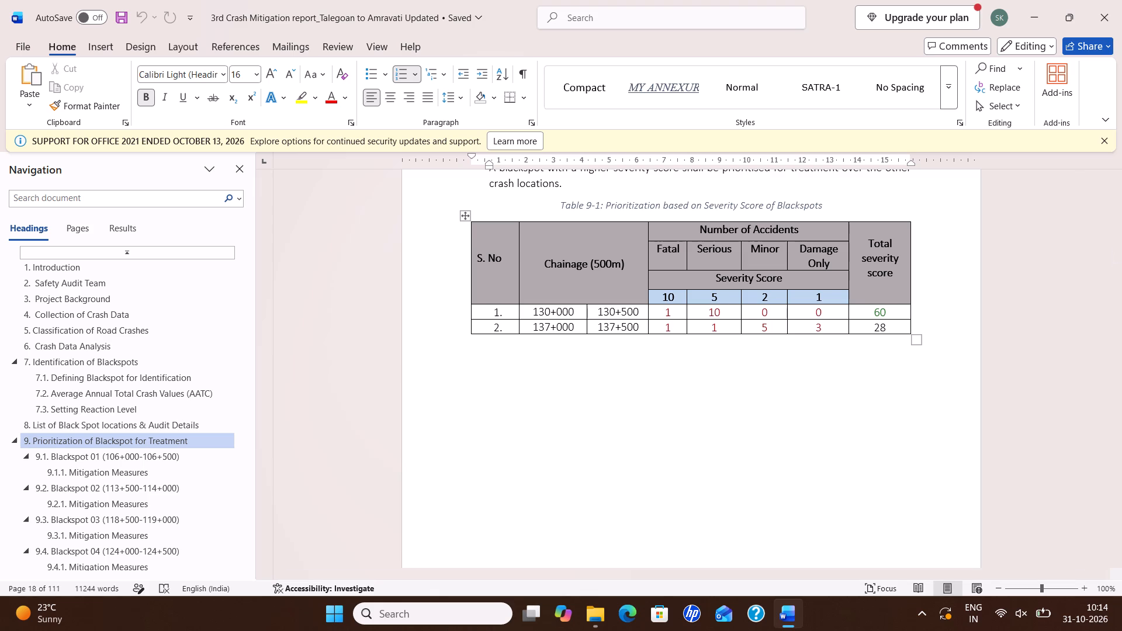
{"action": "scroll", "coordinate": [723, 318], "scroll_direction": "down", "scroll_amount": 8}
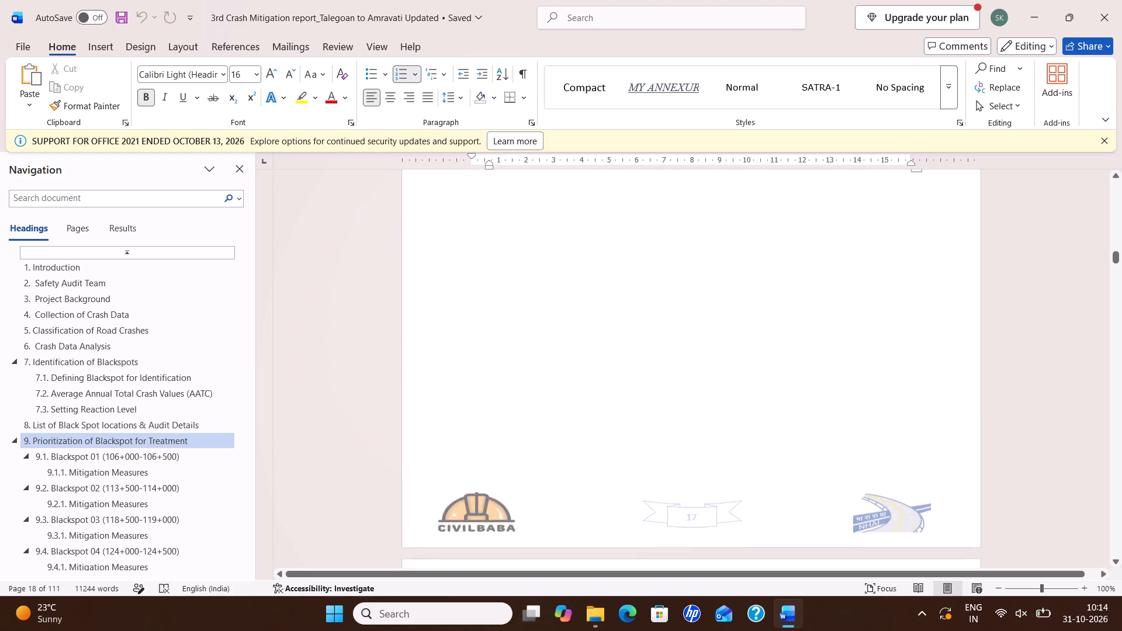
{"action": "scroll", "coordinate": [721, 323], "scroll_direction": "down", "scroll_amount": 8}
{"action": "scroll", "coordinate": [654, 396], "scroll_direction": "down", "scroll_amount": 3}
{"action": "scroll", "coordinate": [579, 424], "scroll_direction": "up", "scroll_amount": 2}
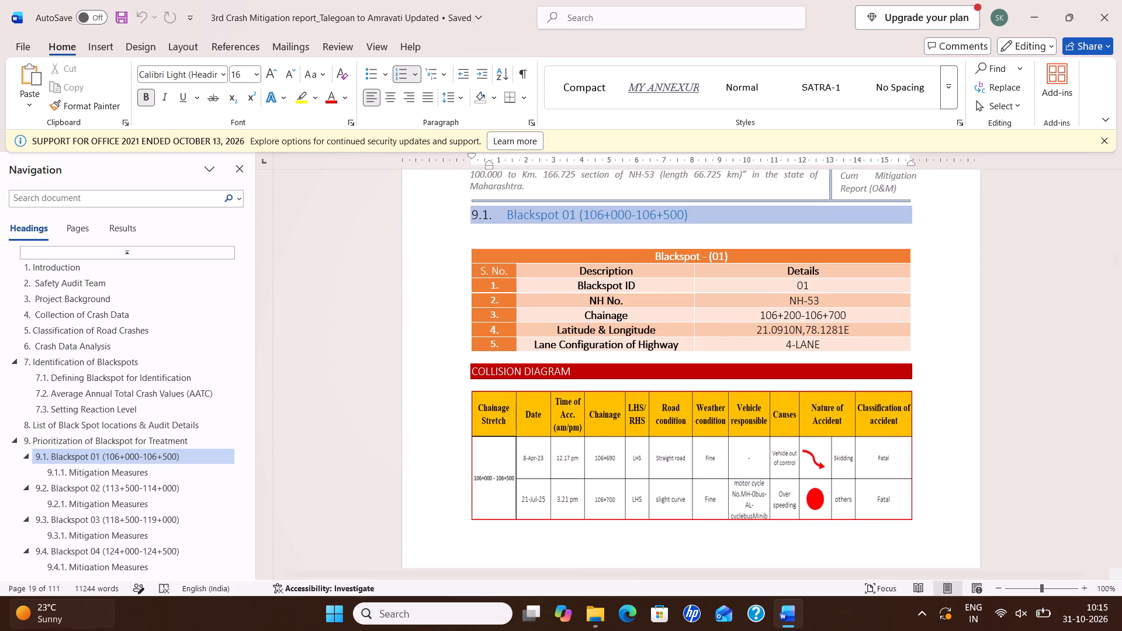
Switch to the Microsoft Edge browser with a new tab.
{"action": "left_click", "coordinate": [628, 613]}
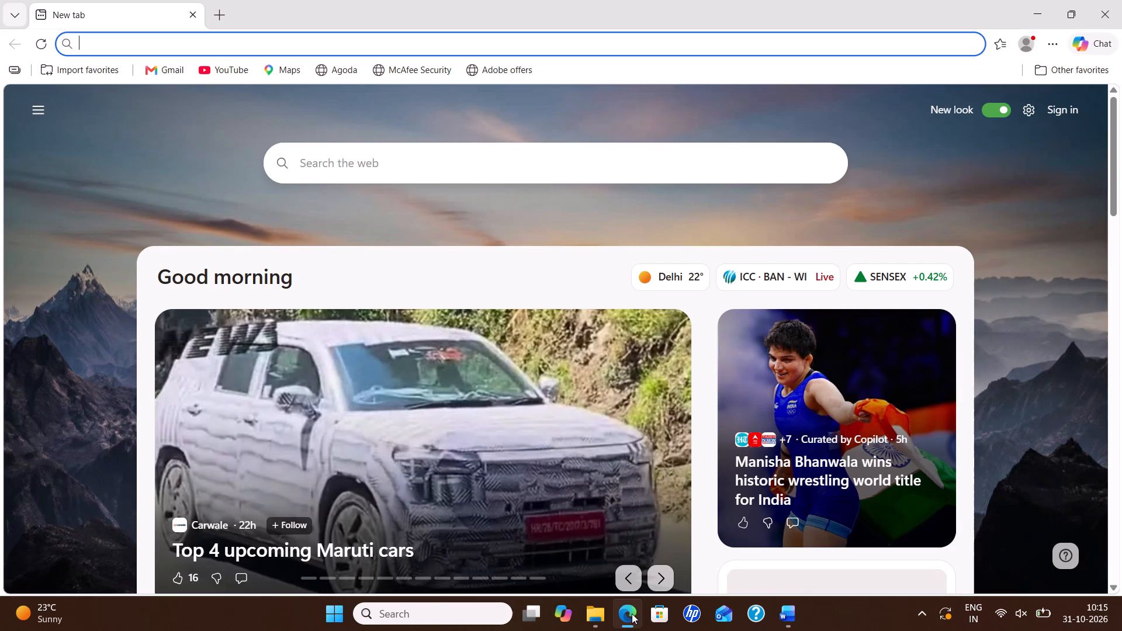
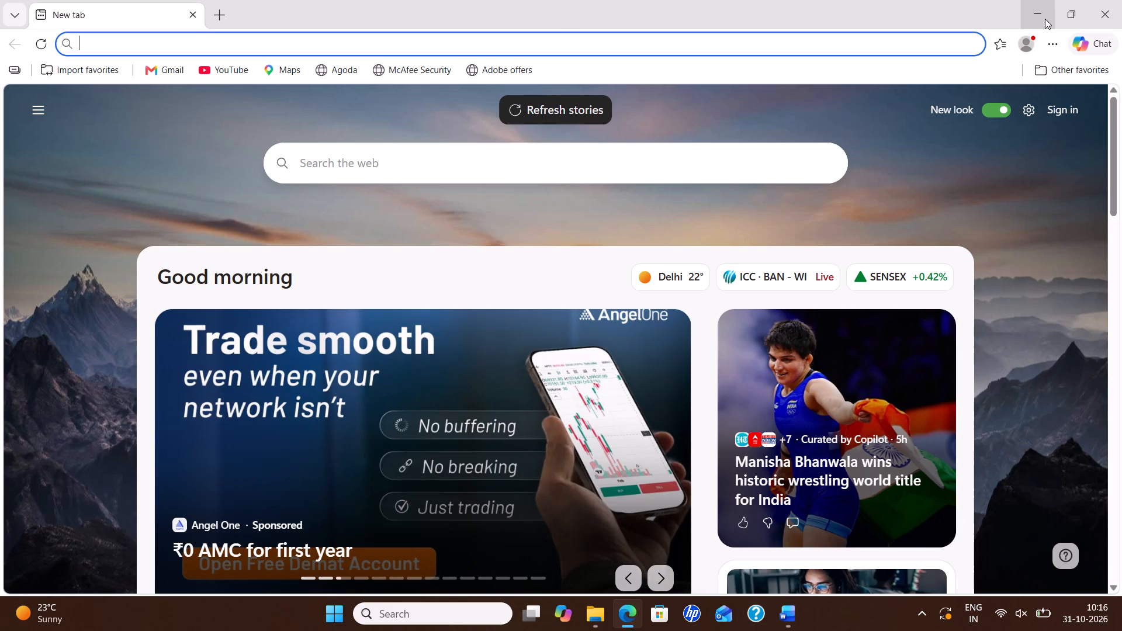
Clear the open windows to reach the desktop, switch to Google Chrome and open Google Earth from a search for earth.
{"action": "left_click", "coordinate": [1045, 19]}
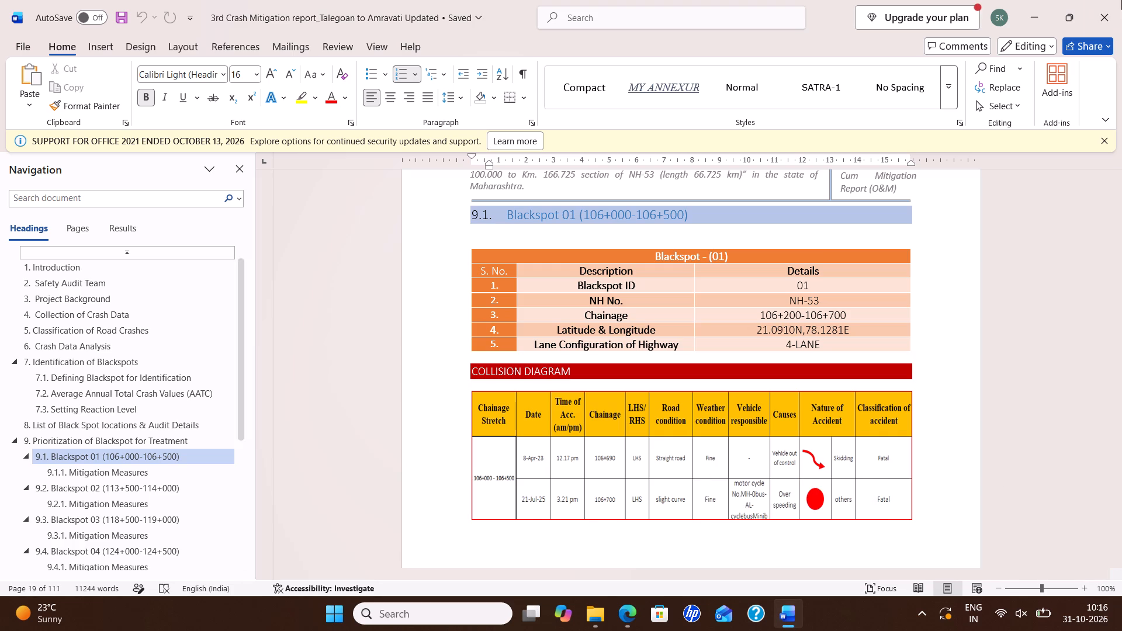
{"action": "left_click", "coordinate": [1040, 19]}
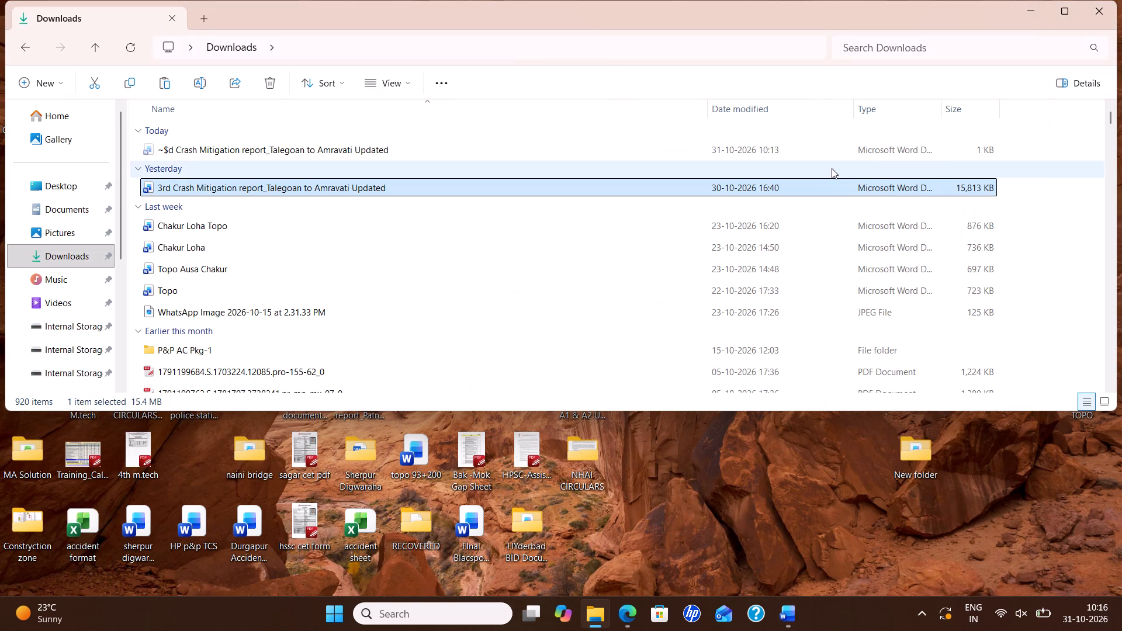
{"action": "left_click", "coordinate": [1028, 15]}
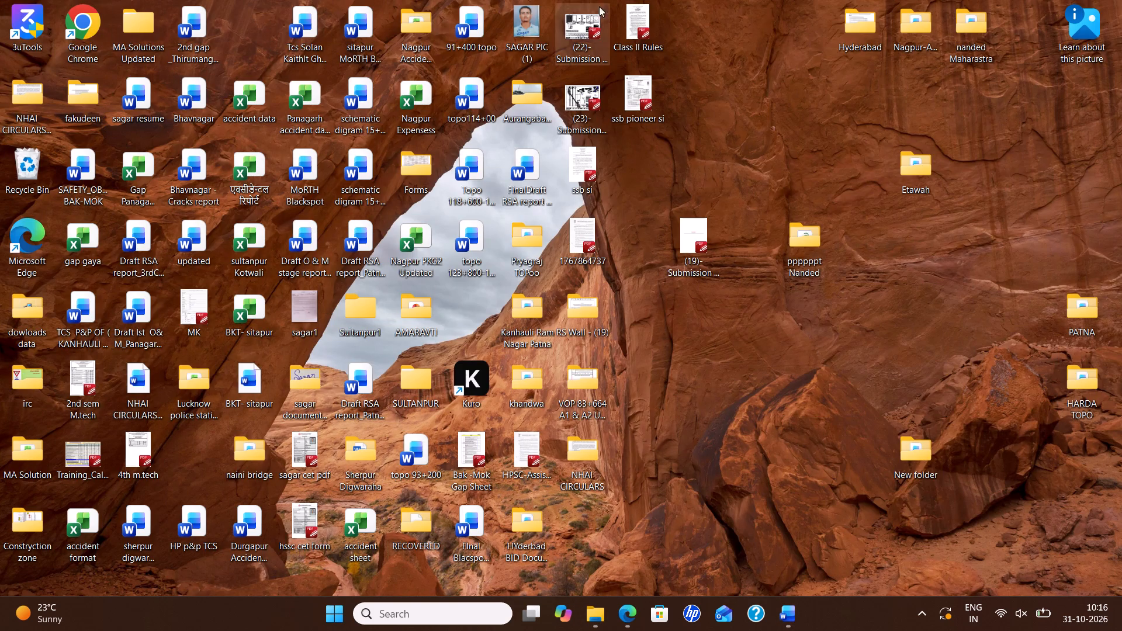
{"action": "left_click", "coordinate": [100, 29]}
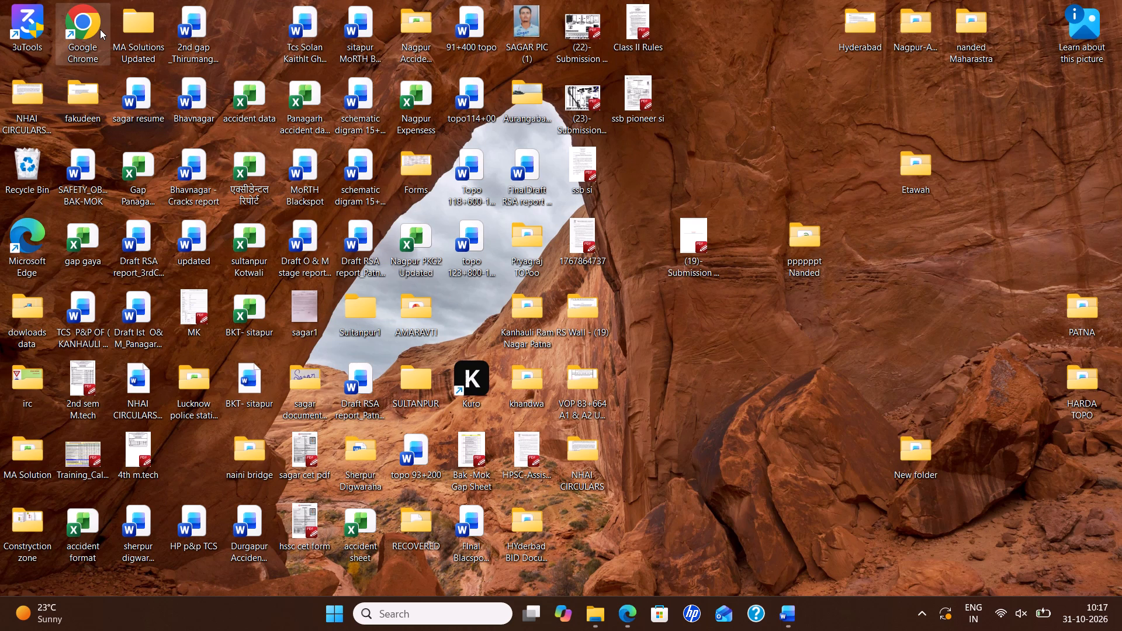
{"action": "double_click", "coordinate": [86, 23]}
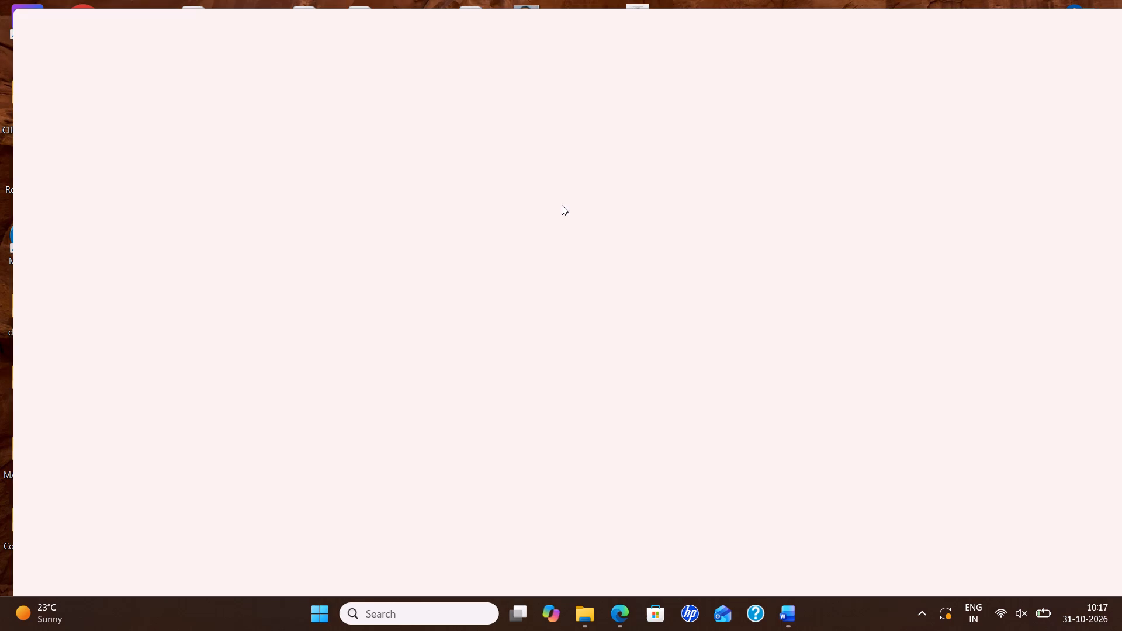
{"action": "left_click", "coordinate": [401, 293]}
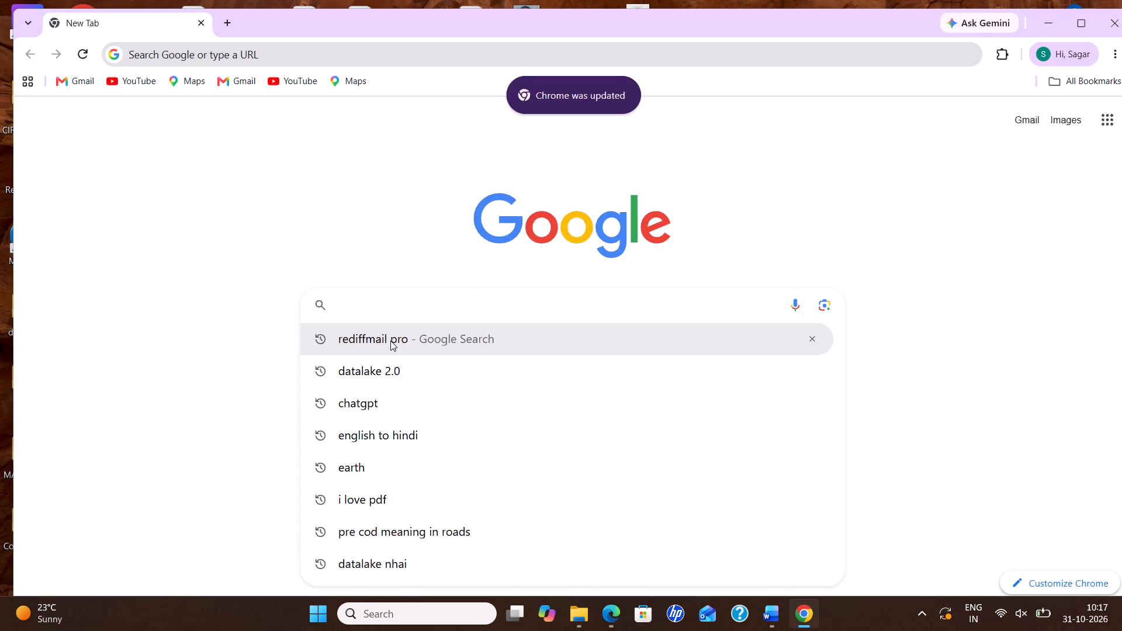
{"action": "left_click", "coordinate": [389, 472]}
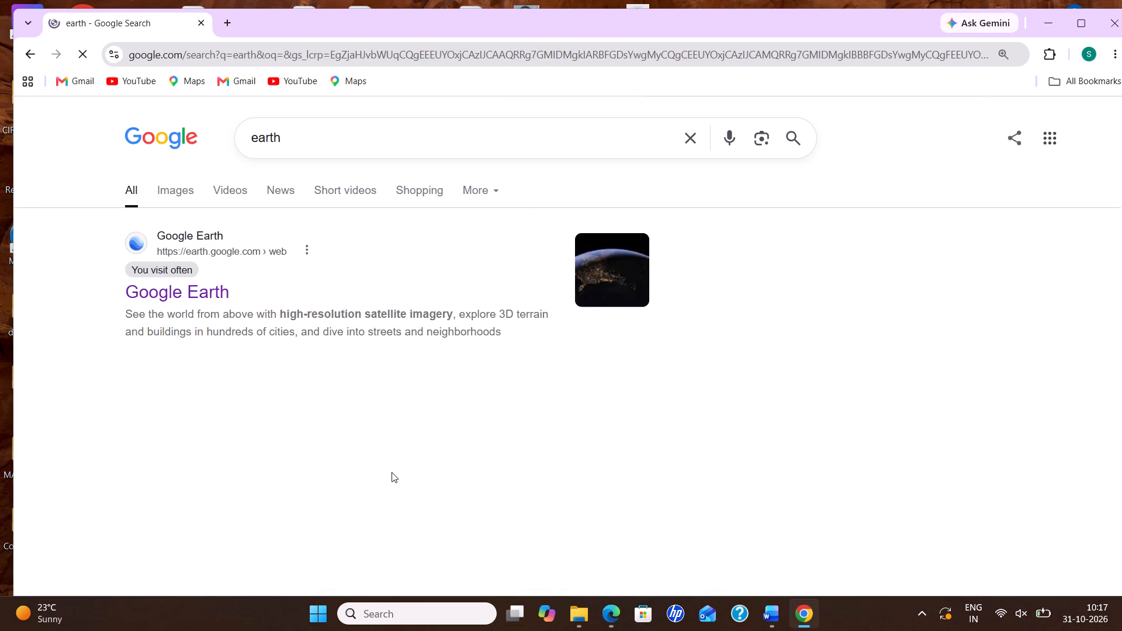
{"action": "left_click", "coordinate": [172, 300]}
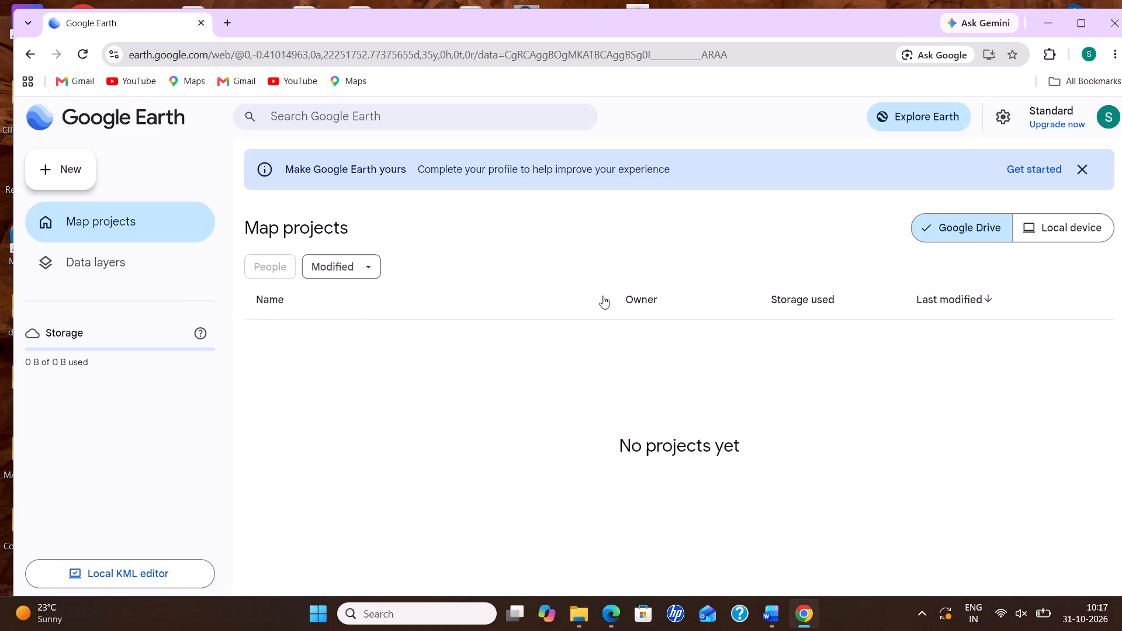
Search Google Earth for the coordinates 21.01618,77.849388.
{"action": "left_click", "coordinate": [302, 123]}
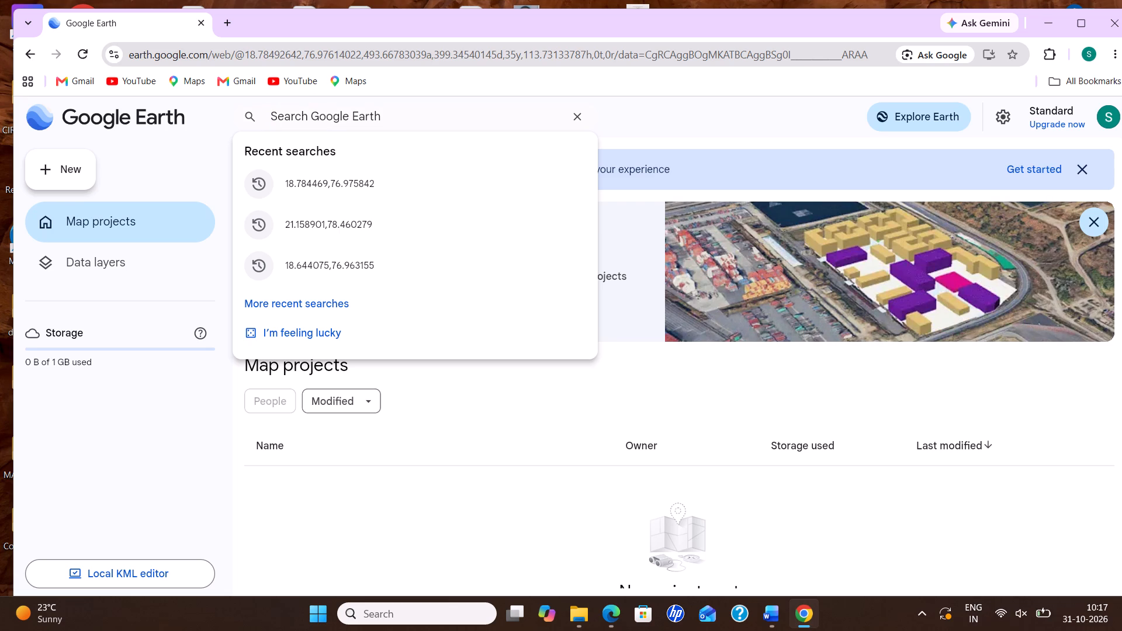
{"action": "type", "text": "21."}
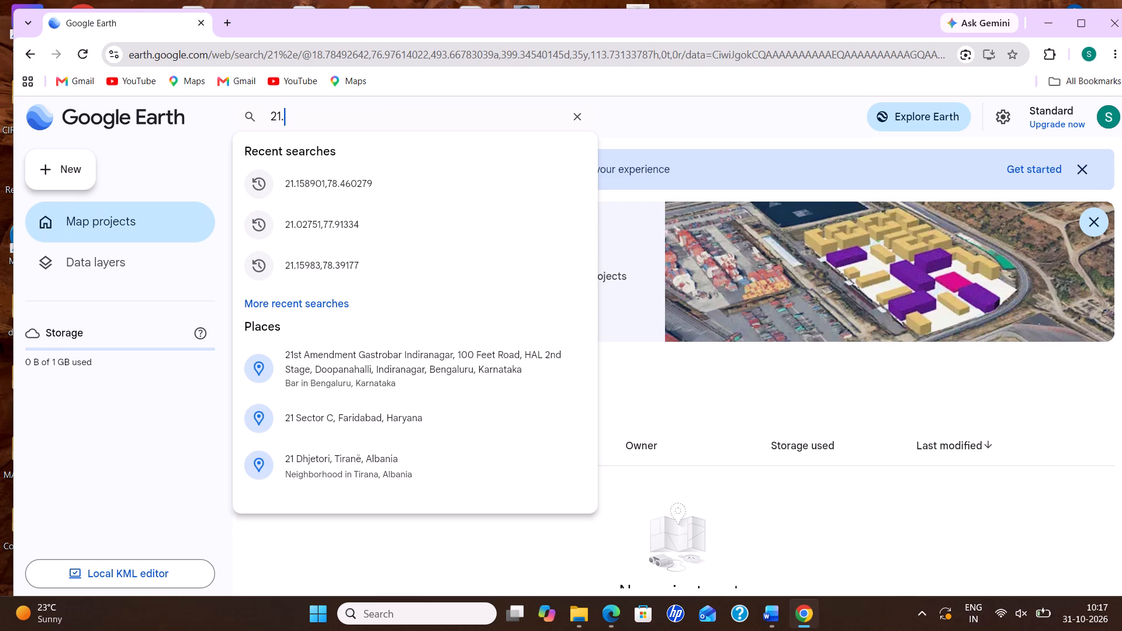
{"action": "type", "text": "01"}
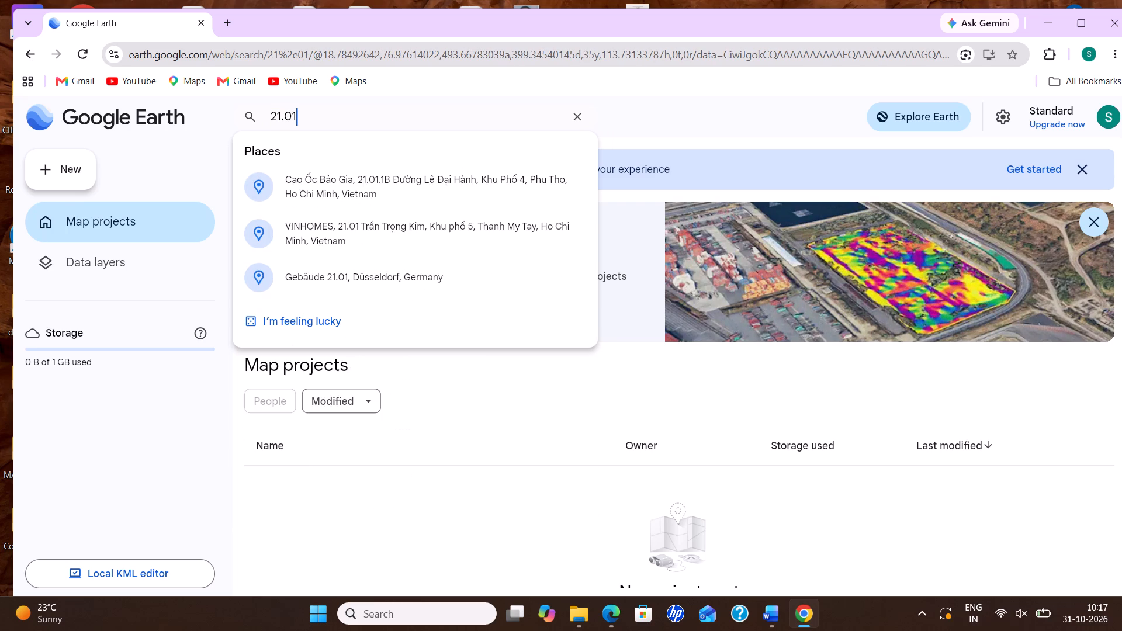
{"action": "type", "text": "618"}
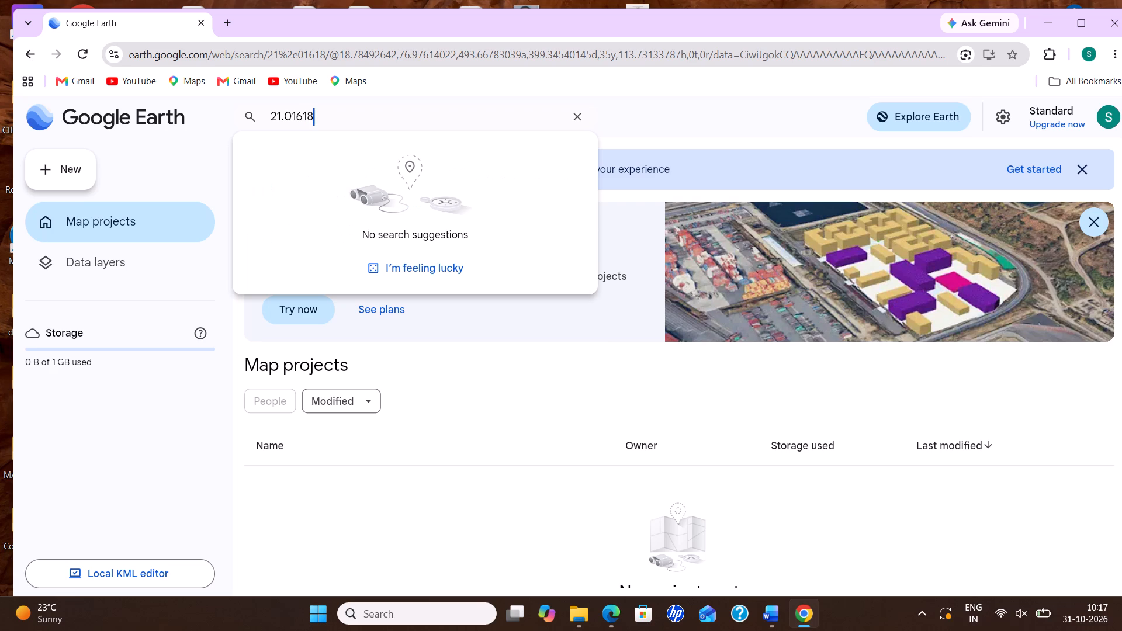
{"action": "key", "text": "comma"}
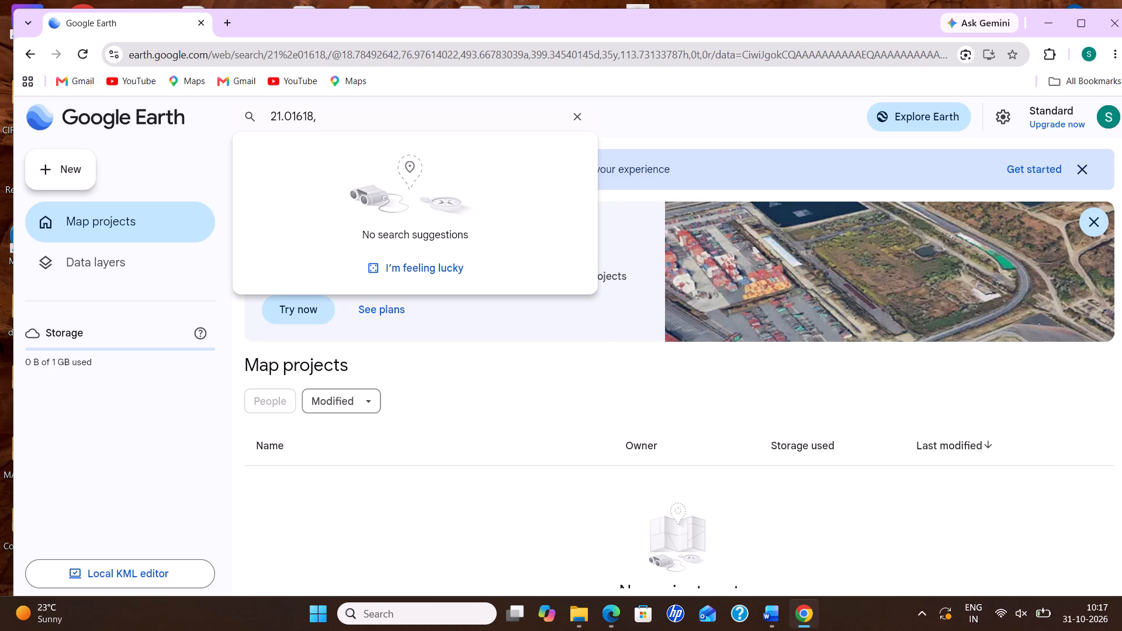
{"action": "type", "text": "77"}
{"action": "type", "text": ".84"}
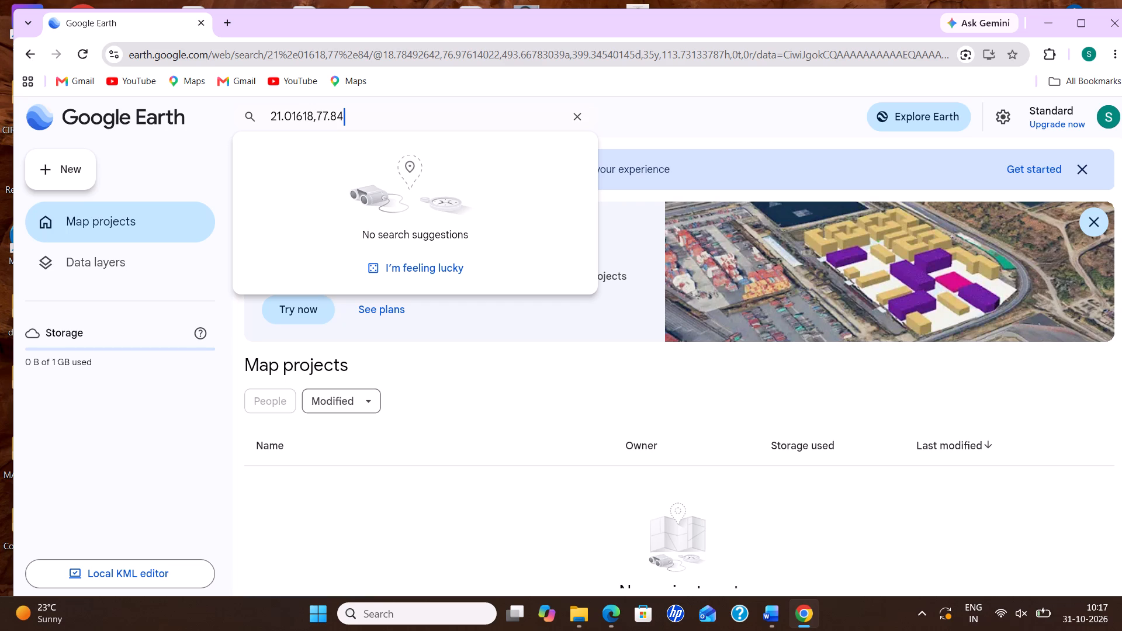
{"action": "type", "text": "93"}
{"action": "type", "text": "88"}
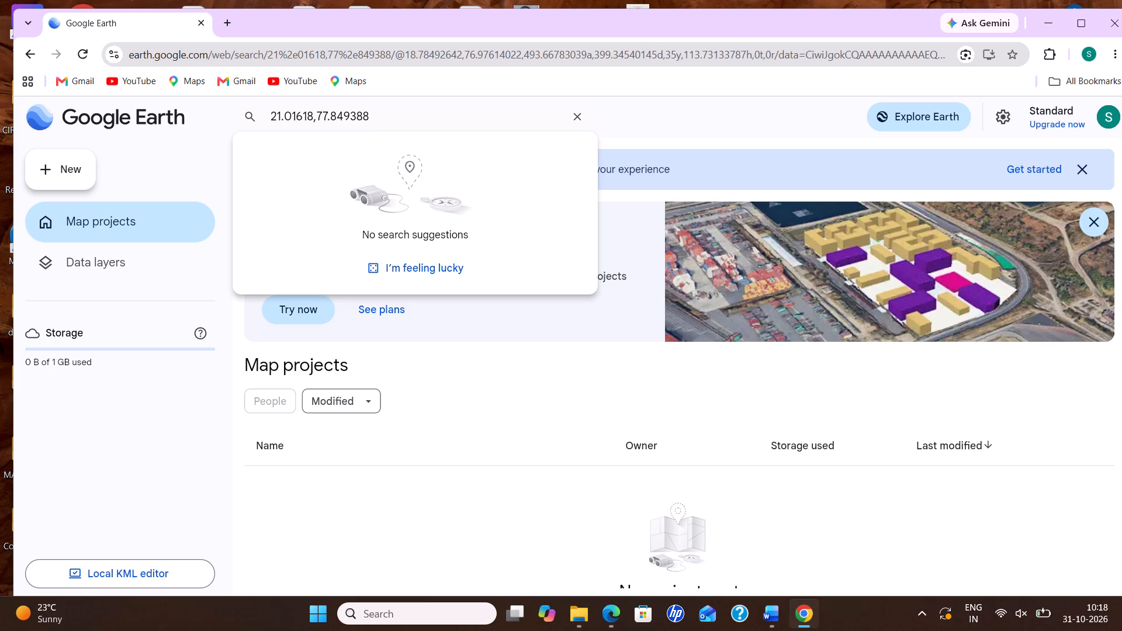
{"action": "key", "text": "Return"}
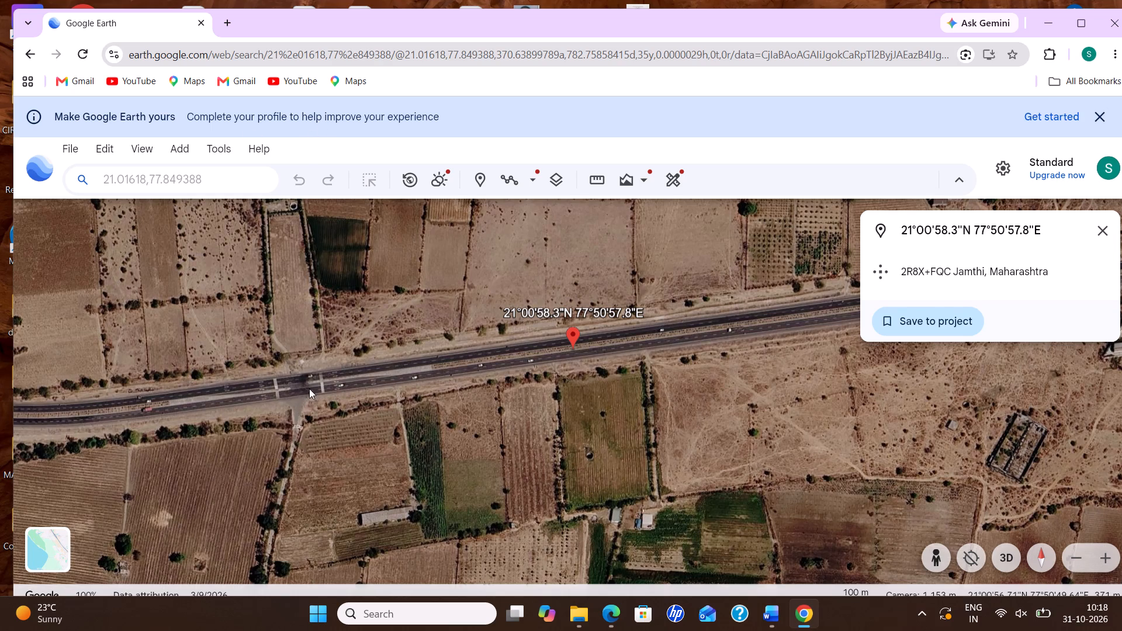
Measure the distance along the highway from the median opening west of the located point to just east of that point.
{"action": "scroll", "coordinate": [301, 386], "scroll_direction": "up", "scroll_amount": 7, "text": "ctrl"}
{"action": "scroll", "coordinate": [323, 369], "scroll_direction": "down", "scroll_amount": 5, "text": "ctrl"}
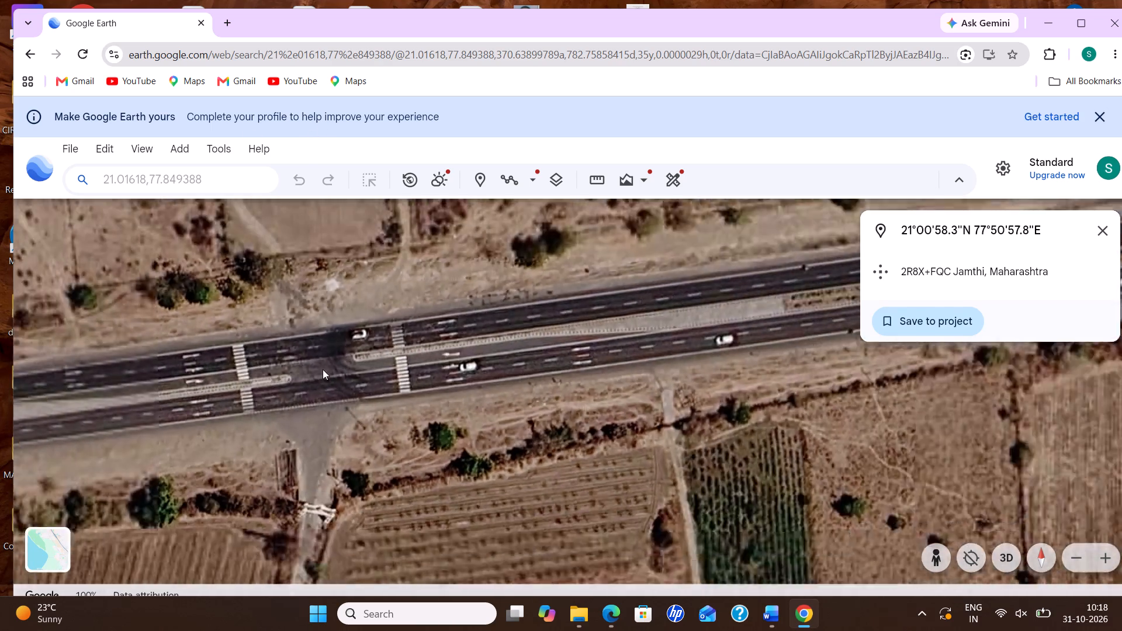
{"action": "left_click_drag", "start_coordinate": [304, 369], "coordinate": [295, 377]}
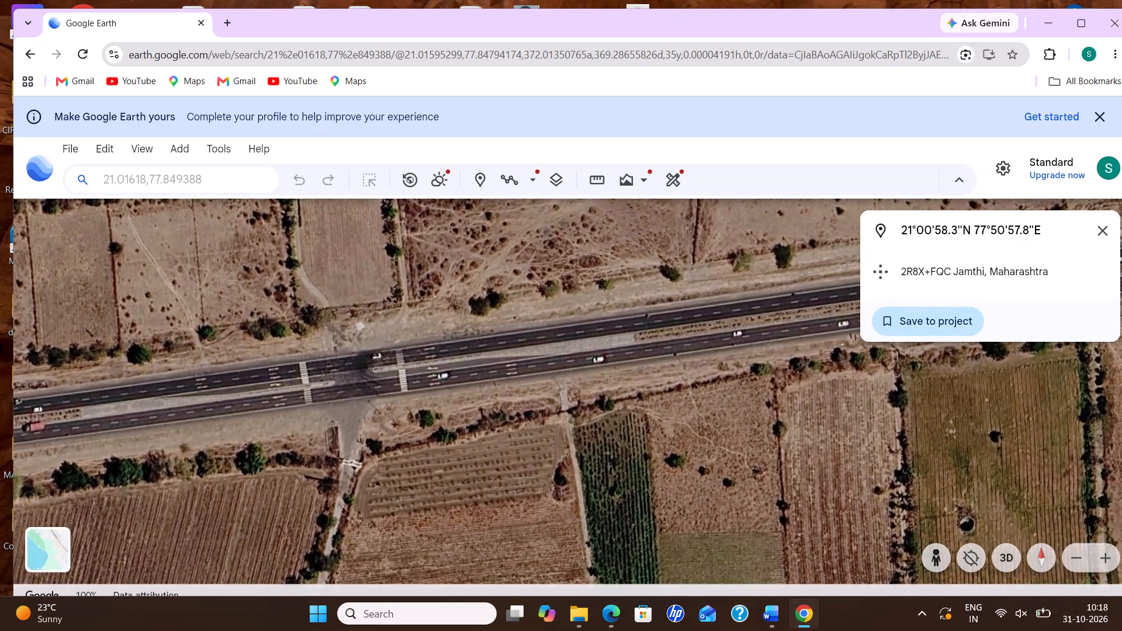
{"action": "left_click_drag", "start_coordinate": [295, 377], "coordinate": [170, 358]}
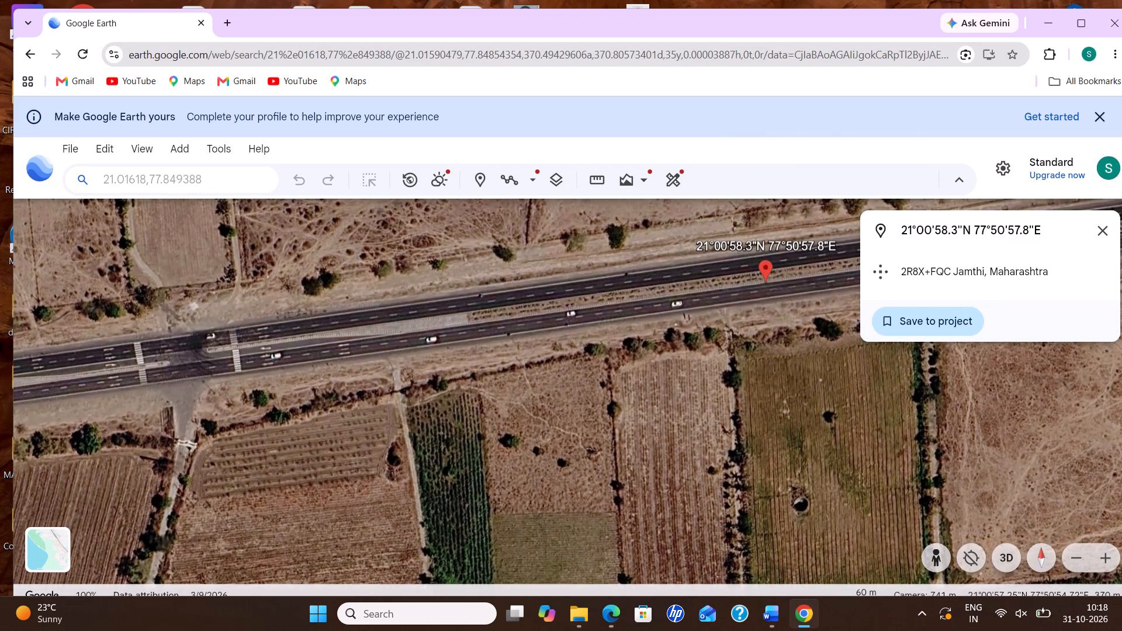
{"action": "left_click", "coordinate": [598, 180]}
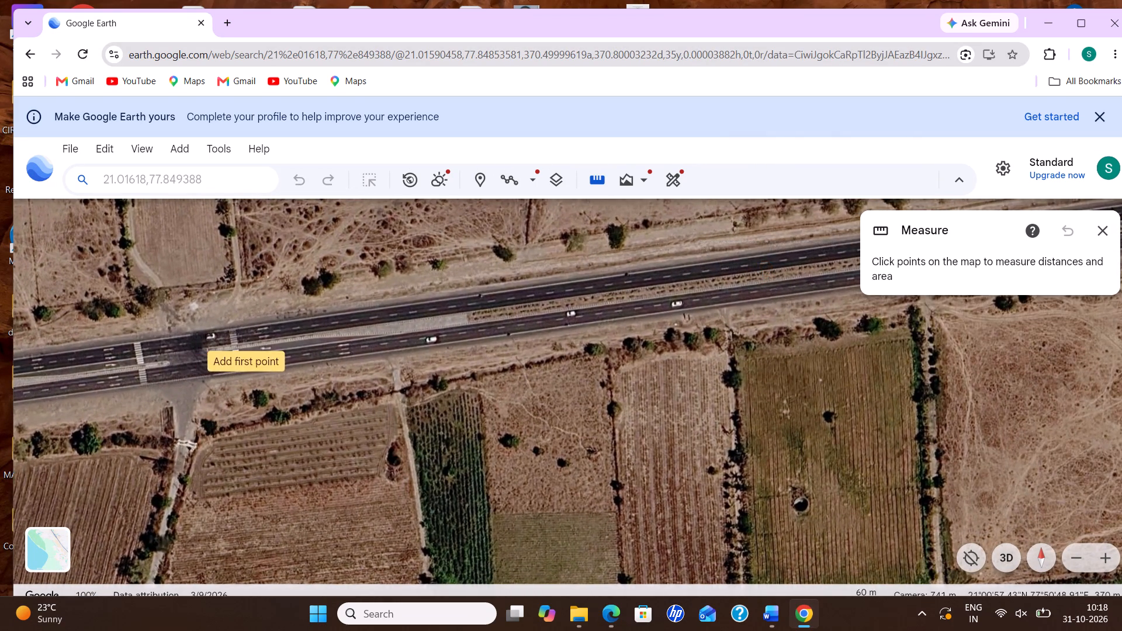
{"action": "left_click", "coordinate": [204, 351]}
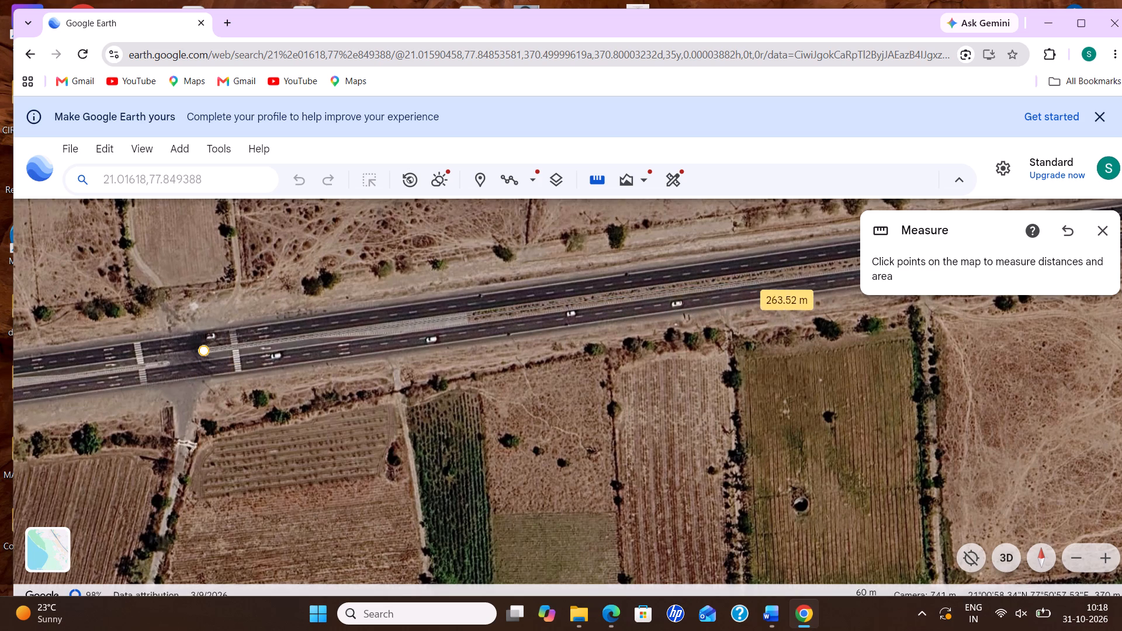
{"action": "left_click", "coordinate": [839, 262]}
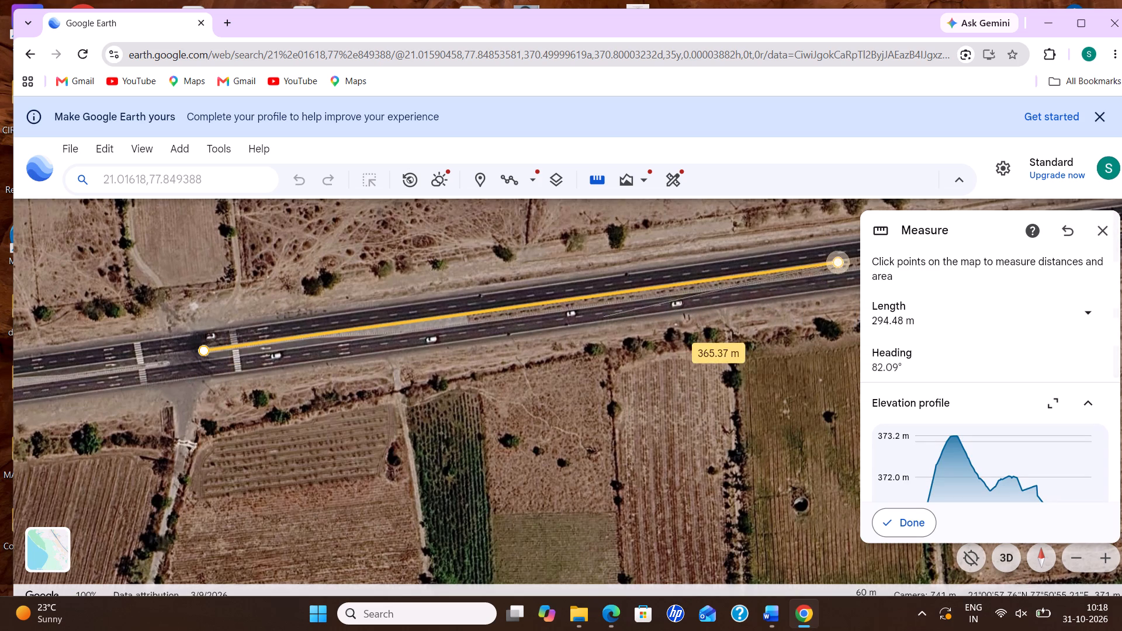
{"action": "left_click_drag", "start_coordinate": [702, 331], "coordinate": [446, 365]}
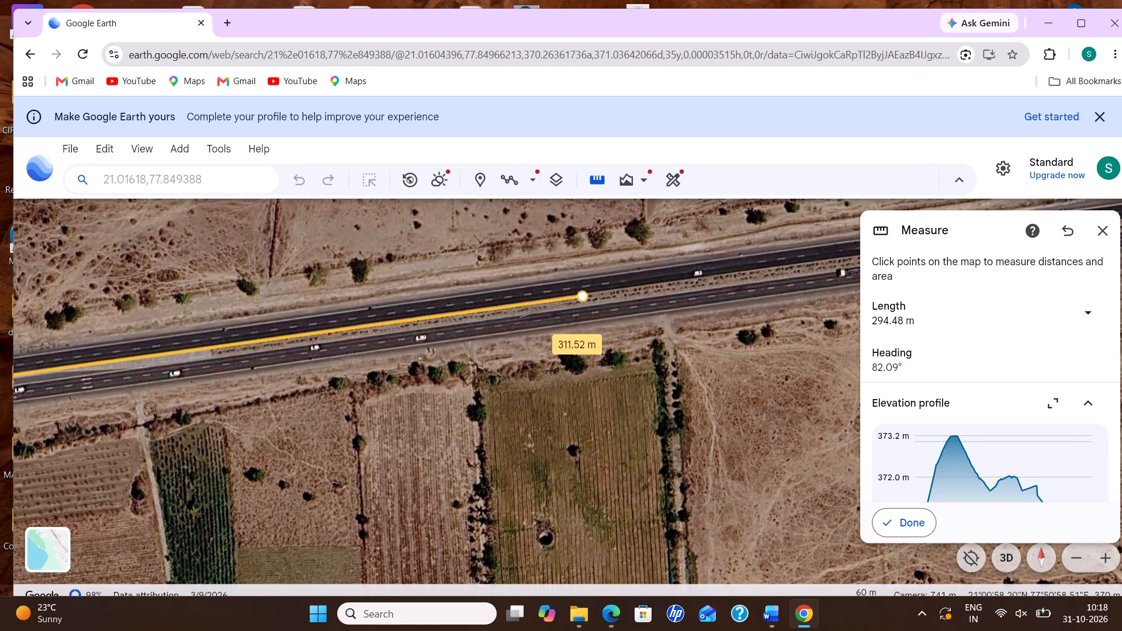
{"action": "left_click", "coordinate": [579, 306]}
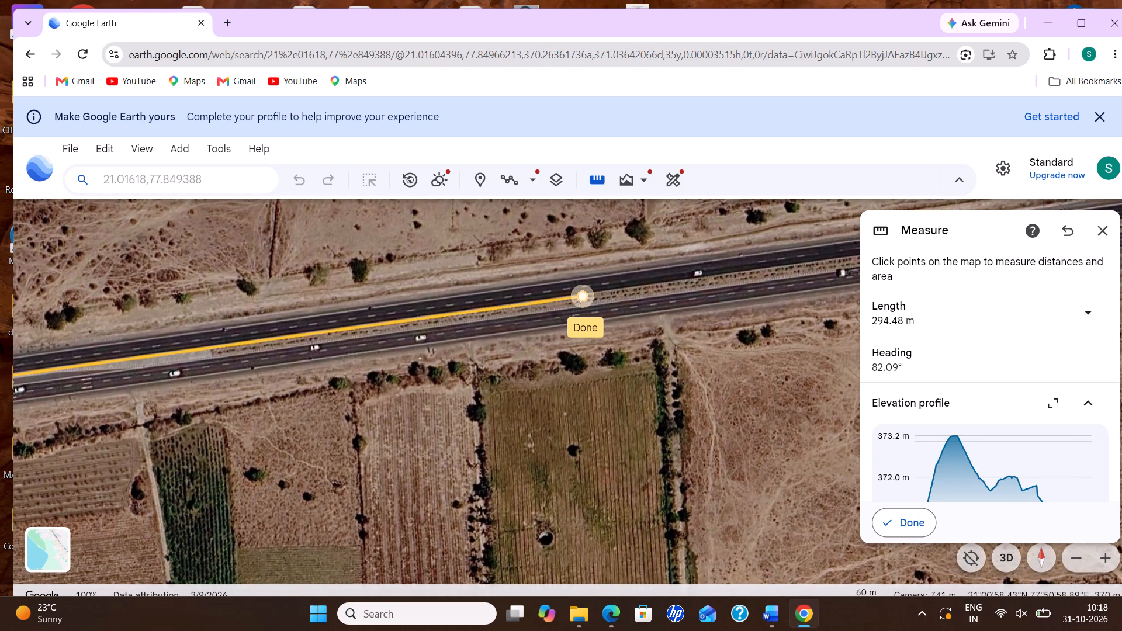
{"action": "left_click", "coordinate": [1107, 233]}
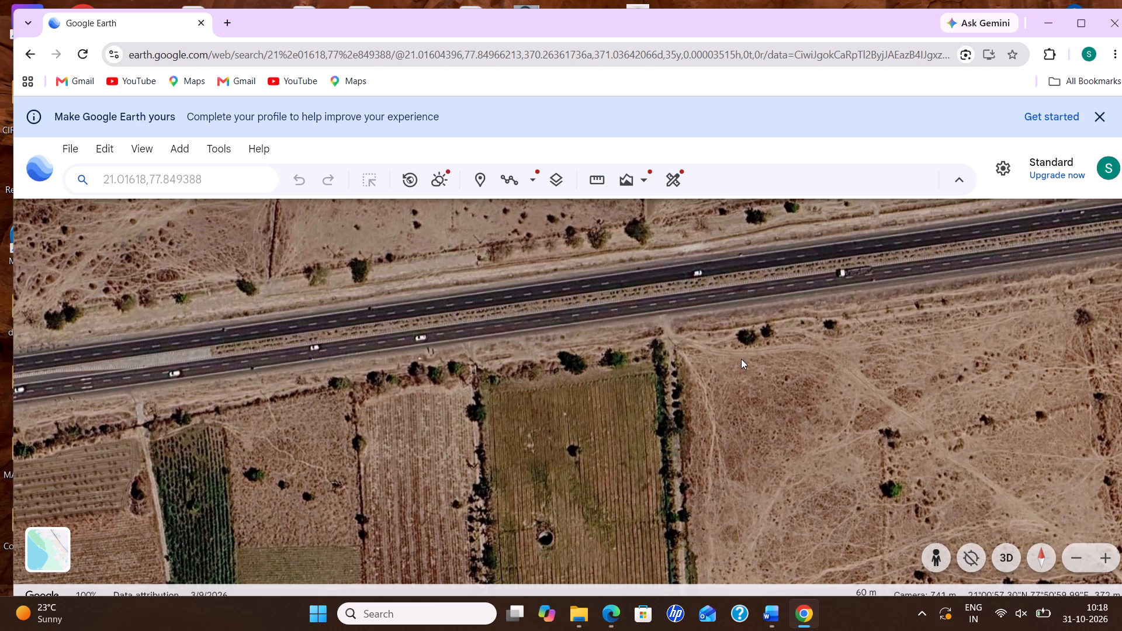
Examine the highway further east, around the roadside buildings and their access road.
{"action": "left_click_drag", "start_coordinate": [764, 283], "coordinate": [70, 465]}
{"action": "left_click_drag", "start_coordinate": [739, 387], "coordinate": [240, 445]}
{"action": "left_click_drag", "start_coordinate": [888, 328], "coordinate": [528, 424]}
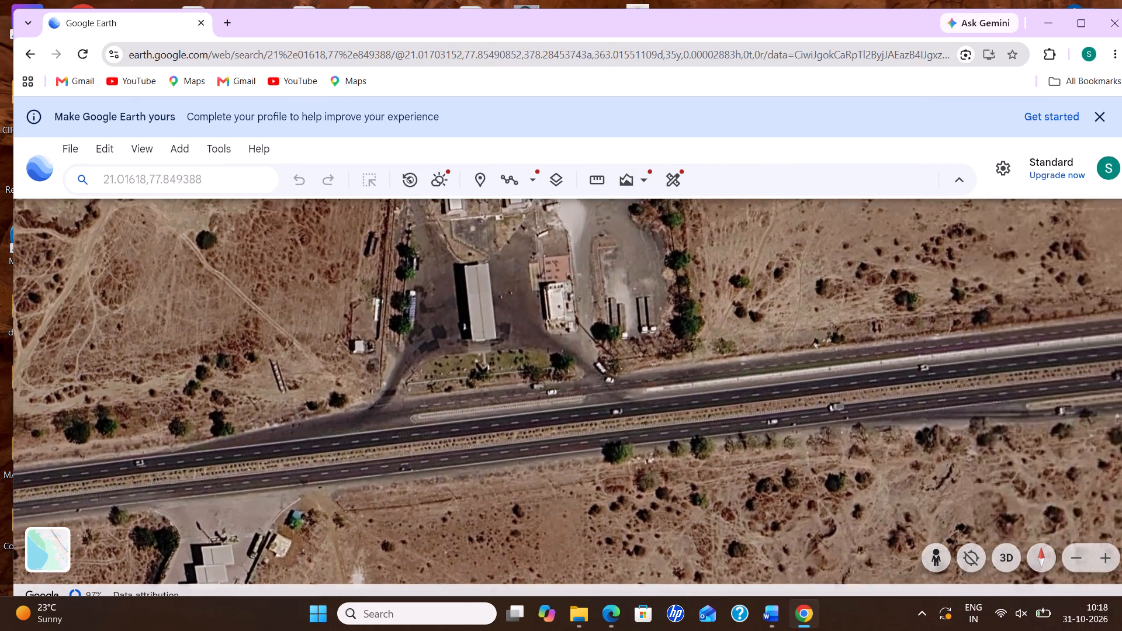
{"action": "left_click_drag", "start_coordinate": [528, 424], "coordinate": [511, 433]}
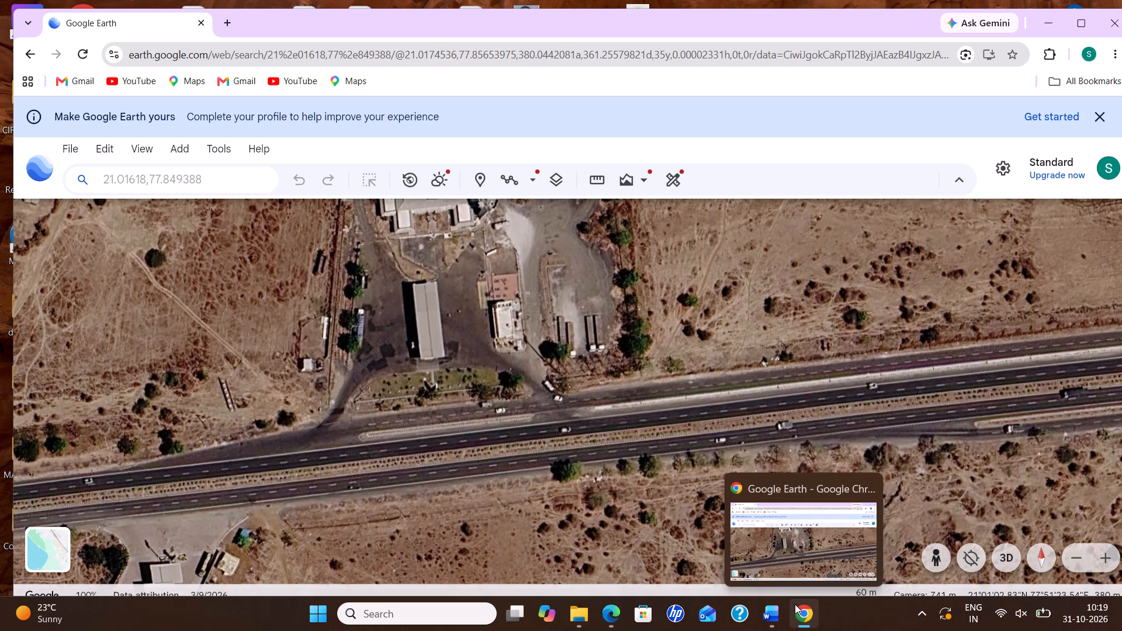
Switch back to the Word report, change the section 9.1 Blackspot 01 heading chainage to 137+000-137+500 and save.
{"action": "left_click", "coordinate": [1058, 19]}
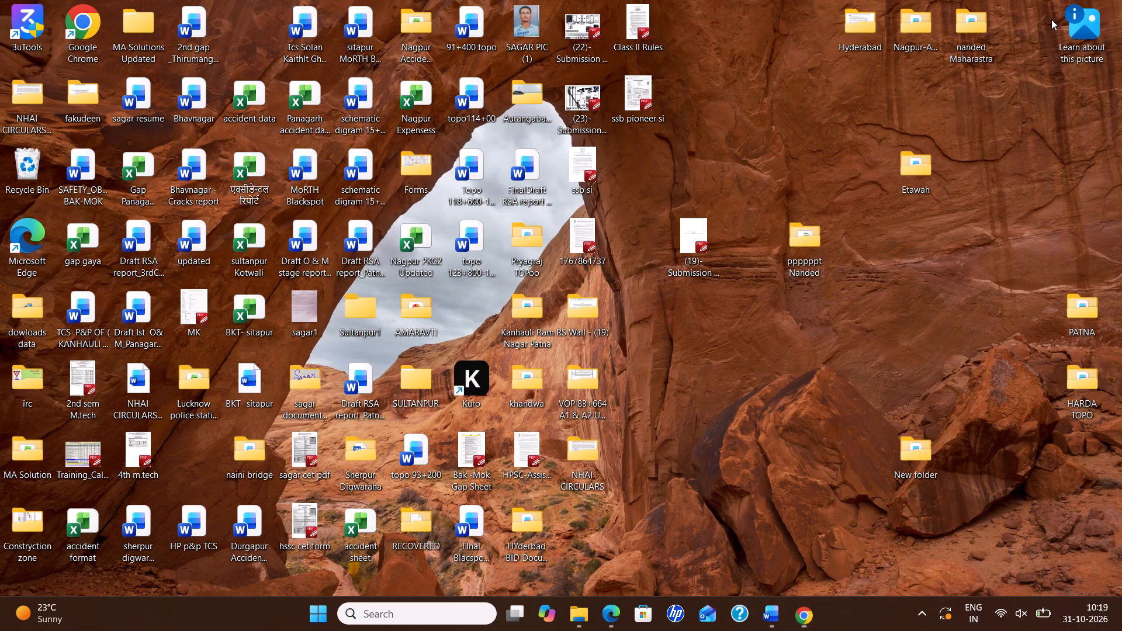
{"action": "left_click", "coordinate": [778, 615]}
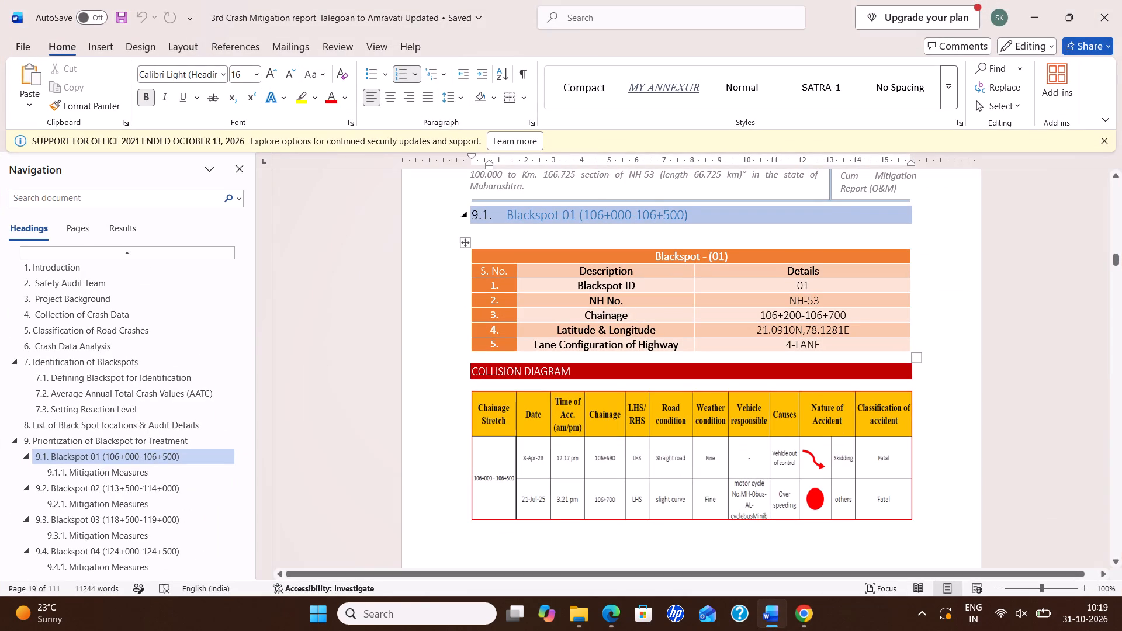
{"action": "left_click", "coordinate": [605, 215]}
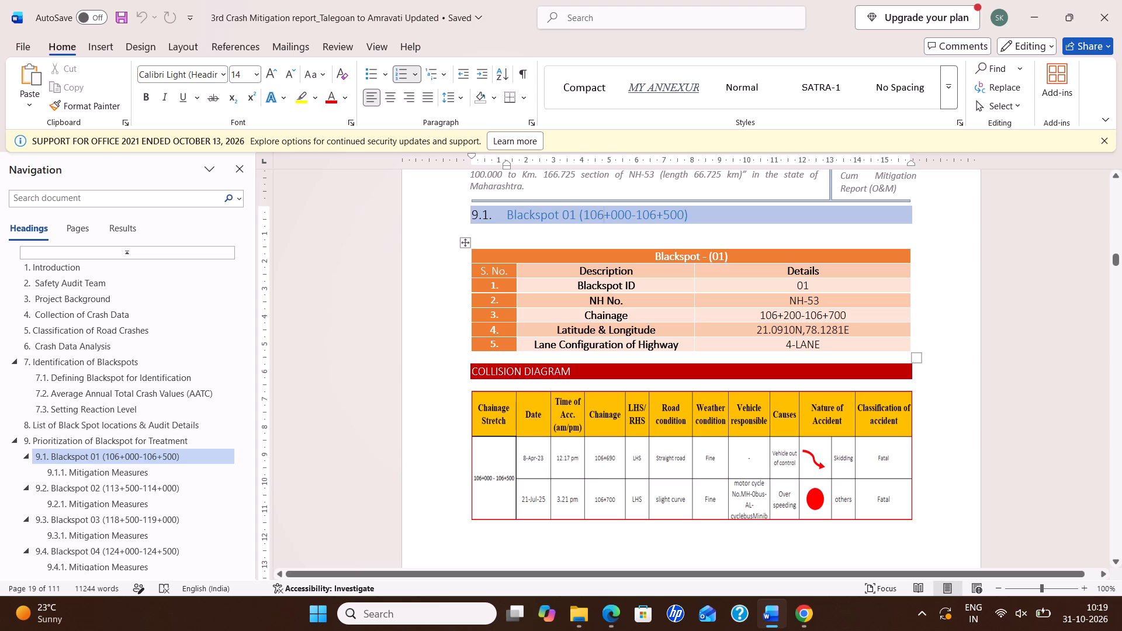
{"action": "key", "text": "BackSpace"}
{"action": "key", "text": "BackSpace"}
{"action": "type", "text": "37"}
{"action": "left_click", "coordinate": [654, 217]}
{"action": "key", "text": "BackSpace"}
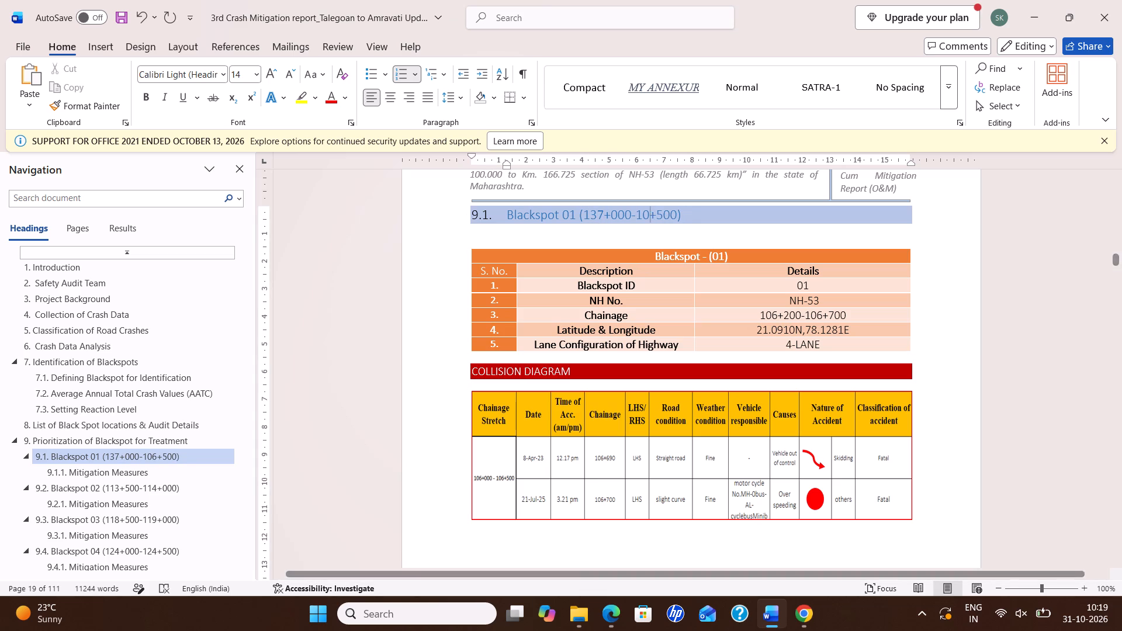
{"action": "key", "text": "BackSpace"}
{"action": "type", "text": "37"}
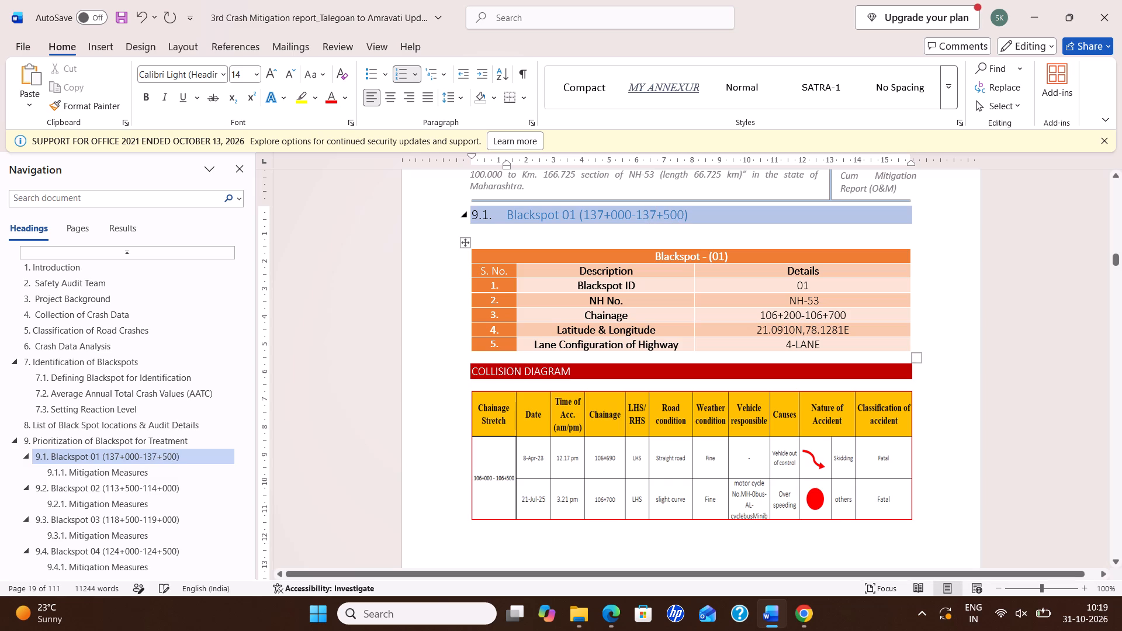
{"action": "key", "text": "ctrl+s"}
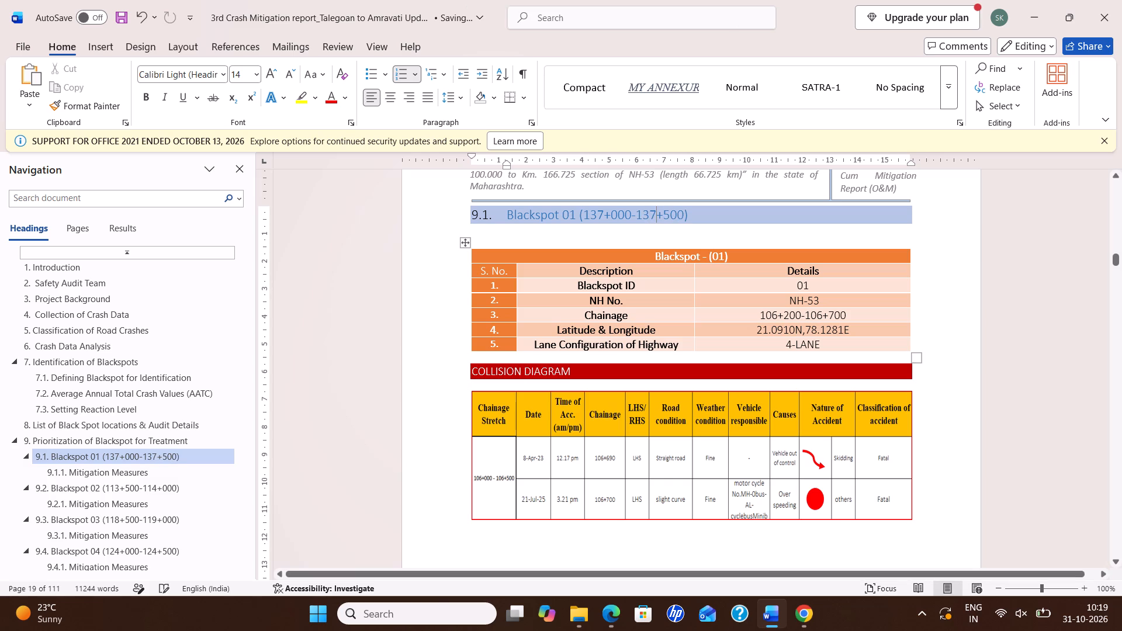
Replace the Chainage value in the Blackspot - (01) details table with 137+000-137+500.
{"action": "left_click_drag", "start_coordinate": [763, 315], "coordinate": [843, 299]}
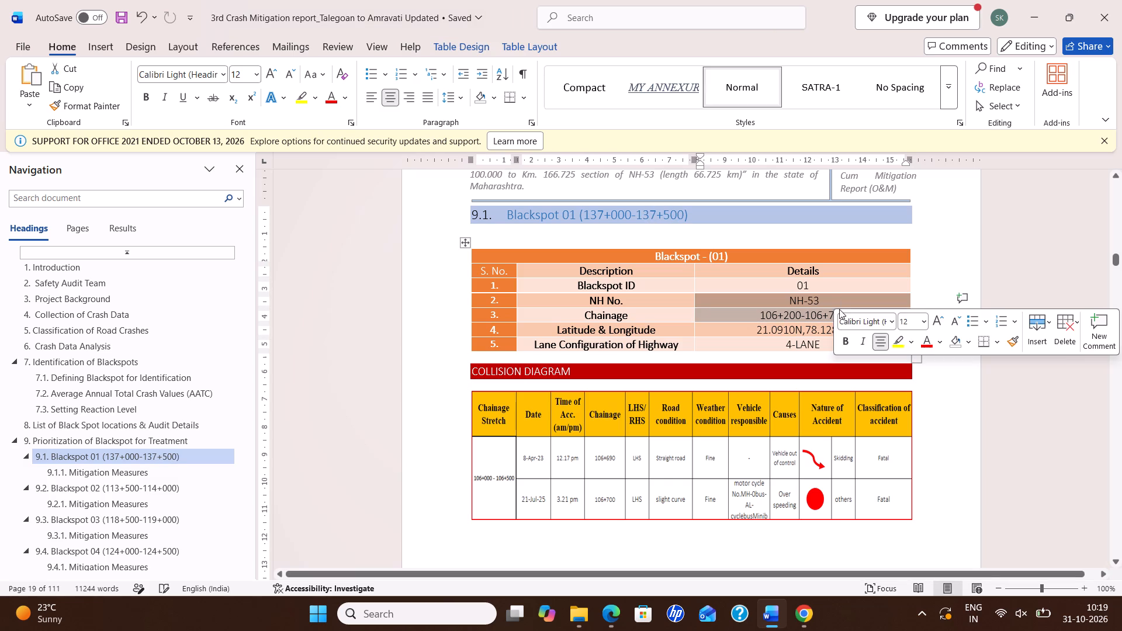
{"action": "left_click", "coordinate": [843, 314]}
{"action": "left_click", "coordinate": [819, 319]}
{"action": "left_click", "coordinate": [845, 314]}
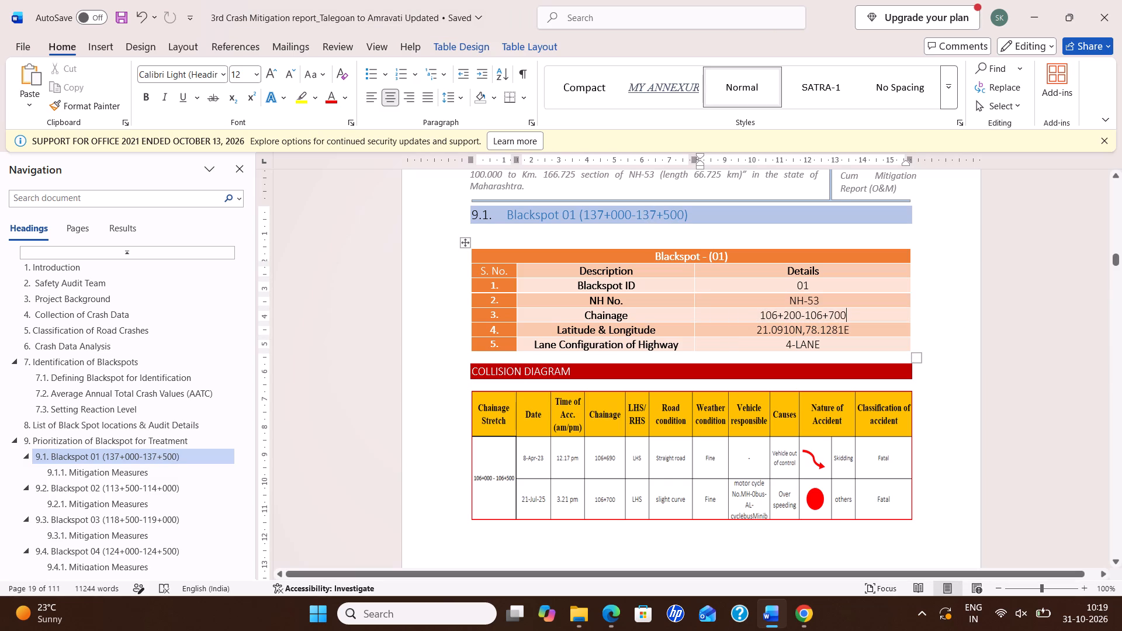
{"action": "key", "text": "BackSpace"}
{"action": "key", "text": "BackSpace"}
{"action": "key", "text": "BackSpace"}
{"action": "key", "text": "BackSpace"}
{"action": "key", "text": "BackSpace"}
{"action": "key", "text": "BackSpace"}
{"action": "key", "text": "BackSpace"}
{"action": "key", "text": "BackSpace"}
{"action": "key", "text": "BackSpace"}
{"action": "key", "text": "BackSpace"}
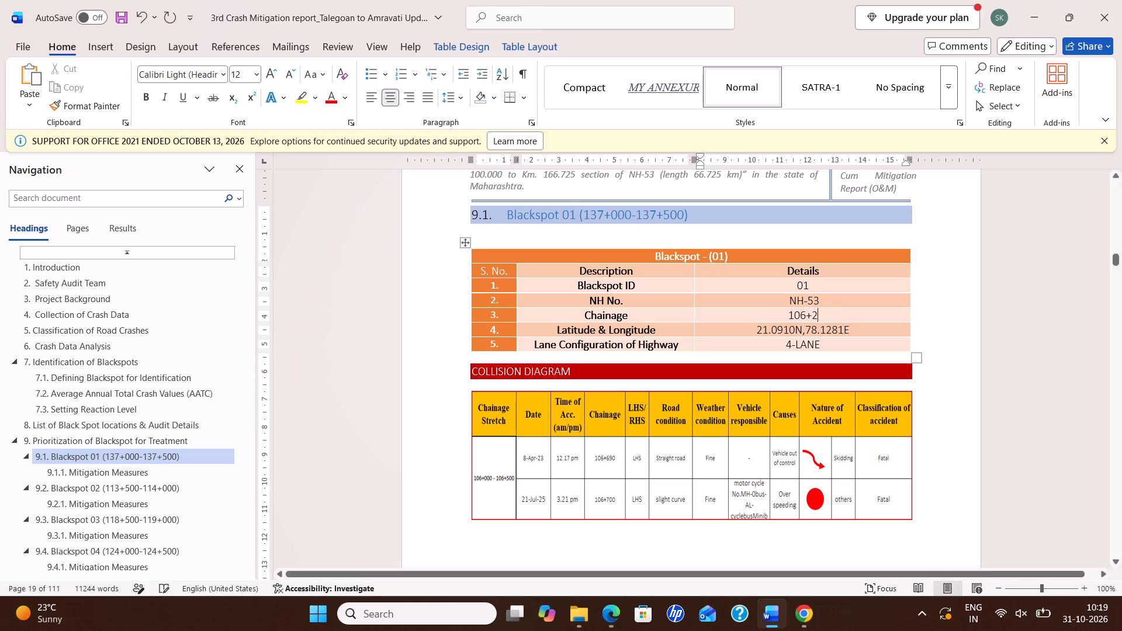
{"action": "key", "text": "BackSpace"}
{"action": "key", "text": "BackSpace"}
{"action": "key", "text": "BackSpace"}
{"action": "key", "text": "BackSpace"}
{"action": "type", "text": "37+"}
{"action": "type", "text": "00"}
{"action": "key", "text": "0"}
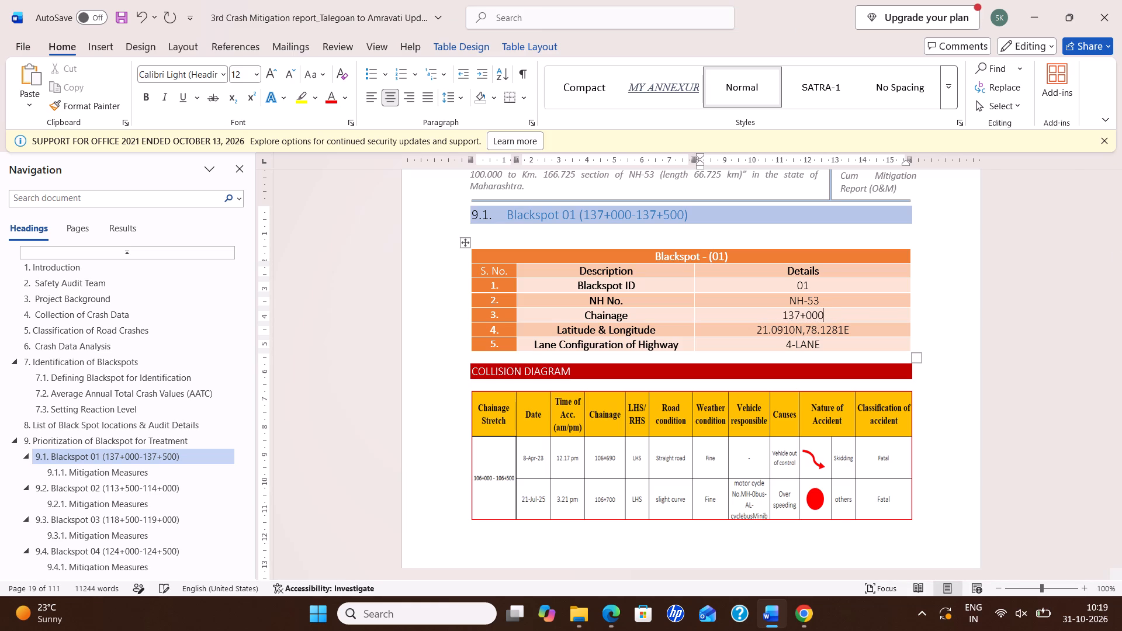
{"action": "key", "text": "minus"}
{"action": "key", "text": "1"}
{"action": "type", "text": "37+"}
{"action": "key", "text": "5"}
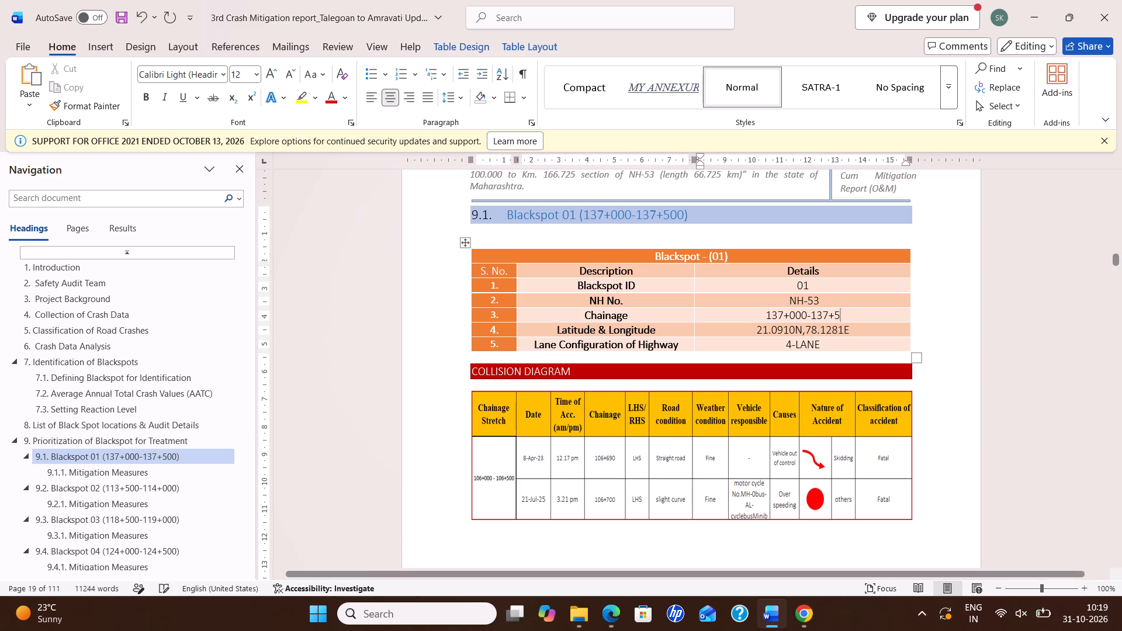
{"action": "type", "text": "00"}
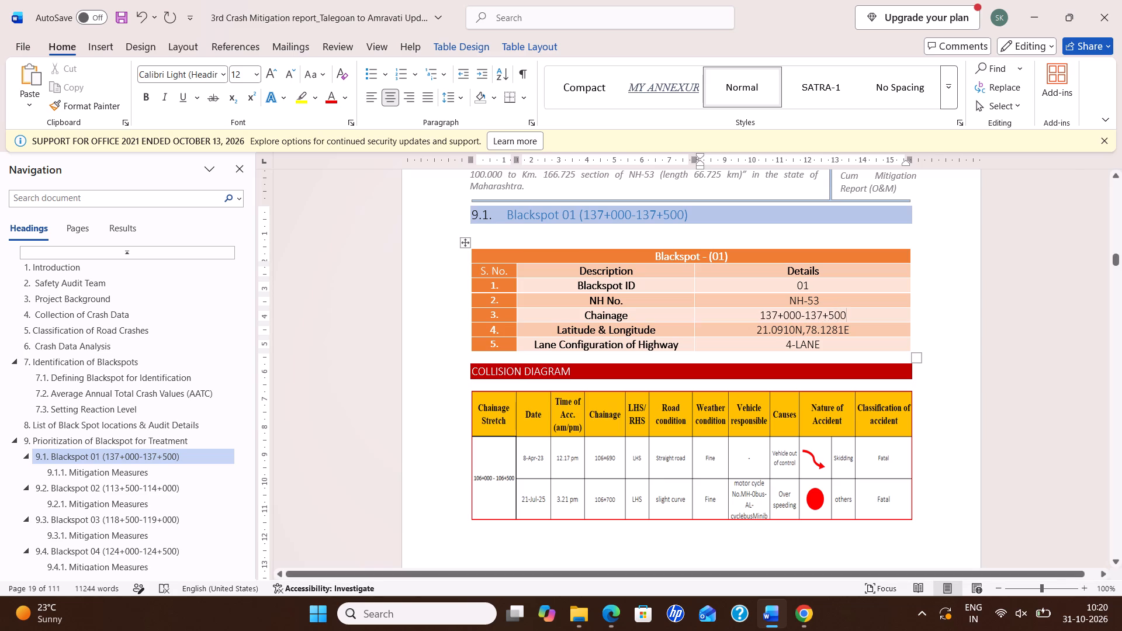
Copy the searched coordinates 21.01618,77.849388 from Google Earth and paste them over the Latitude & Longitude value in the Word report's Blackspot 01 table.
{"action": "key", "text": "alt+Tab"}
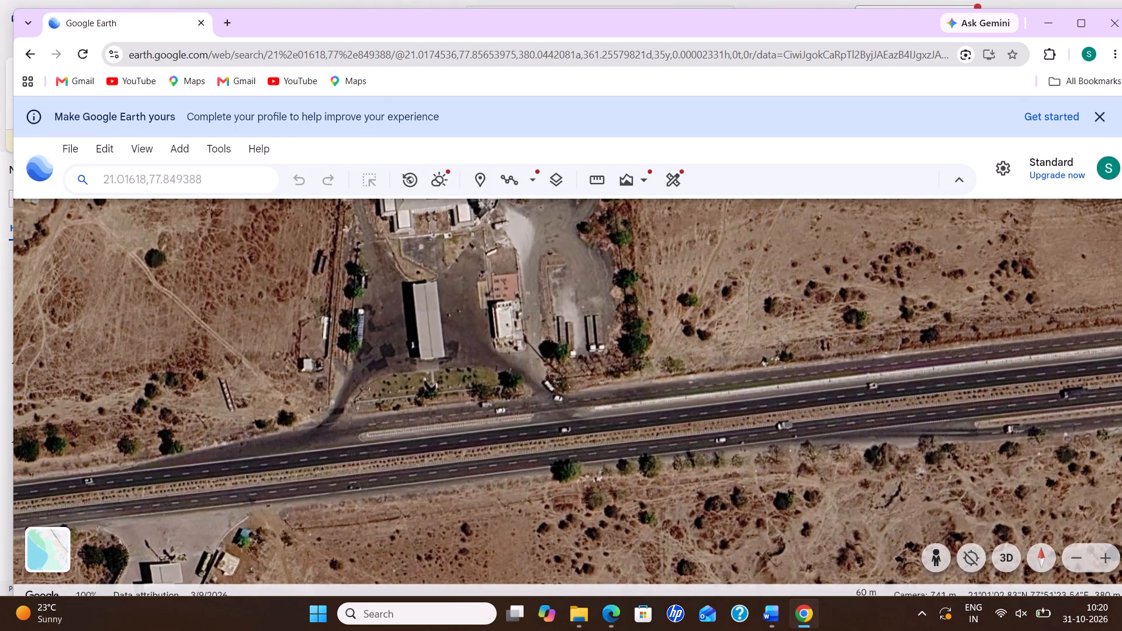
{"action": "left_click", "coordinate": [236, 167]}
{"action": "left_click_drag", "start_coordinate": [227, 176], "coordinate": [101, 184]}
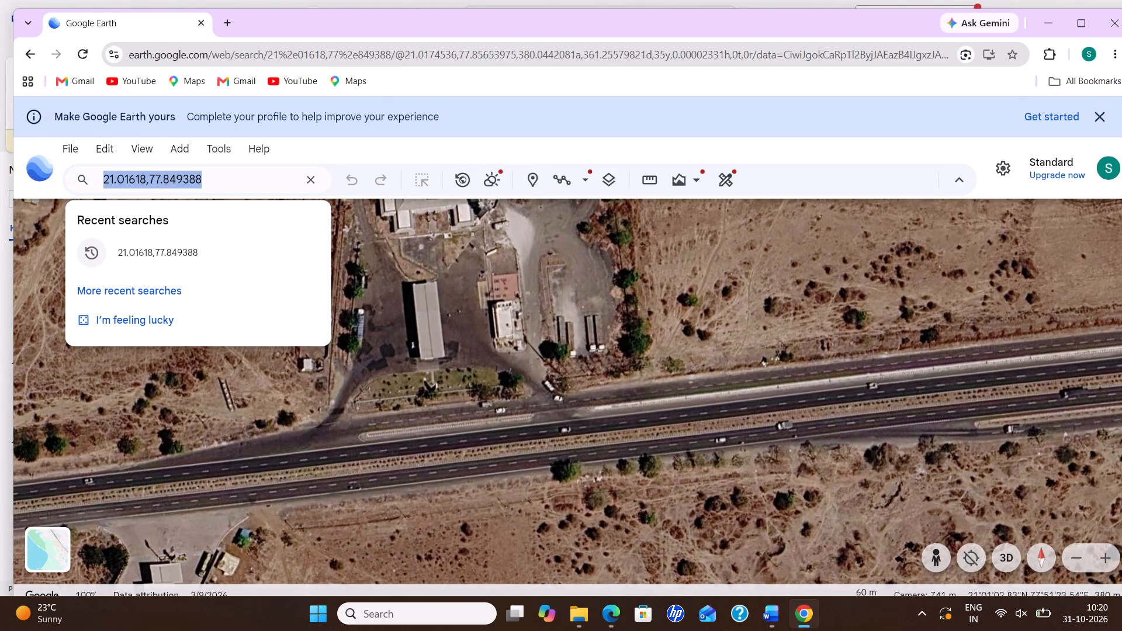
{"action": "key", "text": "ctrl+c"}
{"action": "key", "text": "alt+Tab"}
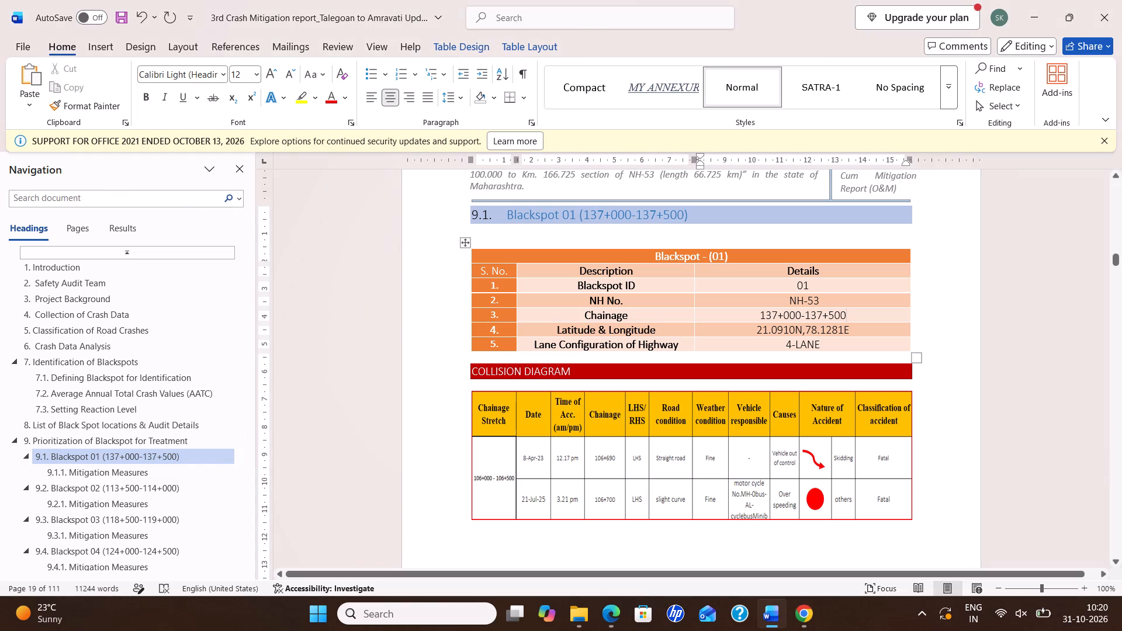
{"action": "left_click_drag", "start_coordinate": [757, 328], "coordinate": [843, 334]}
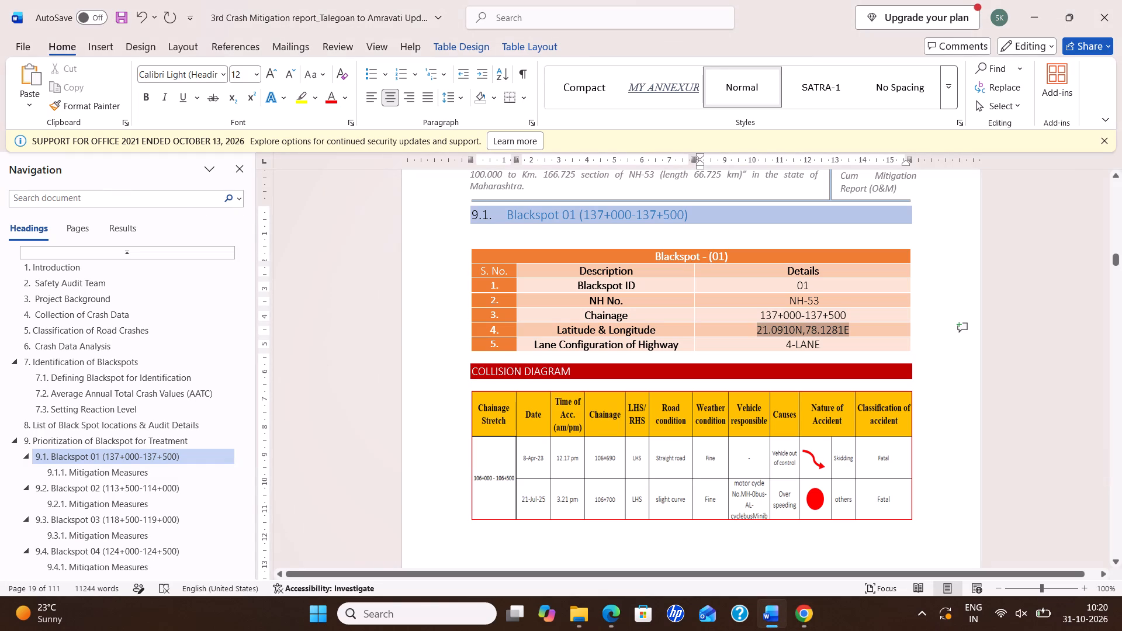
{"action": "left_click_drag", "start_coordinate": [843, 334], "coordinate": [855, 334]}
{"action": "key", "text": "ctrl+v"}
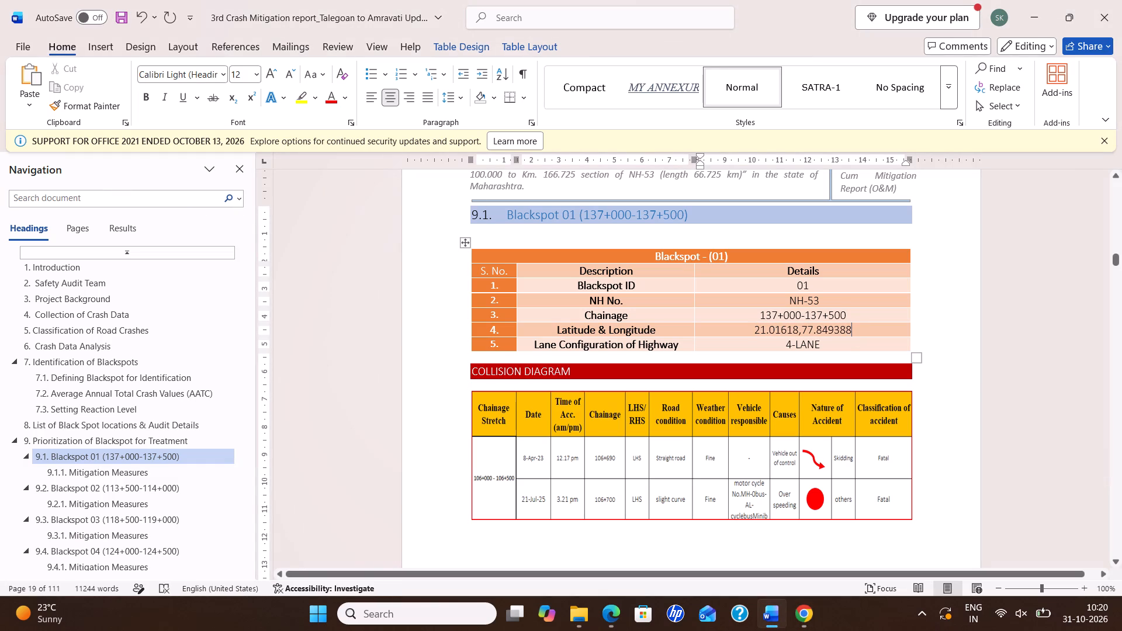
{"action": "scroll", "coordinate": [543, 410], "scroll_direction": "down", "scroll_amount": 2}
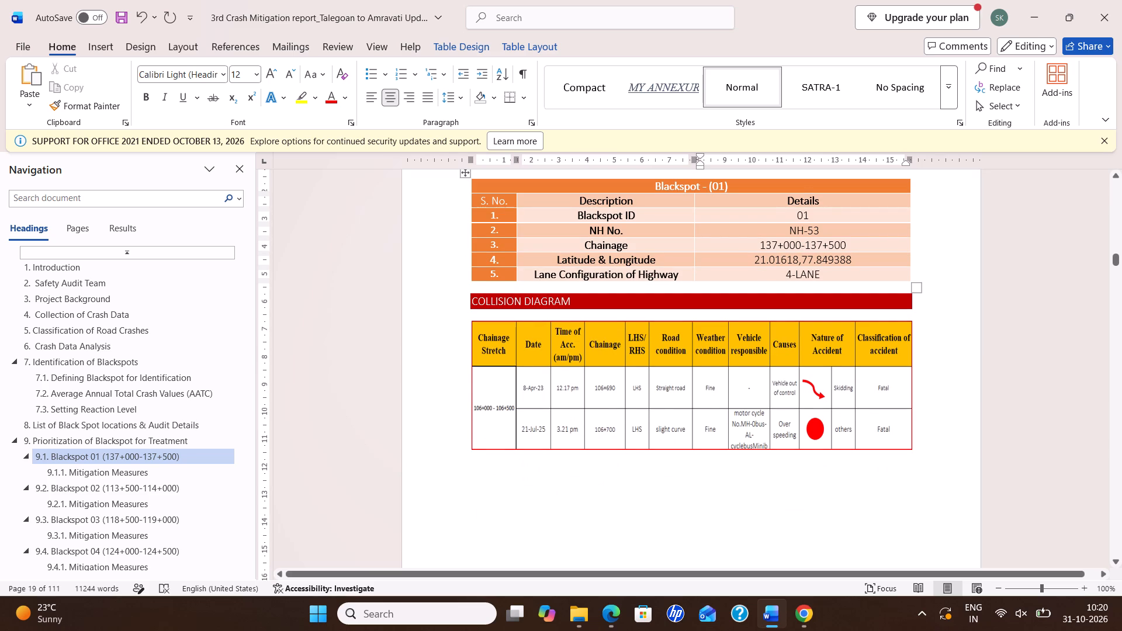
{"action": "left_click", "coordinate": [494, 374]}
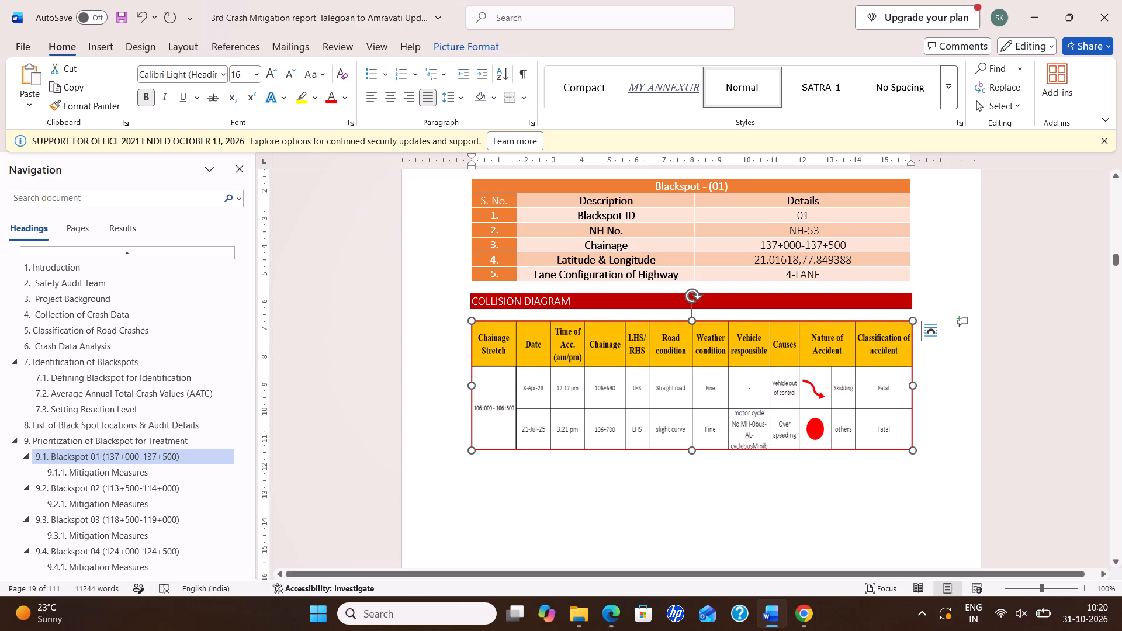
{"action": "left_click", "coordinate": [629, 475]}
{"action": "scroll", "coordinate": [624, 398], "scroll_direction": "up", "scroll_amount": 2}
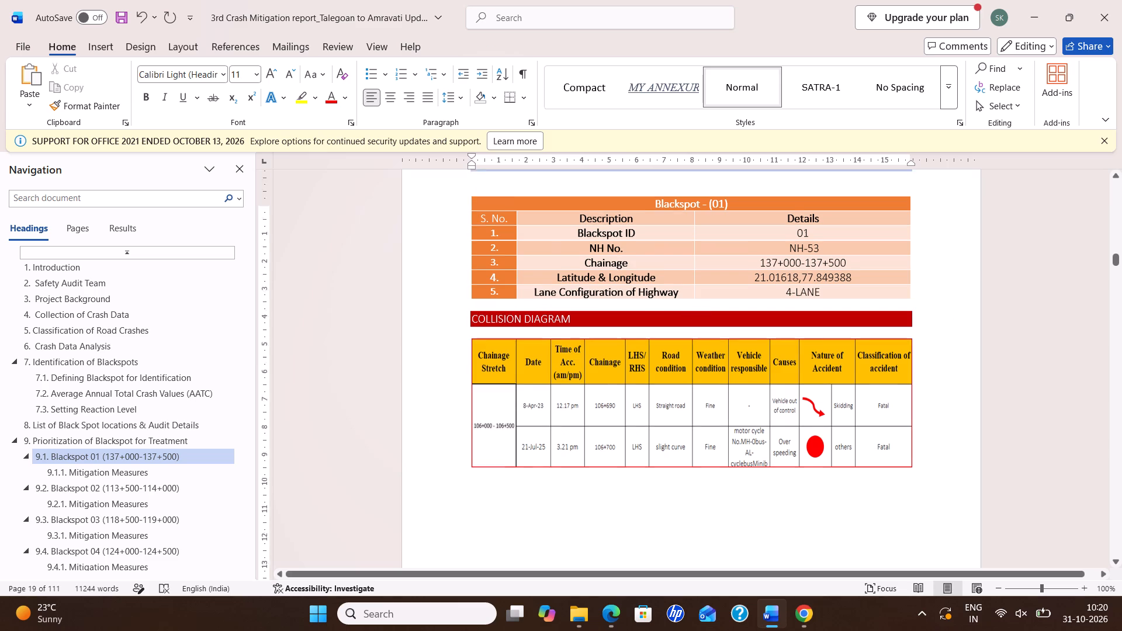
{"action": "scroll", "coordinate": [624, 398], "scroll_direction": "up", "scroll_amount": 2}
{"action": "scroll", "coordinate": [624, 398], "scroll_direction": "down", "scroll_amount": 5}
In the section 9.1.1 Mitigation Measures table, change the 500m Stretch entry to 137+000 to 137+500.
{"action": "left_click", "coordinate": [151, 472]}
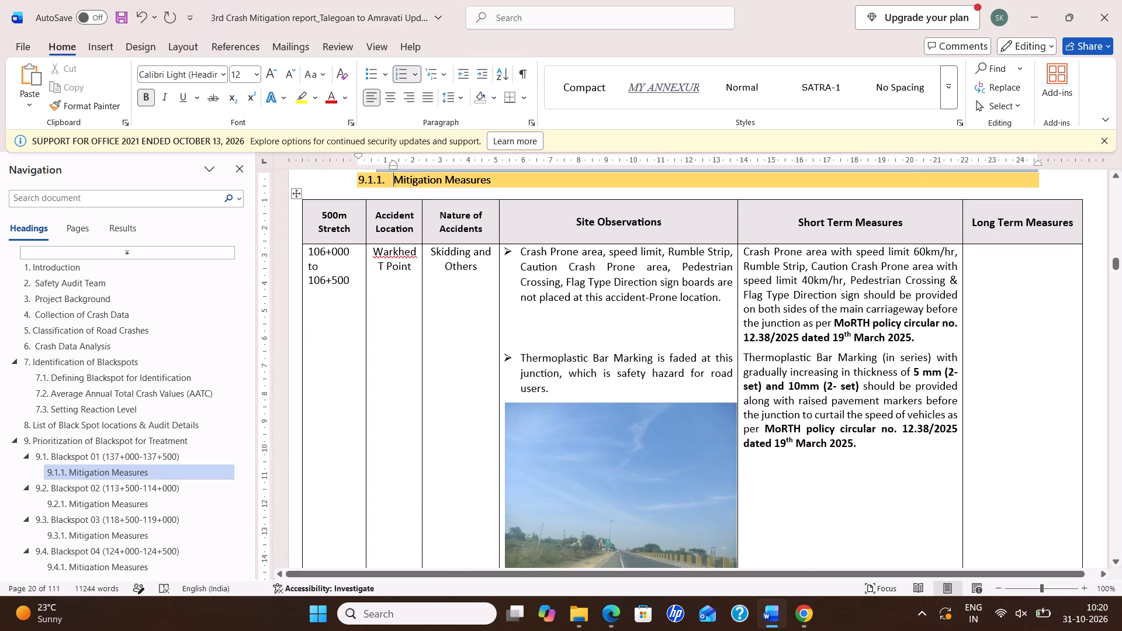
{"action": "left_click_drag", "start_coordinate": [313, 250], "coordinate": [342, 282]}
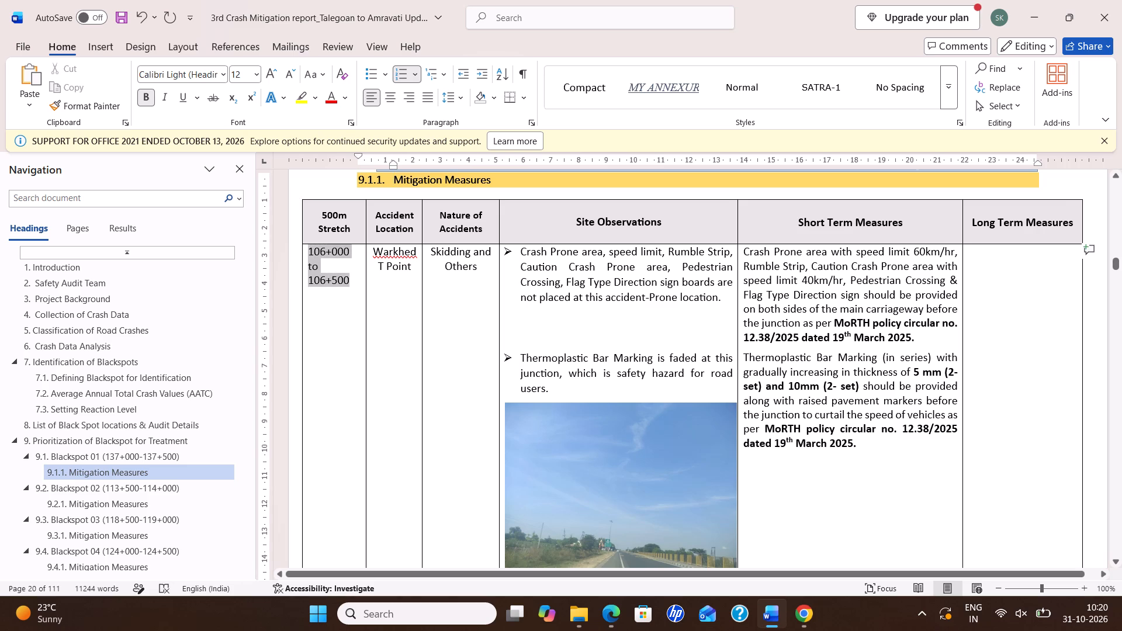
{"action": "left_click_drag", "start_coordinate": [342, 282], "coordinate": [355, 285]}
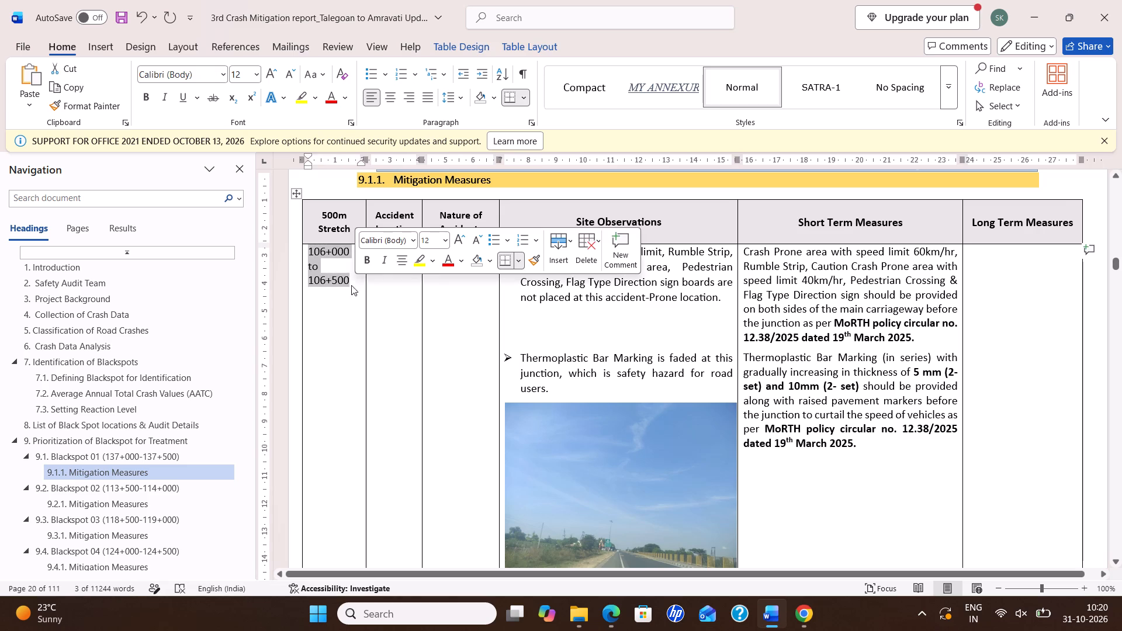
{"action": "left_click", "coordinate": [328, 249]}
{"action": "left_click", "coordinate": [327, 251]}
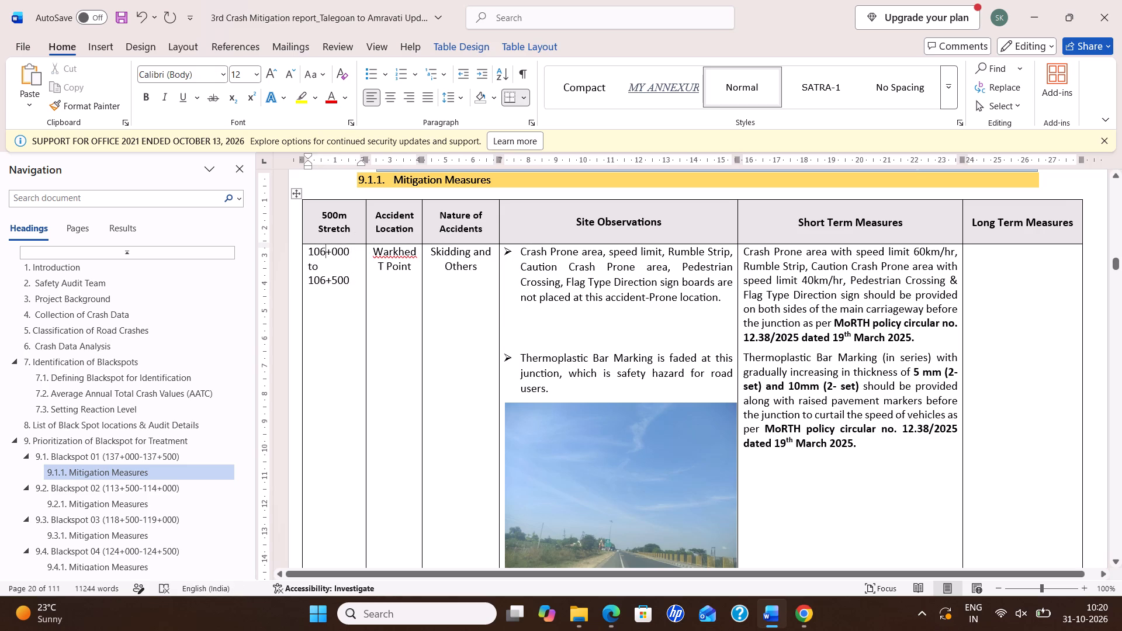
{"action": "key", "text": "BackSpace"}
{"action": "key", "text": "BackSpace"}
{"action": "type", "text": "37"}
{"action": "left_click", "coordinate": [324, 283]}
{"action": "key", "text": "BackSpace"}
{"action": "key", "text": "BackSpace"}
{"action": "key", "text": "BackSpace"}
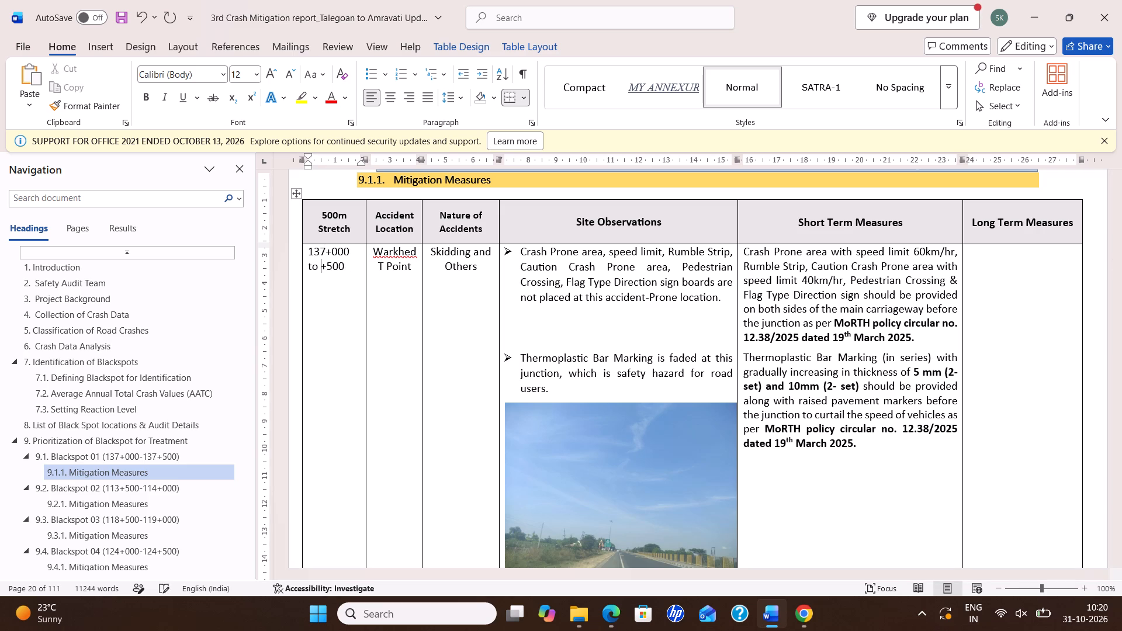
{"action": "type", "text": "13"}
{"action": "key", "text": "7"}
Clear the Accident Location and Nature of Accidents entries in the first row of the section 9.1.1 Mitigation Measures table.
{"action": "left_click_drag", "start_coordinate": [372, 255], "coordinate": [378, 255]}
{"action": "left_click", "coordinate": [378, 255]}
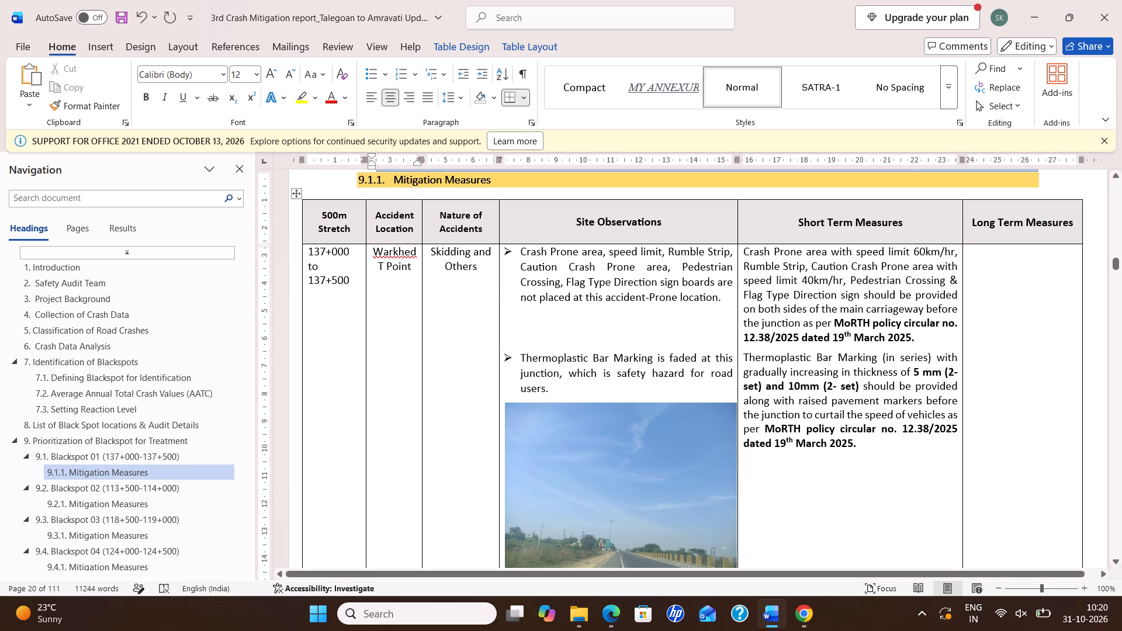
{"action": "left_click_drag", "start_coordinate": [373, 255], "coordinate": [410, 268]}
{"action": "key", "text": "Delete"}
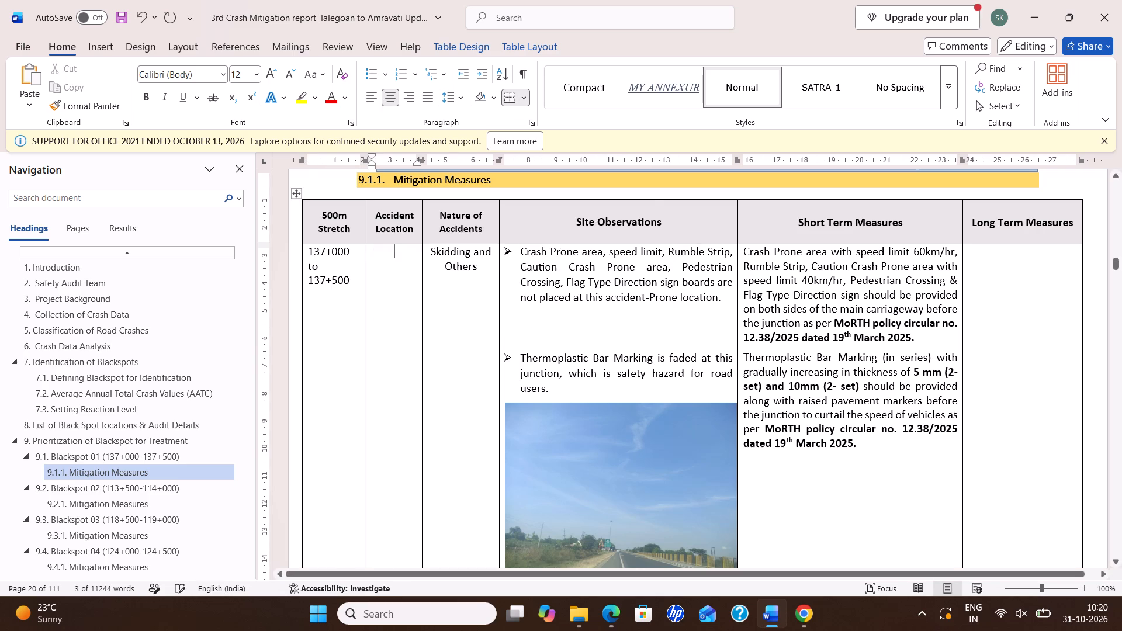
{"action": "left_click_drag", "start_coordinate": [441, 249], "coordinate": [477, 273]}
{"action": "key", "text": "Delete"}
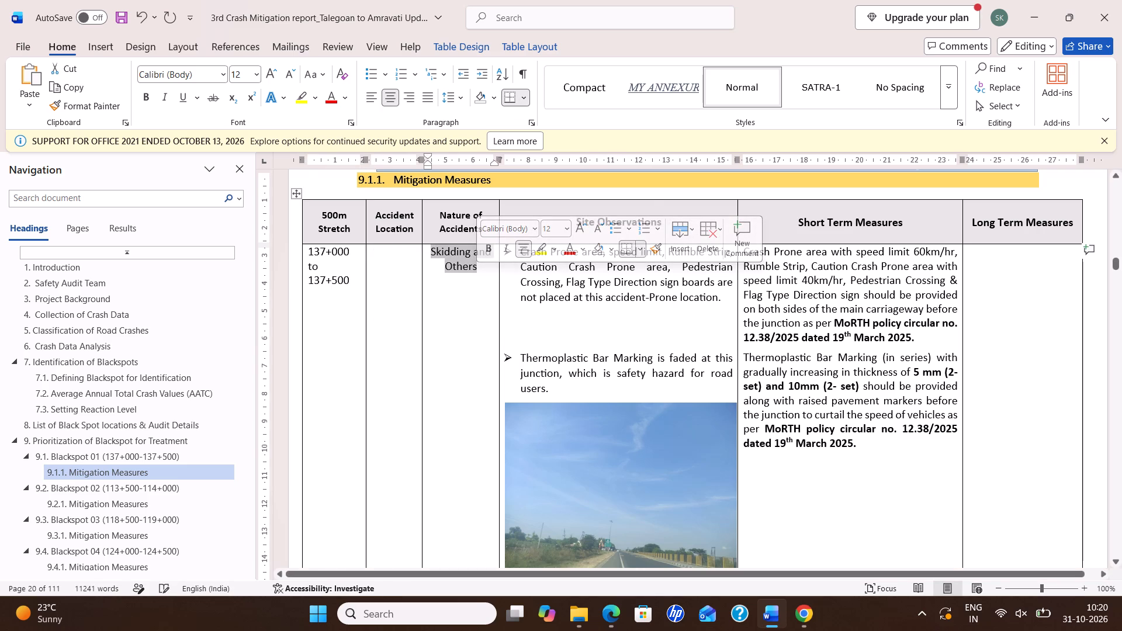
{"action": "key", "text": "Delete"}
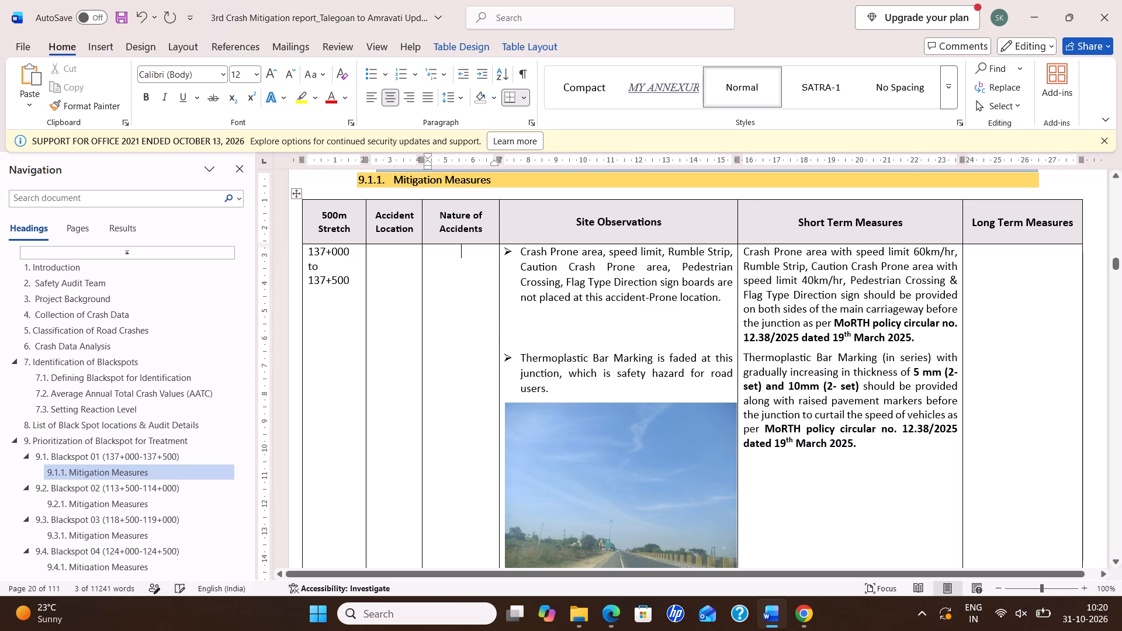
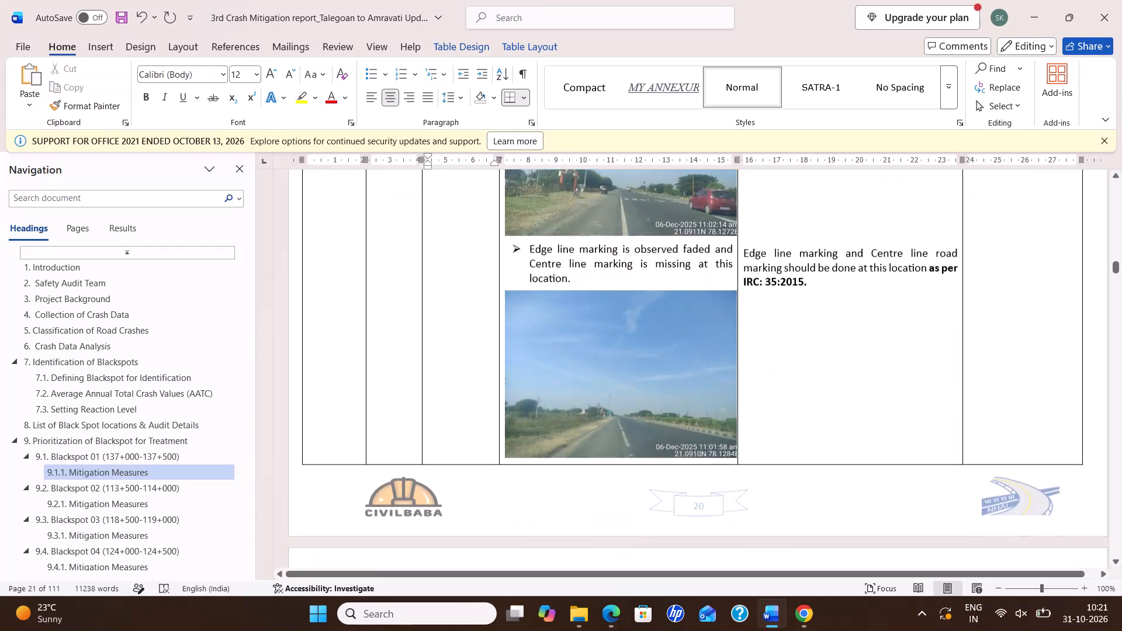
Review the remaining rows of the section 9.1.1 Mitigation Measures table through to its closing notes.
{"action": "scroll", "coordinate": [642, 323], "scroll_direction": "down", "scroll_amount": 3}
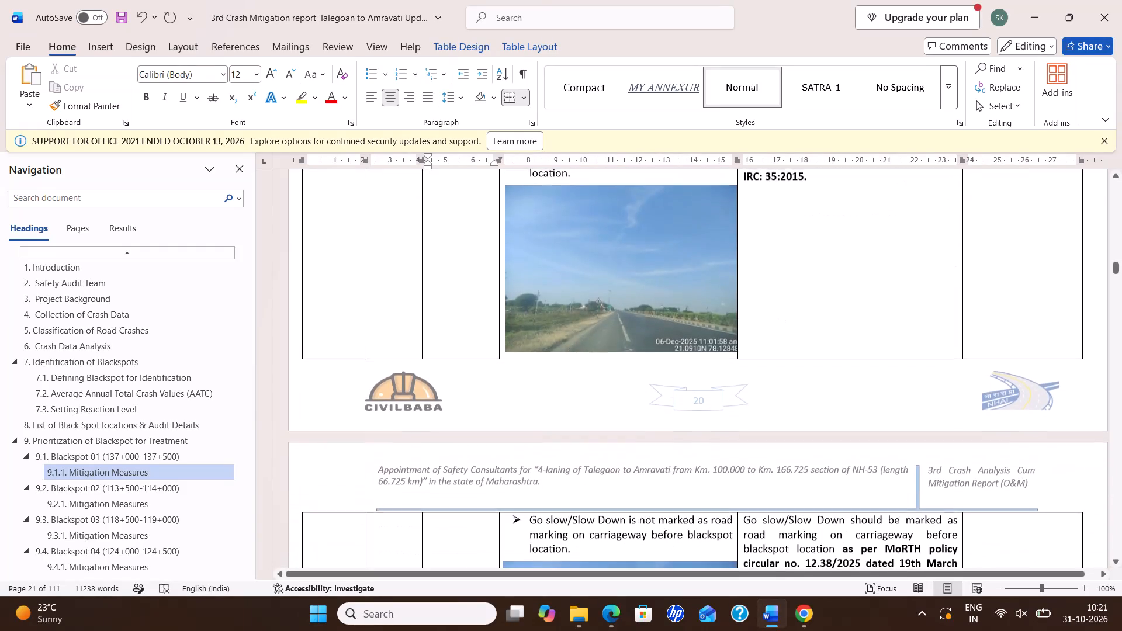
{"action": "scroll", "coordinate": [662, 325], "scroll_direction": "down", "scroll_amount": 12}
{"action": "scroll", "coordinate": [677, 338], "scroll_direction": "down", "scroll_amount": 11}
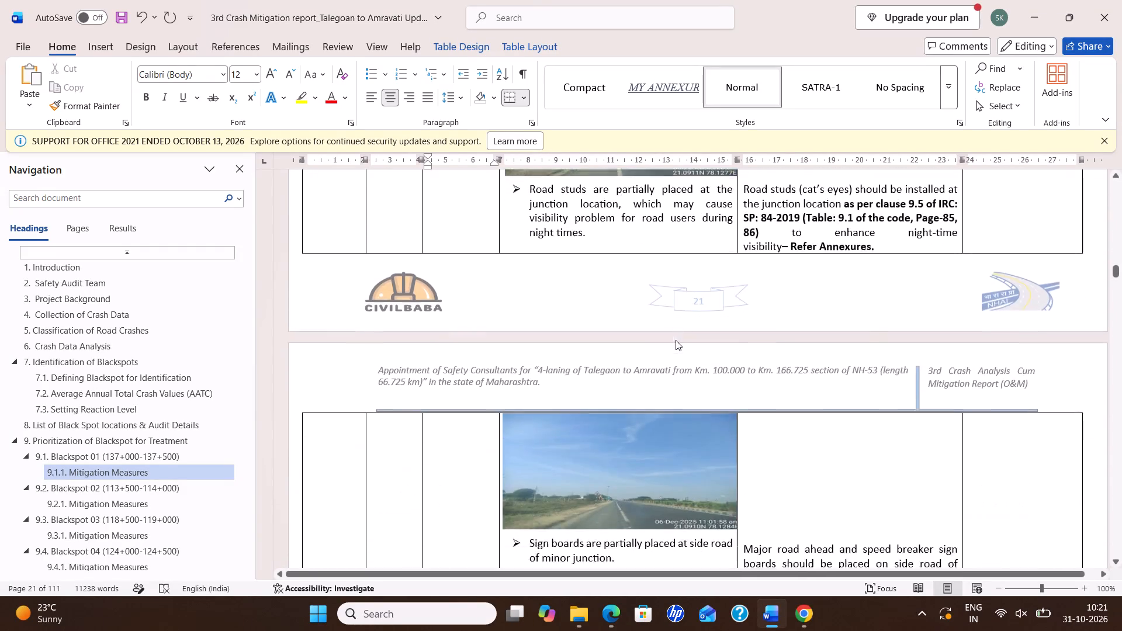
{"action": "scroll", "coordinate": [676, 340], "scroll_direction": "down", "scroll_amount": 15}
{"action": "scroll", "coordinate": [730, 349], "scroll_direction": "down", "scroll_amount": 9}
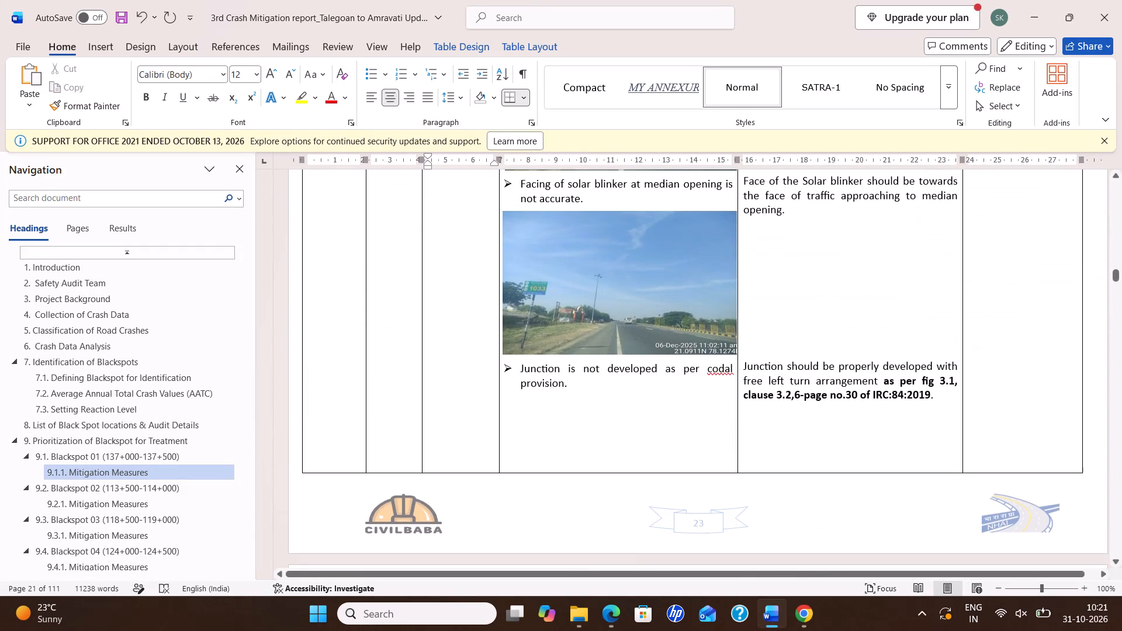
{"action": "scroll", "coordinate": [730, 349], "scroll_direction": "down", "scroll_amount": 7}
{"action": "scroll", "coordinate": [732, 349], "scroll_direction": "up", "scroll_amount": 1}
{"action": "scroll", "coordinate": [732, 349], "scroll_direction": "down", "scroll_amount": 1}
{"action": "scroll", "coordinate": [732, 349], "scroll_direction": "up", "scroll_amount": 1}
{"action": "scroll", "coordinate": [732, 349], "scroll_direction": "down", "scroll_amount": 11}
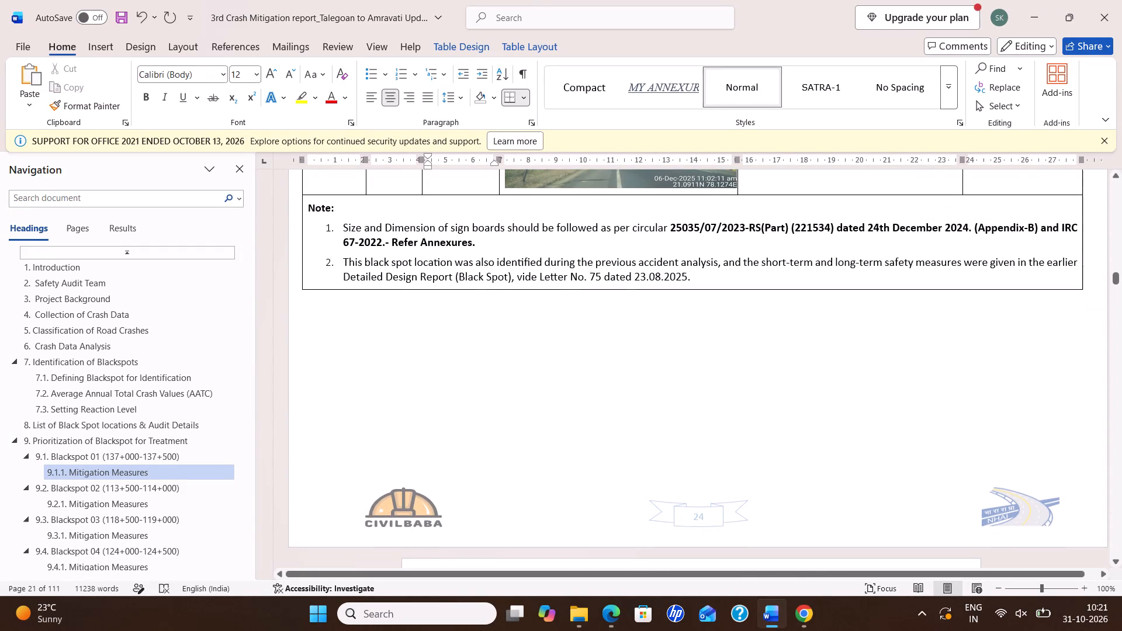
Delete the road photo beneath the faded Thermoplastic Bar Marking observation in the section 9.1.1 Mitigation Measures table.
{"action": "left_click", "coordinate": [127, 508]}
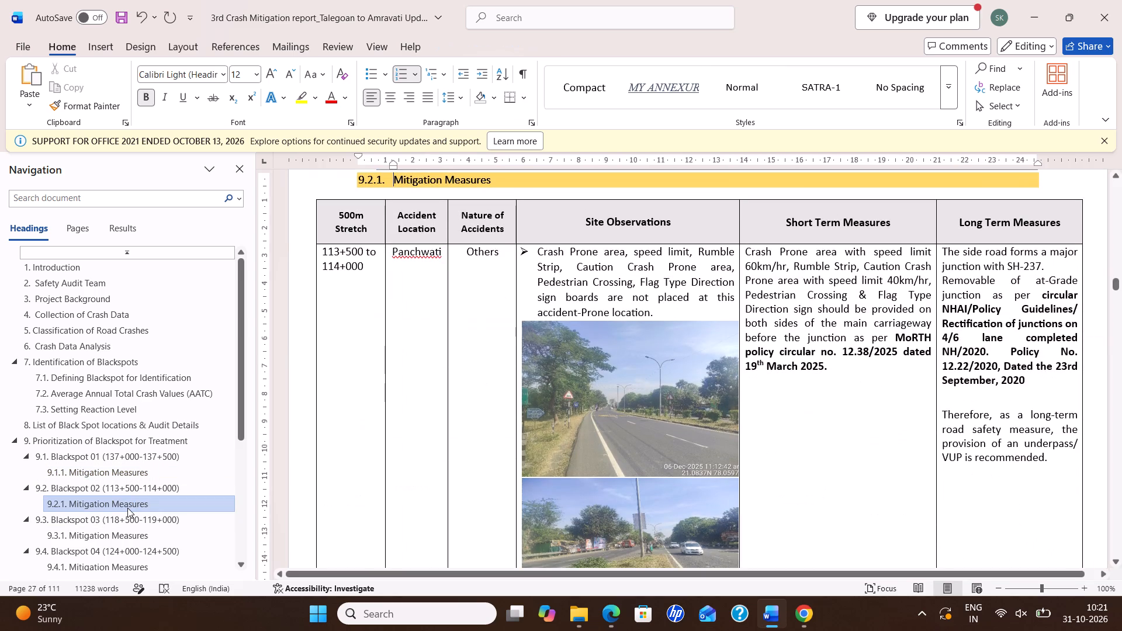
{"action": "left_click", "coordinate": [111, 454]}
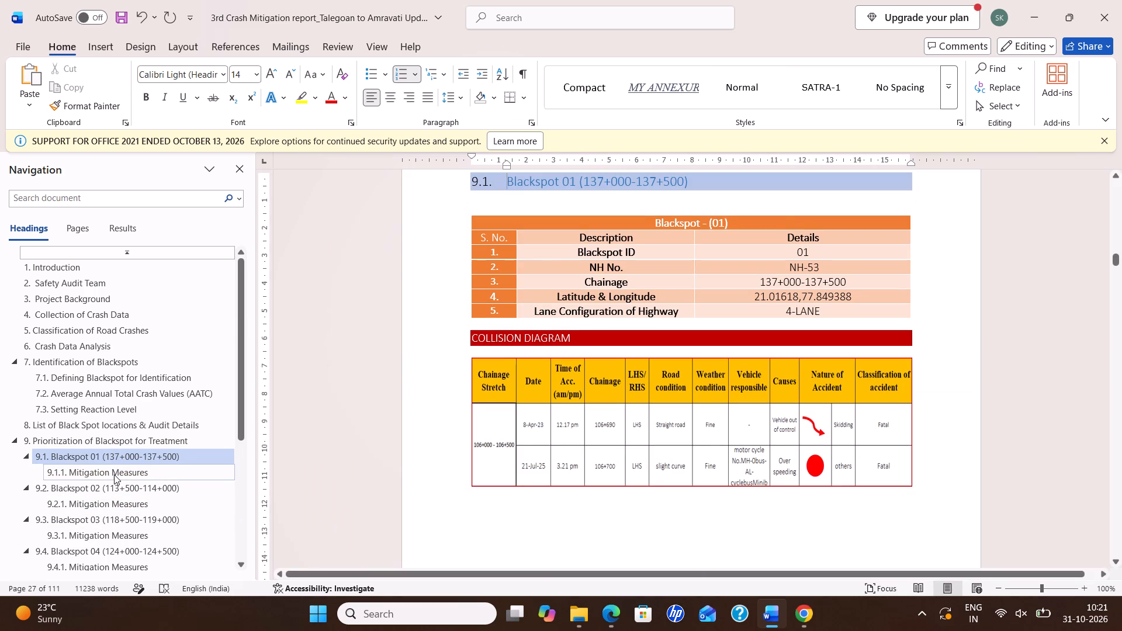
{"action": "left_click", "coordinate": [114, 479]}
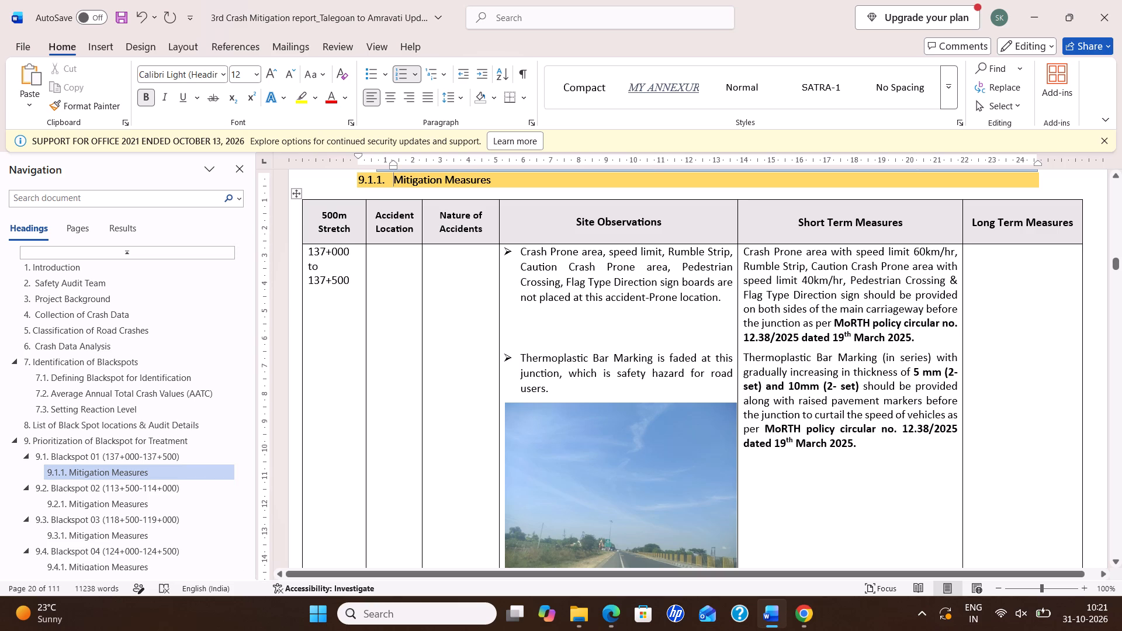
{"action": "scroll", "coordinate": [627, 429], "scroll_direction": "down", "scroll_amount": 2}
{"action": "left_click", "coordinate": [616, 427]}
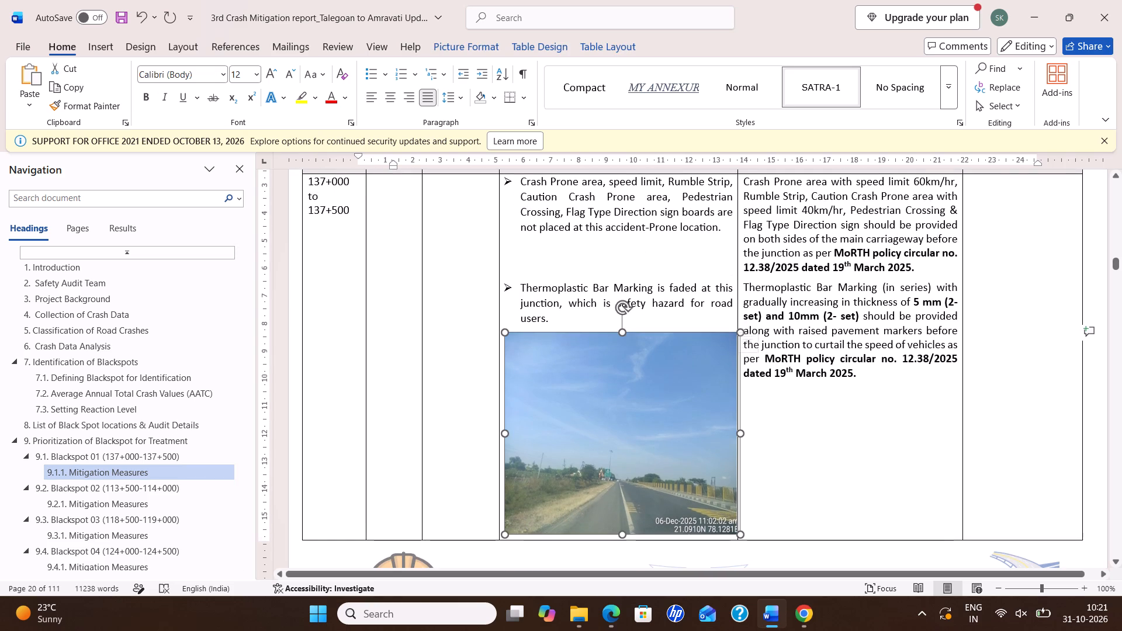
{"action": "key", "text": "Delete"}
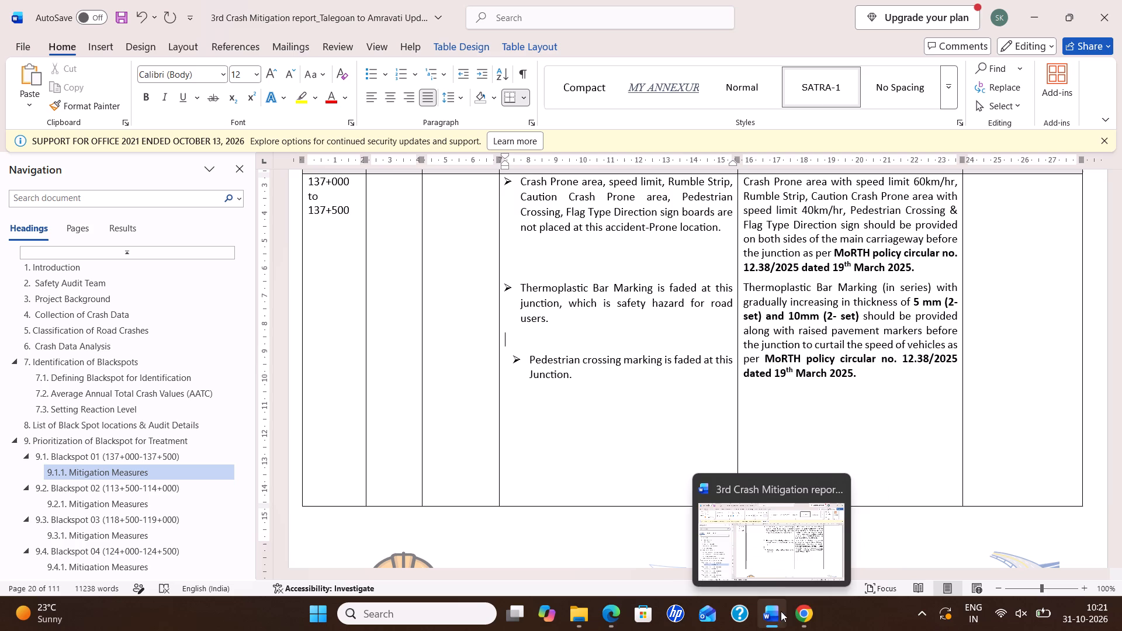
Switch to Microsoft Edge and search the web for WhatsApp Web.
{"action": "left_click", "coordinate": [616, 622]}
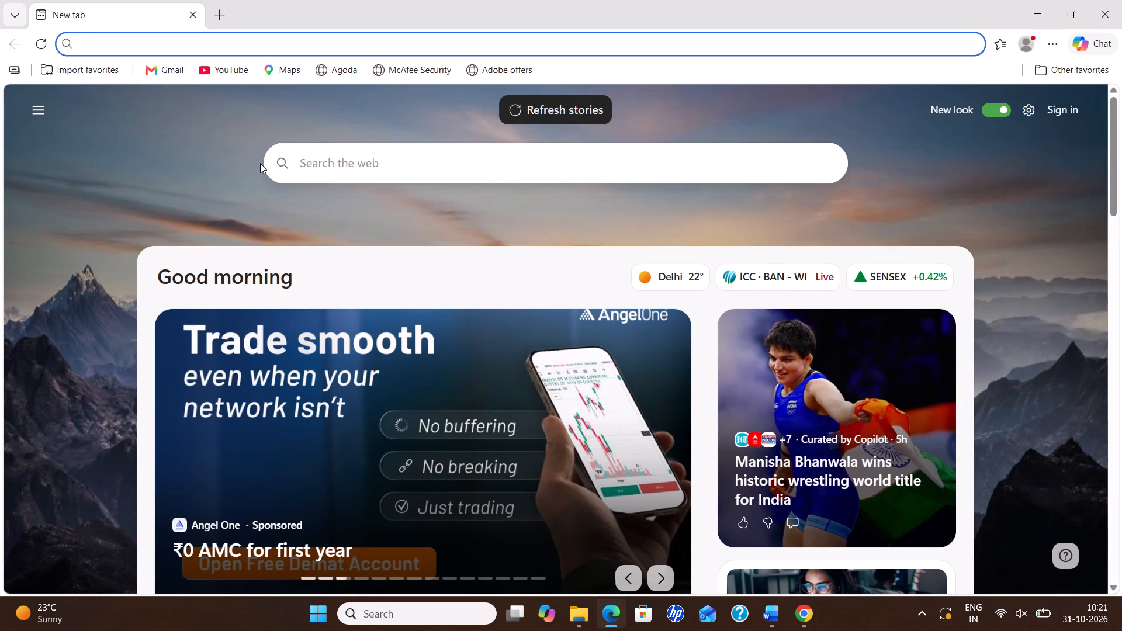
{"action": "left_click", "coordinate": [321, 165]}
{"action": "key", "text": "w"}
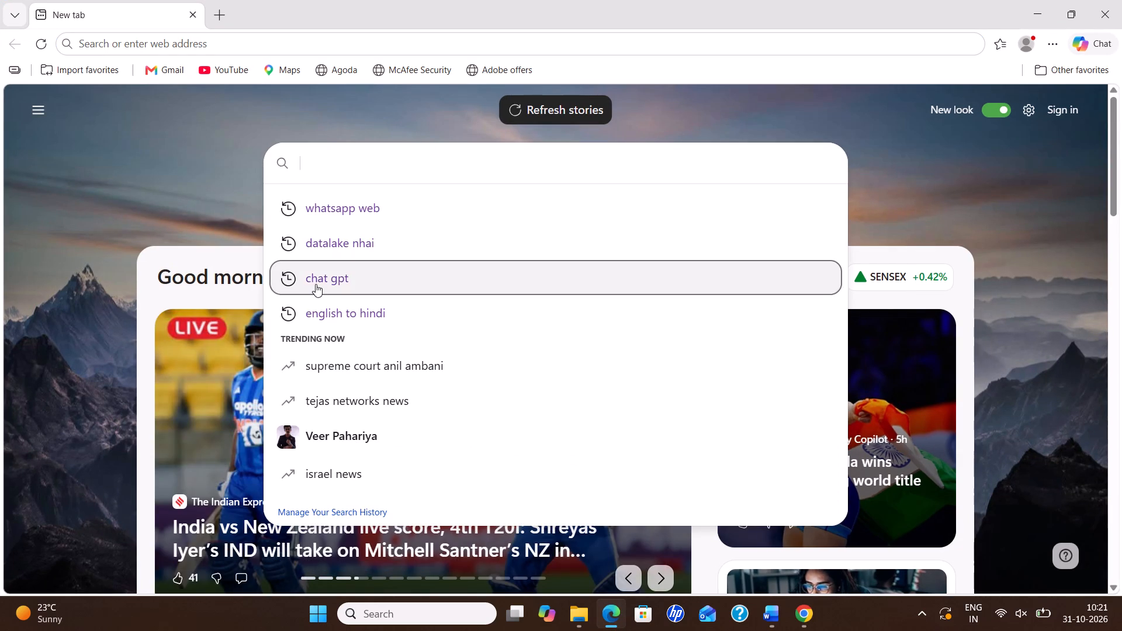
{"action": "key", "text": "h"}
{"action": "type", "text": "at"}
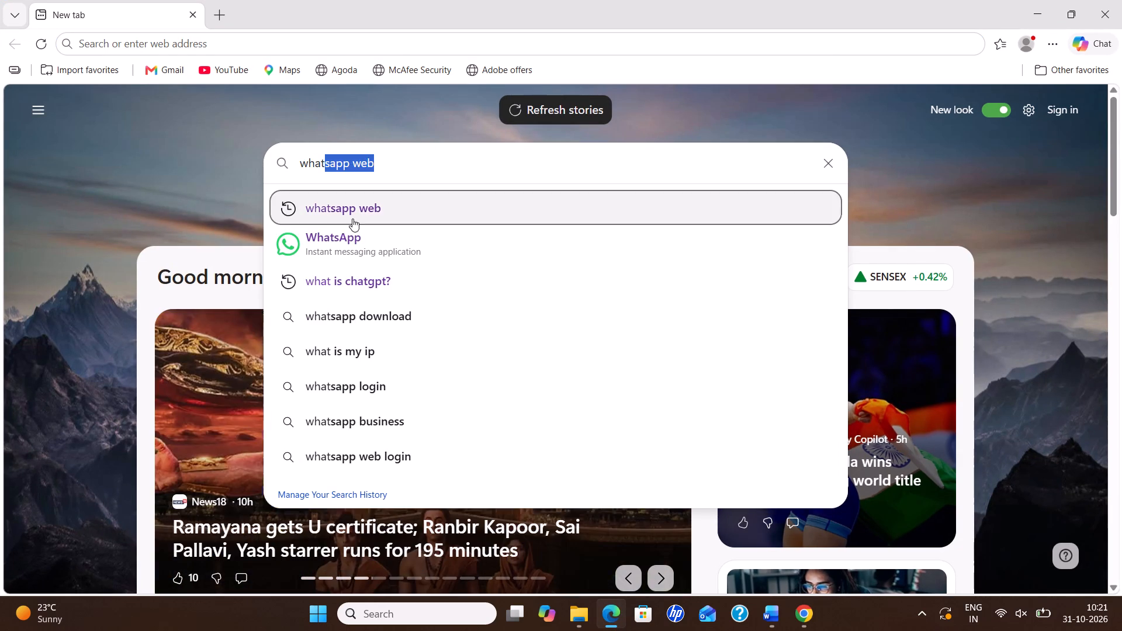
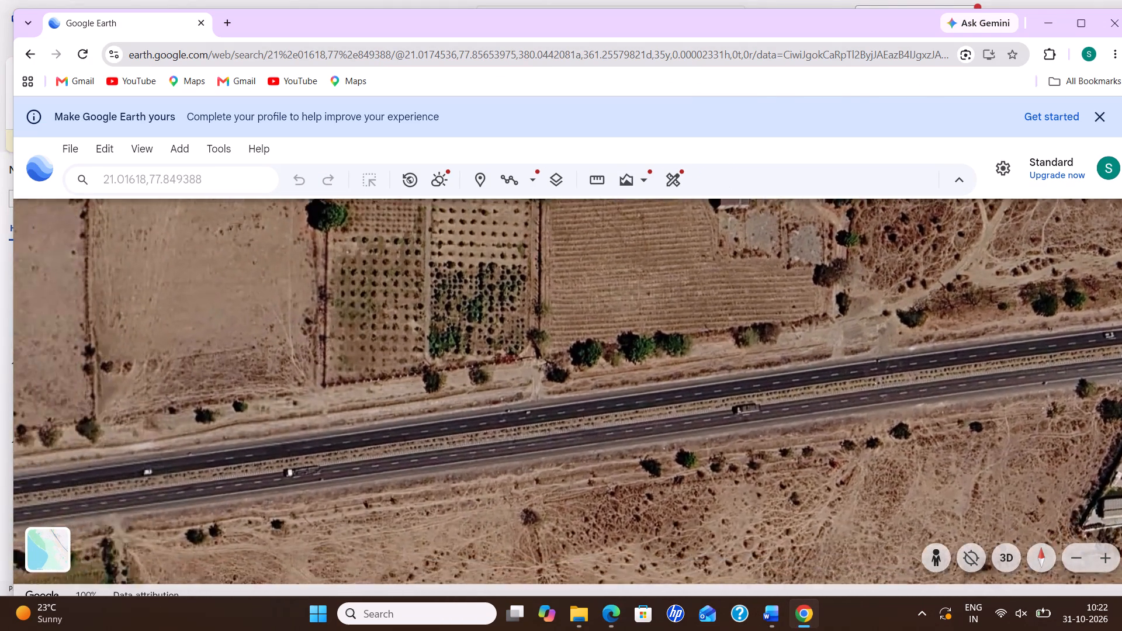
Switch to Google Earth and maximize its window to view the highway stretch near the searched coordinates.
{"action": "left_click_drag", "start_coordinate": [759, 339], "coordinate": [764, 336]}
{"action": "left_click_drag", "start_coordinate": [13, 421], "coordinate": [299, 327]}
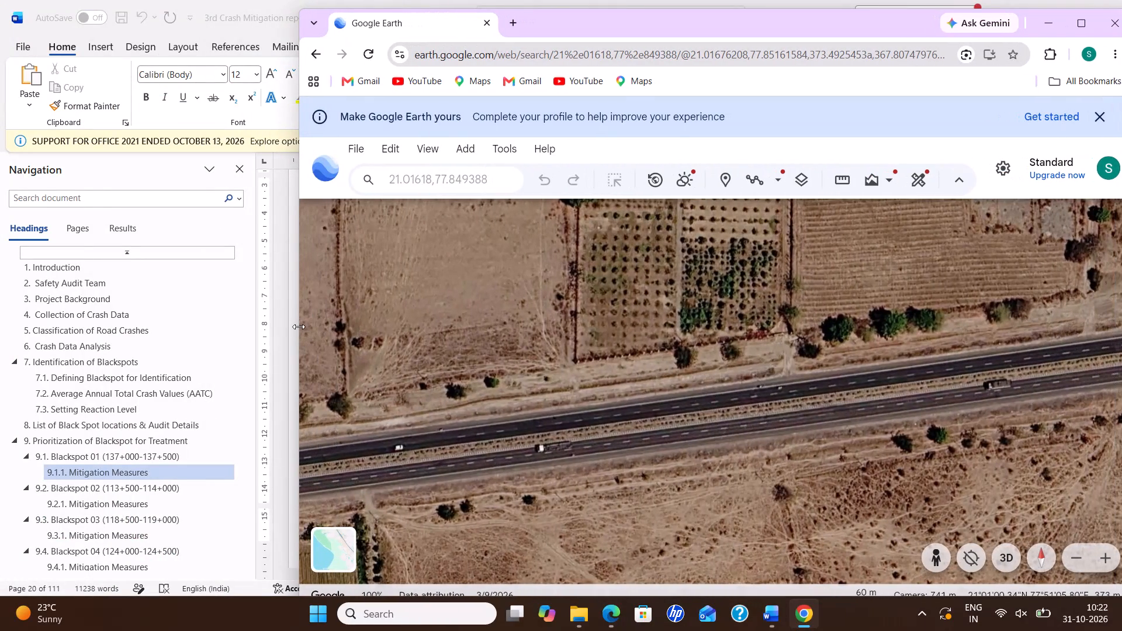
{"action": "left_click", "coordinate": [1088, 23]}
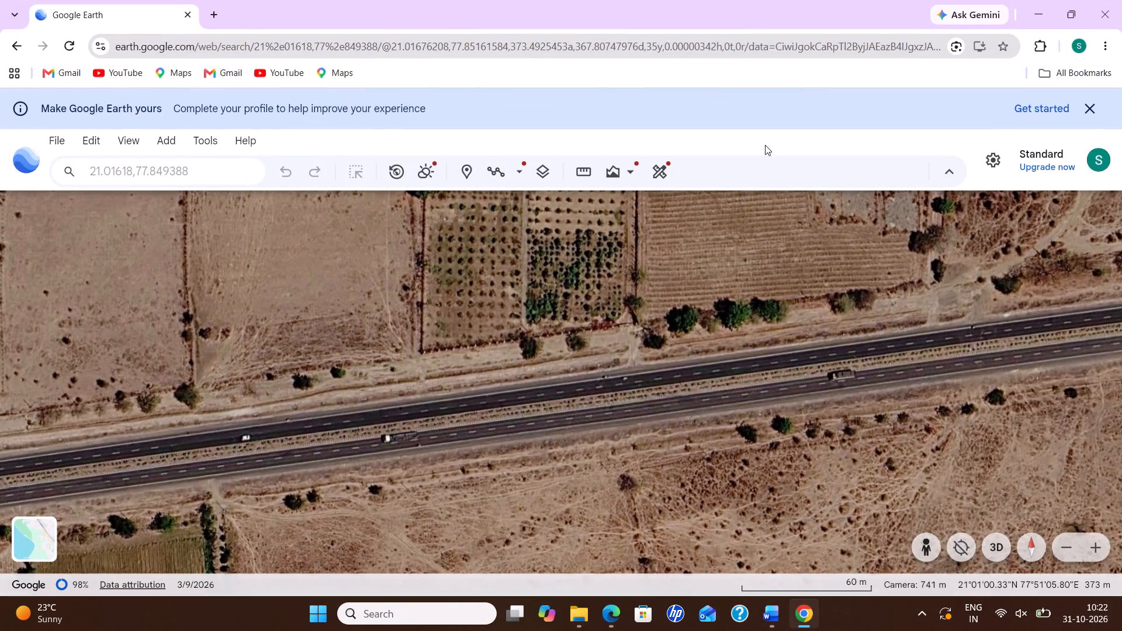
Search again for the location 21.01618,77.849388 to return the map to that point on the highway.
{"action": "left_click_drag", "start_coordinate": [333, 398], "coordinate": [721, 285]}
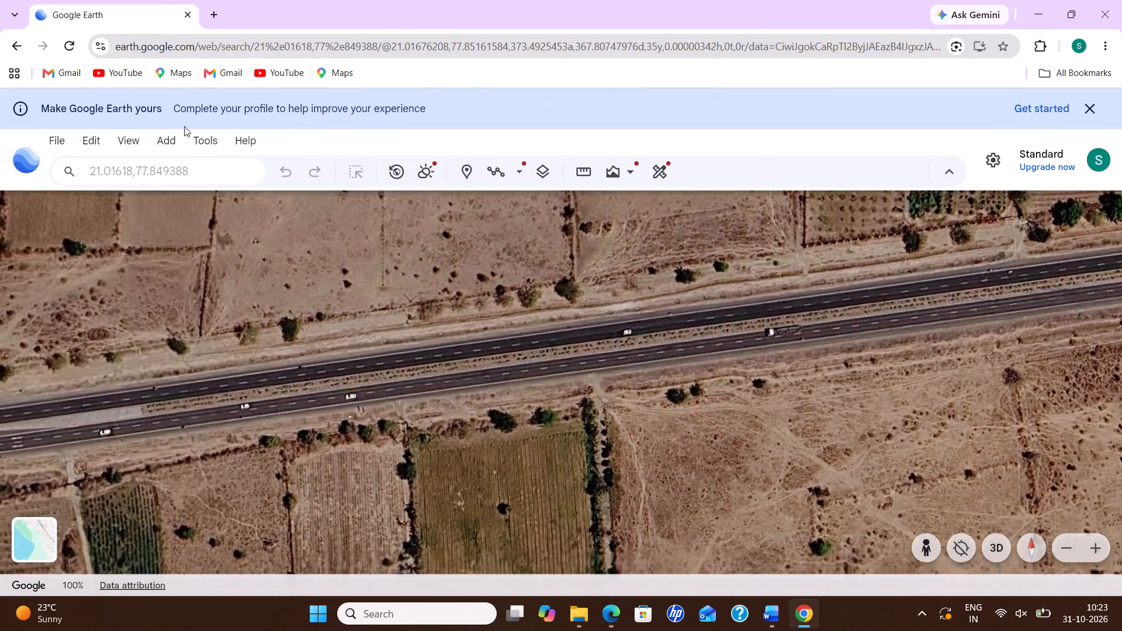
{"action": "left_click", "coordinate": [214, 169]}
{"action": "key", "text": "Return"}
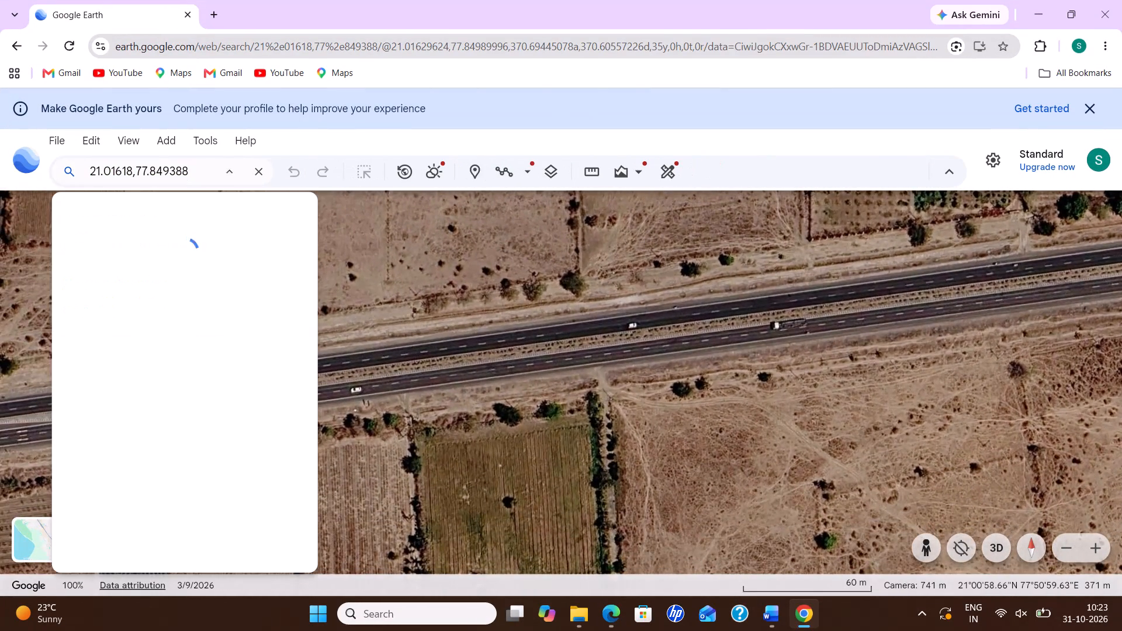
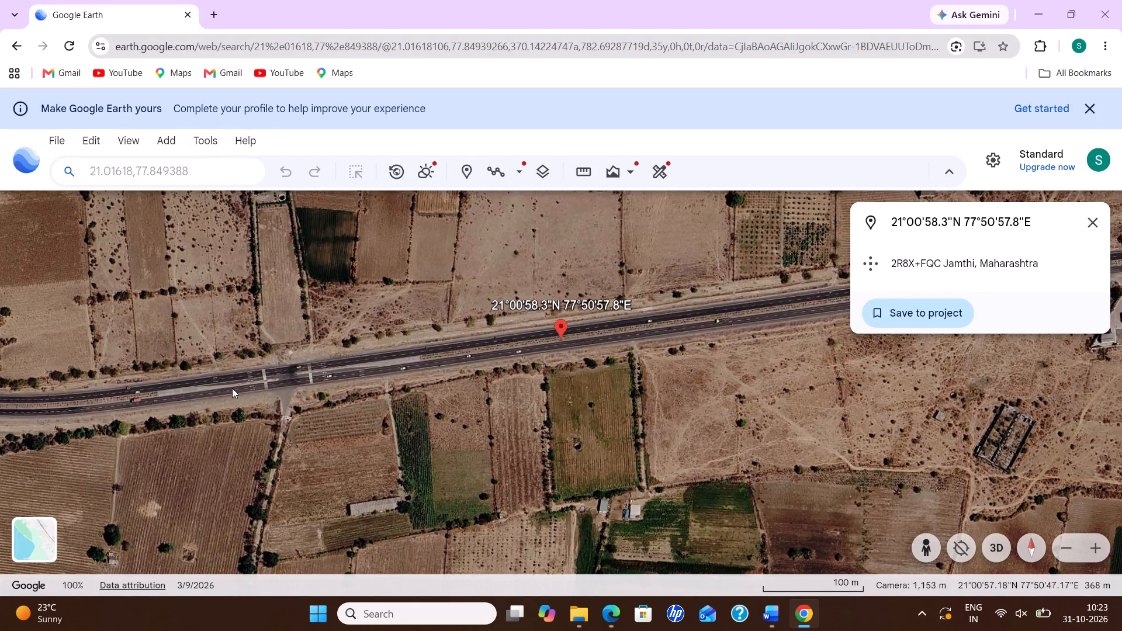
Examine the highway from the searched point along the bend to the west and back to the median-opening junction.
{"action": "scroll", "coordinate": [231, 389], "scroll_direction": "up", "scroll_amount": 3}
{"action": "scroll", "coordinate": [272, 375], "scroll_direction": "down", "scroll_amount": 3}
{"action": "left_click_drag", "start_coordinate": [146, 398], "coordinate": [317, 440]}
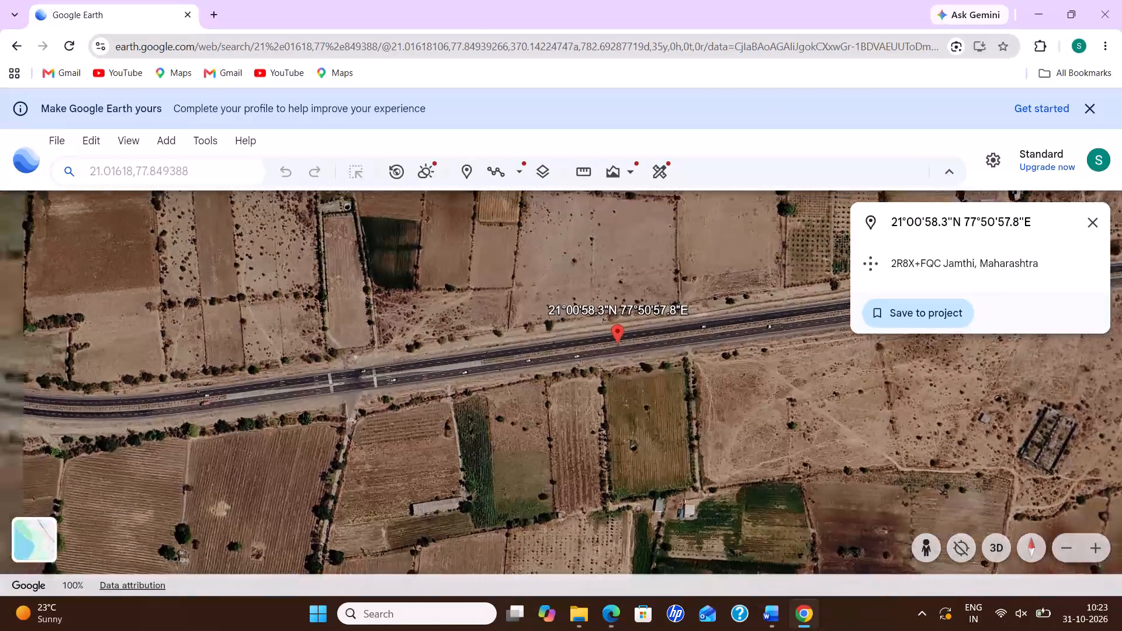
{"action": "left_click_drag", "start_coordinate": [317, 440], "coordinate": [581, 406]}
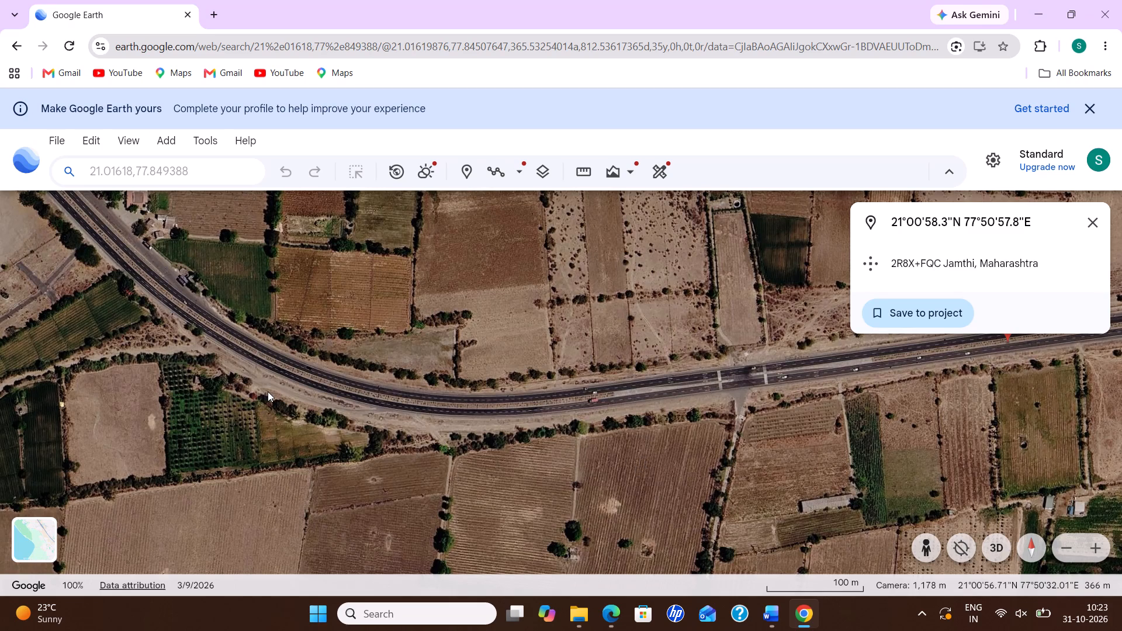
{"action": "scroll", "coordinate": [357, 421], "scroll_direction": "up", "scroll_amount": 3, "text": "ctrl"}
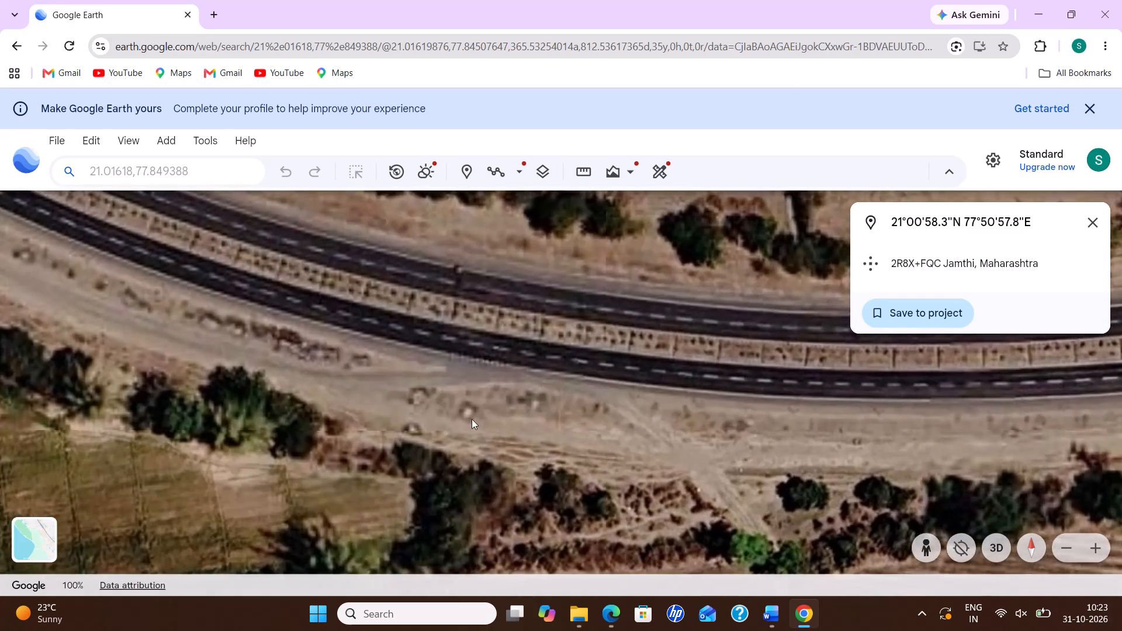
{"action": "scroll", "coordinate": [593, 419], "scroll_direction": "down", "scroll_amount": 1, "text": "ctrl"}
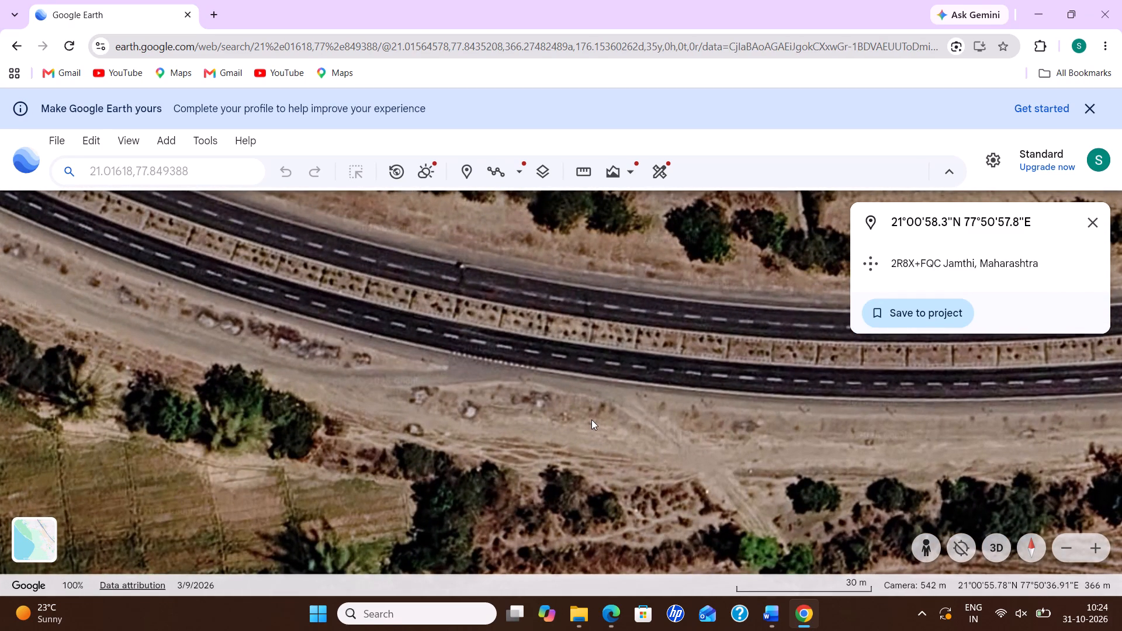
{"action": "scroll", "coordinate": [591, 419], "scroll_direction": "down", "scroll_amount": 2, "text": "ctrl"}
{"action": "left_click_drag", "start_coordinate": [739, 418], "coordinate": [396, 419]}
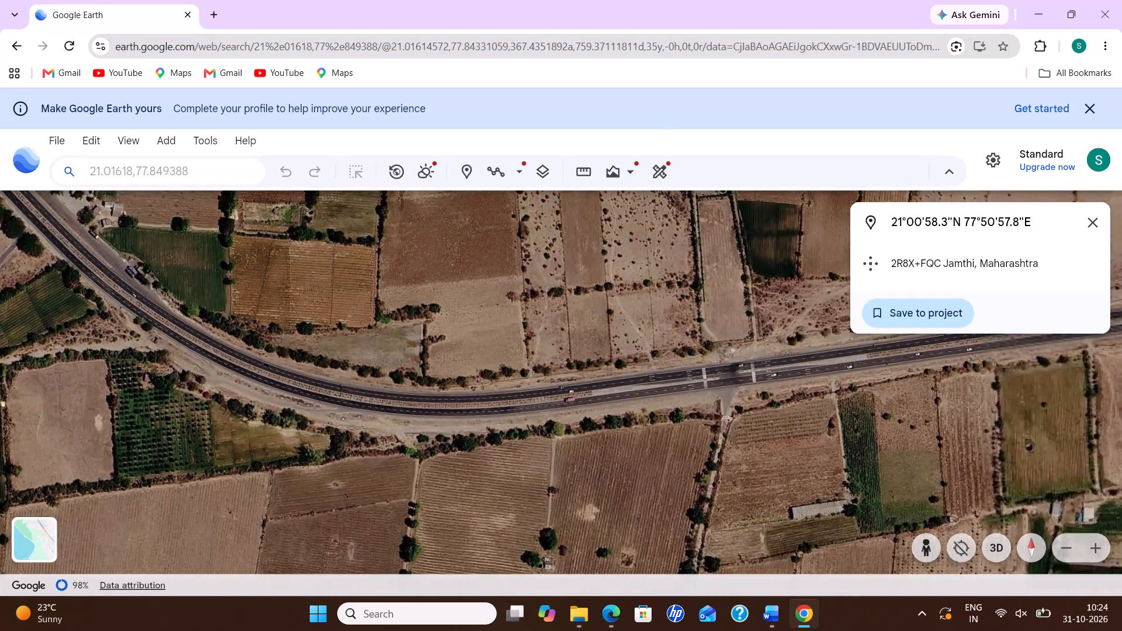
{"action": "left_click_drag", "start_coordinate": [396, 419], "coordinate": [275, 419]}
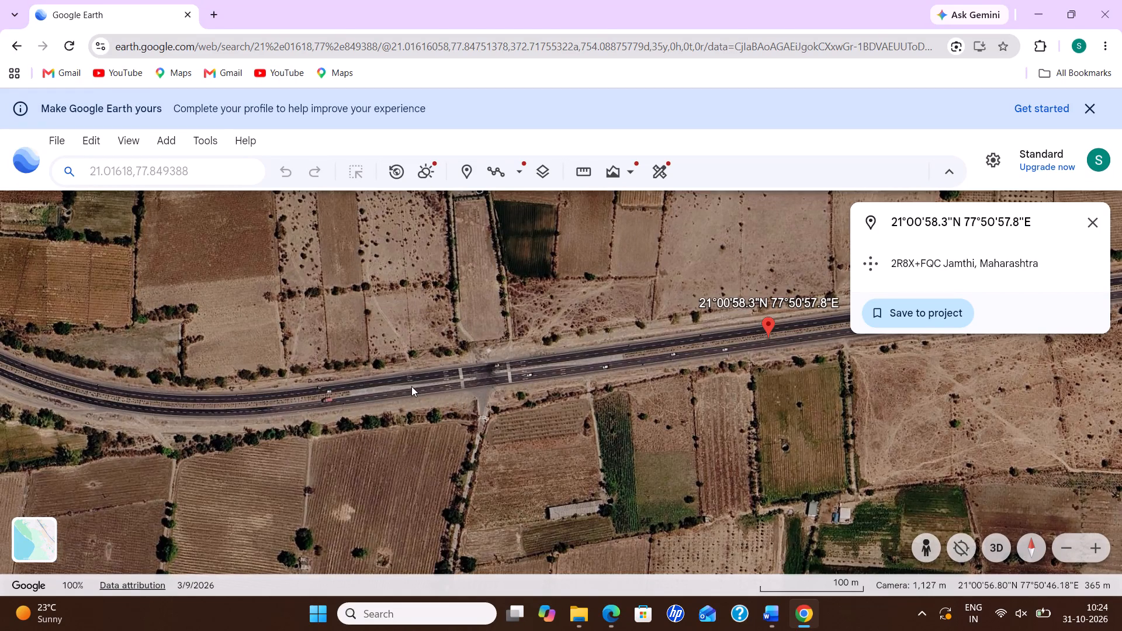
Close the searched location's info card and capture a rectangular snip of the highway junction with its surrounding fields.
{"action": "key", "text": "Print"}
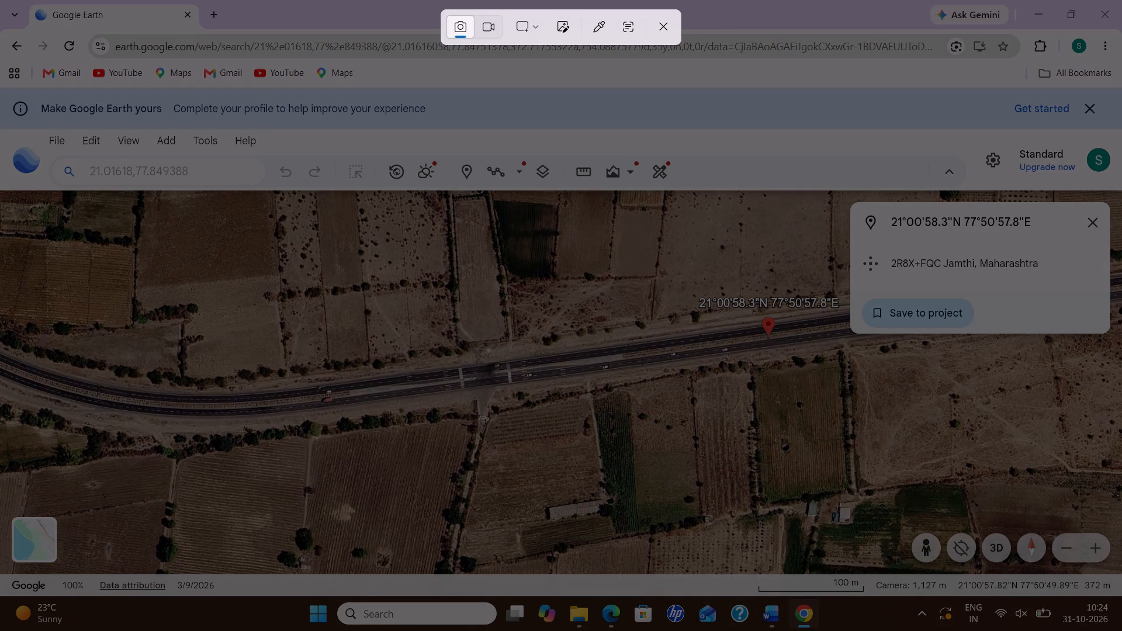
{"action": "left_click", "coordinate": [661, 26]}
{"action": "left_click", "coordinate": [1095, 224]}
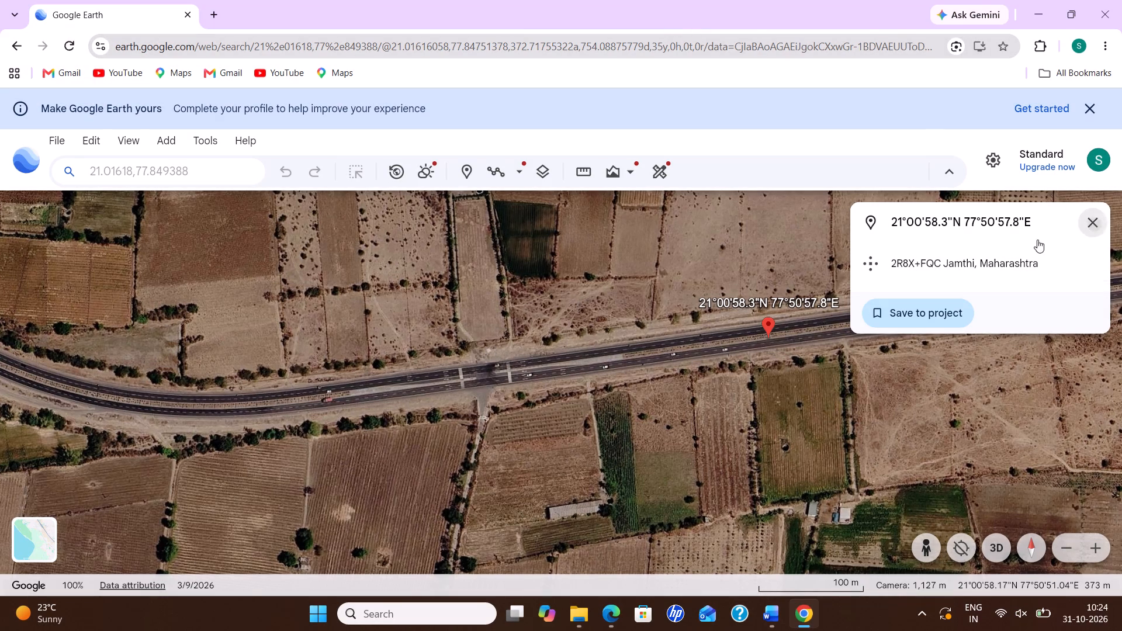
{"action": "key", "text": "Print"}
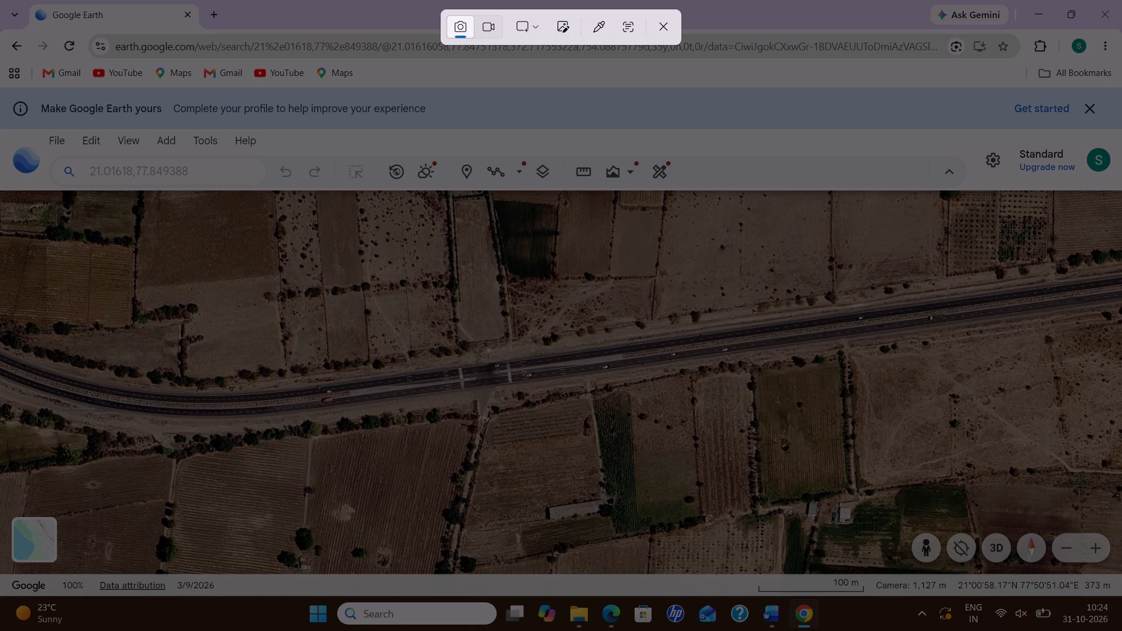
{"action": "left_click", "coordinate": [275, 339]}
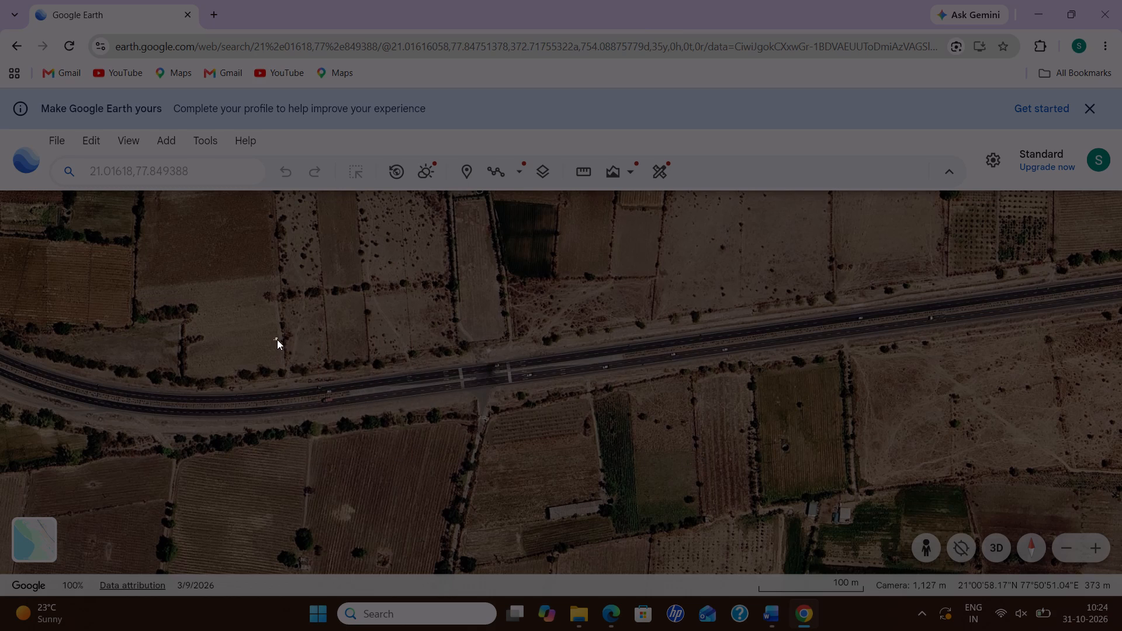
{"action": "left_click", "coordinate": [496, 294]}
{"action": "left_click_drag", "start_coordinate": [249, 290], "coordinate": [654, 356]}
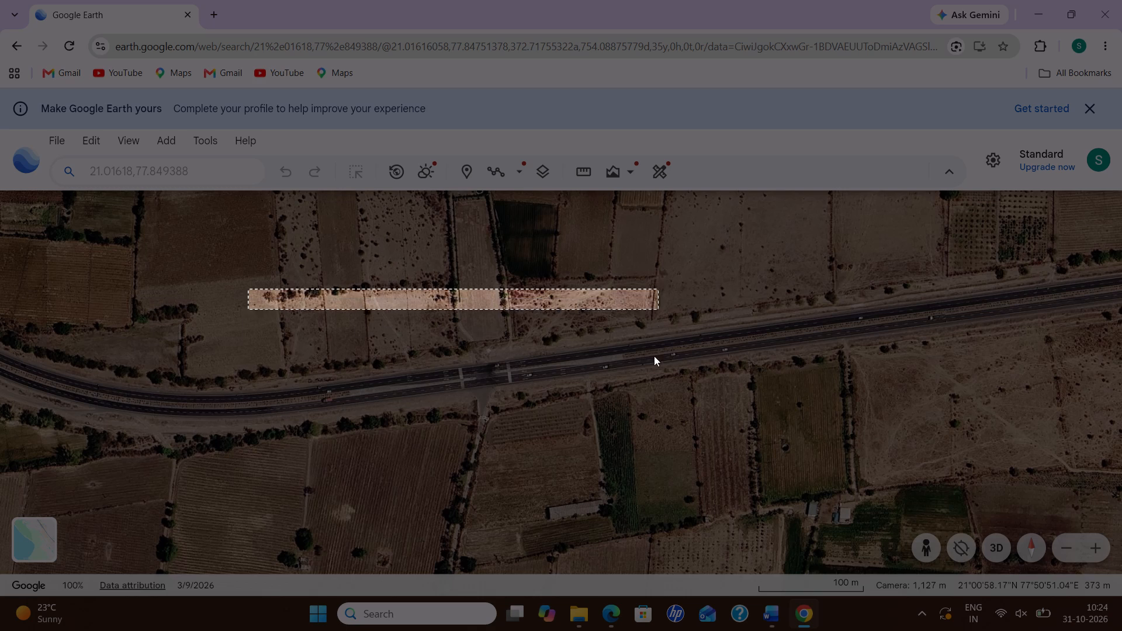
{"action": "left_click_drag", "start_coordinate": [654, 356], "coordinate": [697, 488]}
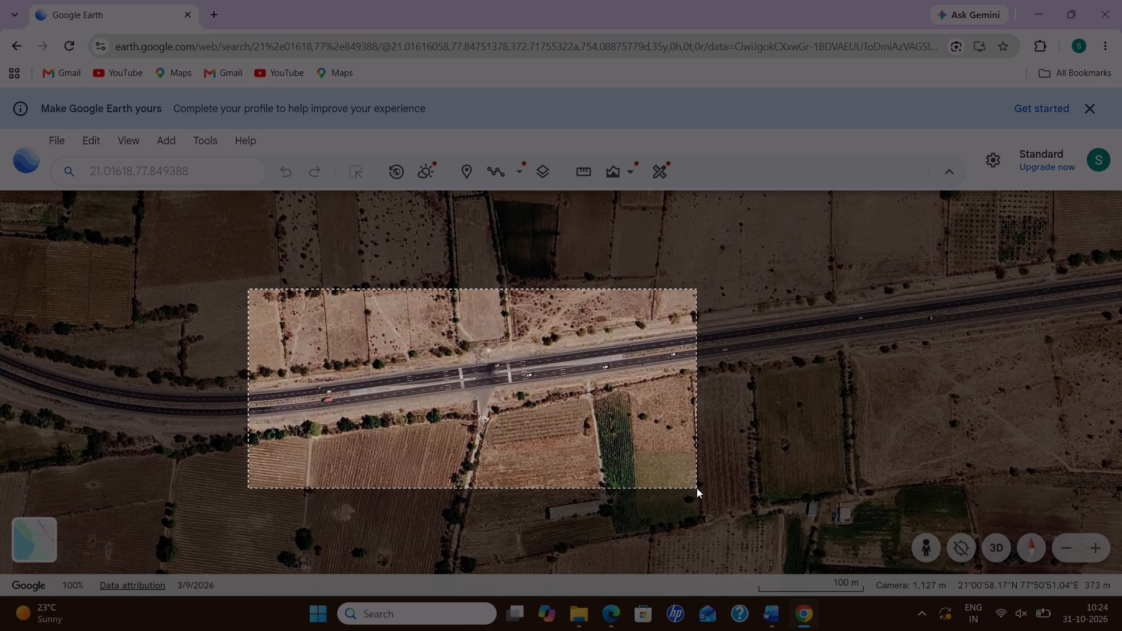
{"action": "left_click_drag", "start_coordinate": [697, 488], "coordinate": [756, 501]}
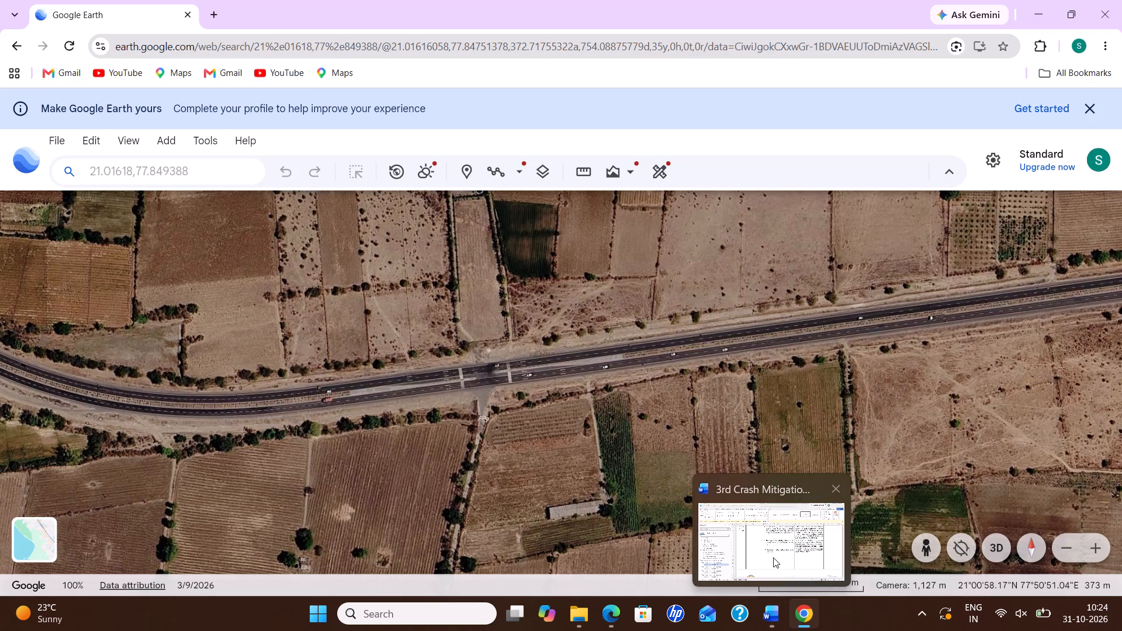
Switch to the report in Word and add blank lines below the faded thermoplastic bar marking observation for Blackspot 01.
{"action": "left_click", "coordinate": [773, 557]}
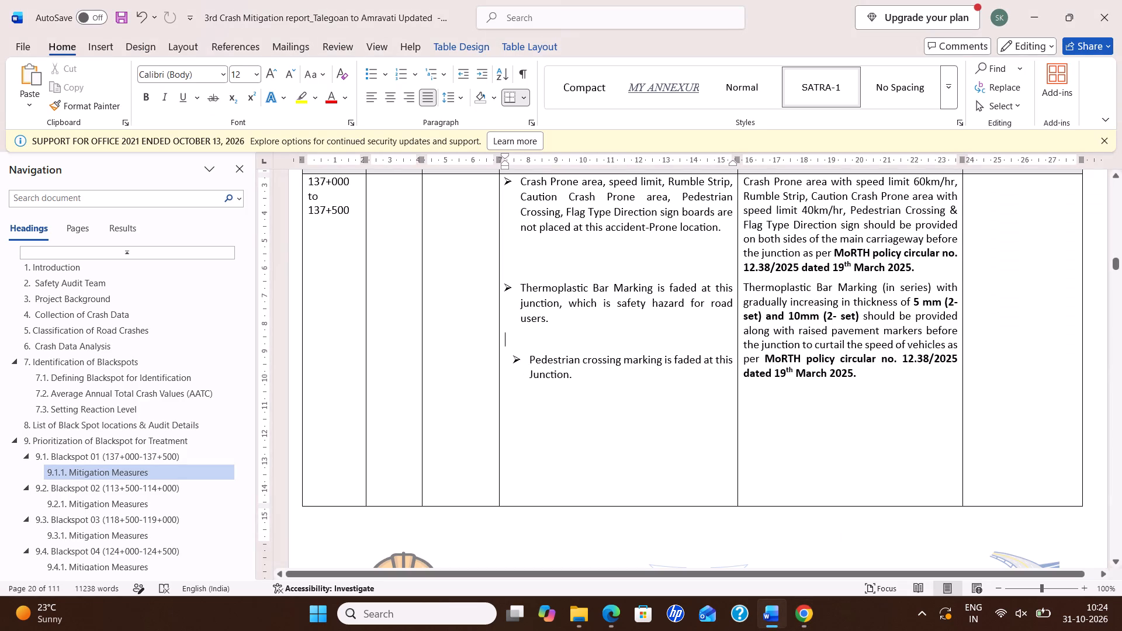
{"action": "scroll", "coordinate": [660, 407], "scroll_direction": "down", "scroll_amount": 9}
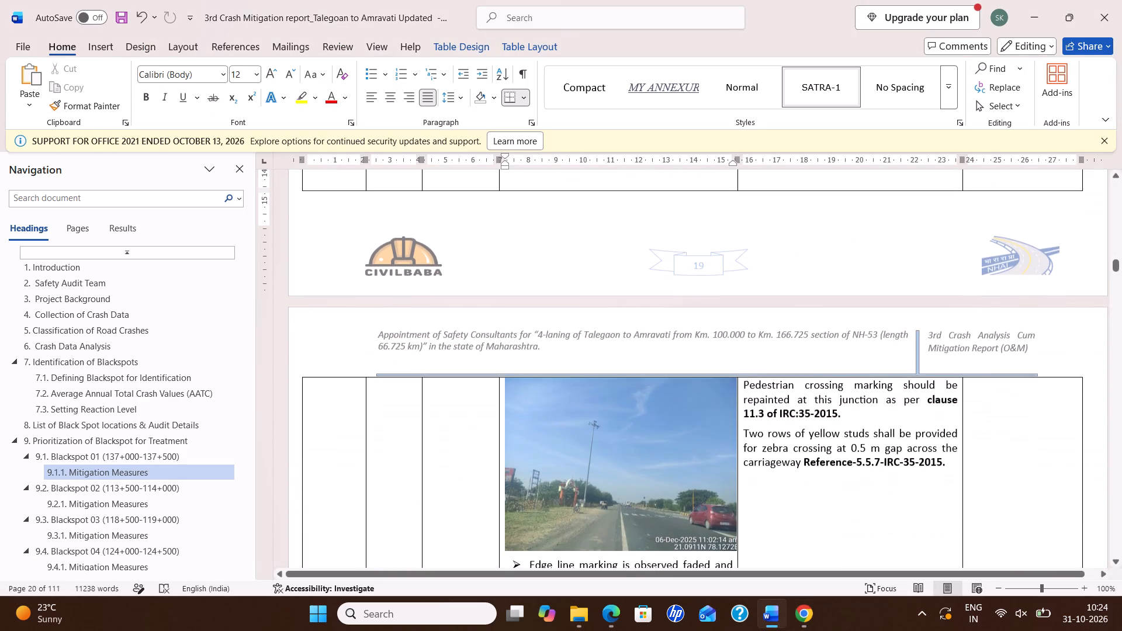
{"action": "scroll", "coordinate": [657, 408], "scroll_direction": "up", "scroll_amount": 5}
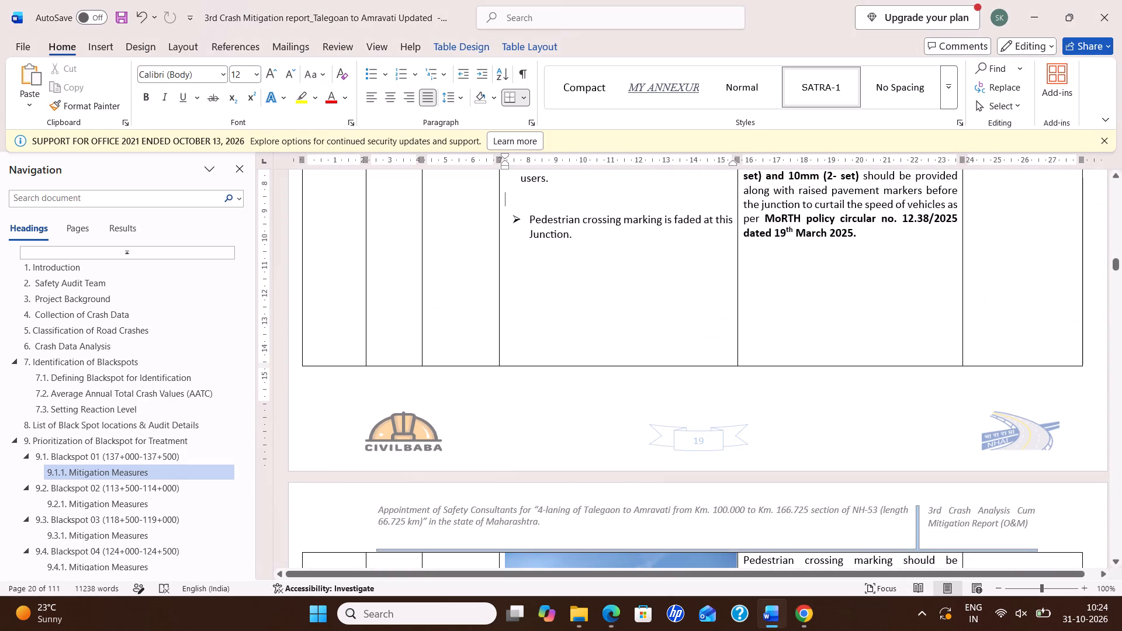
{"action": "left_click", "coordinate": [642, 181]}
{"action": "key", "text": "Return"}
{"action": "key", "text": "Return"}
{"action": "key", "text": "Return"}
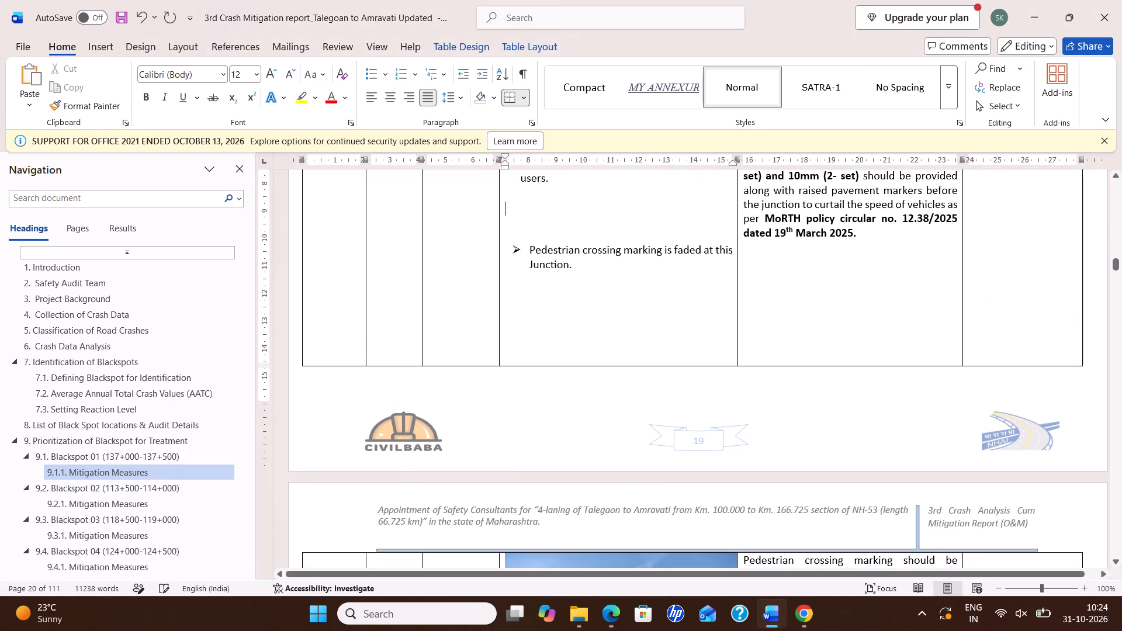
{"action": "key", "text": "Return"}
Remove the surplus blank lines above the pedestrian crossing repainting recommendation, leaving one blank line as a gap.
{"action": "left_click", "coordinate": [799, 366]}
{"action": "key", "text": "BackSpace"}
{"action": "key", "text": "BackSpace"}
{"action": "key", "text": "BackSpace"}
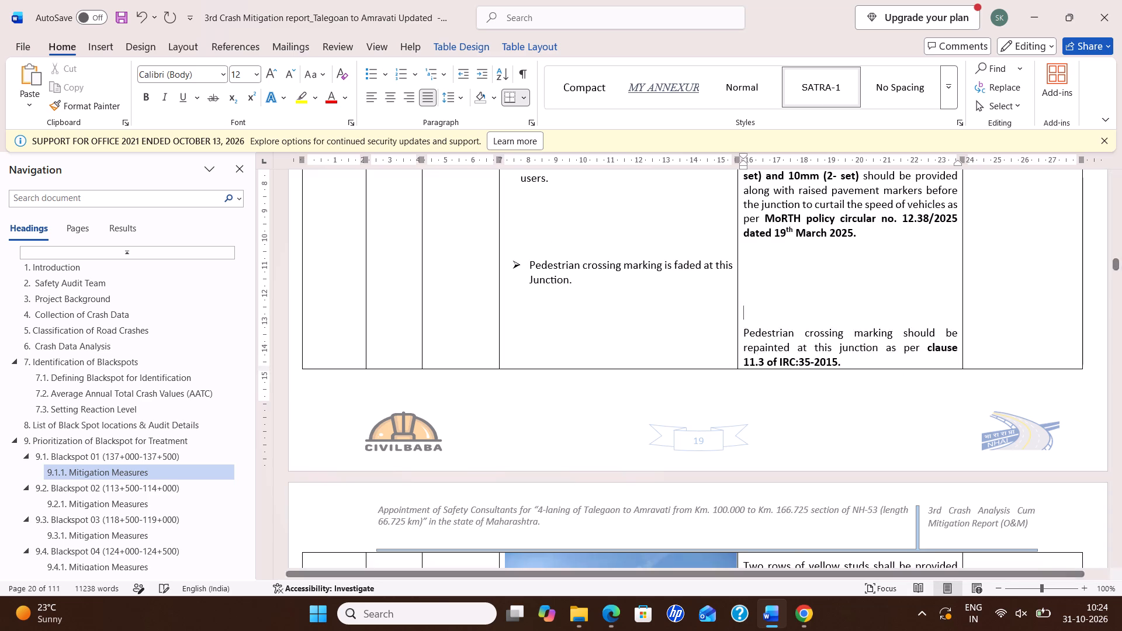
{"action": "key", "text": "BackSpace"}
{"action": "key", "text": "BackSpace"}
{"action": "key", "text": "BackSpace"}
{"action": "key", "text": "Return"}
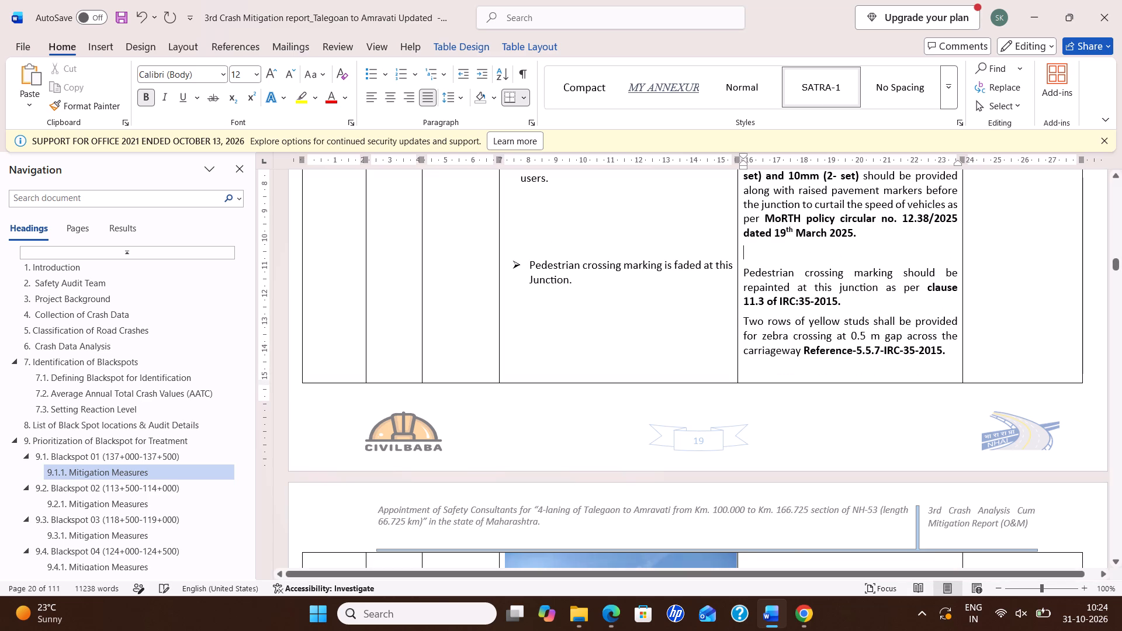
Insert four blank lines above the edge line and centre line marking recommendation to move it down the mitigation table.
{"action": "scroll", "coordinate": [682, 344], "scroll_direction": "down", "scroll_amount": 11}
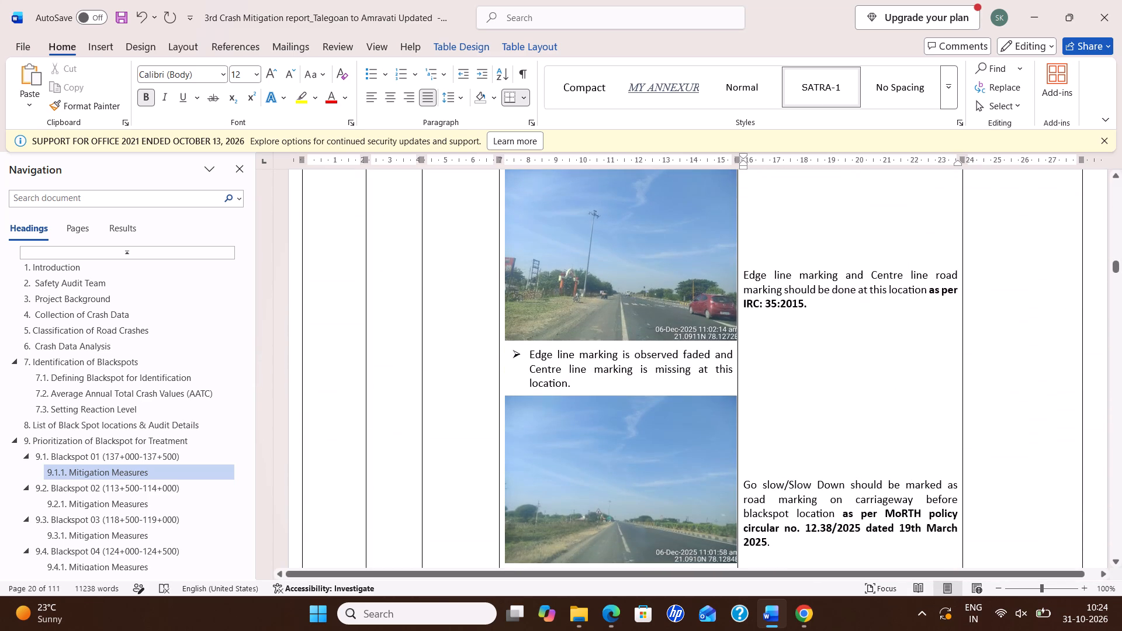
{"action": "left_click", "coordinate": [792, 253]}
{"action": "key", "text": "Return"}
{"action": "key", "text": "Return"}
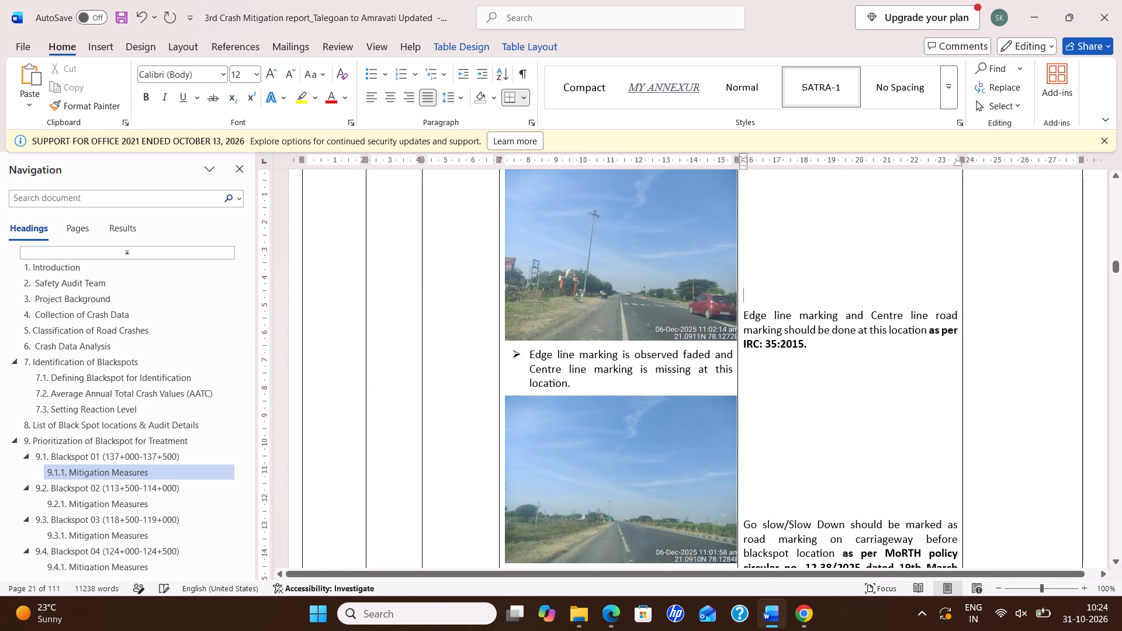
{"action": "key", "text": "Return"}
{"action": "key", "text": "Return"}
Insert two blank lines above the road studs (cat's eyes) recommendation in the mitigation table.
{"action": "scroll", "coordinate": [869, 290], "scroll_direction": "down", "scroll_amount": 19}
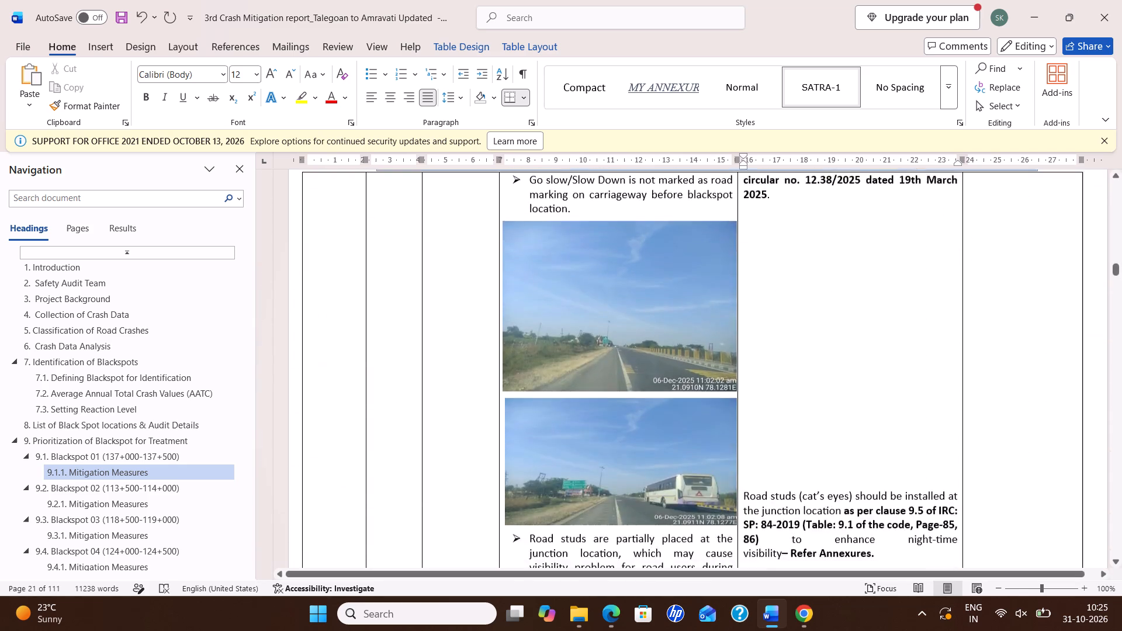
{"action": "scroll", "coordinate": [795, 300], "scroll_direction": "down", "scroll_amount": 4}
{"action": "left_click", "coordinate": [802, 239]}
{"action": "key", "text": "Return"}
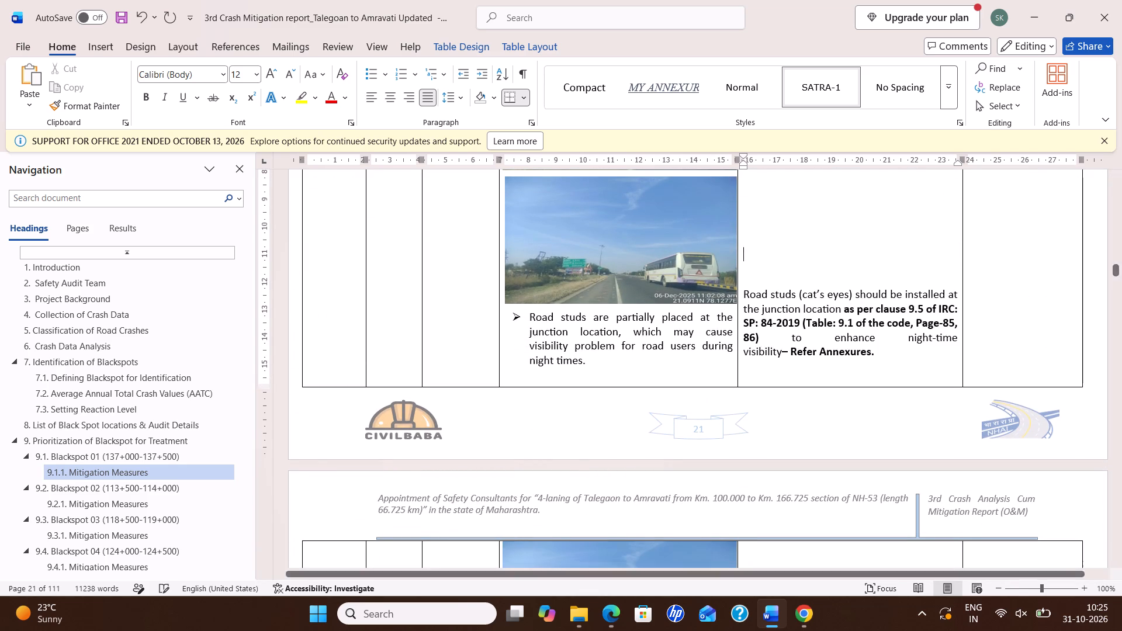
{"action": "key", "text": "Return"}
Paste the captured junction snip on a new unbulleted line below the faded pedestrian crossing marking observation.
{"action": "scroll", "coordinate": [569, 328], "scroll_direction": "up", "scroll_amount": 19}
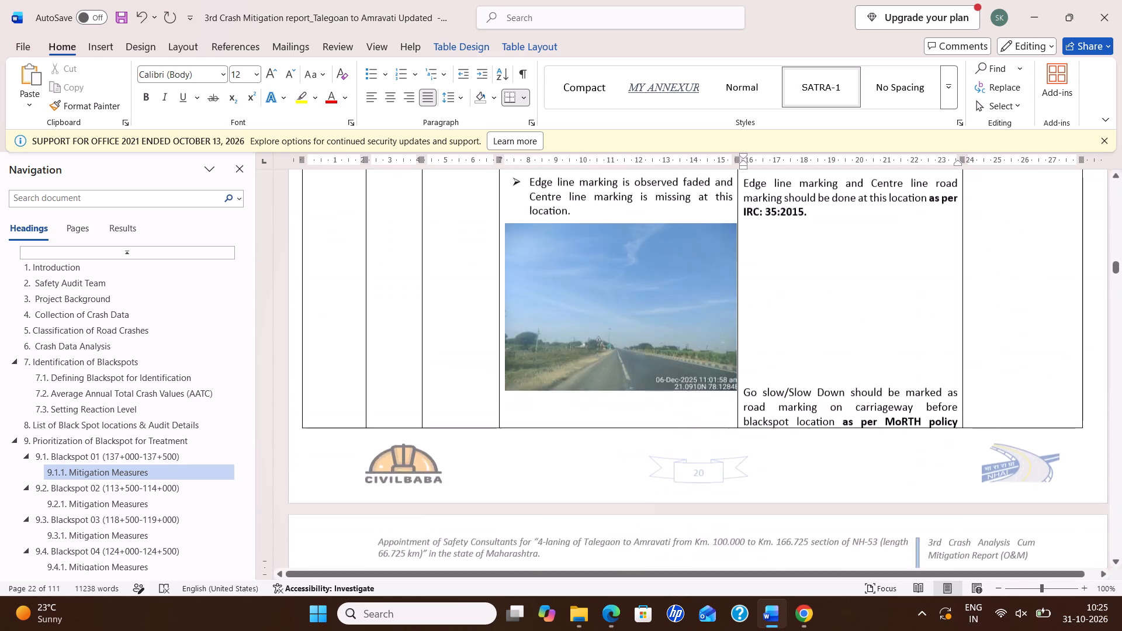
{"action": "scroll", "coordinate": [560, 317], "scroll_direction": "up", "scroll_amount": 18}
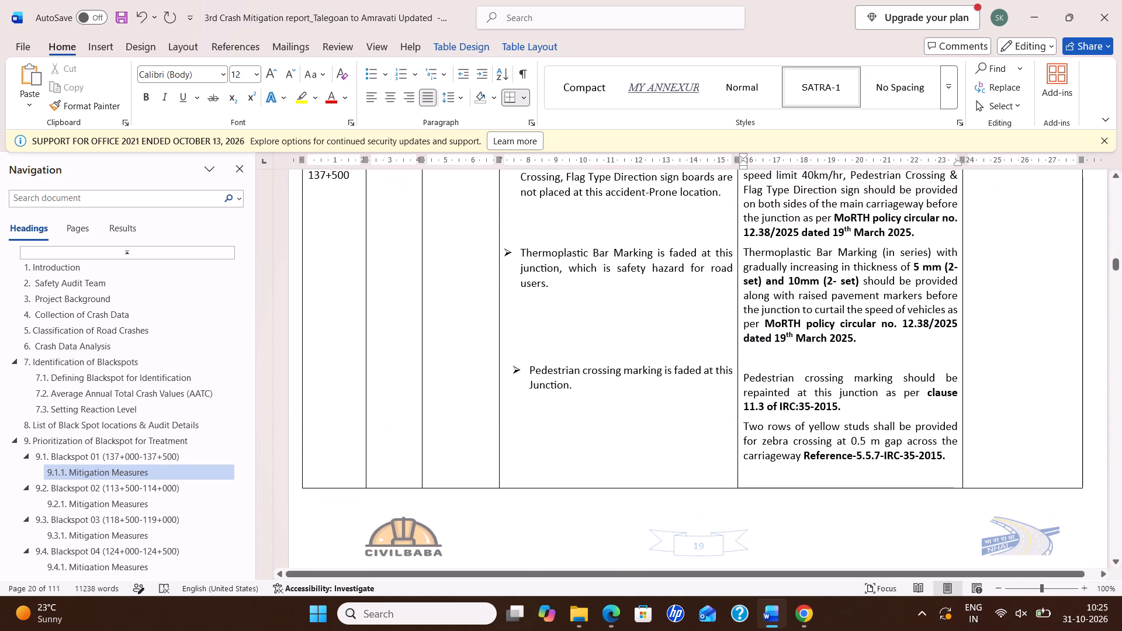
{"action": "left_click", "coordinate": [524, 411]}
{"action": "left_click", "coordinate": [600, 389]}
{"action": "key", "text": "Return"}
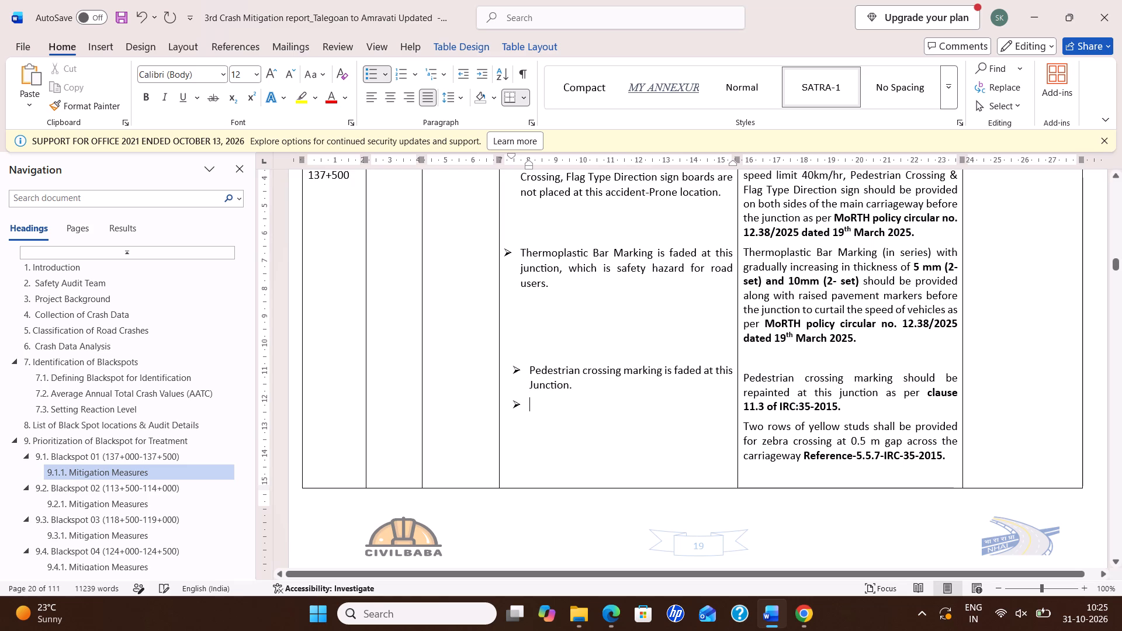
{"action": "key", "text": "BackSpace"}
{"action": "key", "text": "BackSpace"}
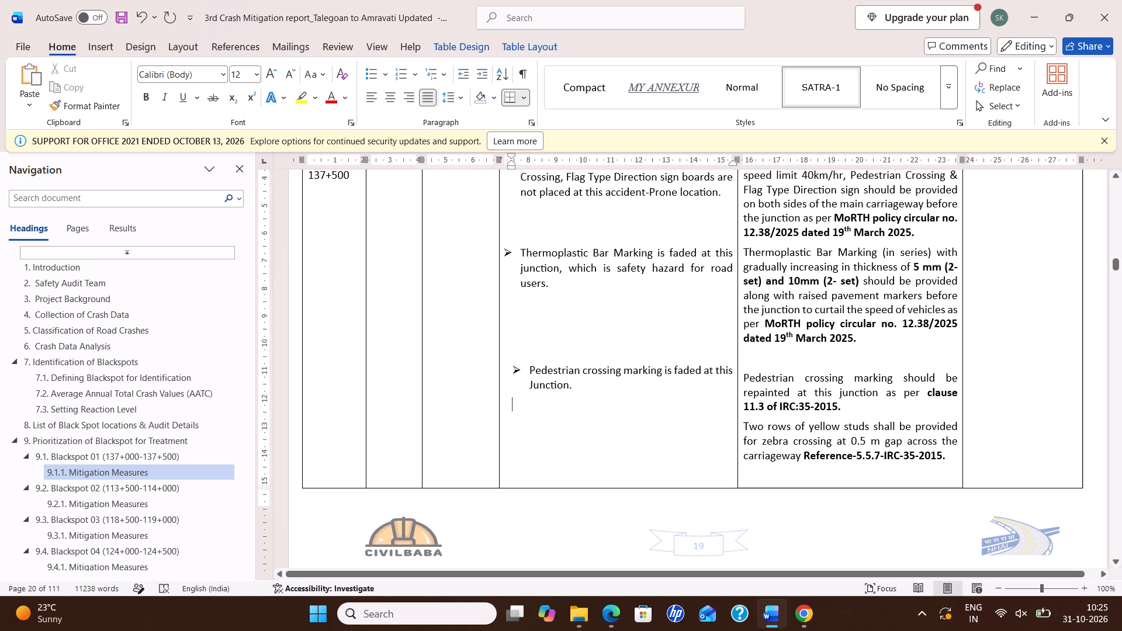
{"action": "key", "text": "BackSpace"}
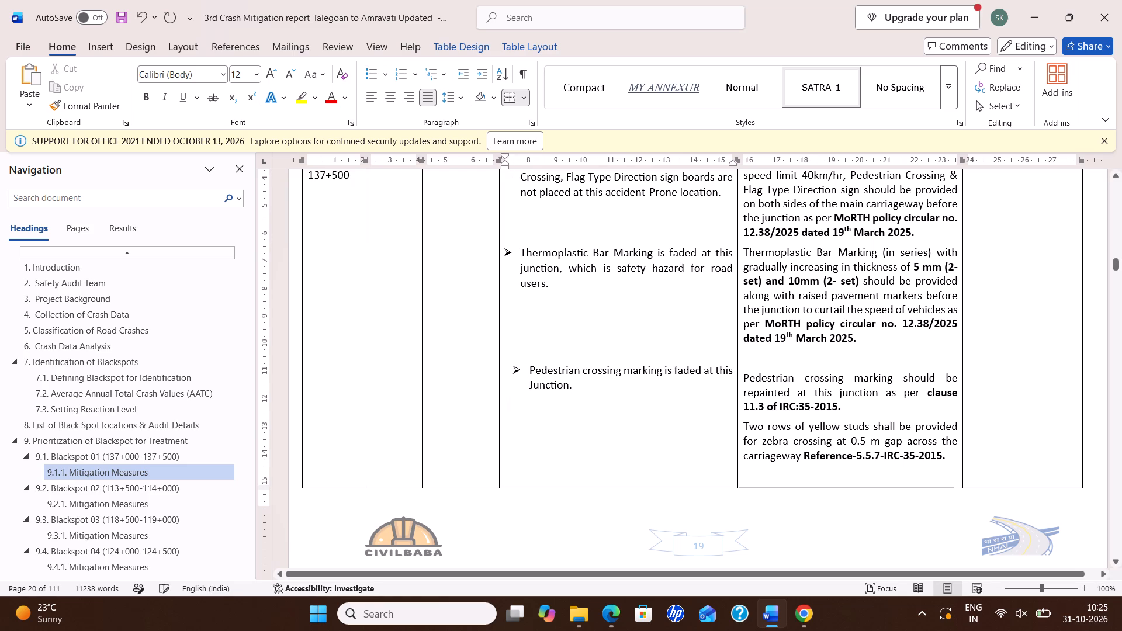
{"action": "key", "text": "ctrl+v"}
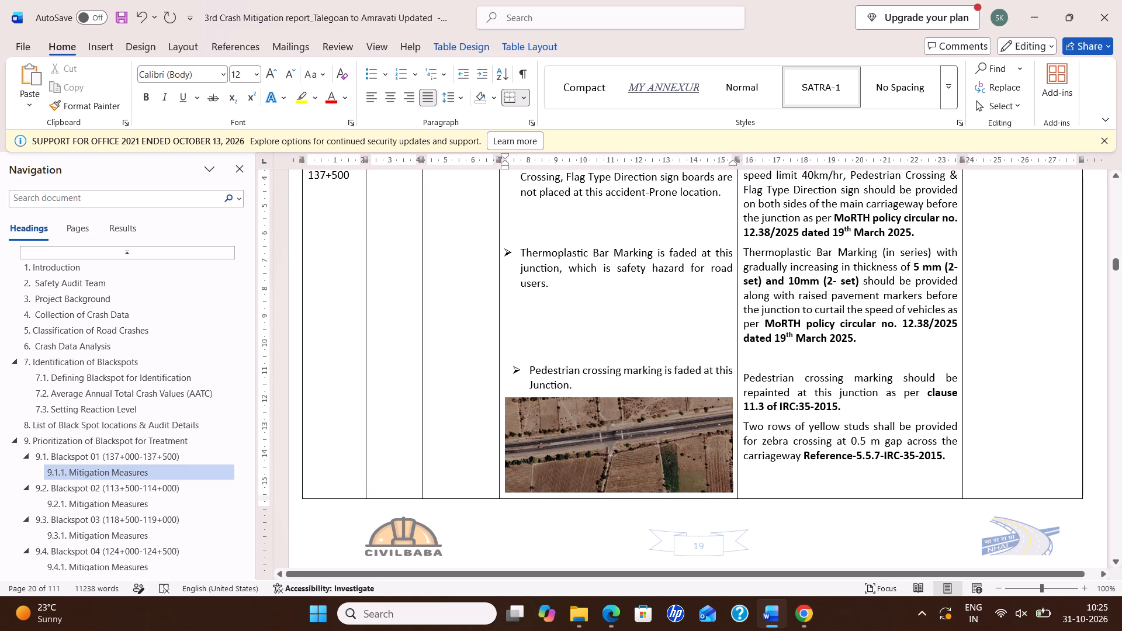
Stretch the pasted aerial junction image slightly taller while keeping its width.
{"action": "scroll", "coordinate": [618, 391], "scroll_direction": "down", "scroll_amount": 4}
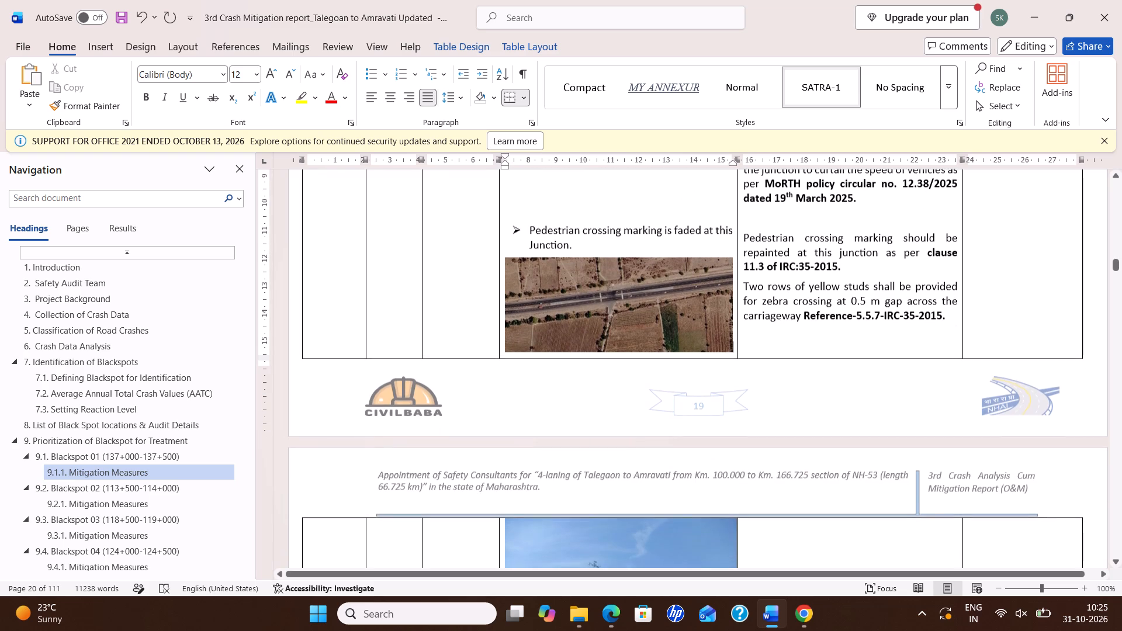
{"action": "left_click", "coordinate": [611, 324]}
{"action": "left_click_drag", "start_coordinate": [619, 352], "coordinate": [621, 373]}
{"action": "scroll", "coordinate": [641, 380], "scroll_direction": "up", "scroll_amount": 4}
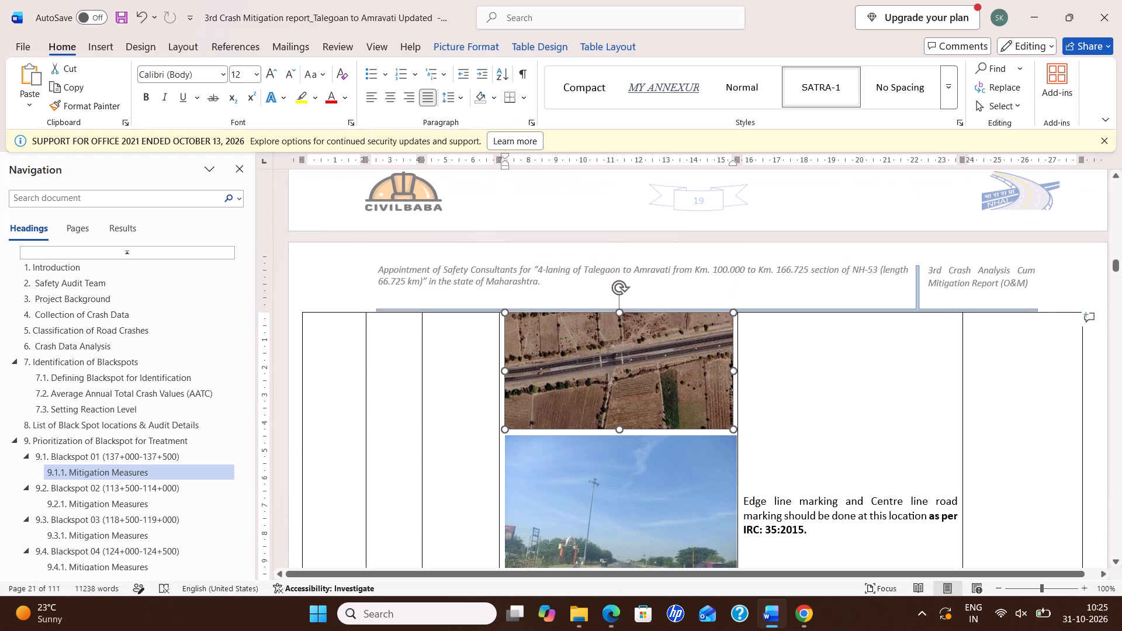
{"action": "scroll", "coordinate": [637, 413], "scroll_direction": "down", "scroll_amount": 3}
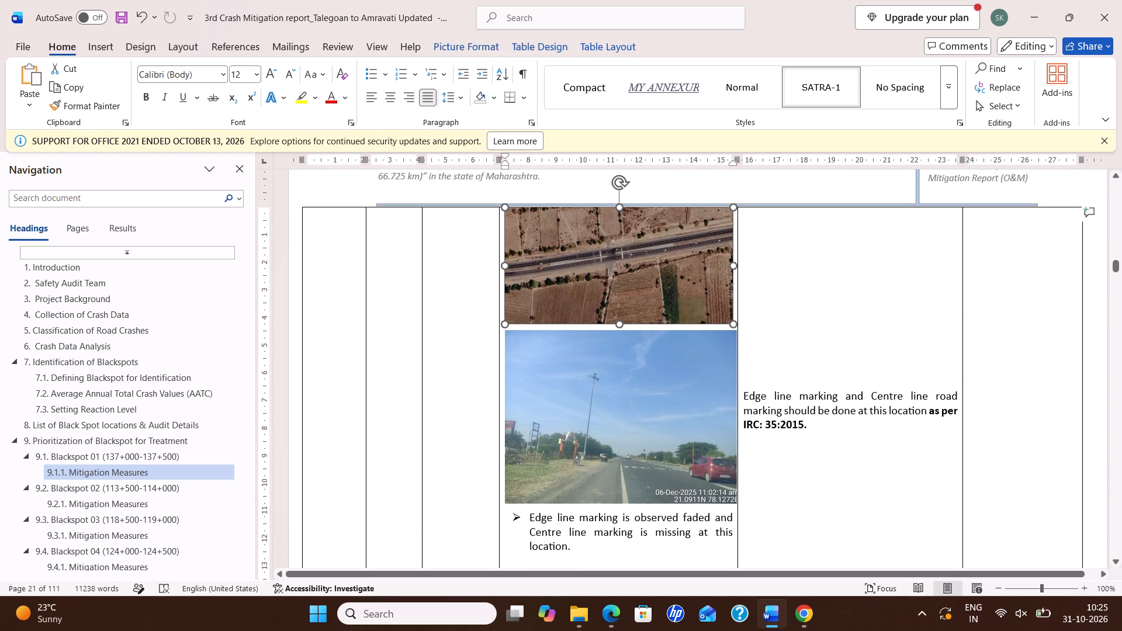
{"action": "scroll", "coordinate": [648, 397], "scroll_direction": "up", "scroll_amount": 3}
{"action": "scroll", "coordinate": [636, 456], "scroll_direction": "down", "scroll_amount": 3}
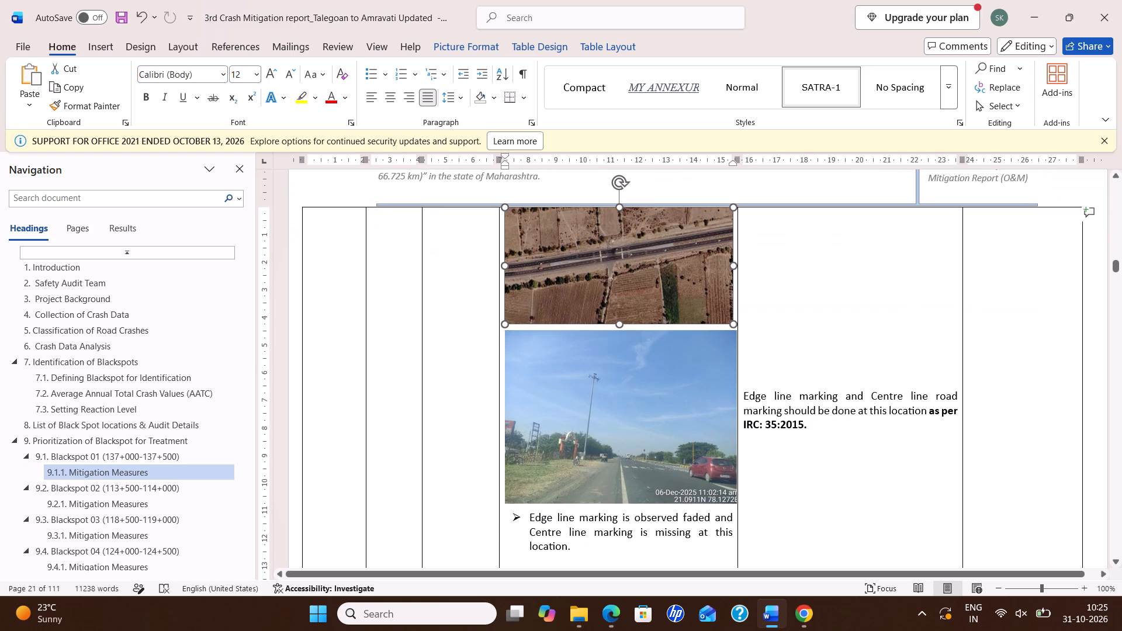
Delete the old site photo directly below the aerial junction image, above the edge line marking observation.
{"action": "left_click", "coordinate": [626, 451]}
{"action": "key", "text": "Delete"}
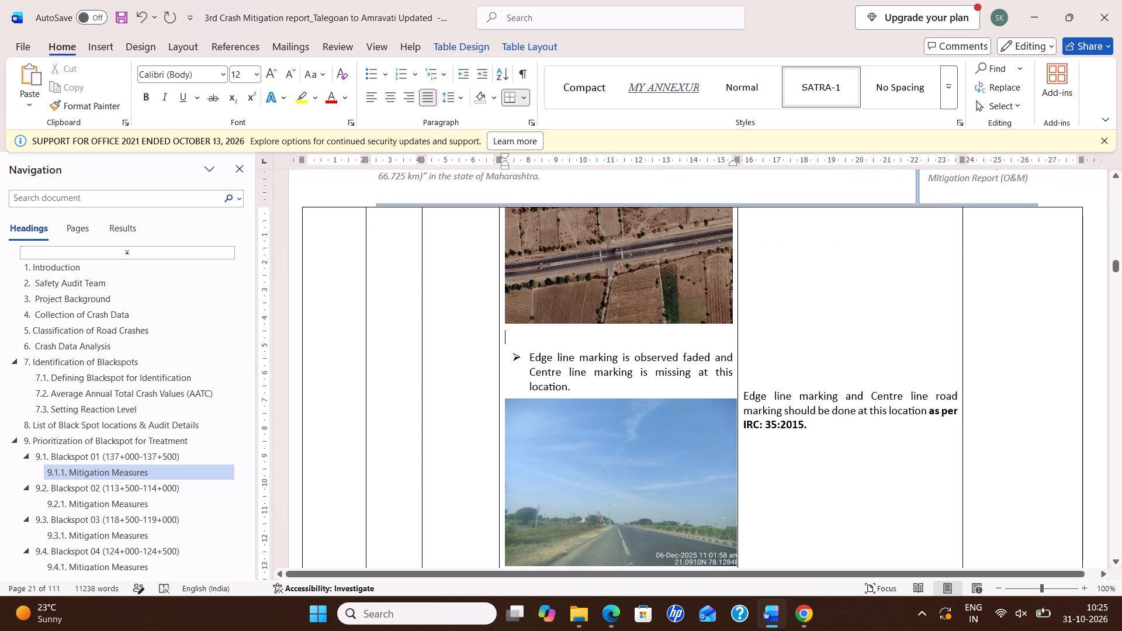
Delete the edge line and centre line marking entry from the mitigation table: its observation, site photo and IRC: 35:2015 recommendation.
{"action": "left_click_drag", "start_coordinate": [539, 351], "coordinate": [579, 381]}
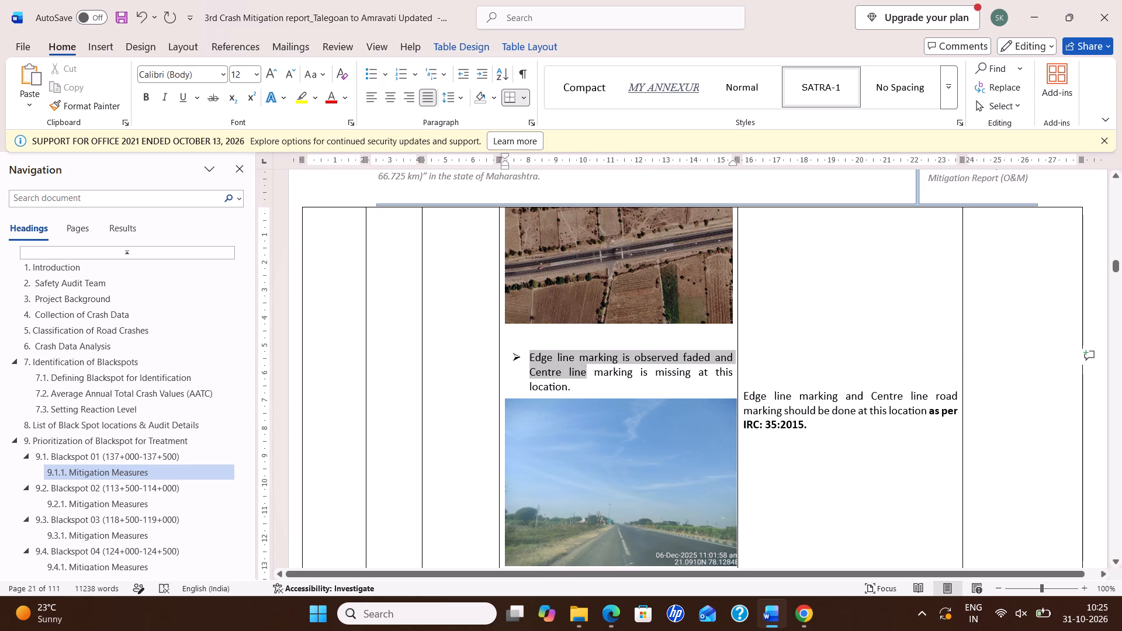
{"action": "left_click_drag", "start_coordinate": [579, 381], "coordinate": [594, 387]}
{"action": "key", "text": "Delete"}
{"action": "left_click", "coordinate": [595, 394]}
{"action": "key", "text": "Delete"}
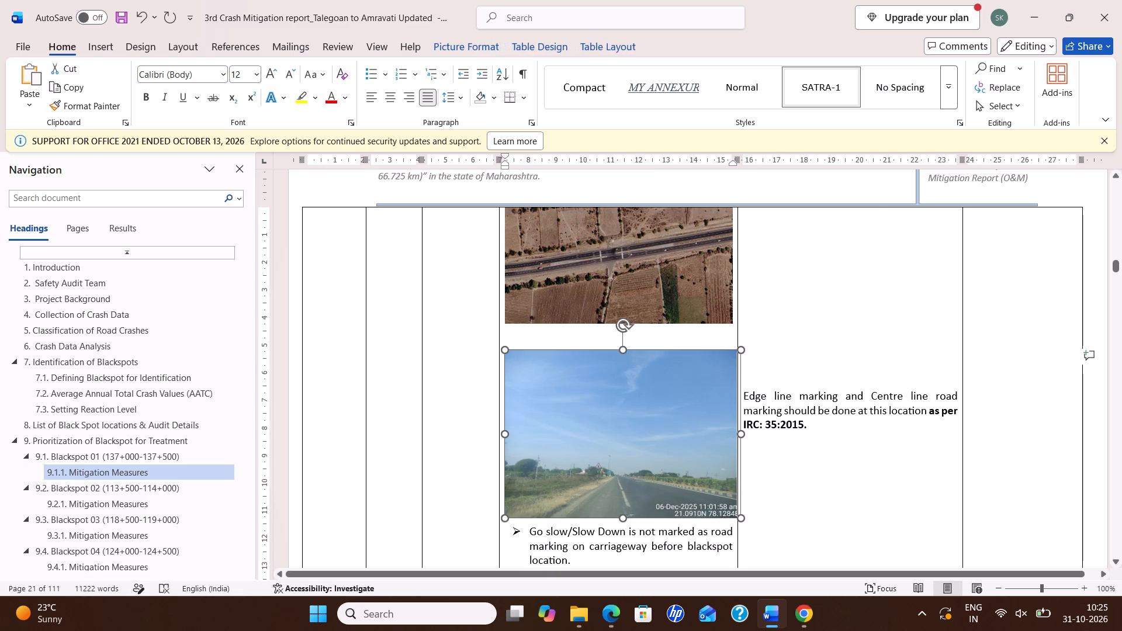
{"action": "left_click_drag", "start_coordinate": [763, 396], "coordinate": [828, 434]}
{"action": "key", "text": "Delete"}
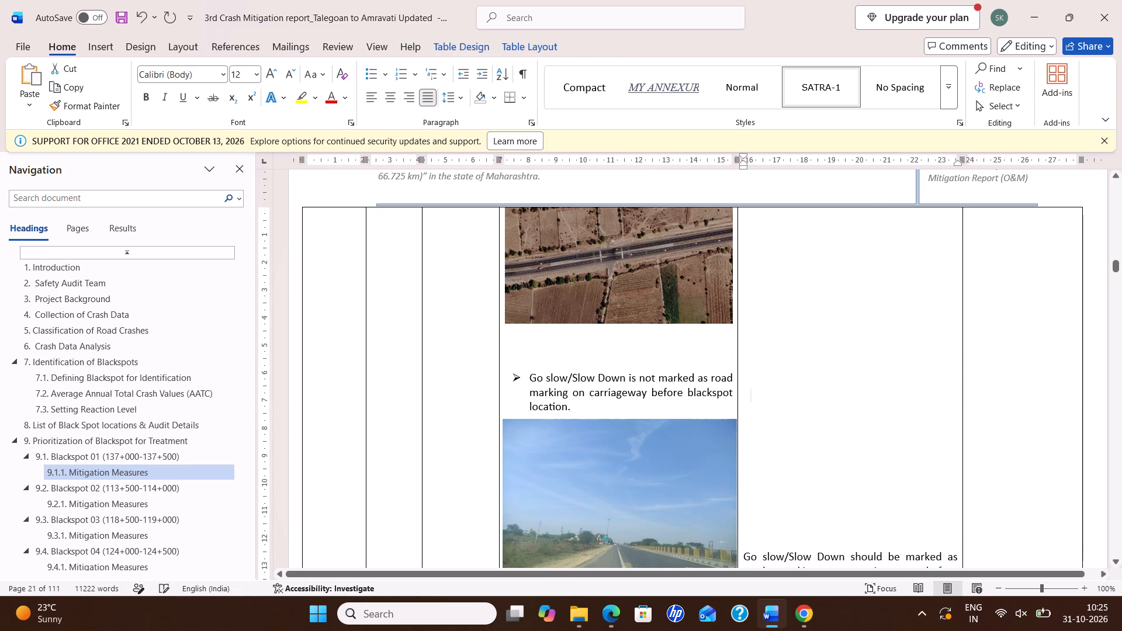
Delete the Go slow/Slow Down road marking entry: its observation, the two site photos below it and its MoRTH circular recommendation.
{"action": "left_click_drag", "start_coordinate": [581, 369], "coordinate": [617, 414]}
{"action": "key", "text": "Delete"}
{"action": "key", "text": "Delete"}
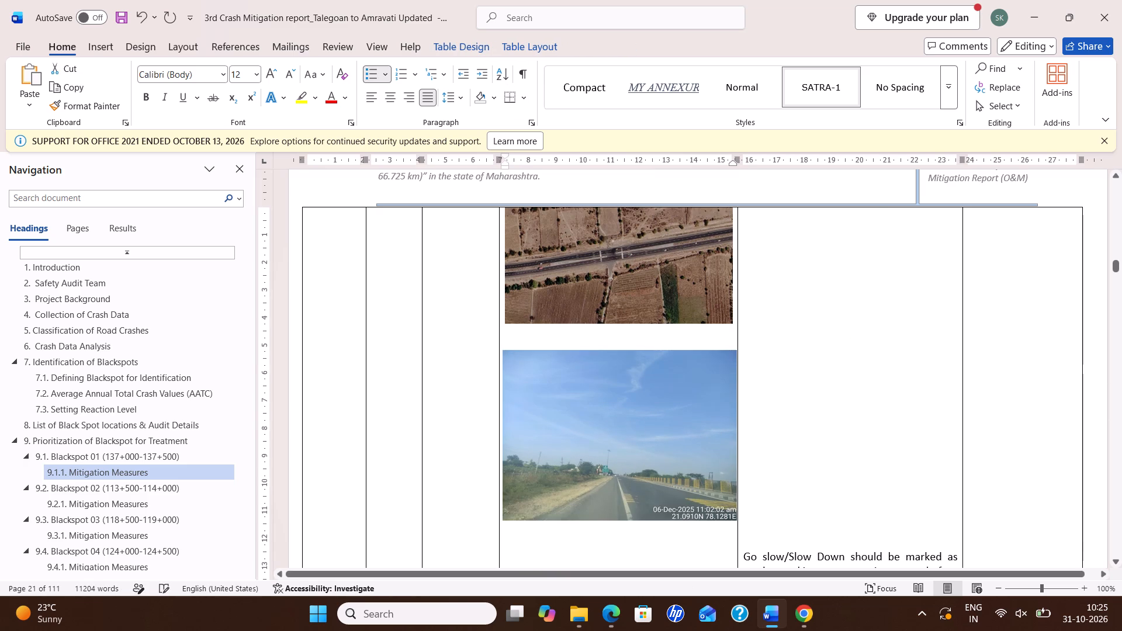
{"action": "left_click", "coordinate": [626, 432]}
{"action": "key", "text": "Delete"}
{"action": "scroll", "coordinate": [769, 424], "scroll_direction": "down", "scroll_amount": 4}
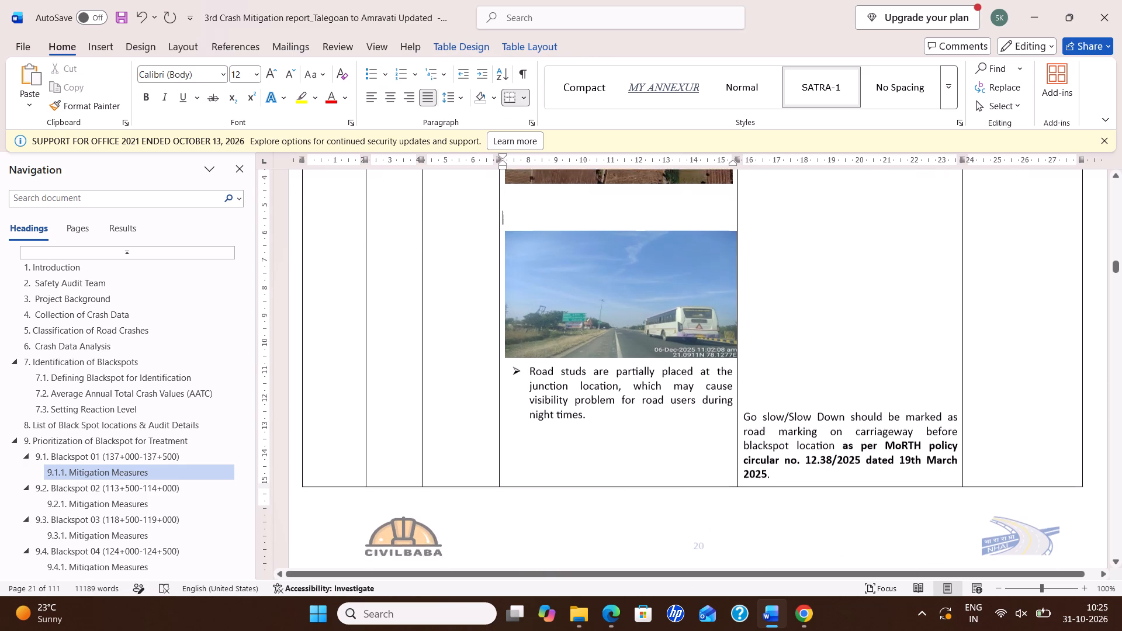
{"action": "left_click_drag", "start_coordinate": [756, 417], "coordinate": [792, 473]}
{"action": "key", "text": "Delete"}
{"action": "left_click", "coordinate": [640, 311]}
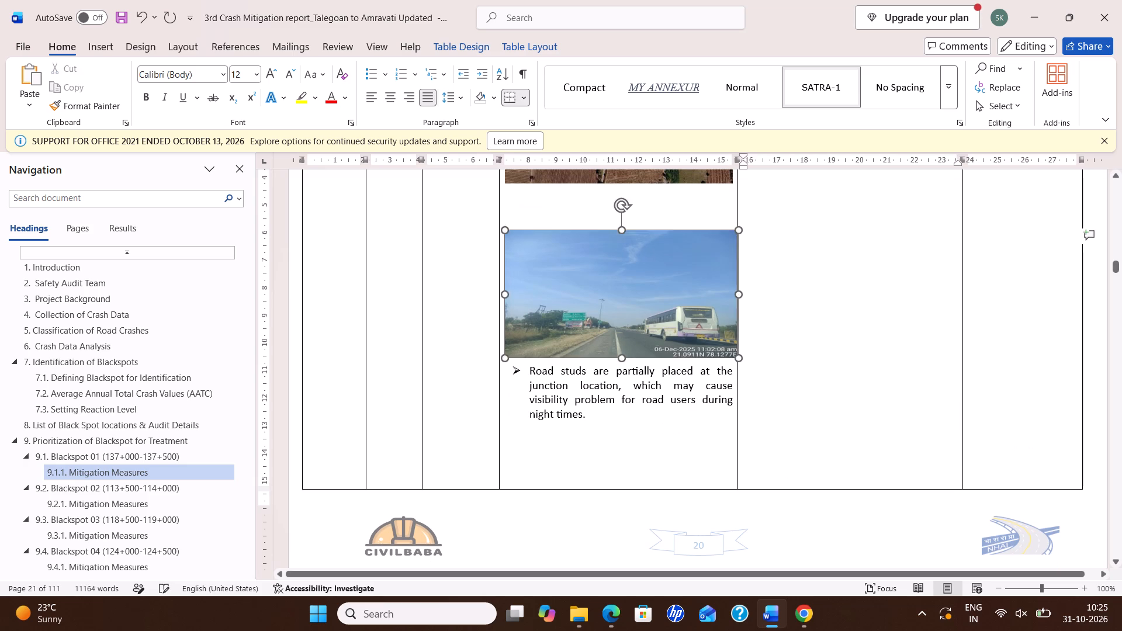
{"action": "key", "text": "Delete"}
Remove surplus blank lines above the road studs observation and above its recommendation to bring the two level.
{"action": "left_click", "coordinate": [565, 243]}
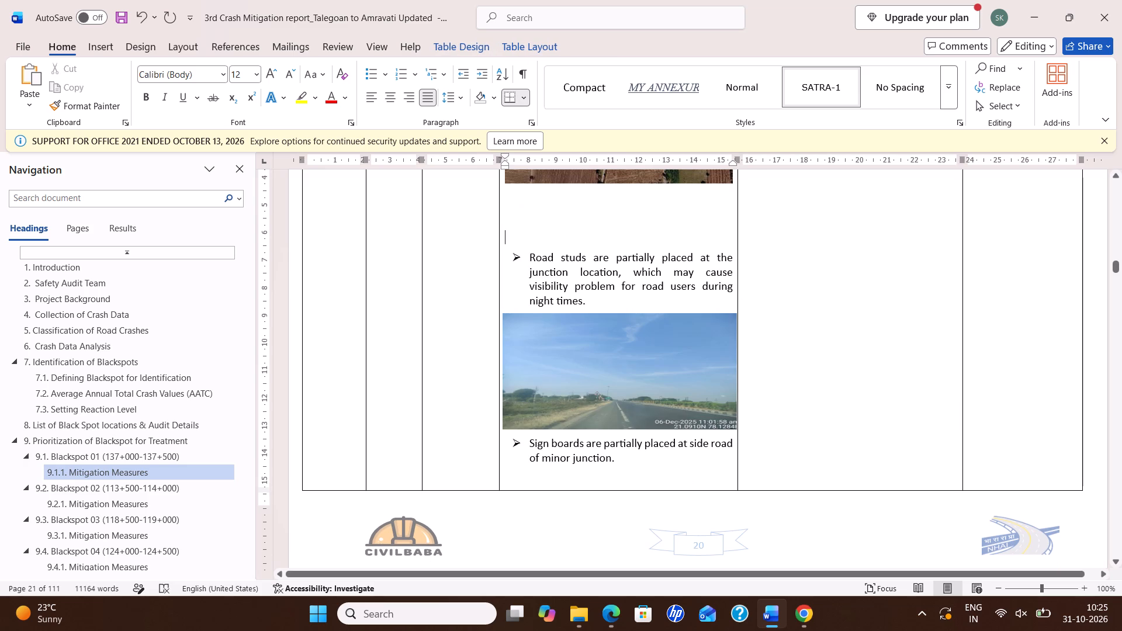
{"action": "key", "text": "BackSpace"}
{"action": "key", "text": "BackSpace"}
{"action": "key", "text": "BackSpace"}
{"action": "left_click", "coordinate": [774, 323]}
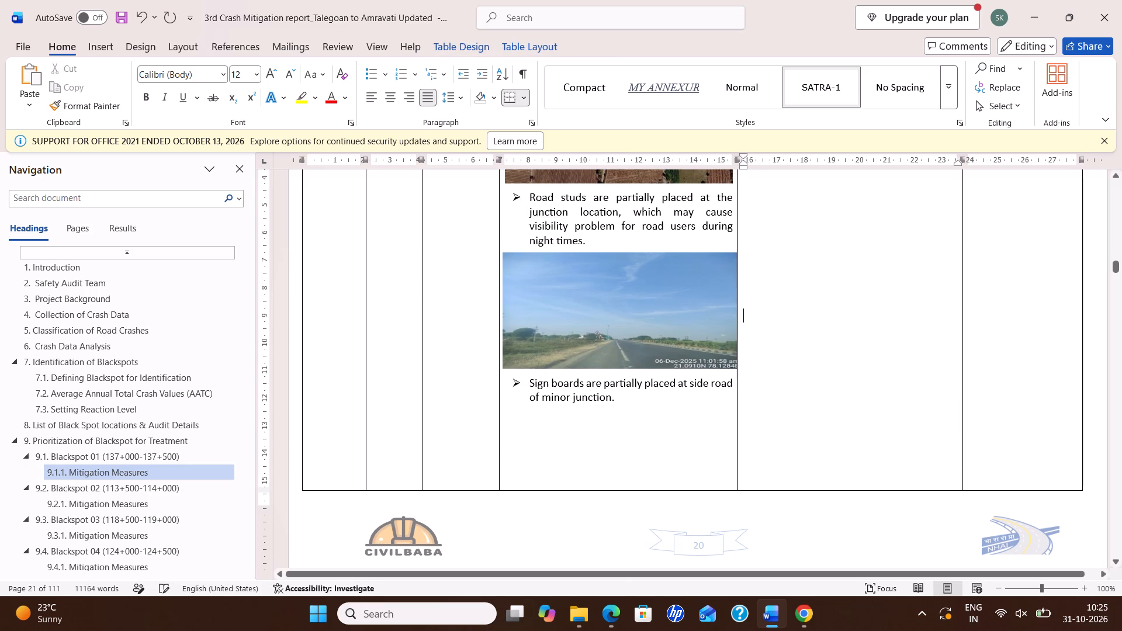
{"action": "key", "text": "BackSpace"}
{"action": "key", "text": "BackSpace"}
{"action": "key", "text": "BackSpace"}
{"action": "key", "text": "BackSpace"}
{"action": "key", "text": "BackSpace"}
{"action": "key", "text": "BackSpace"}
{"action": "key", "text": "BackSpace"}
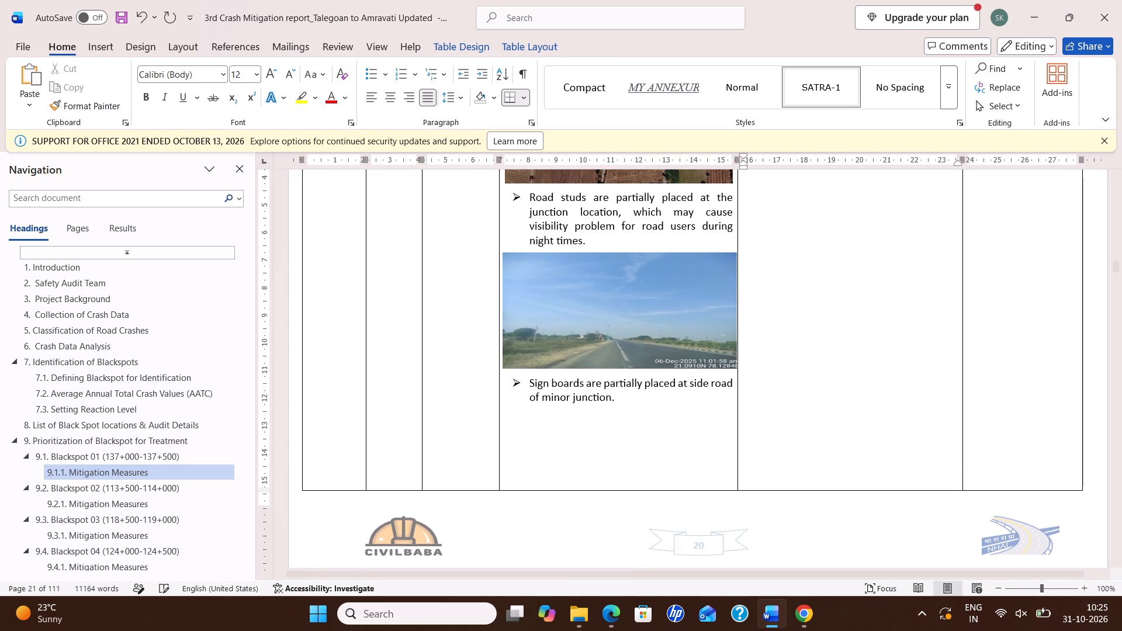
Remove the surplus blank lines above the road studs recommendation to bring it level with the road studs observation.
{"action": "scroll", "coordinate": [799, 338], "scroll_direction": "down", "scroll_amount": 19}
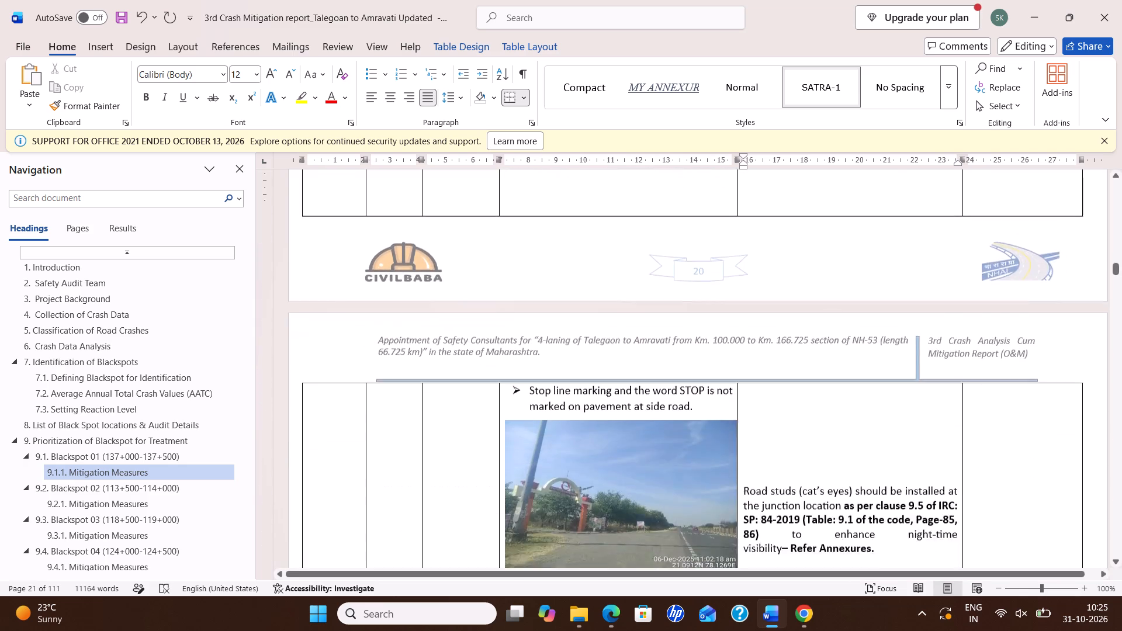
{"action": "scroll", "coordinate": [827, 308], "scroll_direction": "down", "scroll_amount": 1}
{"action": "left_click", "coordinate": [789, 307]}
{"action": "key", "text": "BackSpace"}
{"action": "key", "text": "BackSpace"}
{"action": "key", "text": "BackSpace"}
{"action": "key", "text": "BackSpace"}
{"action": "key", "text": "BackSpace"}
{"action": "key", "text": "BackSpace"}
{"action": "key", "text": "BackSpace"}
{"action": "key", "text": "BackSpace"}
{"action": "key", "text": "BackSpace"}
{"action": "key", "text": "BackSpace"}
{"action": "key", "text": "BackSpace"}
{"action": "key", "text": "BackSpace"}
{"action": "key", "text": "BackSpace"}
{"action": "key", "text": "BackSpace"}
{"action": "key", "text": "BackSpace"}
{"action": "key", "text": "BackSpace"}
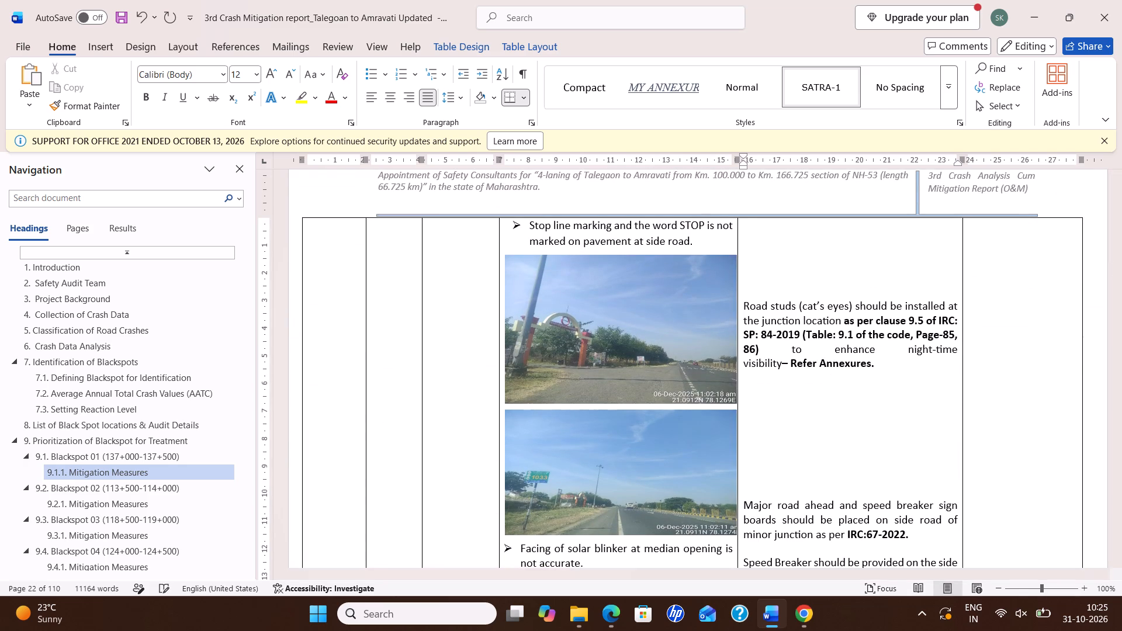
{"action": "scroll", "coordinate": [786, 305], "scroll_direction": "up", "scroll_amount": 4}
{"action": "key", "text": "BackSpace"}
{"action": "key", "text": "BackSpace"}
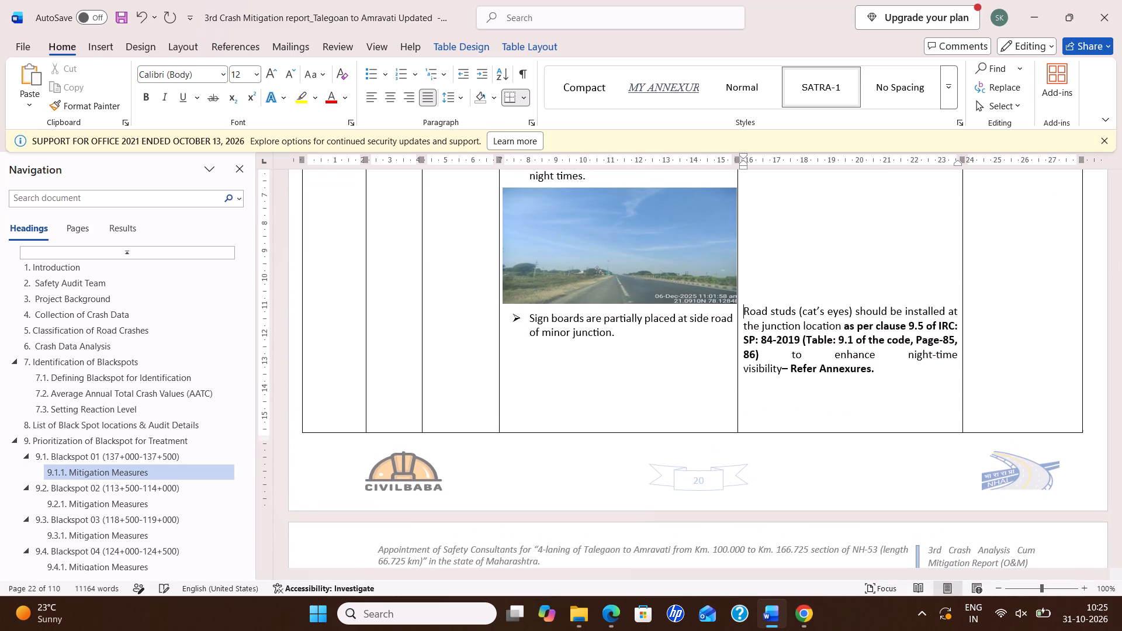
{"action": "key", "text": "BackSpace"}
{"action": "key", "text": "BackSpace"}
{"action": "key", "text": "BackSpace"}
{"action": "key", "text": "BackSpace"}
{"action": "key", "text": "BackSpace"}
{"action": "key", "text": "BackSpace"}
{"action": "key", "text": "BackSpace"}
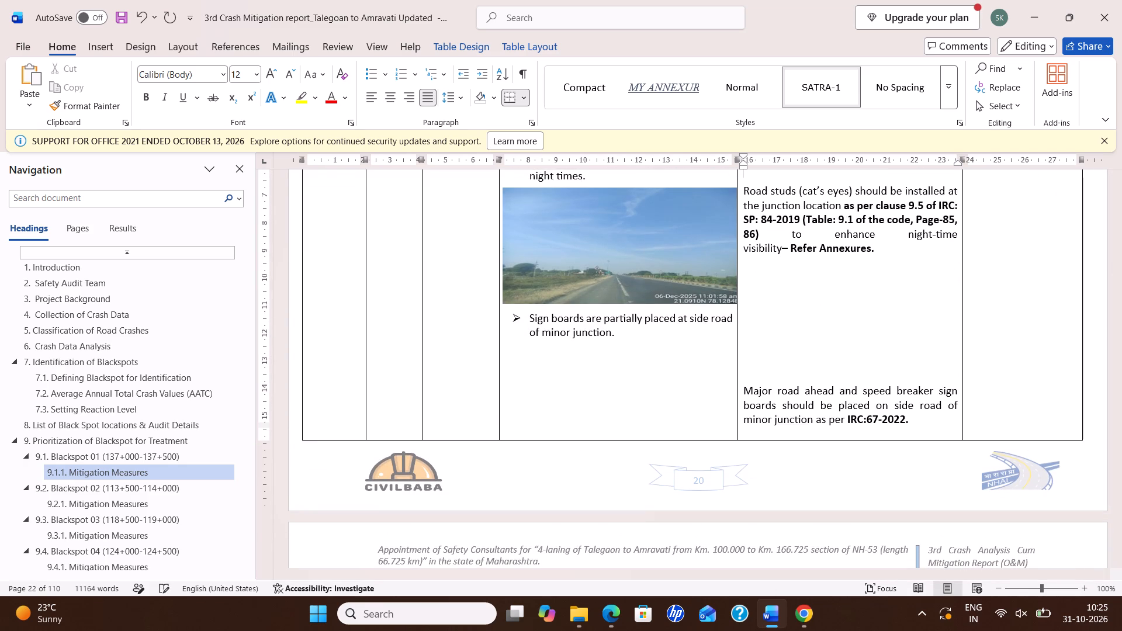
{"action": "scroll", "coordinate": [780, 318], "scroll_direction": "up", "scroll_amount": 4}
{"action": "key", "text": "BackSpace"}
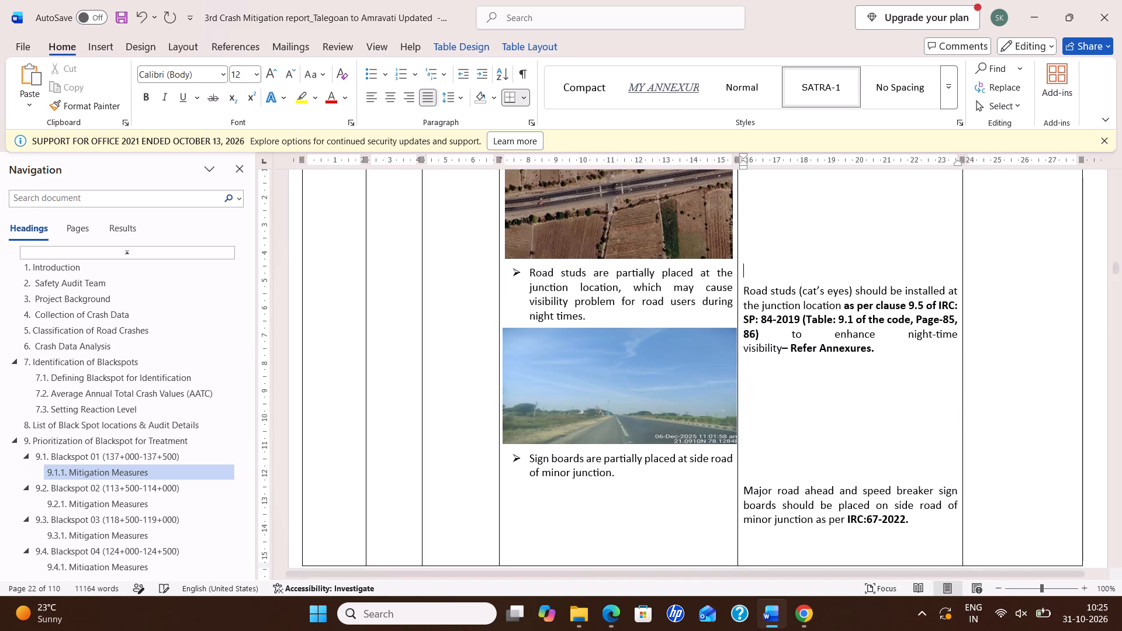
{"action": "key", "text": "BackSpace"}
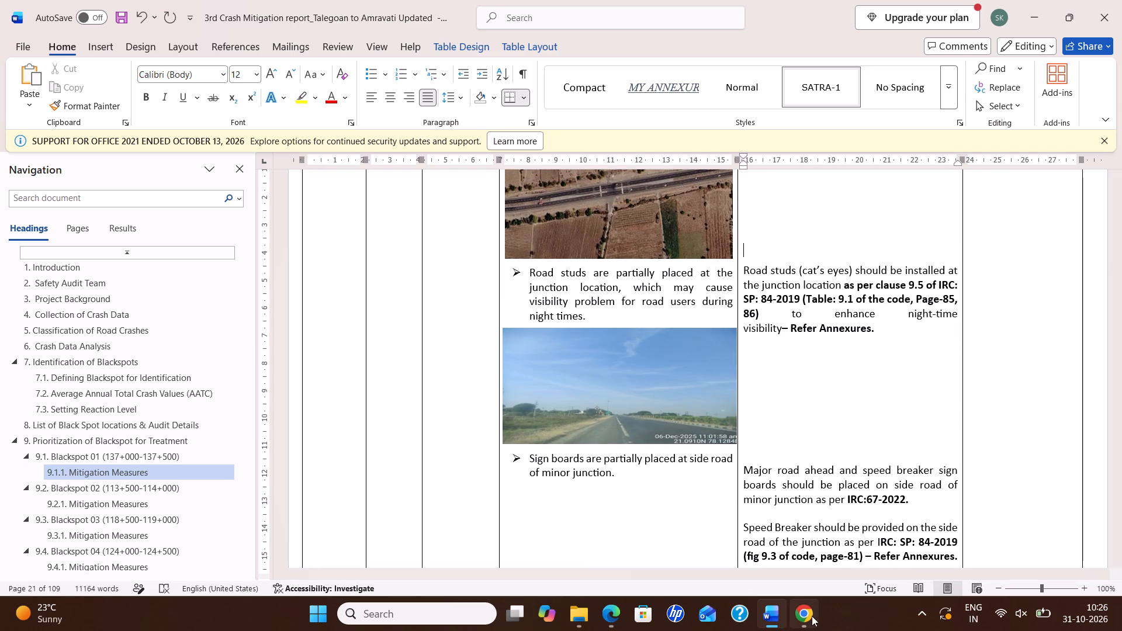
Examine the site photo WhatsApp Image 2026-10-14 at 1.57.55 PM from the Downloads folder.
{"action": "left_click", "coordinate": [582, 617]}
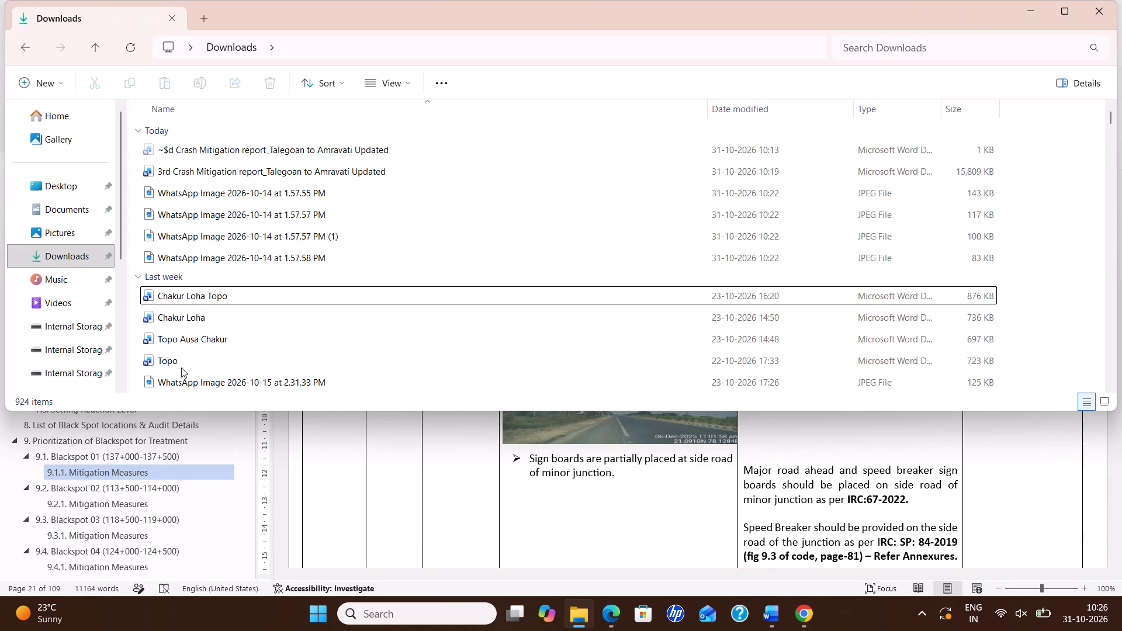
{"action": "left_click", "coordinate": [224, 188]}
{"action": "left_click", "coordinate": [221, 189]}
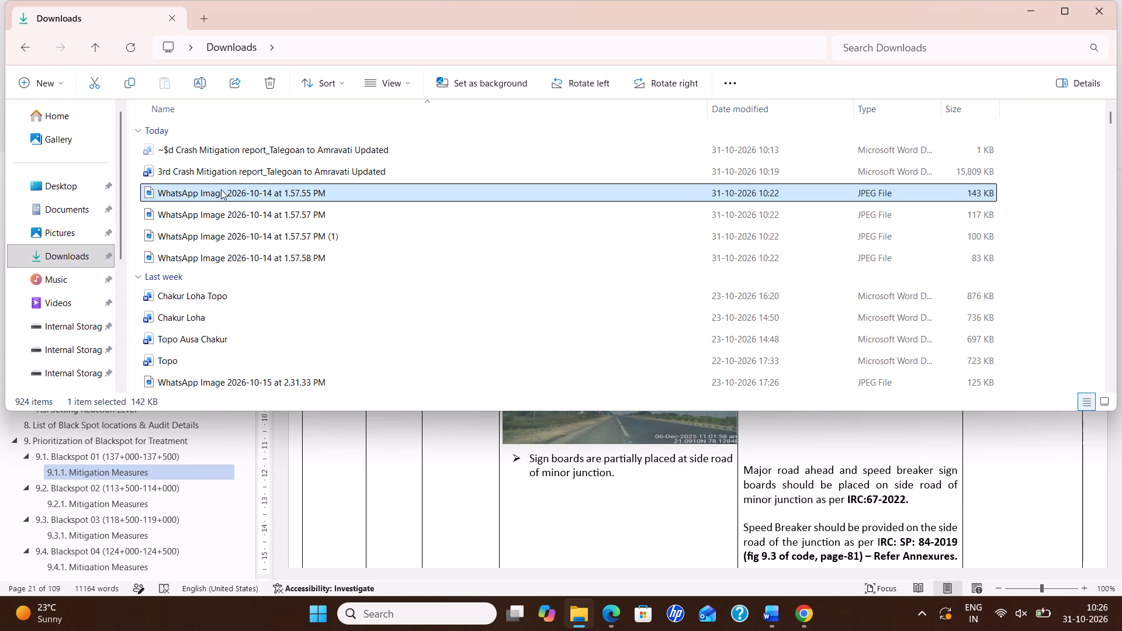
{"action": "left_click", "coordinate": [262, 210]}
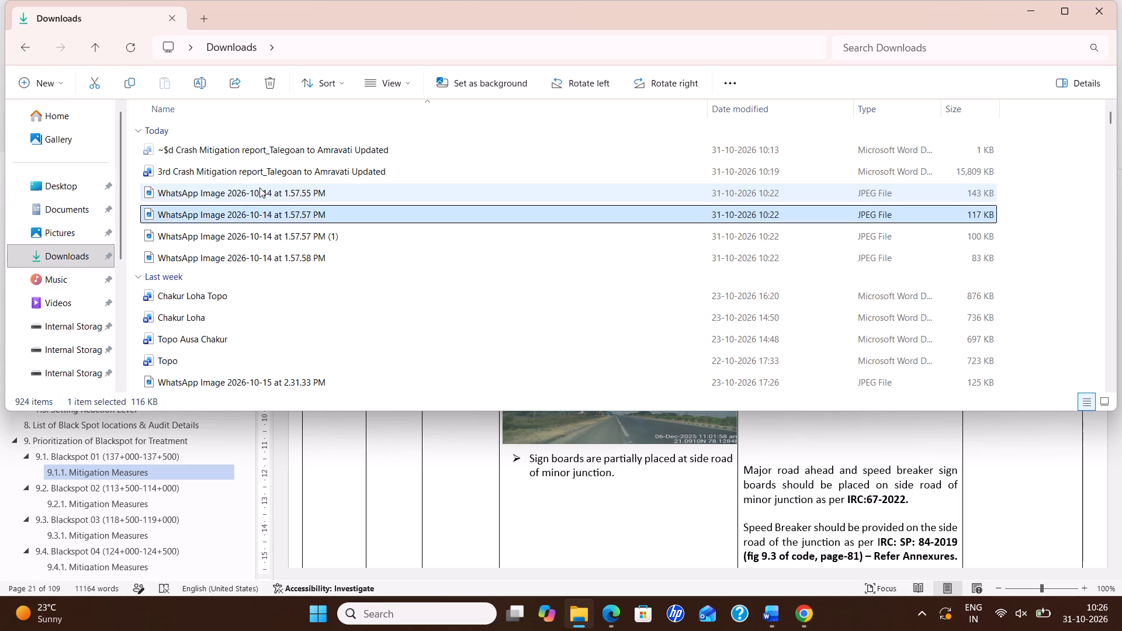
{"action": "double_click", "coordinate": [259, 188]}
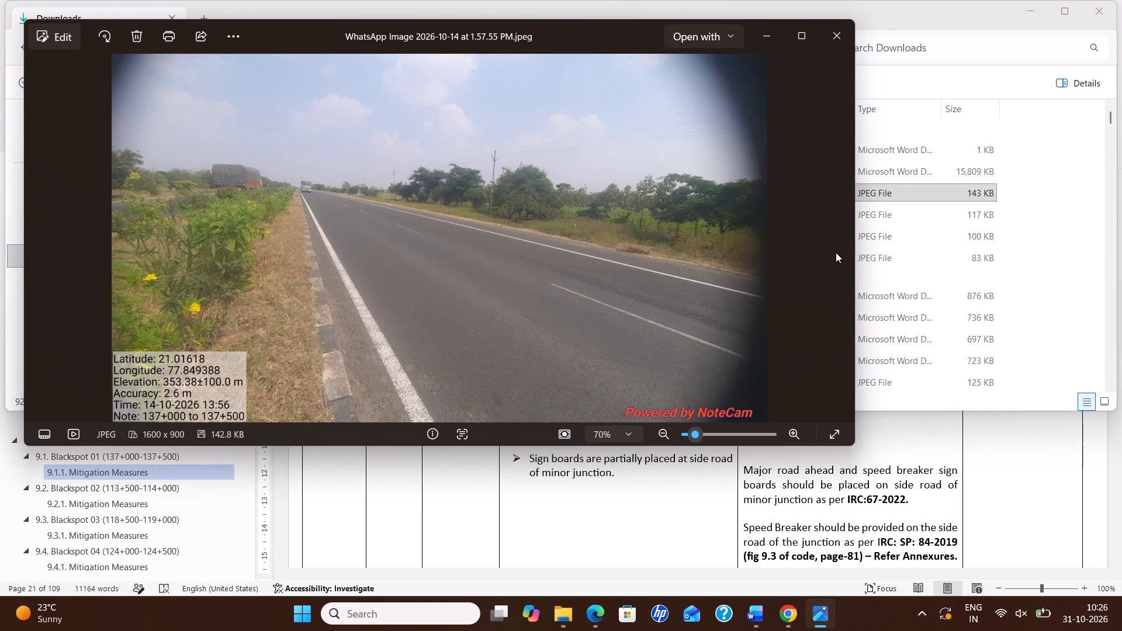
{"action": "left_click", "coordinate": [836, 252]}
{"action": "left_click", "coordinate": [856, 235]}
{"action": "left_click", "coordinate": [837, 221]}
{"action": "left_click", "coordinate": [41, 247]}
{"action": "left_click", "coordinate": [848, 40]}
Copy the site photo WhatsApp Image 2026-10-14 at 1.57.57 PM from Downloads and return to the road studs entry in the Word report.
{"action": "double_click", "coordinate": [231, 216]}
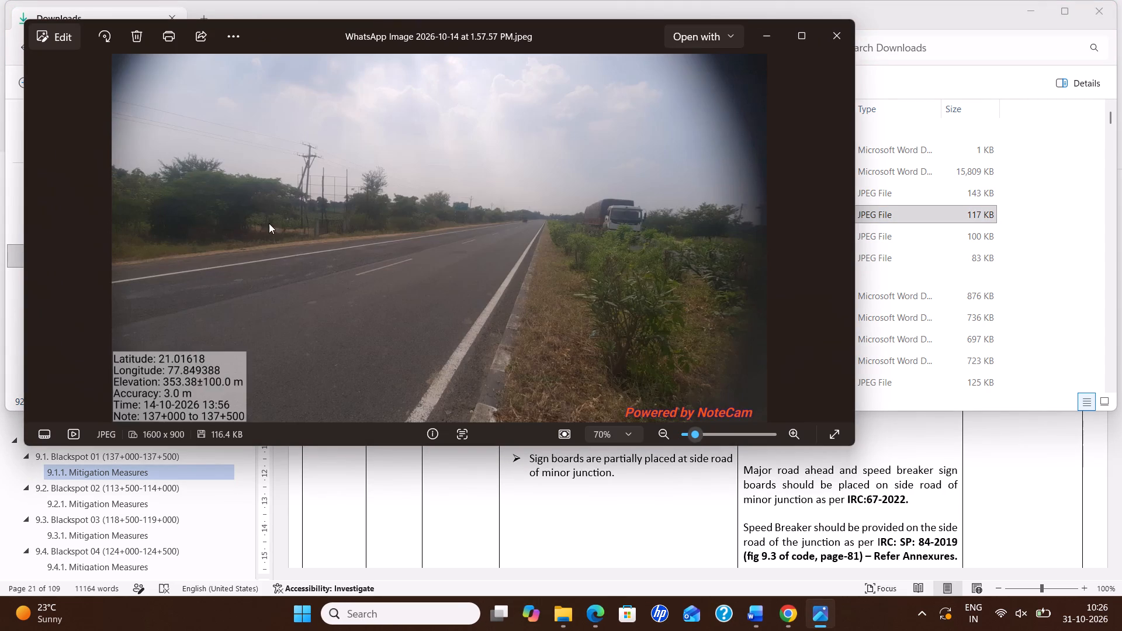
{"action": "key", "text": "ctrl+c"}
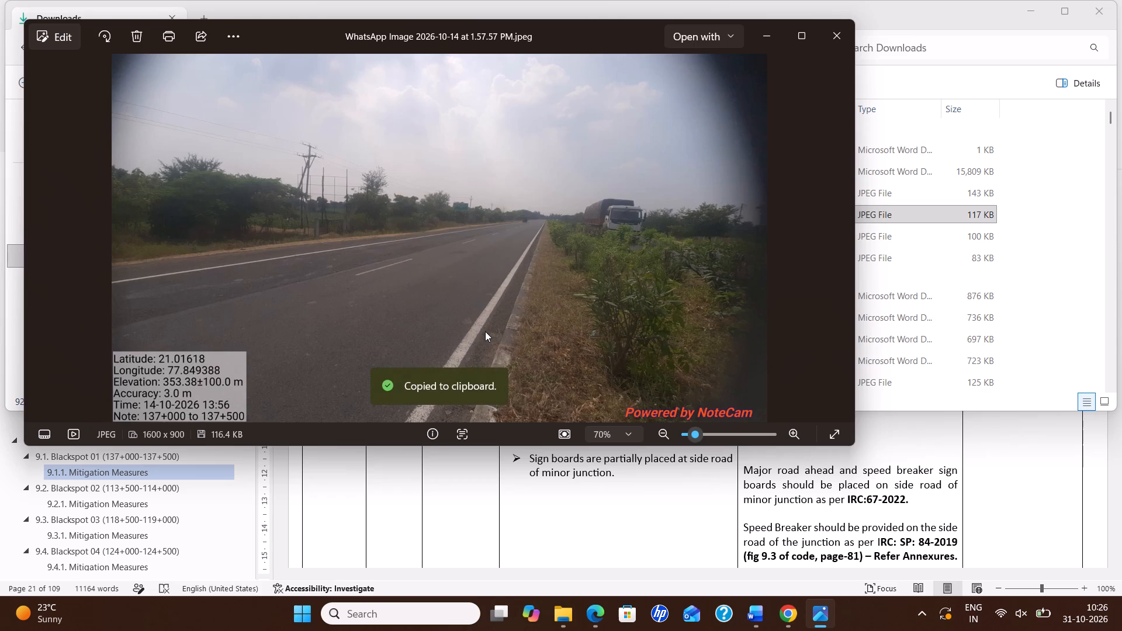
{"action": "key", "text": "alt+Tab"}
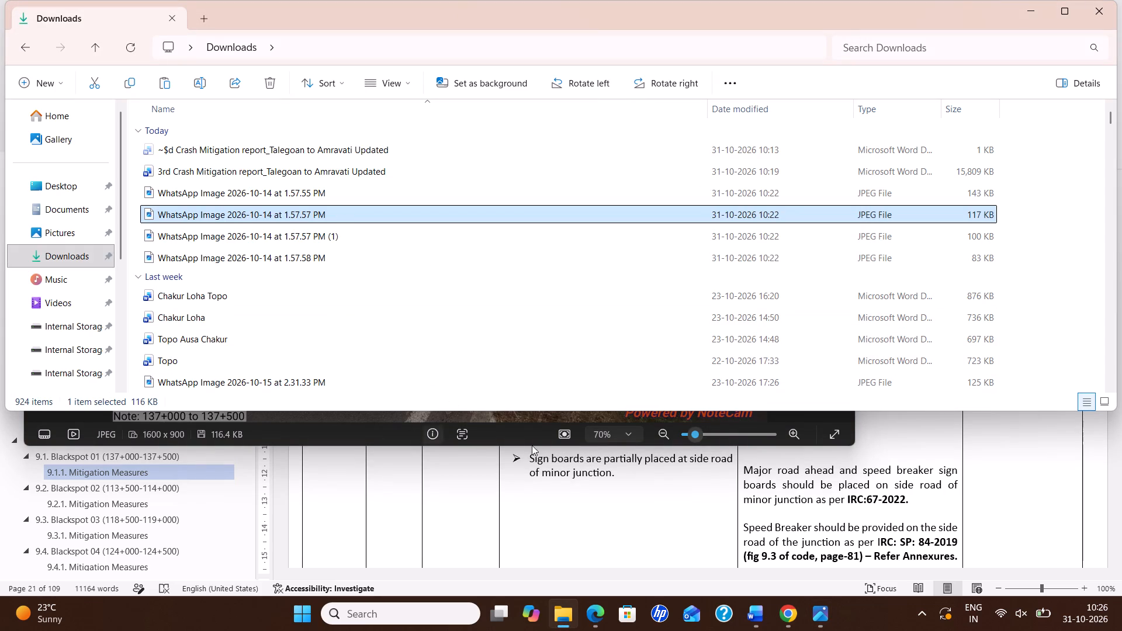
{"action": "left_click", "coordinate": [1032, 13]}
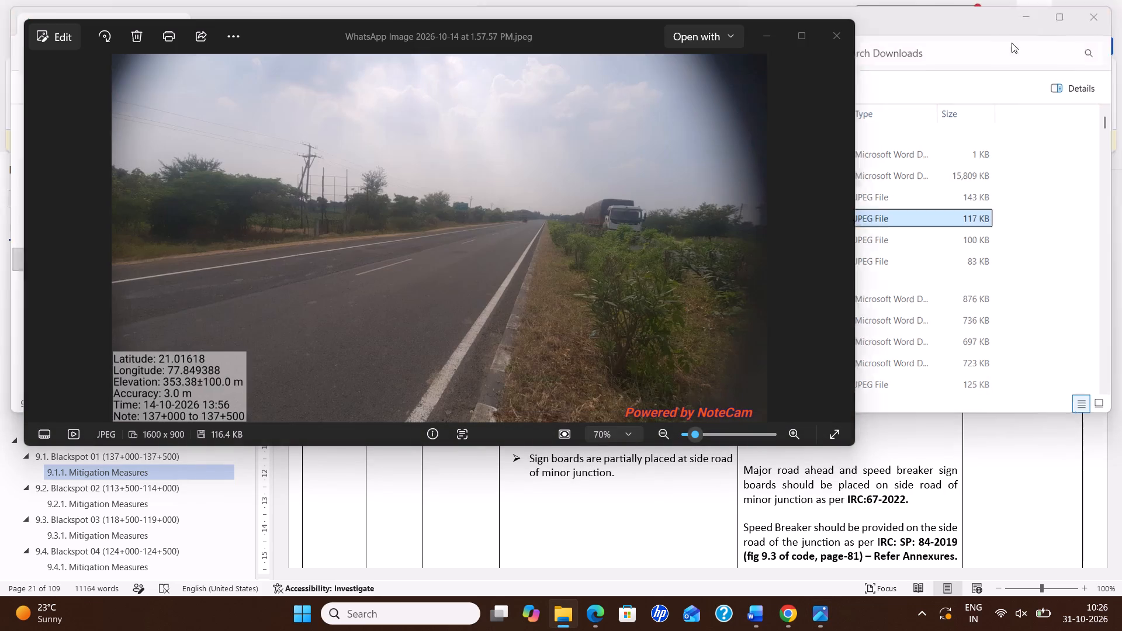
{"action": "left_click", "coordinate": [775, 30]}
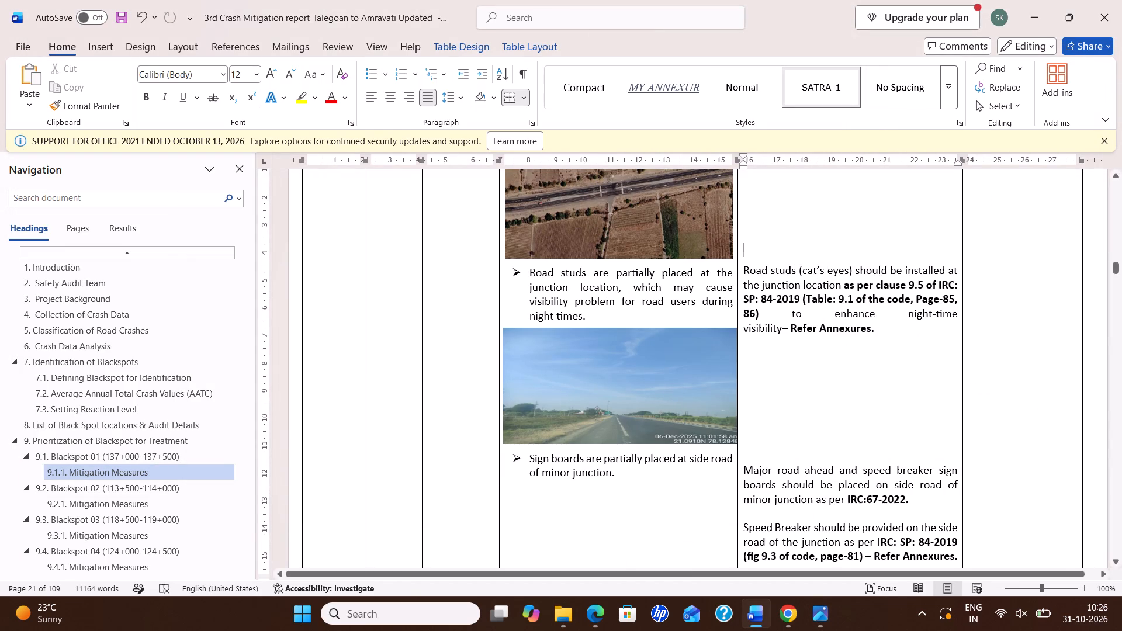
Paste the copied road site photo on a new line between the aerial junction image and the road studs observation.
{"action": "left_click", "coordinate": [735, 252]}
{"action": "key", "text": "Return"}
{"action": "key", "text": "ctrl+v"}
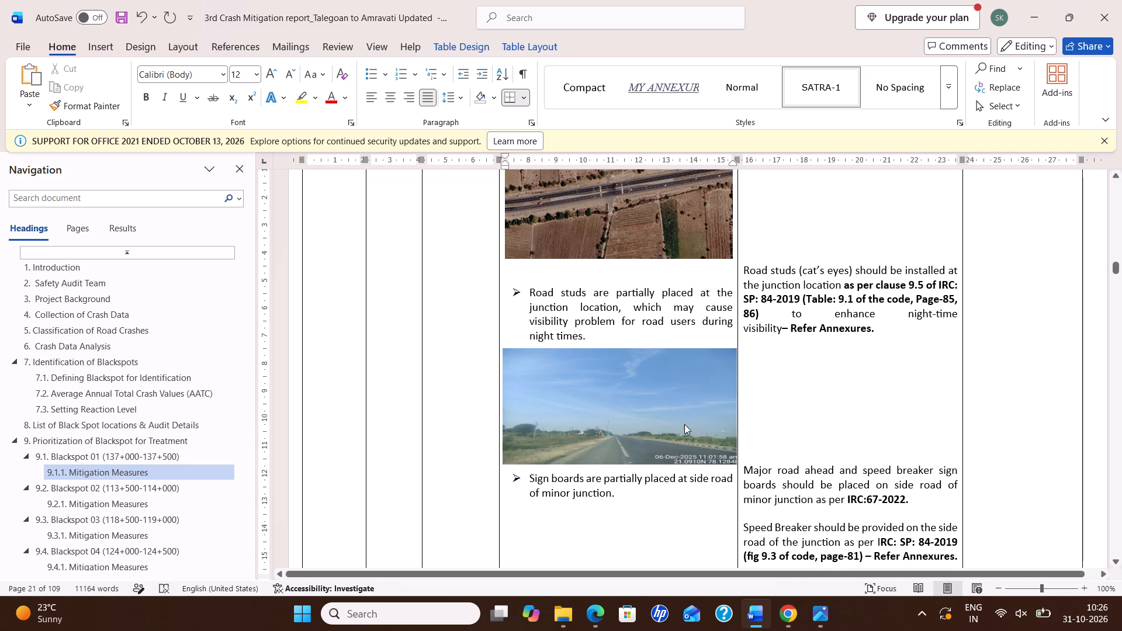
Insert four blank lines above the road studs (cat's eyes) recommendation.
{"action": "left_click", "coordinate": [854, 226]}
{"action": "key", "text": "Return"}
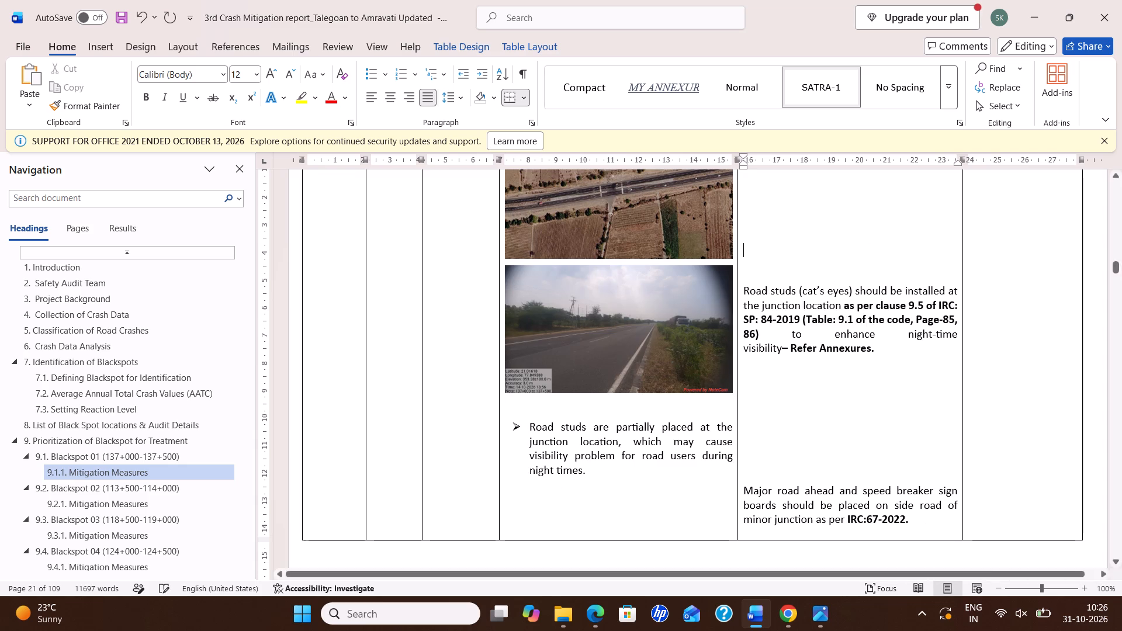
{"action": "key", "text": "Return"}
{"action": "key", "text": "Return"}
{"action": "key", "text": "Return"}
Widen the pasted road photo and the aerial junction image above it slightly to fill the observation column.
{"action": "left_click", "coordinate": [704, 304]}
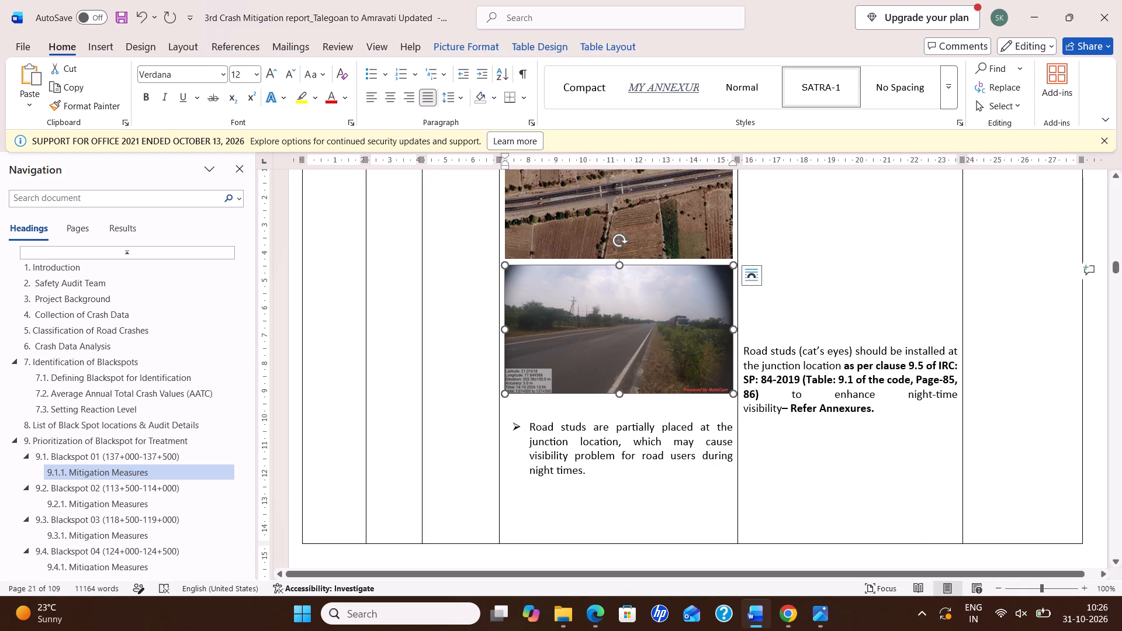
{"action": "left_click", "coordinate": [736, 330]}
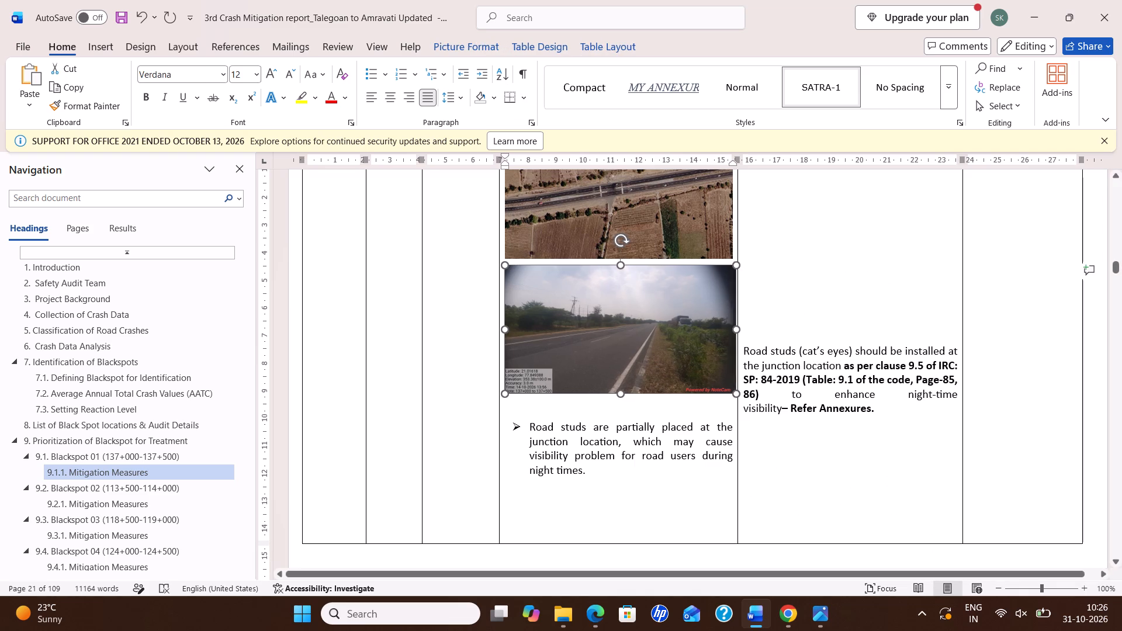
{"action": "scroll", "coordinate": [690, 263], "scroll_direction": "up", "scroll_amount": 1}
{"action": "left_click", "coordinate": [684, 266]}
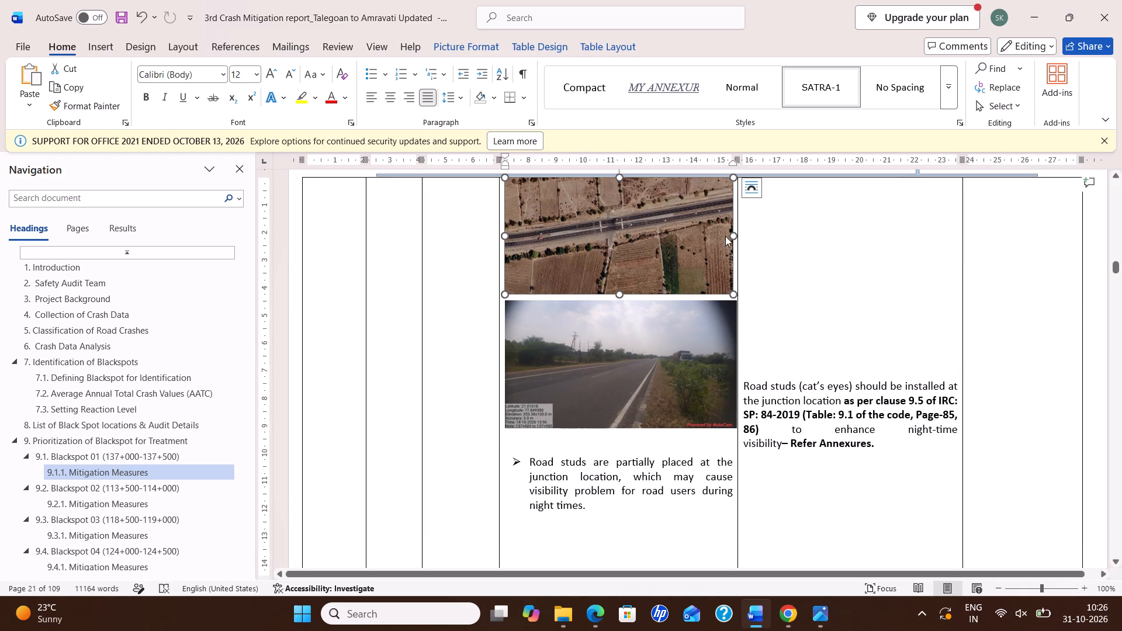
{"action": "left_click_drag", "start_coordinate": [730, 238], "coordinate": [738, 238]}
Add three more blank lines above the road studs recommendation and remove the blank line above the road studs observation.
{"action": "left_click", "coordinate": [768, 266]}
{"action": "left_click", "coordinate": [791, 356]}
{"action": "key", "text": "Return"}
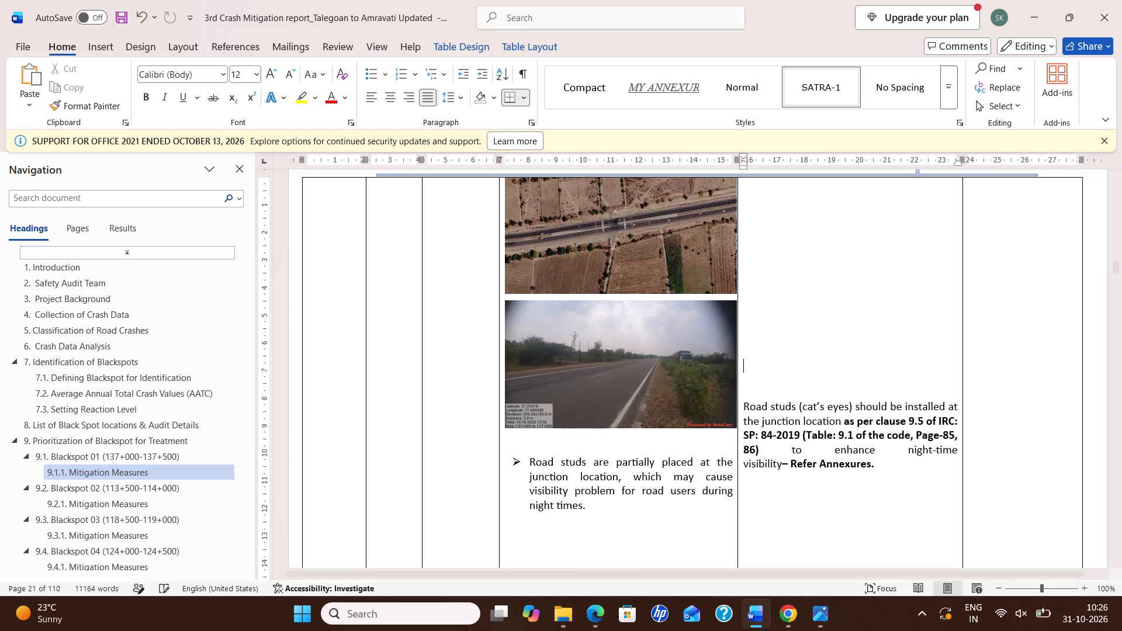
{"action": "key", "text": "Return"}
{"action": "key", "text": "Return"}
{"action": "left_click", "coordinate": [684, 445]}
{"action": "key", "text": "BackSpace"}
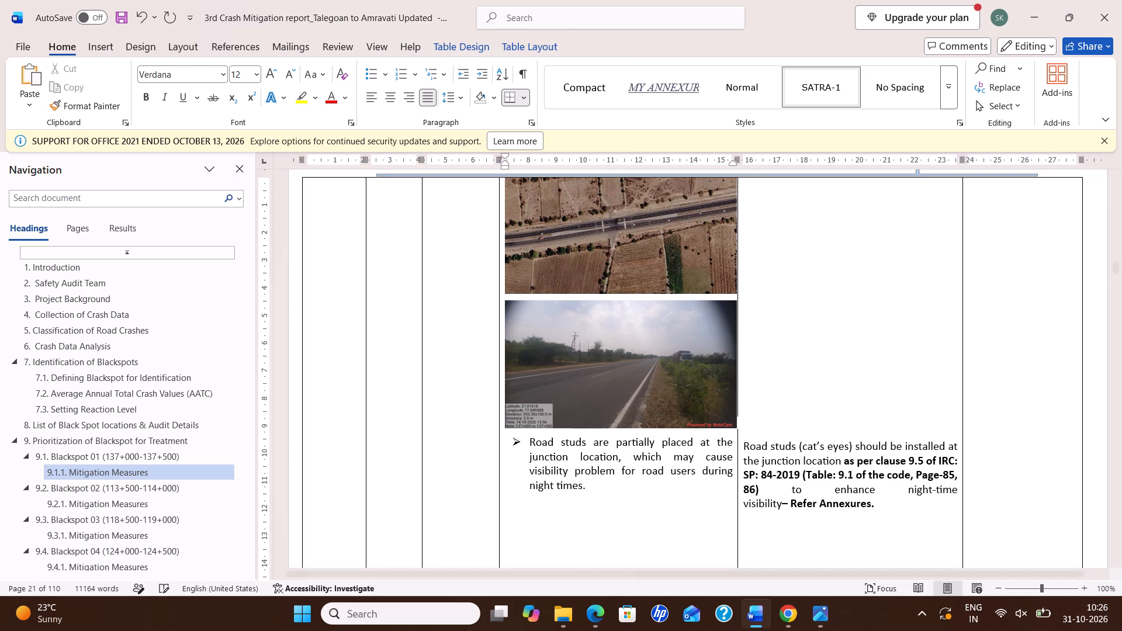
{"action": "left_click", "coordinate": [791, 422]}
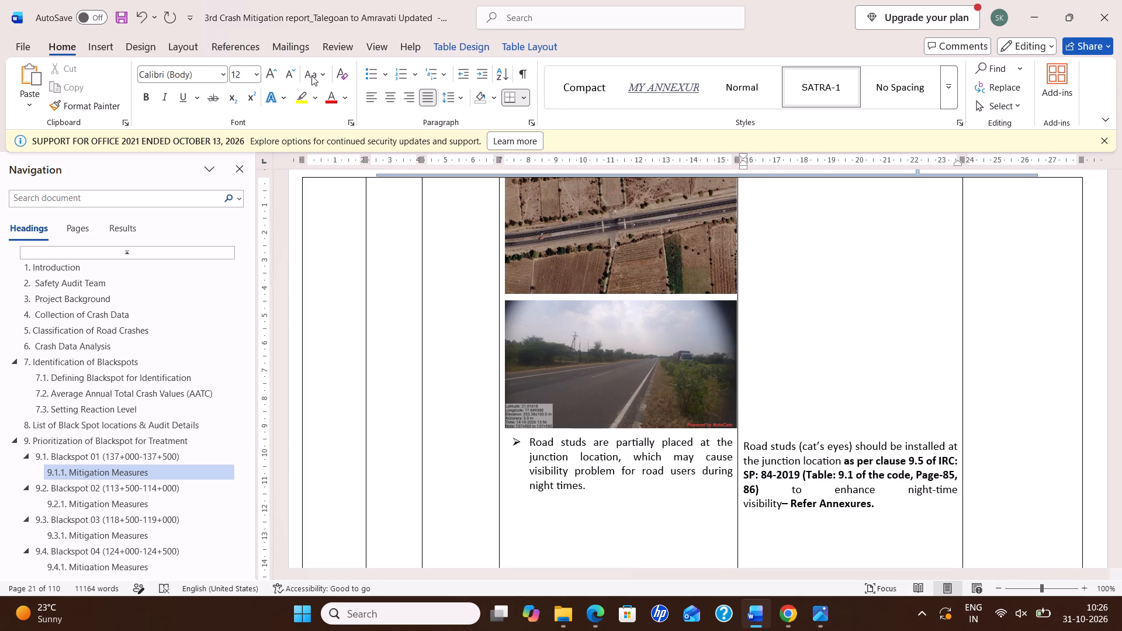
Delete the old site photo between the road studs observation and the sign boards observation.
{"action": "scroll", "coordinate": [715, 373], "scroll_direction": "down", "scroll_amount": 9}
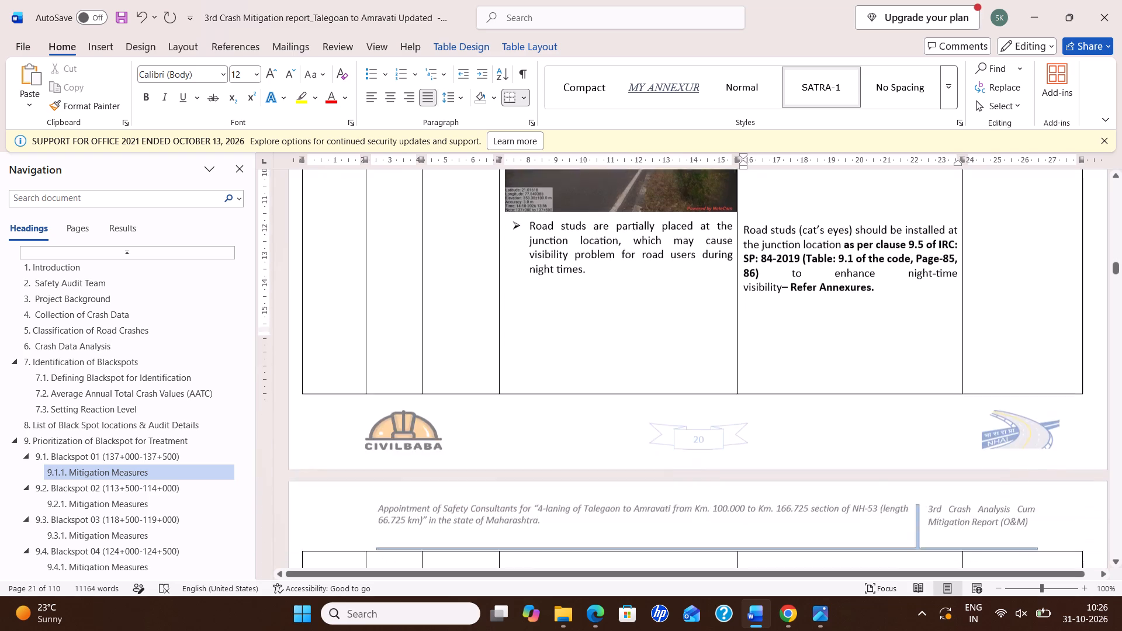
{"action": "scroll", "coordinate": [626, 354], "scroll_direction": "down", "scroll_amount": 5}
{"action": "left_click", "coordinate": [625, 351]}
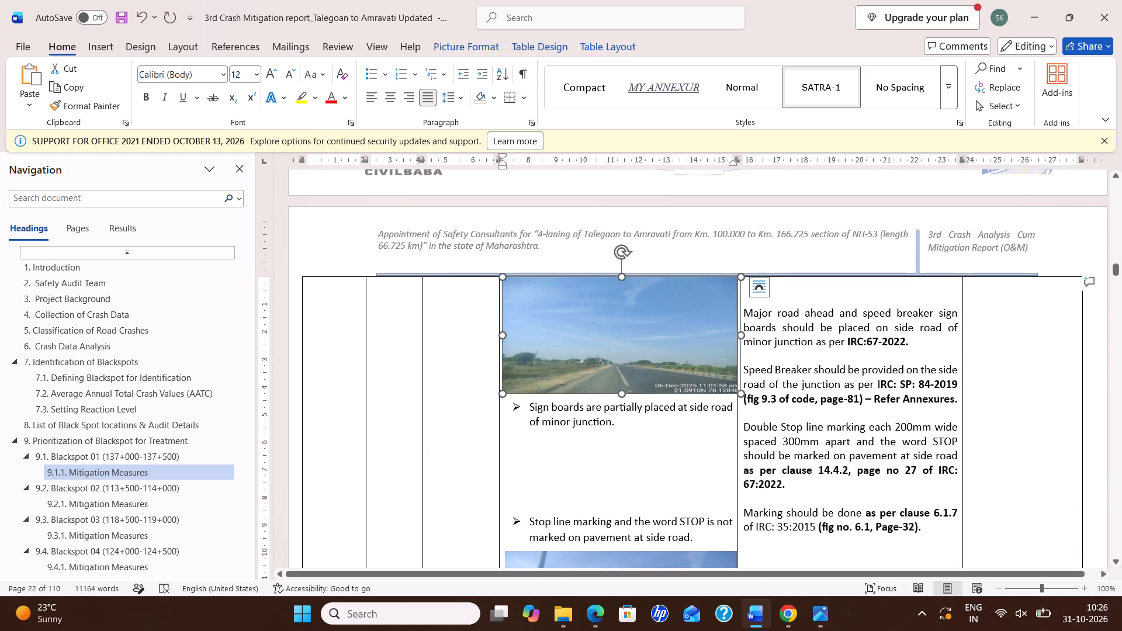
{"action": "key", "text": "Delete"}
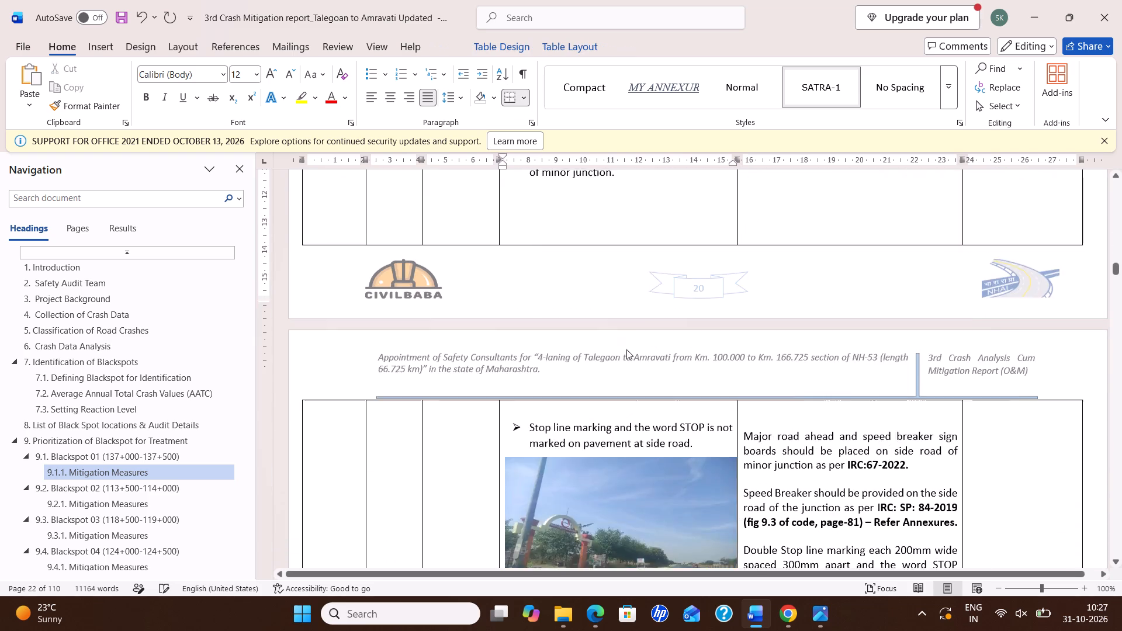
Remove the extra blank lines between the road studs and major road ahead sign board recommendations, leaving a single blank line.
{"action": "left_click", "coordinate": [765, 282]}
{"action": "key", "text": "BackSpace"}
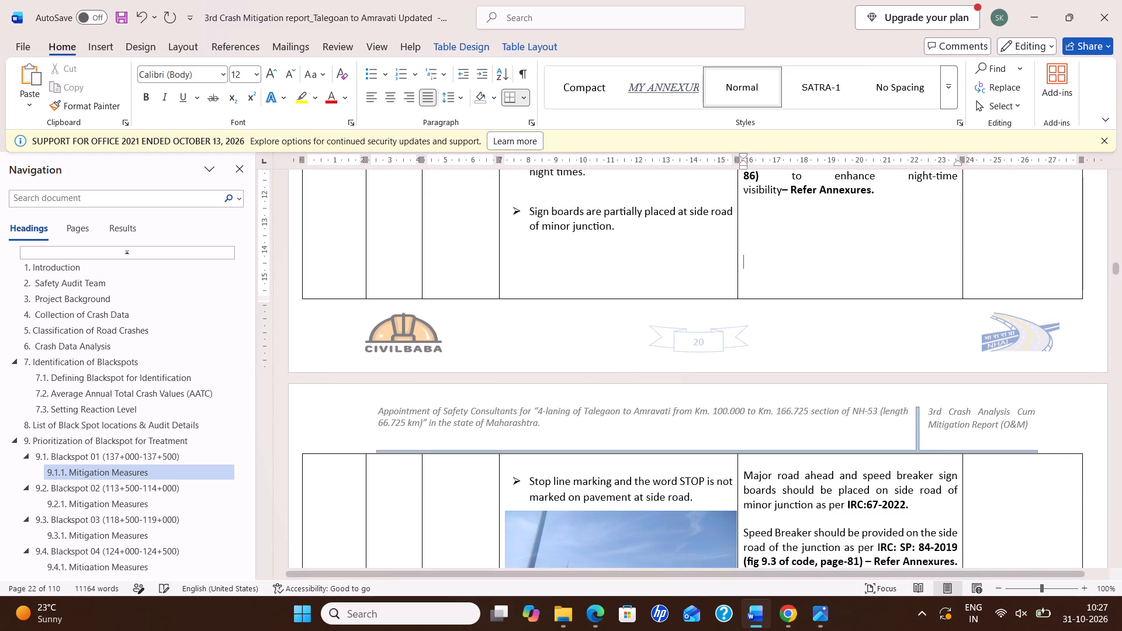
{"action": "key", "text": "BackSpace"}
{"action": "key", "text": "BackSpace"}
{"action": "key", "text": "BackSpace"}
{"action": "key", "text": "BackSpace"}
{"action": "key", "text": "BackSpace"}
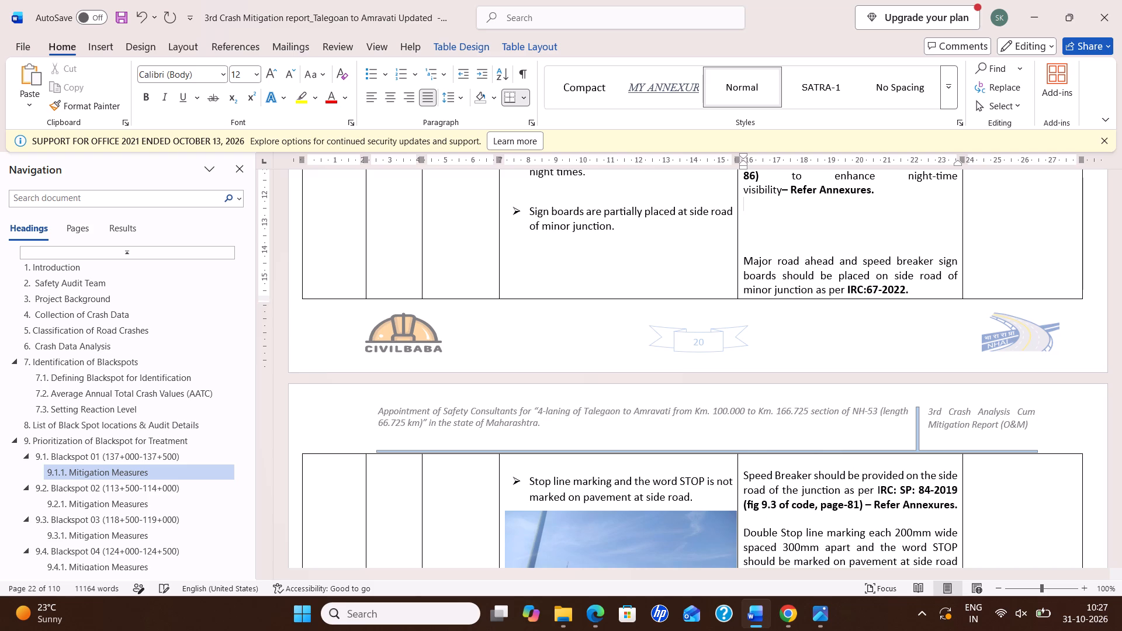
{"action": "left_click", "coordinate": [788, 226]}
{"action": "key", "text": "BackSpace"}
{"action": "key", "text": "BackSpace"}
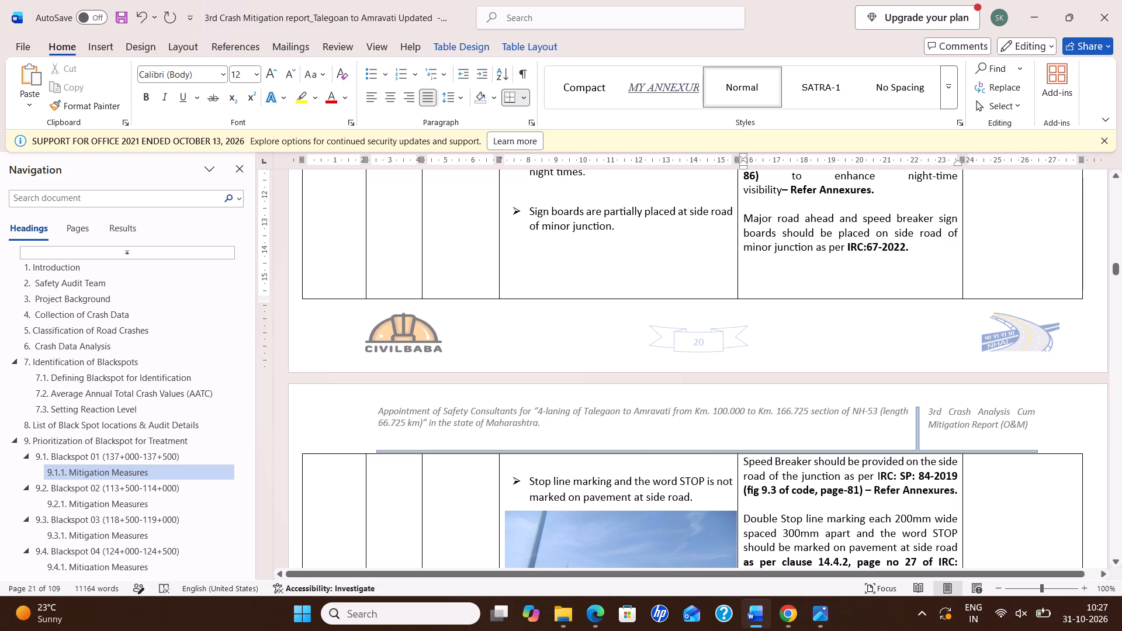
Reduce the blank line between the road studs and major road ahead sign board recommendations to font size 7.
{"action": "scroll", "coordinate": [657, 463], "scroll_direction": "down", "scroll_amount": 5}
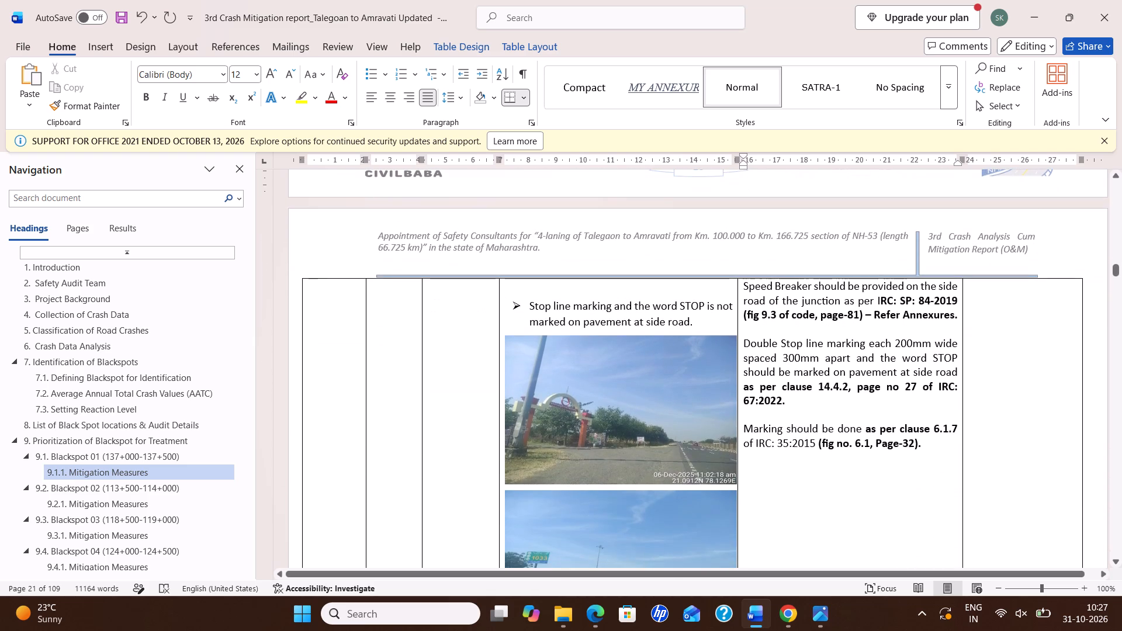
{"action": "scroll", "coordinate": [661, 331], "scroll_direction": "up", "scroll_amount": 6}
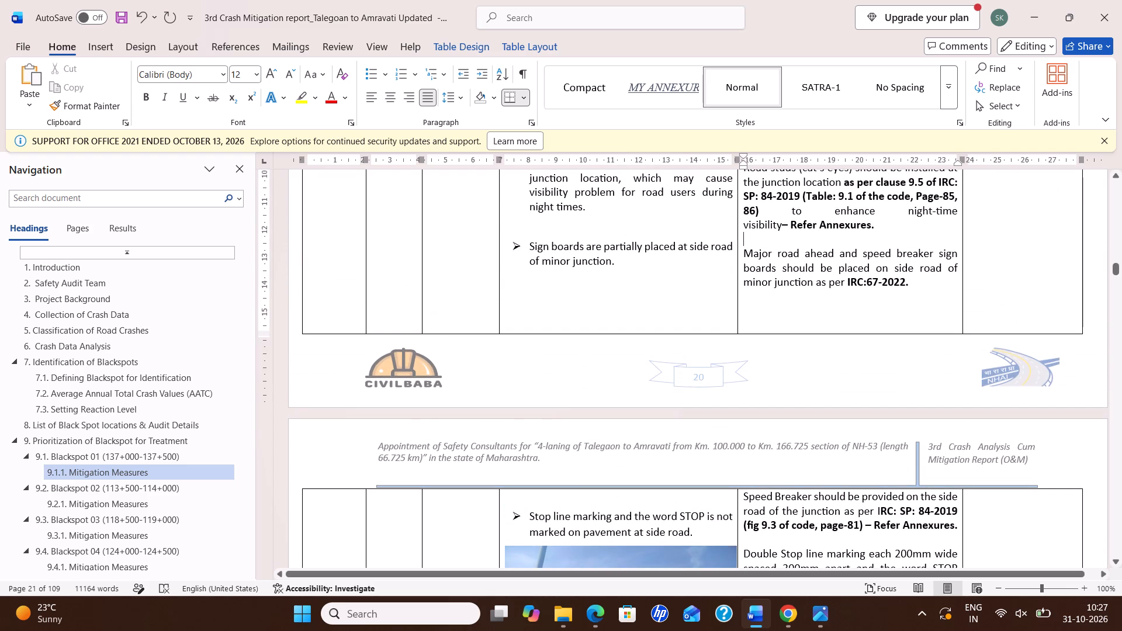
{"action": "left_click", "coordinate": [293, 70]}
{"action": "triple_click", "coordinate": [288, 70]}
{"action": "left_click", "coordinate": [288, 70]}
Insert two blank lines above the stop line and STOP word marking observation.
{"action": "scroll", "coordinate": [602, 283], "scroll_direction": "down", "scroll_amount": 3}
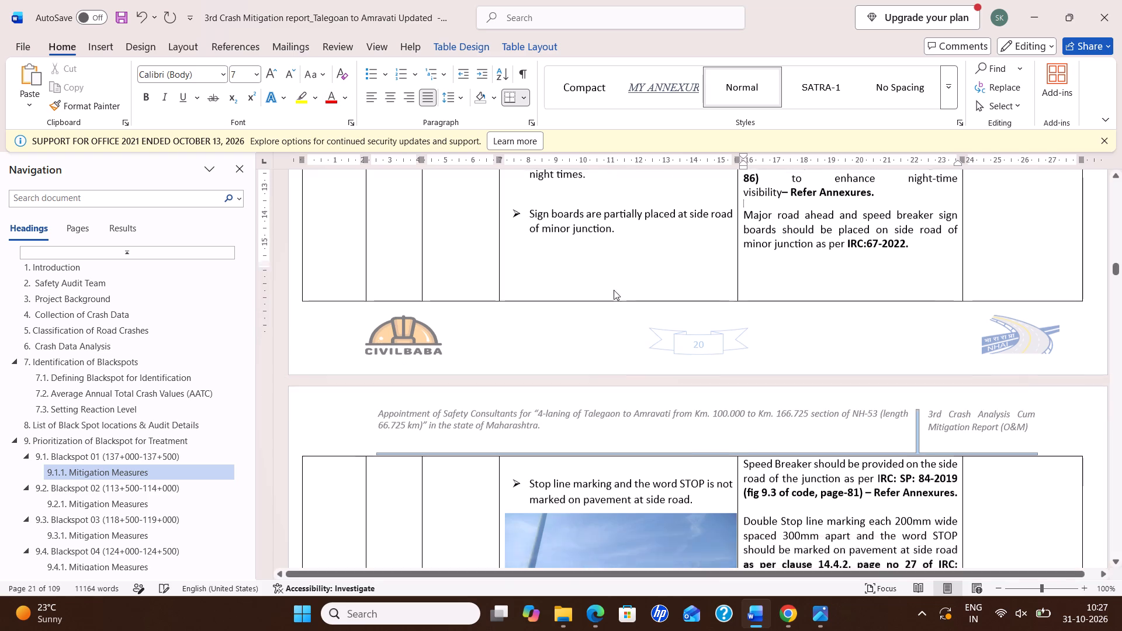
{"action": "scroll", "coordinate": [614, 290], "scroll_direction": "down", "scroll_amount": 2}
{"action": "left_click", "coordinate": [643, 324]}
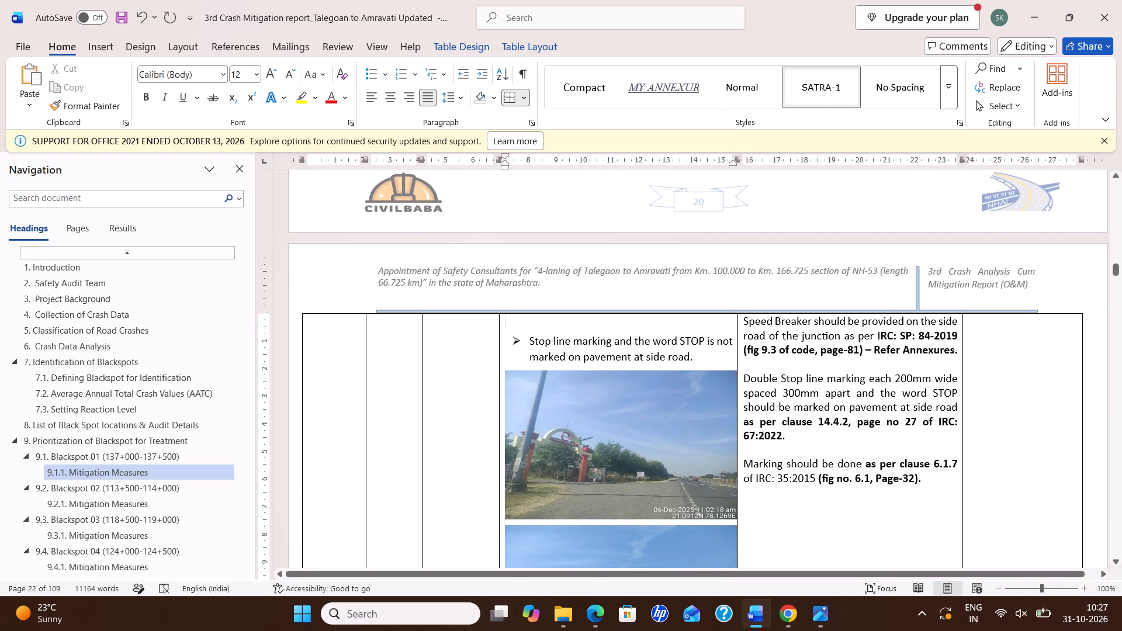
{"action": "key", "text": "Return"}
{"action": "key", "text": "Return"}
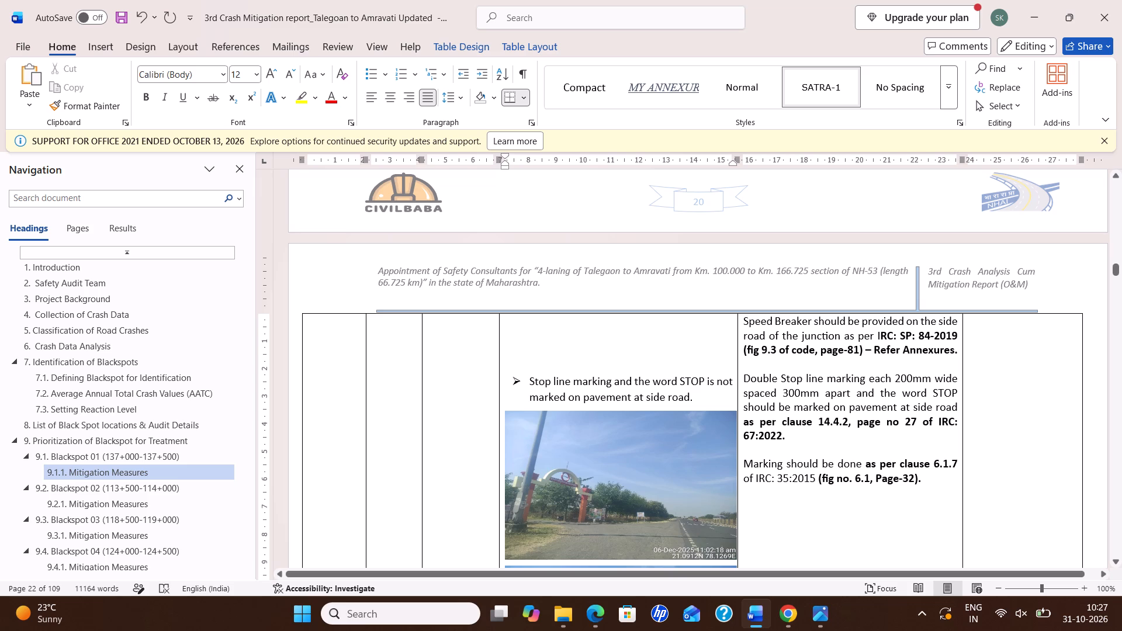
Delete the two old site photos below the stop line marking observation.
{"action": "scroll", "coordinate": [770, 455], "scroll_direction": "down", "scroll_amount": 2}
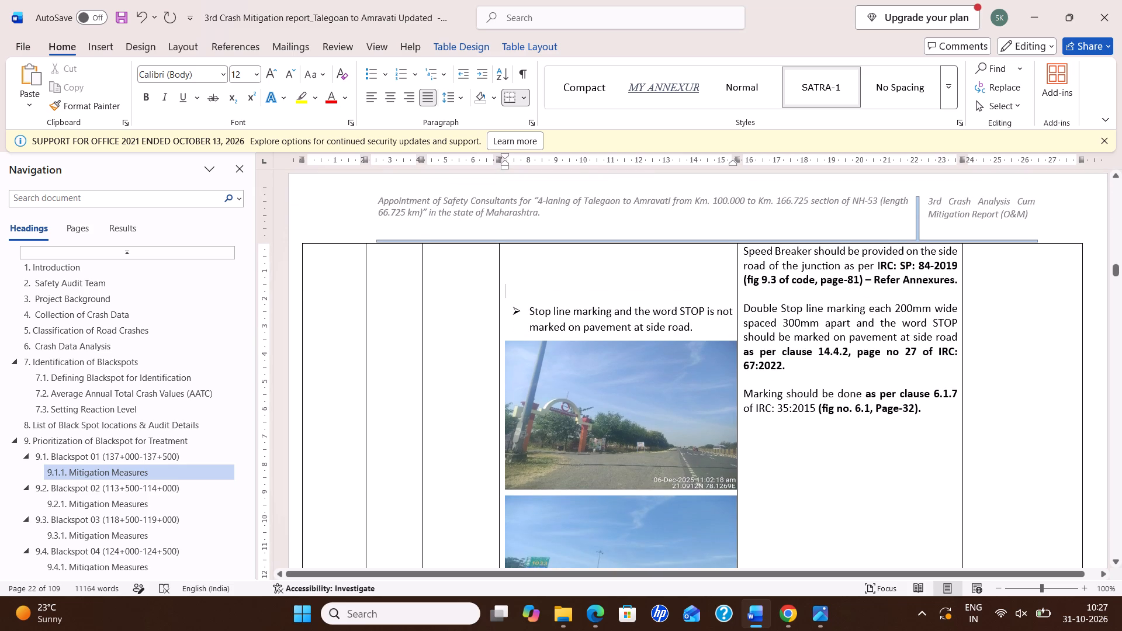
{"action": "scroll", "coordinate": [646, 404], "scroll_direction": "down", "scroll_amount": 3}
{"action": "left_click", "coordinate": [621, 337]}
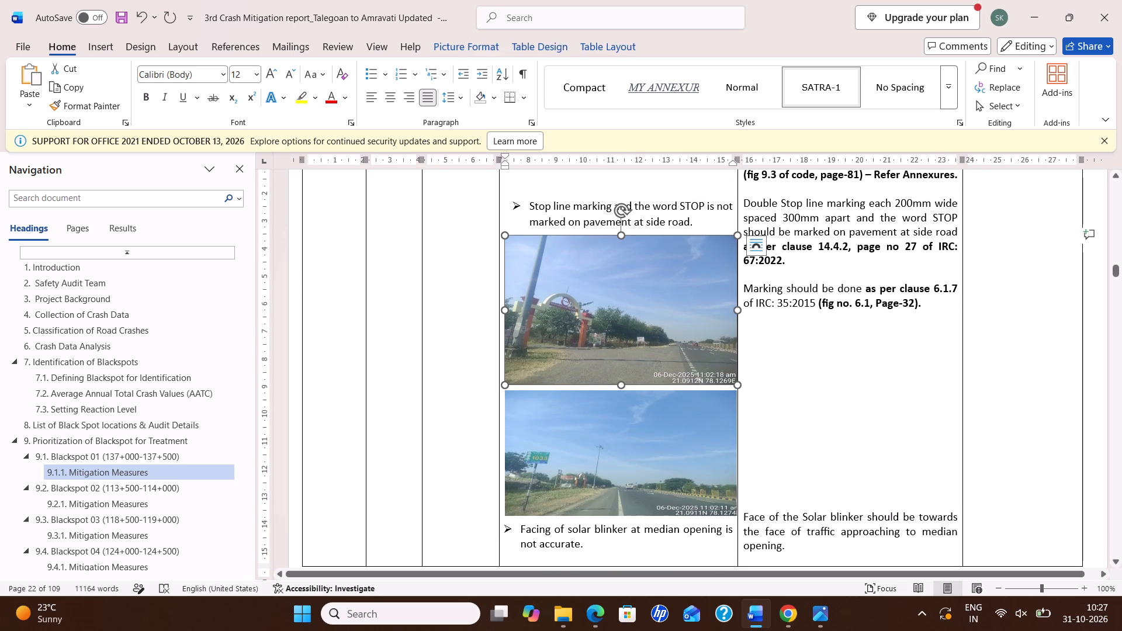
{"action": "key", "text": "Delete"}
{"action": "left_click", "coordinate": [631, 348]}
{"action": "key", "text": "Delete"}
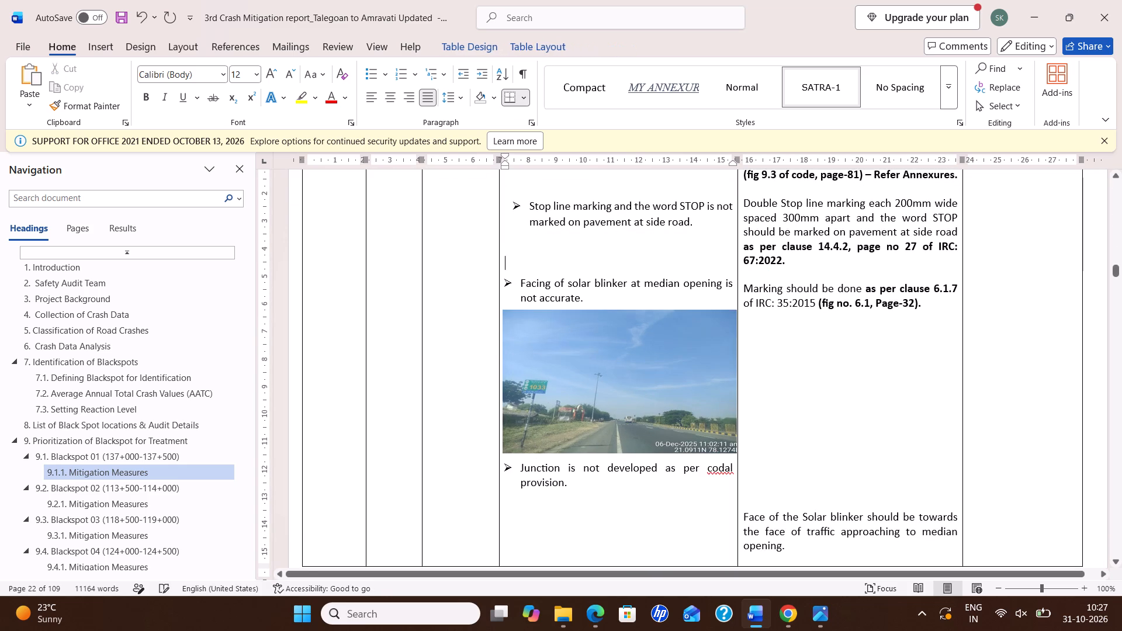
Reduce the gap between the stop line marking and solar blinker observations to one unbulleted blank line.
{"action": "key", "text": "BackSpace"}
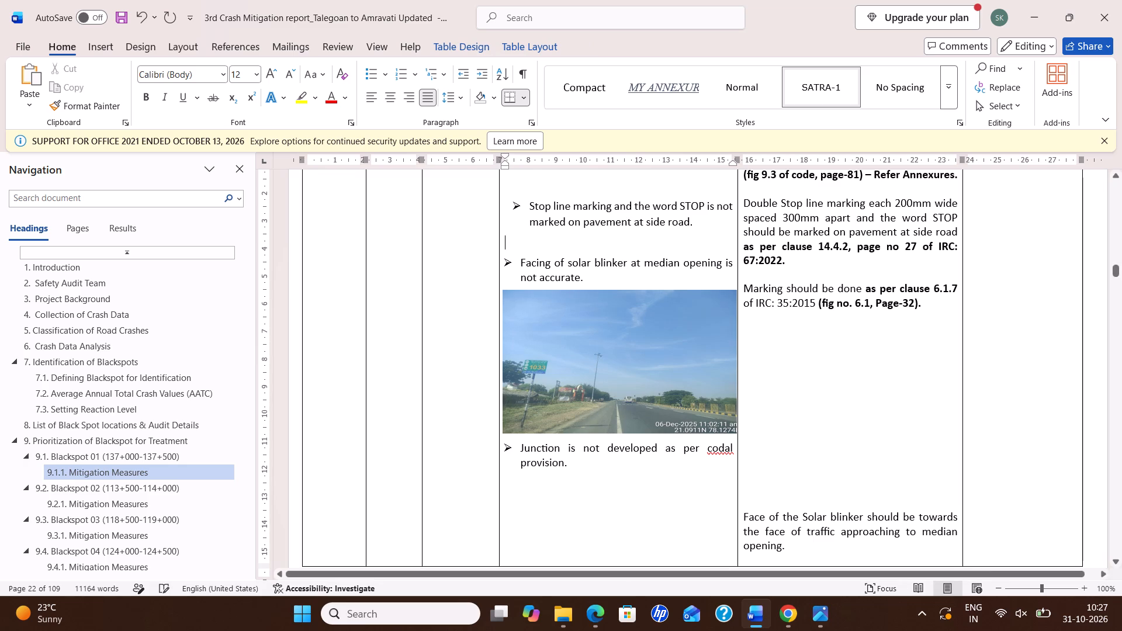
{"action": "key", "text": "BackSpace"}
{"action": "key", "text": "Return"}
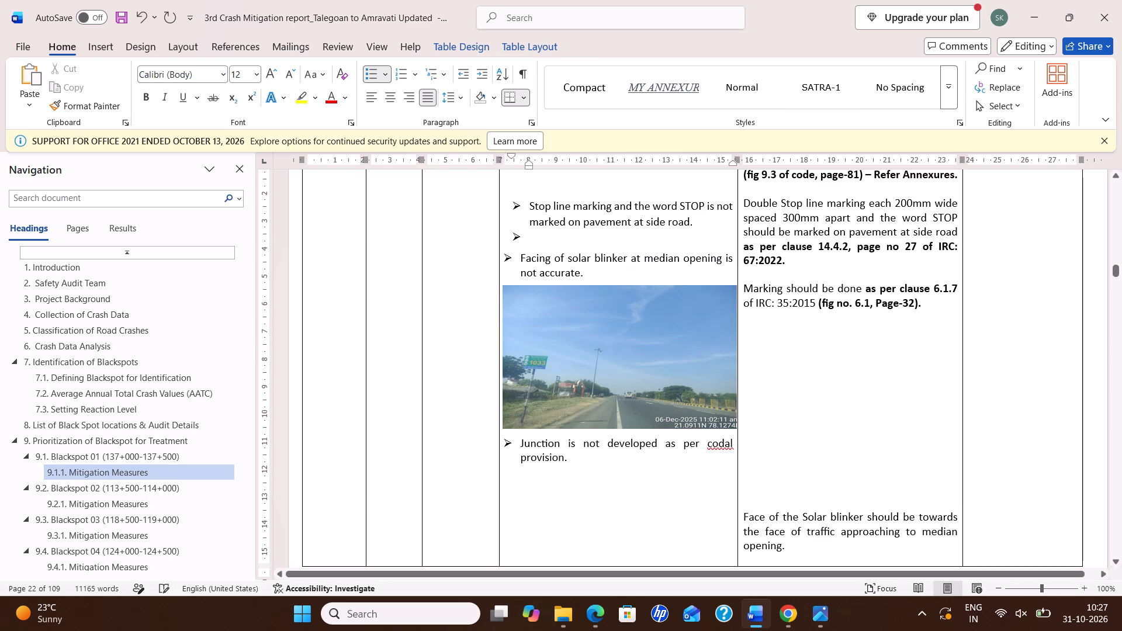
{"action": "key", "text": "BackSpace"}
{"action": "key", "text": "BackSpace"}
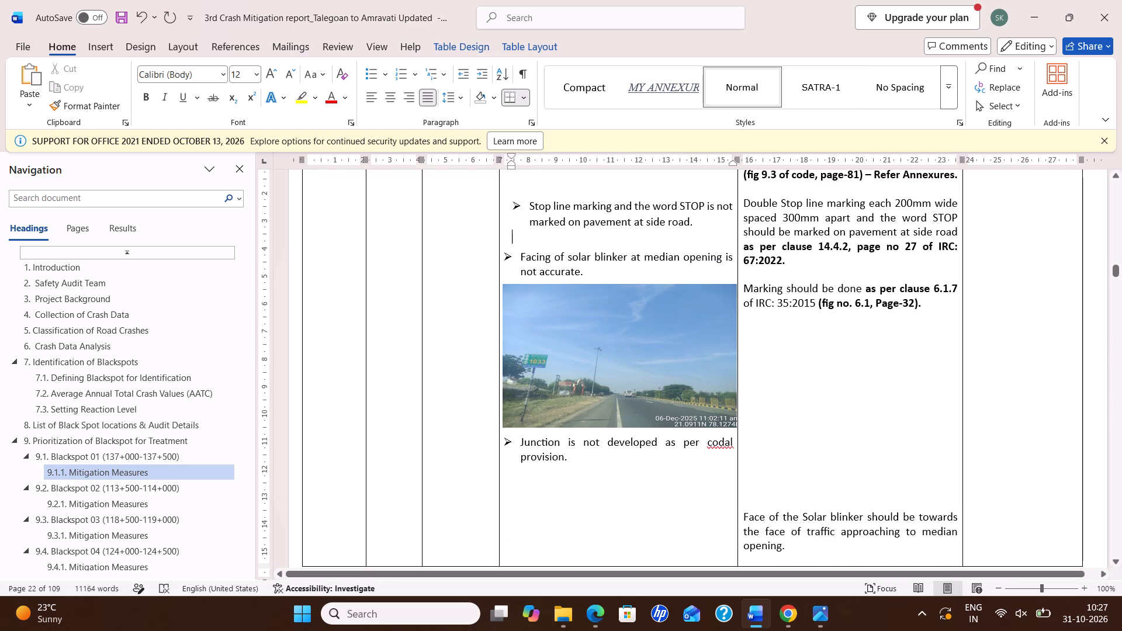
Copy the aerial junction photo from above the road studs observation and paste it directly below the stop line marking observation.
{"action": "scroll", "coordinate": [587, 367], "scroll_direction": "up", "scroll_amount": 16}
{"action": "scroll", "coordinate": [585, 331], "scroll_direction": "up", "scroll_amount": 6}
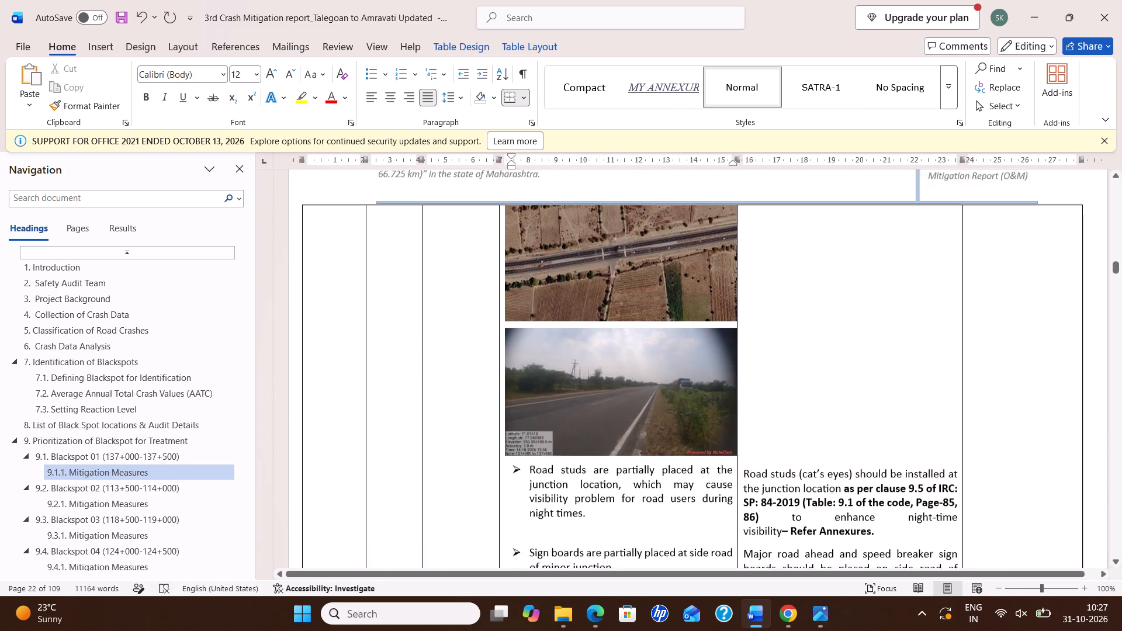
{"action": "left_click", "coordinate": [597, 369]}
{"action": "key", "text": "ctrl+c"}
{"action": "scroll", "coordinate": [601, 389], "scroll_direction": "down", "scroll_amount": 9}
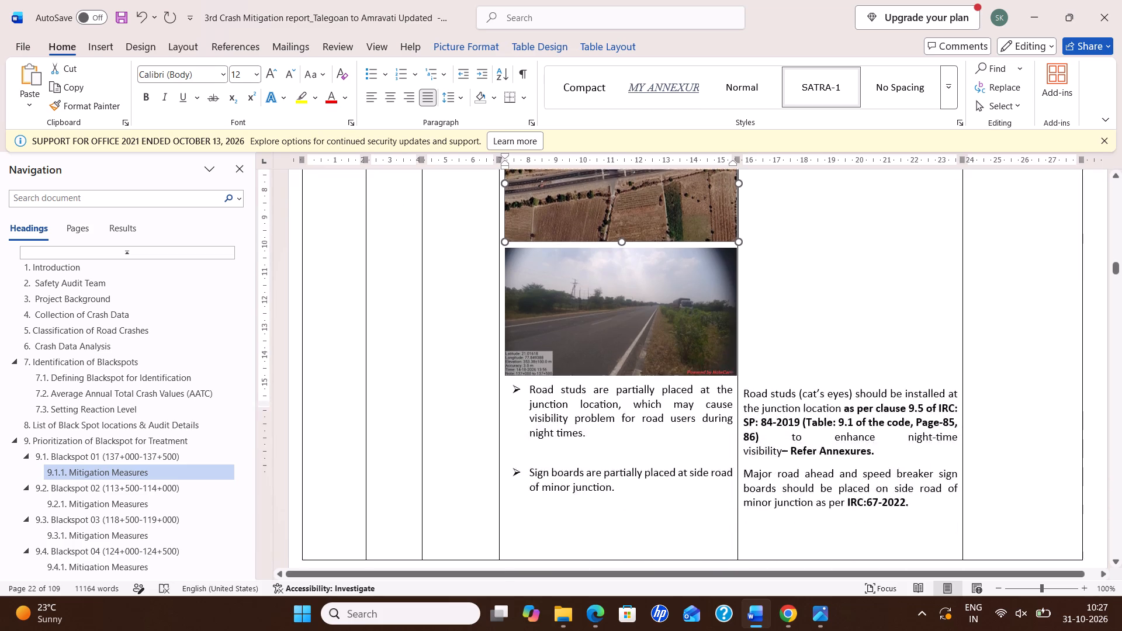
{"action": "scroll", "coordinate": [599, 390], "scroll_direction": "down", "scroll_amount": 9}
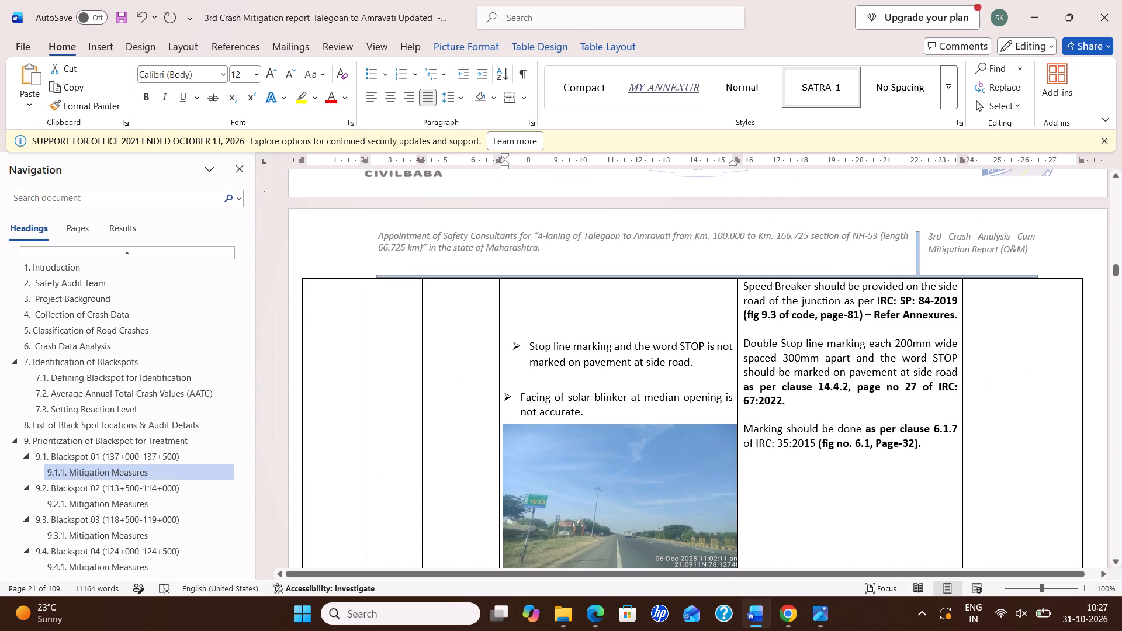
{"action": "left_click", "coordinate": [530, 374]}
{"action": "key", "text": "BackSpace"}
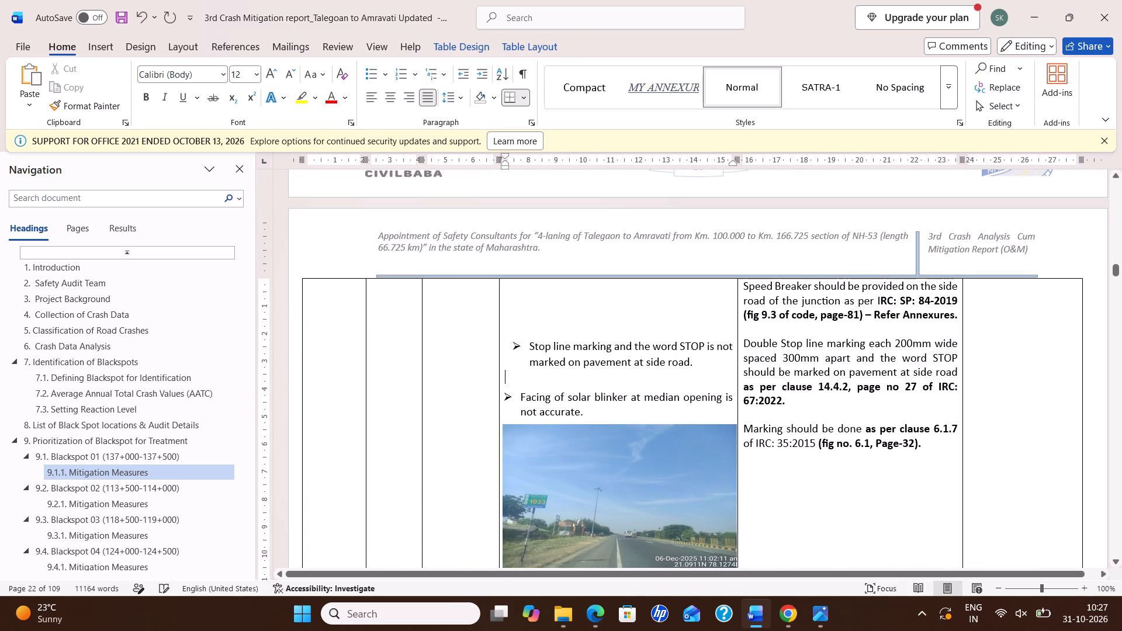
{"action": "key", "text": "ctrl+v"}
Delete the photo below the solar blinker observation, plus the solar blinker and junction development observations.
{"action": "scroll", "coordinate": [660, 428], "scroll_direction": "down", "scroll_amount": 1}
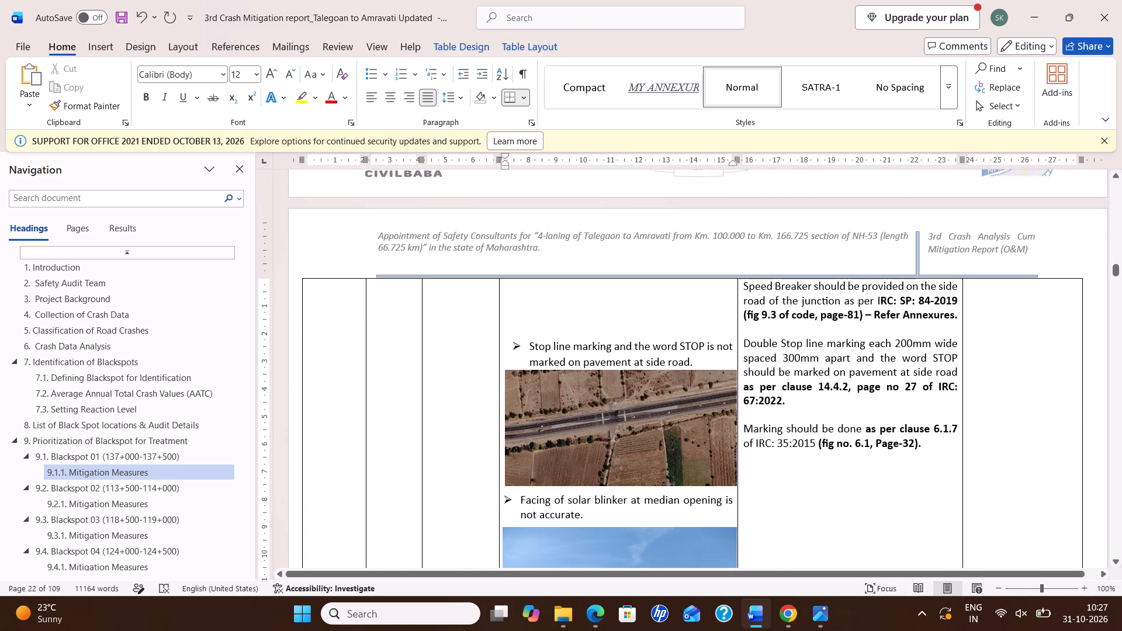
{"action": "scroll", "coordinate": [660, 428], "scroll_direction": "down", "scroll_amount": 1}
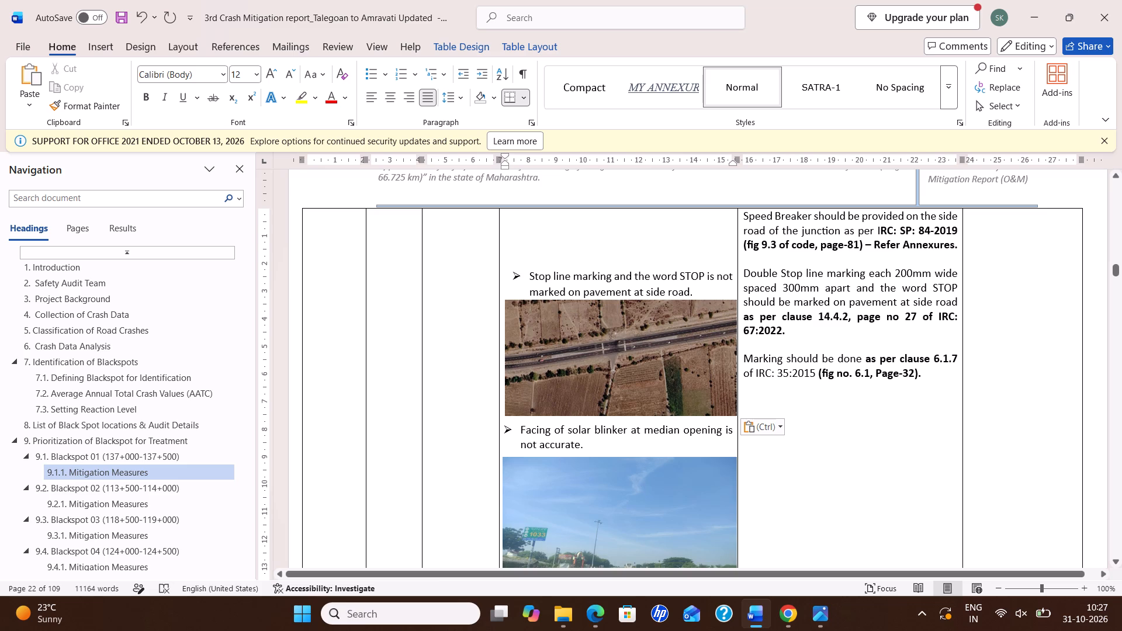
{"action": "scroll", "coordinate": [631, 472], "scroll_direction": "down", "scroll_amount": 2}
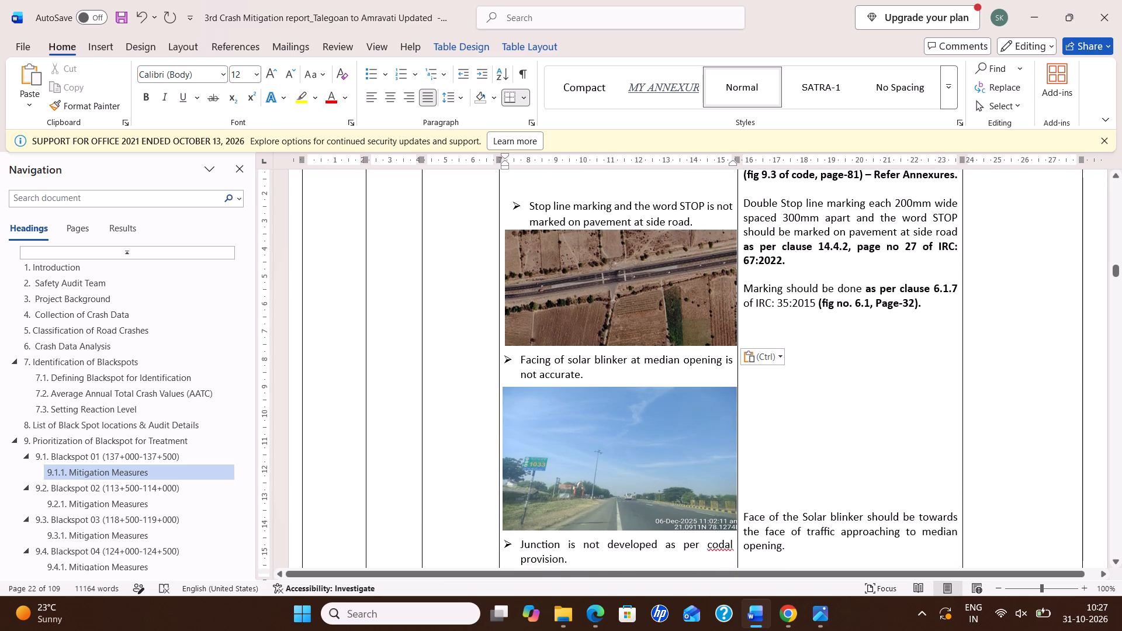
{"action": "left_click", "coordinate": [574, 436]}
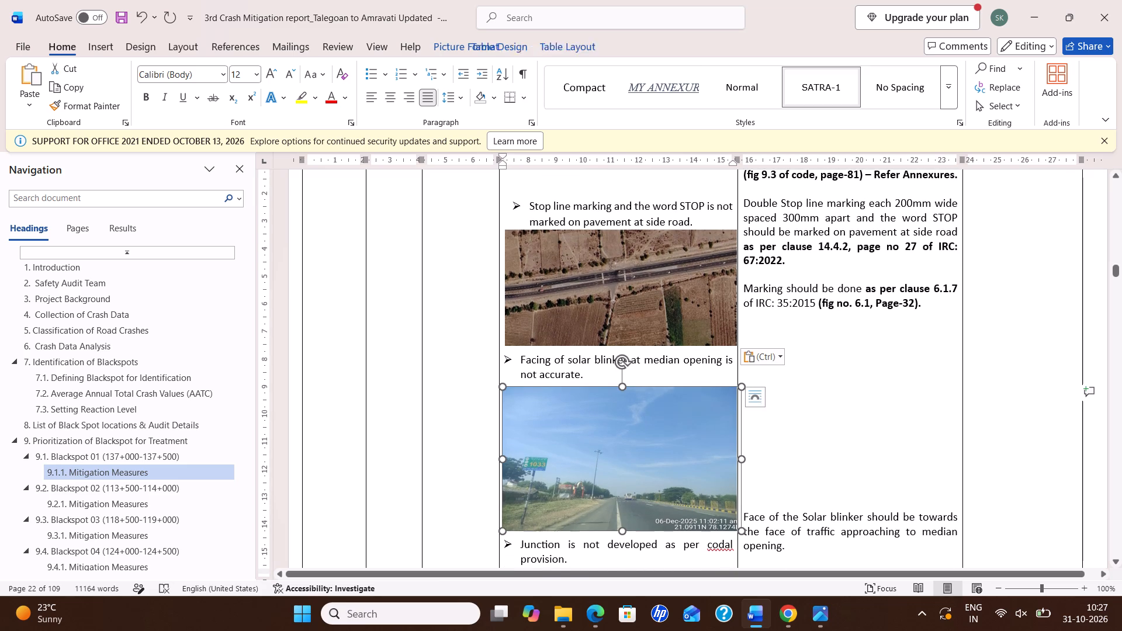
{"action": "key", "text": "Delete"}
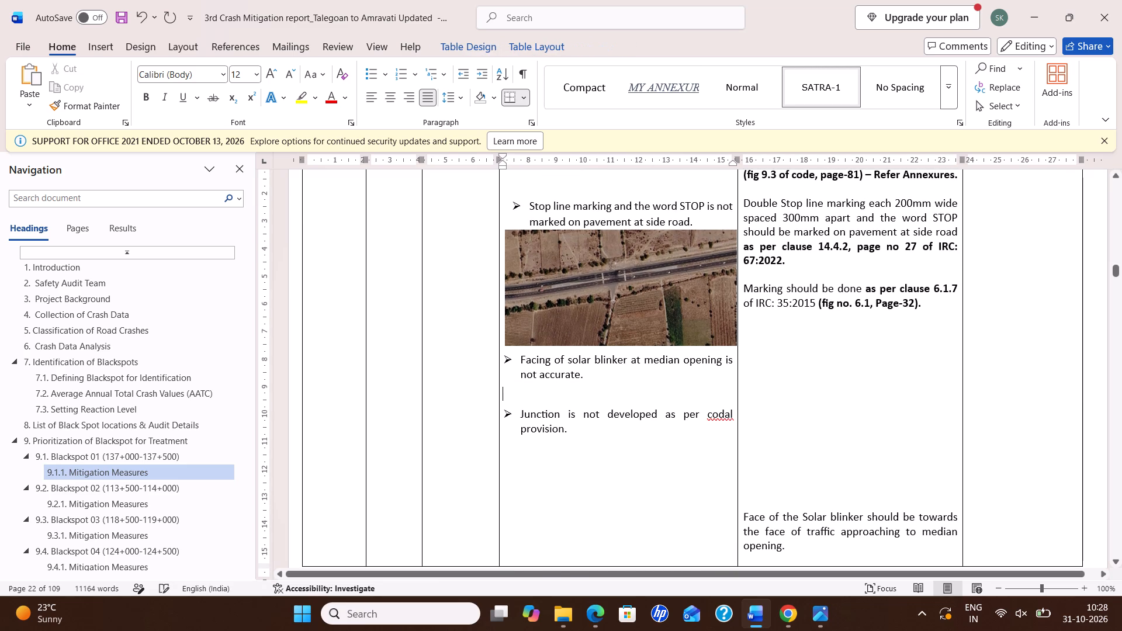
{"action": "left_click_drag", "start_coordinate": [525, 363], "coordinate": [605, 377]}
{"action": "key", "text": "Delete"}
{"action": "left_click_drag", "start_coordinate": [539, 381], "coordinate": [589, 398]}
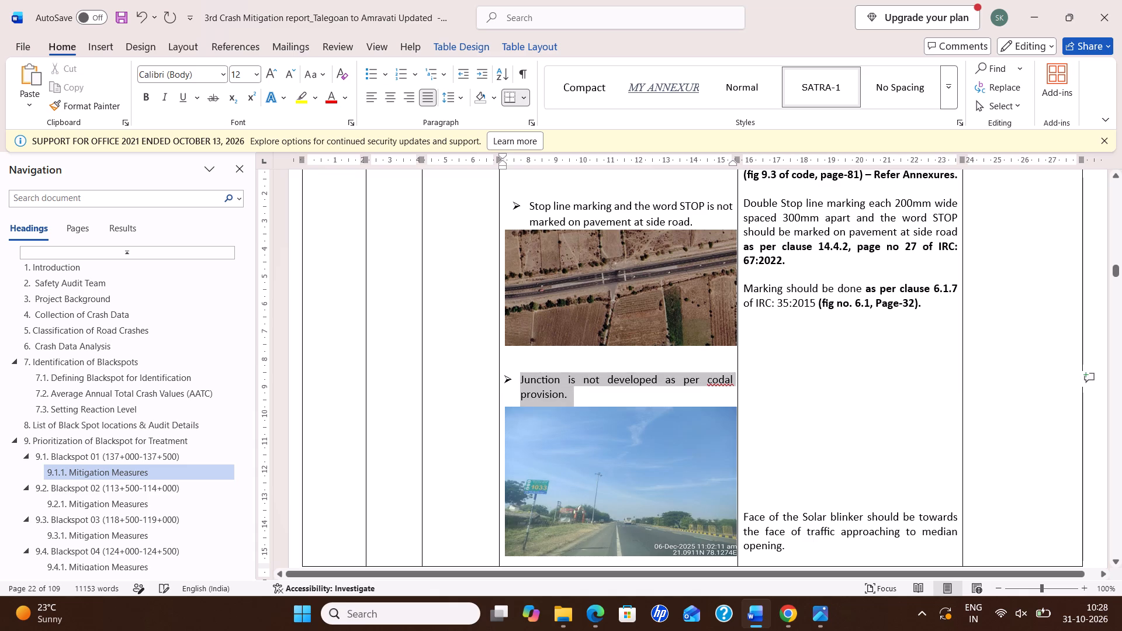
{"action": "left_click_drag", "start_coordinate": [589, 398], "coordinate": [591, 398]}
{"action": "key", "text": "Delete"}
Delete the short term measure about facing the solar blinker towards traffic approaching the median opening.
{"action": "left_click_drag", "start_coordinate": [768, 507], "coordinate": [816, 547]}
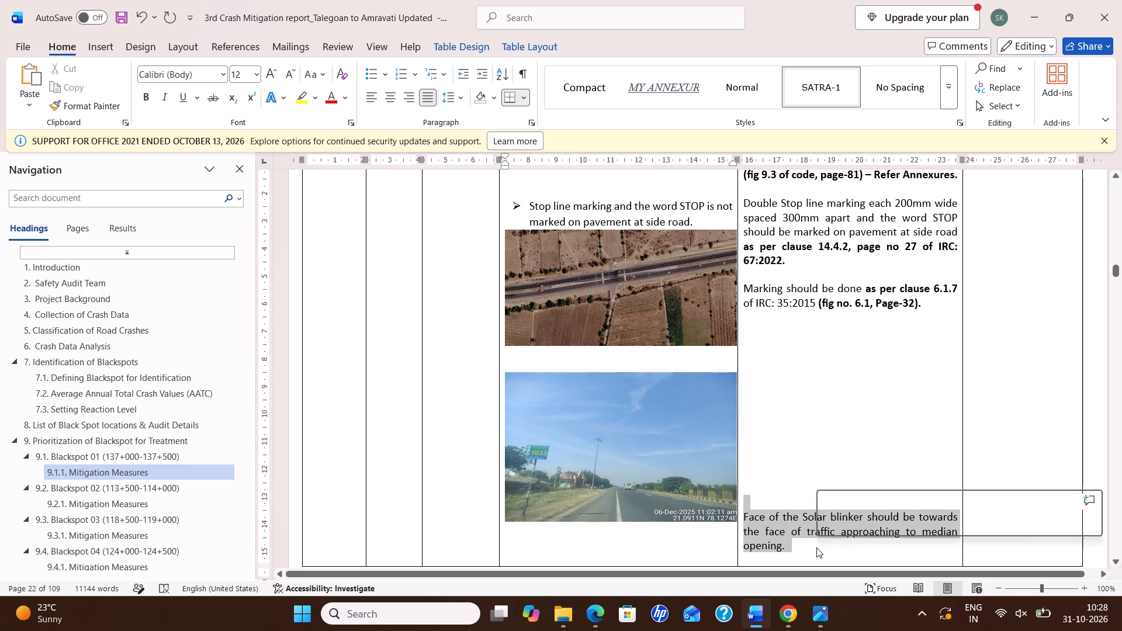
{"action": "key", "text": "Delete"}
Delete the remaining road photo dated 06-Dec-2025 below the aerial photo.
{"action": "left_click", "coordinate": [552, 434]}
{"action": "key", "text": "Delete"}
Delete the short term measure about developing the junction with a free left turn arrangement.
{"action": "scroll", "coordinate": [738, 446], "scroll_direction": "down", "scroll_amount": 7}
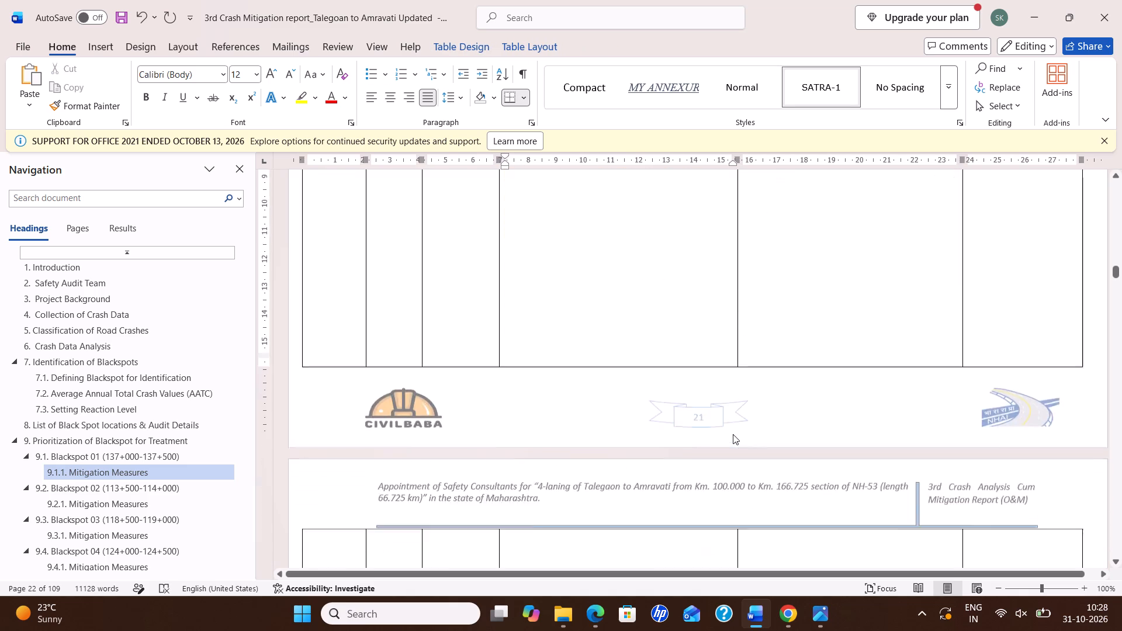
{"action": "scroll", "coordinate": [733, 434], "scroll_direction": "down", "scroll_amount": 8}
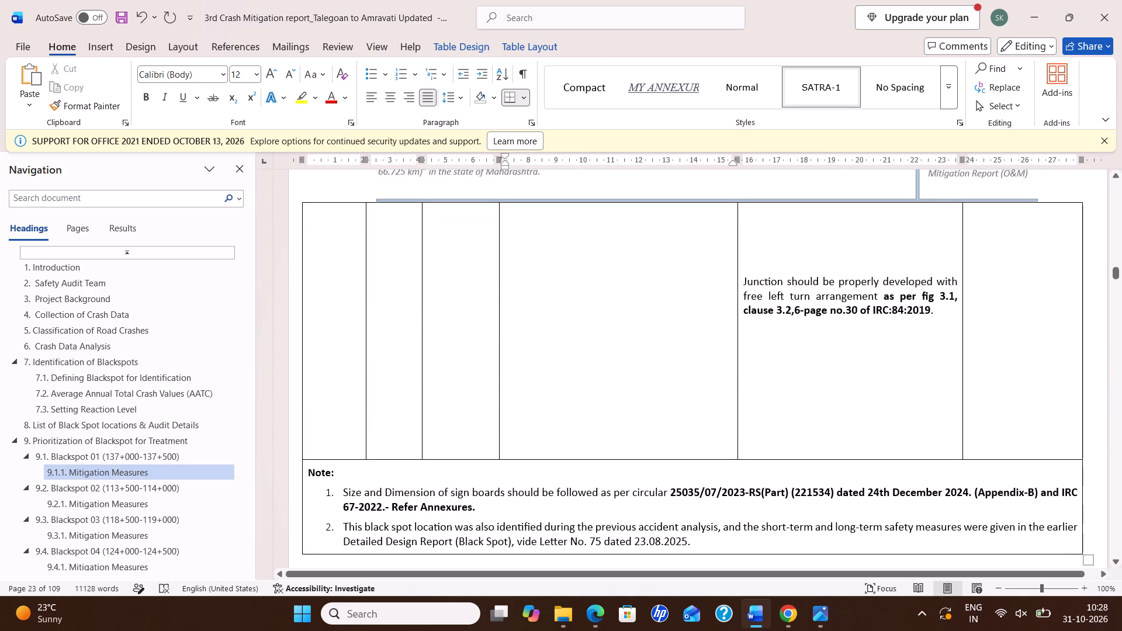
{"action": "left_click_drag", "start_coordinate": [762, 284], "coordinate": [853, 356]}
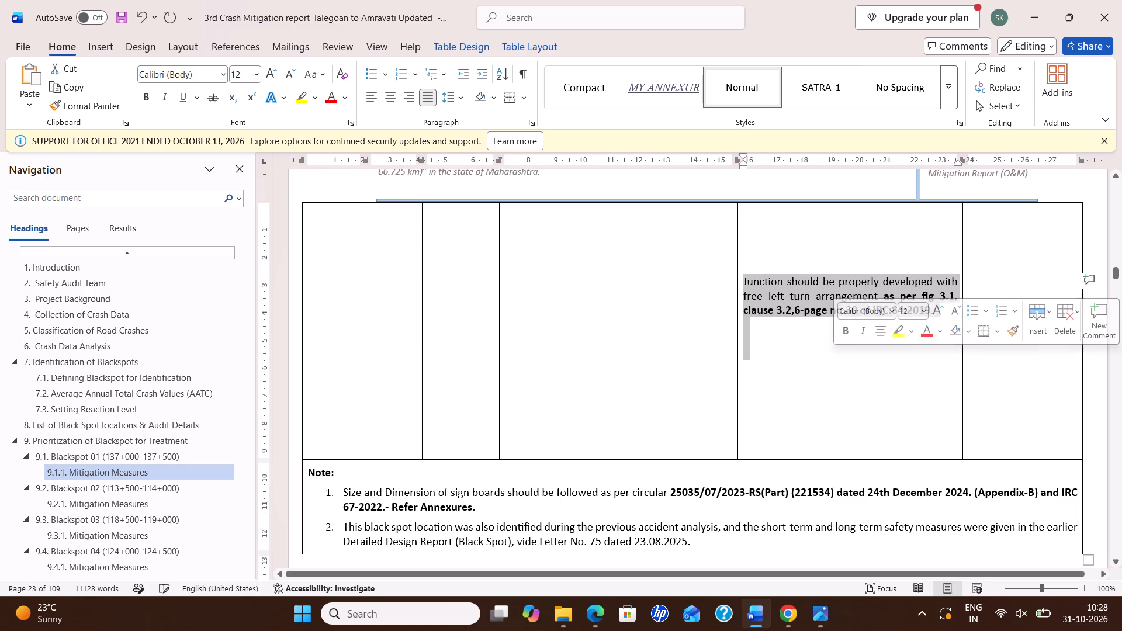
{"action": "key", "text": "Delete"}
Remove the long run of blank lines below the clause 6.1.7 marking recommendation in the Short Term Measures column.
{"action": "left_click", "coordinate": [642, 345]}
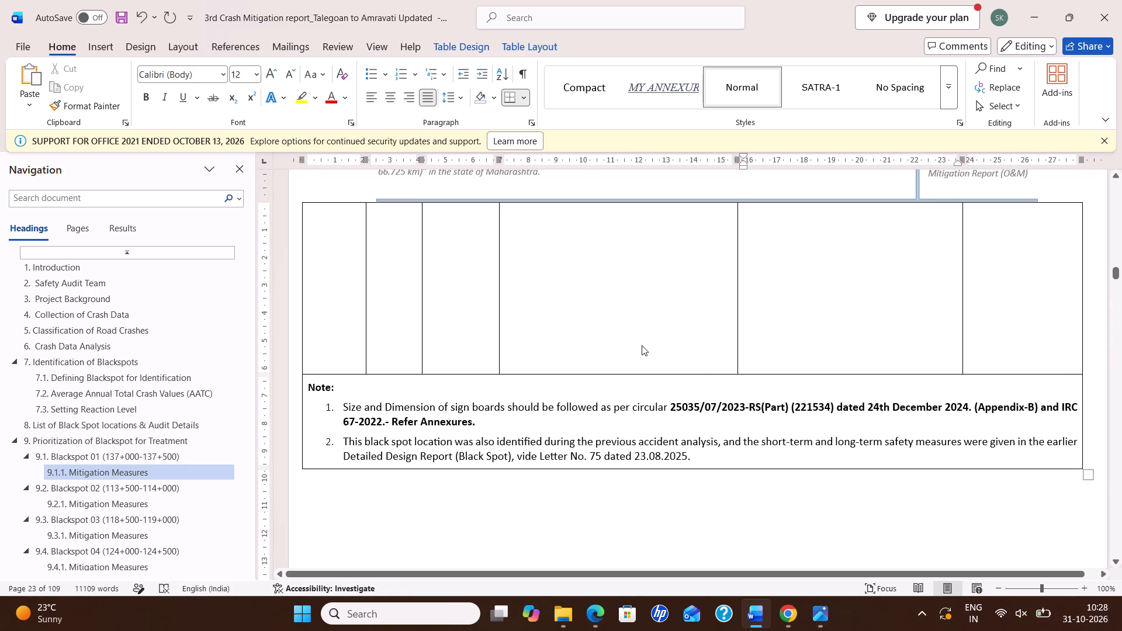
{"action": "scroll", "coordinate": [738, 362], "scroll_direction": "up", "scroll_amount": 14}
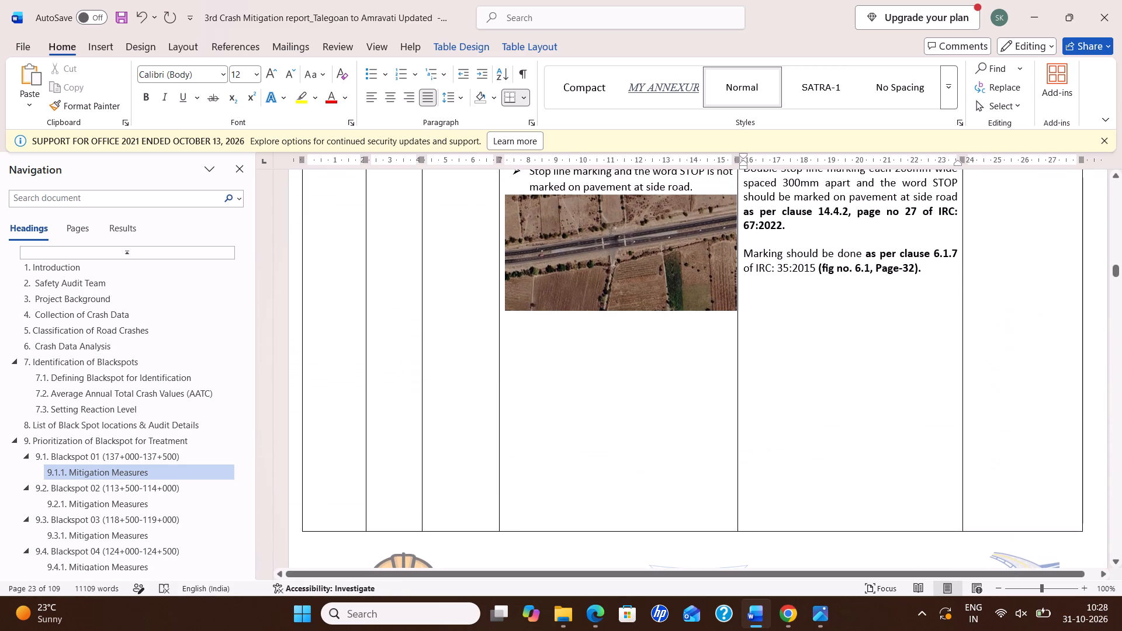
{"action": "left_click", "coordinate": [705, 510]}
{"action": "left_click", "coordinate": [797, 523]}
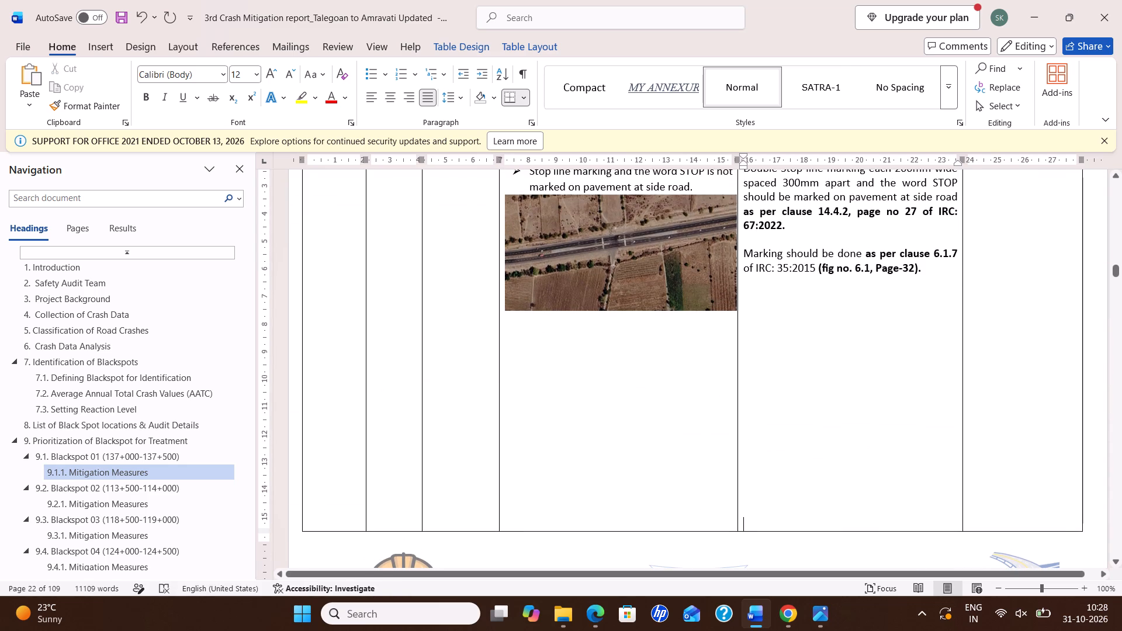
{"action": "key", "text": "BackSpace"}
{"action": "key", "text": "BackSpace"}
{"action": "key", "text": "BackSpace"}
{"action": "key", "text": "BackSpace"}
{"action": "key", "text": "BackSpace"}
{"action": "key", "text": "BackSpace"}
{"action": "key", "text": "BackSpace"}
{"action": "key", "text": "BackSpace"}
{"action": "key", "text": "BackSpace"}
{"action": "key", "text": "BackSpace"}
{"action": "key", "text": "BackSpace"}
{"action": "key", "text": "BackSpace"}
{"action": "key", "text": "BackSpace"}
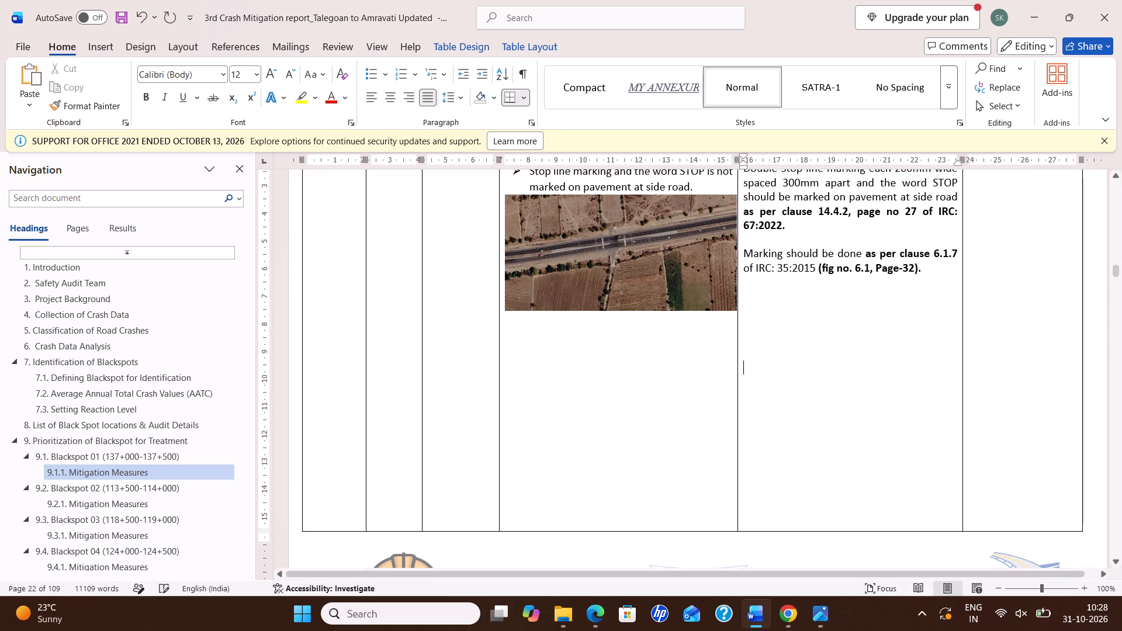
{"action": "key", "text": "BackSpace"}
{"action": "key", "text": "BackSpace"}
{"action": "key", "text": "BackSpace"}
{"action": "key", "text": "BackSpace"}
{"action": "key", "text": "BackSpace"}
{"action": "key", "text": "BackSpace"}
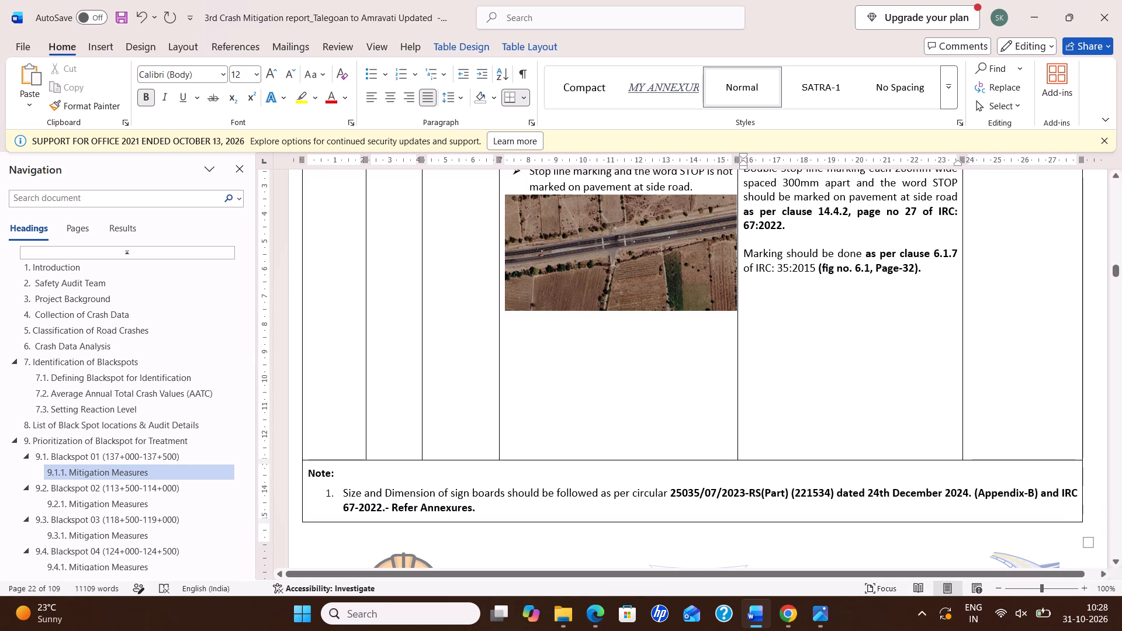
{"action": "left_click", "coordinate": [760, 443]}
{"action": "key", "text": "BackSpace"}
{"action": "key", "text": "BackSpace"}
{"action": "key", "text": "BackSpace"}
{"action": "key", "text": "BackSpace"}
{"action": "key", "text": "BackSpace"}
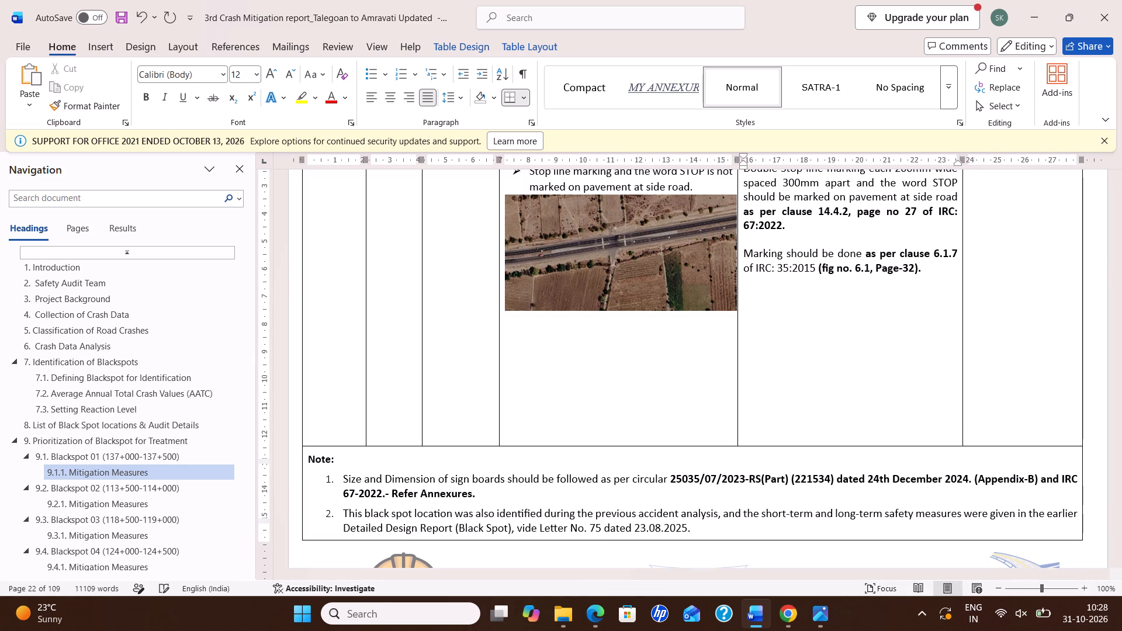
Trim the leftover blank lines beneath the aerial photo and the clause 6.1.7 marking recommendation to shorten the row.
{"action": "left_click", "coordinate": [547, 377]}
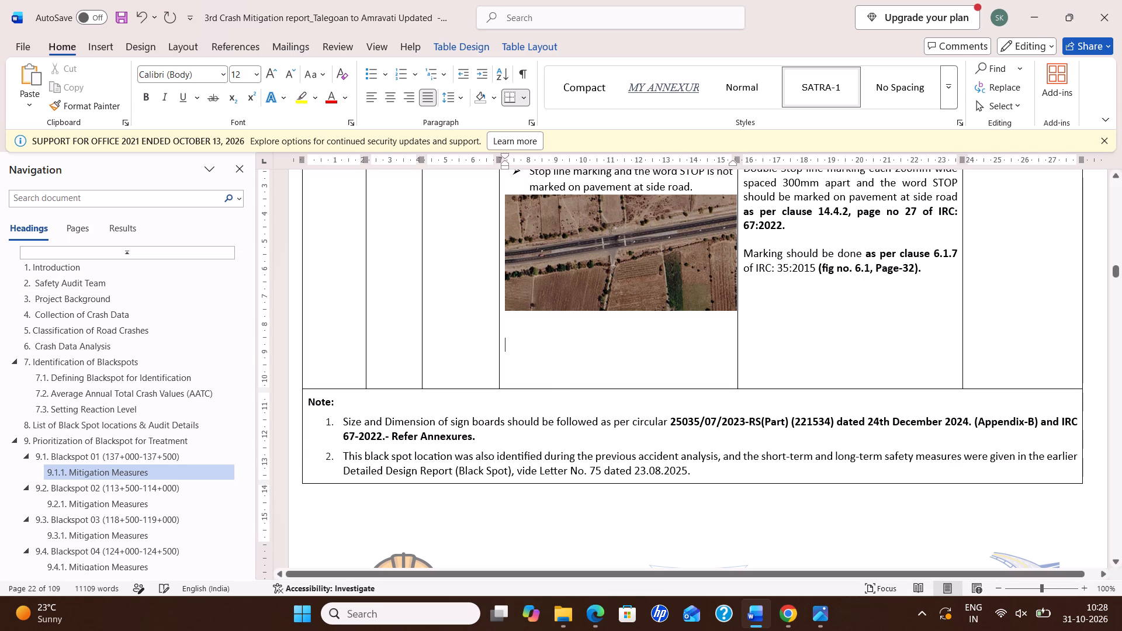
{"action": "key", "text": "BackSpace"}
{"action": "left_click", "coordinate": [763, 365]}
{"action": "key", "text": "BackSpace"}
{"action": "key", "text": "BackSpace"}
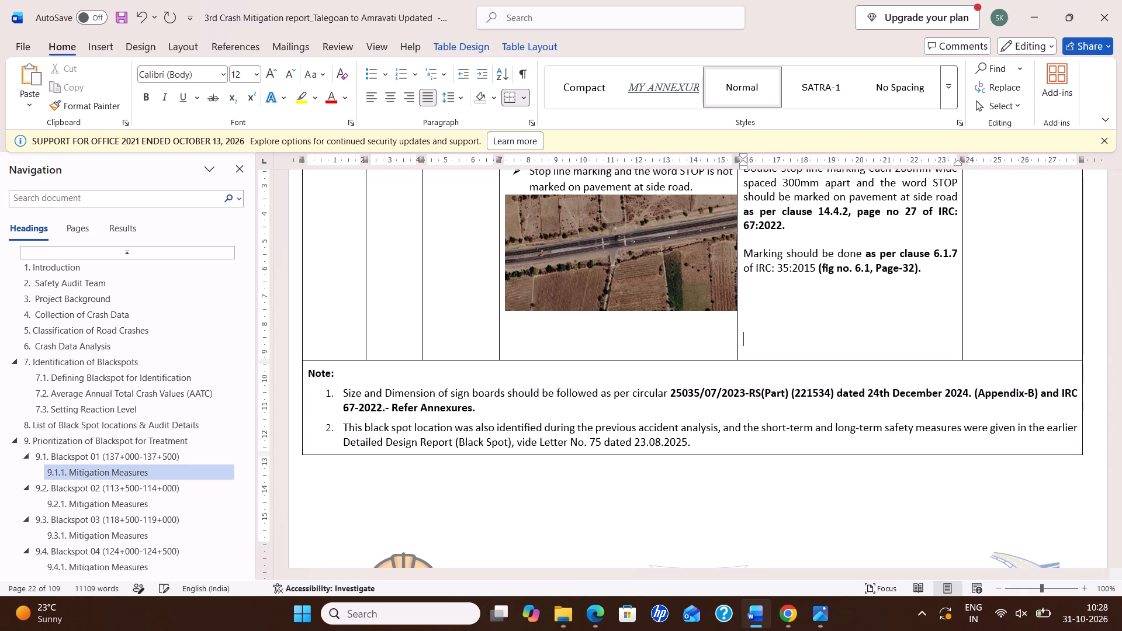
{"action": "key", "text": "BackSpace"}
{"action": "key", "text": "BackSpace"}
{"action": "key", "text": "BackSpace"}
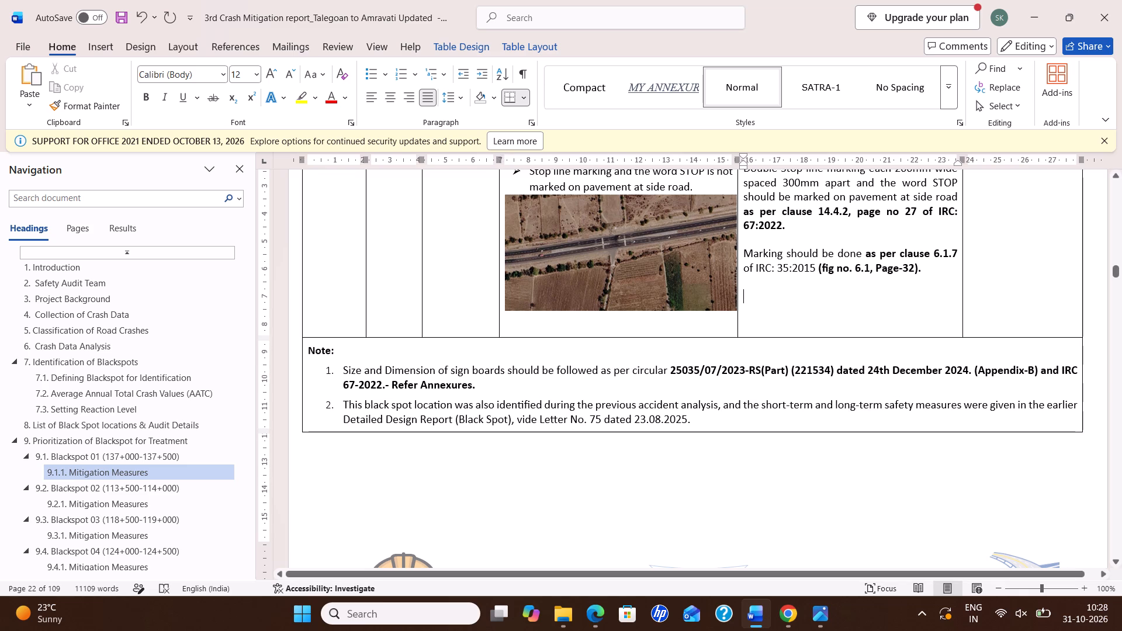
{"action": "left_click", "coordinate": [751, 325]}
{"action": "key", "text": "BackSpace"}
Delete the second note about the black spot's previous identification and Letter No. 75, including its empty numbered line.
{"action": "left_click_drag", "start_coordinate": [345, 403], "coordinate": [718, 423]}
{"action": "left_click", "coordinate": [718, 423]}
{"action": "key", "text": "Delete"}
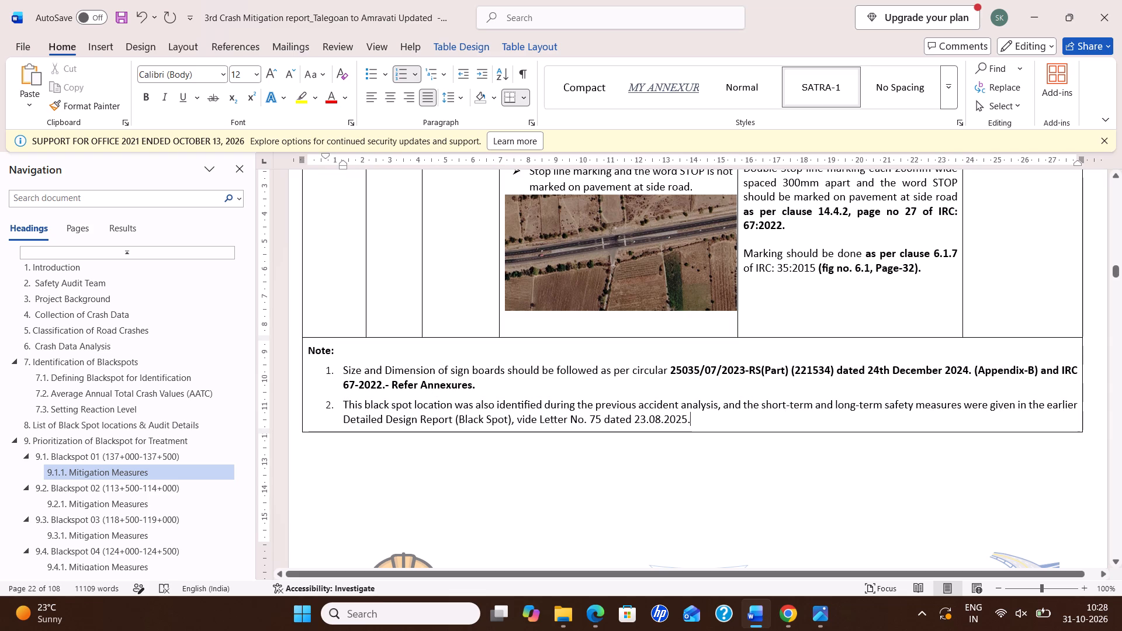
{"action": "left_click_drag", "start_coordinate": [340, 403], "coordinate": [702, 431]}
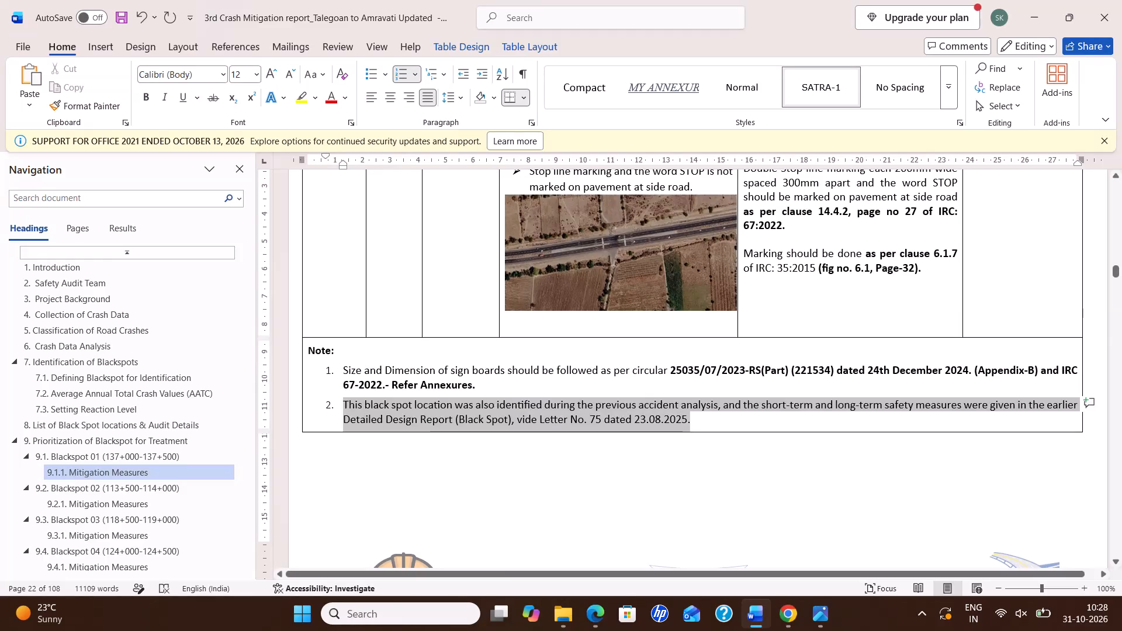
{"action": "left_click_drag", "start_coordinate": [702, 431], "coordinate": [704, 430]}
{"action": "key", "text": "Delete"}
{"action": "key", "text": "BackSpace"}
{"action": "key", "text": "BackSpace"}
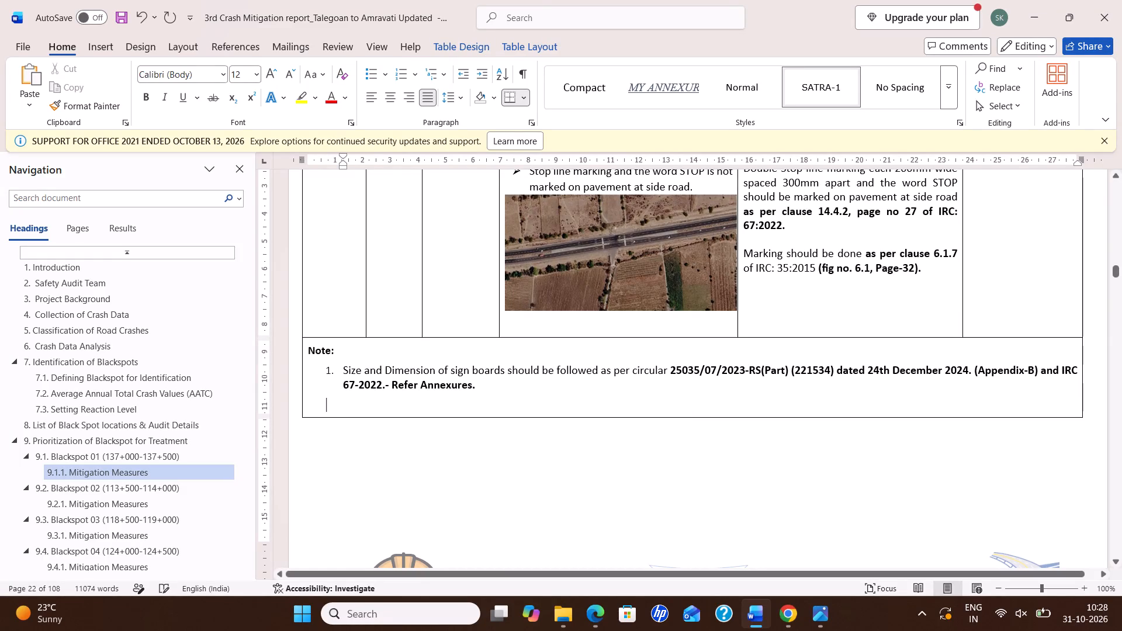
{"action": "key", "text": "BackSpace"}
{"action": "key", "text": "BackSpace"}
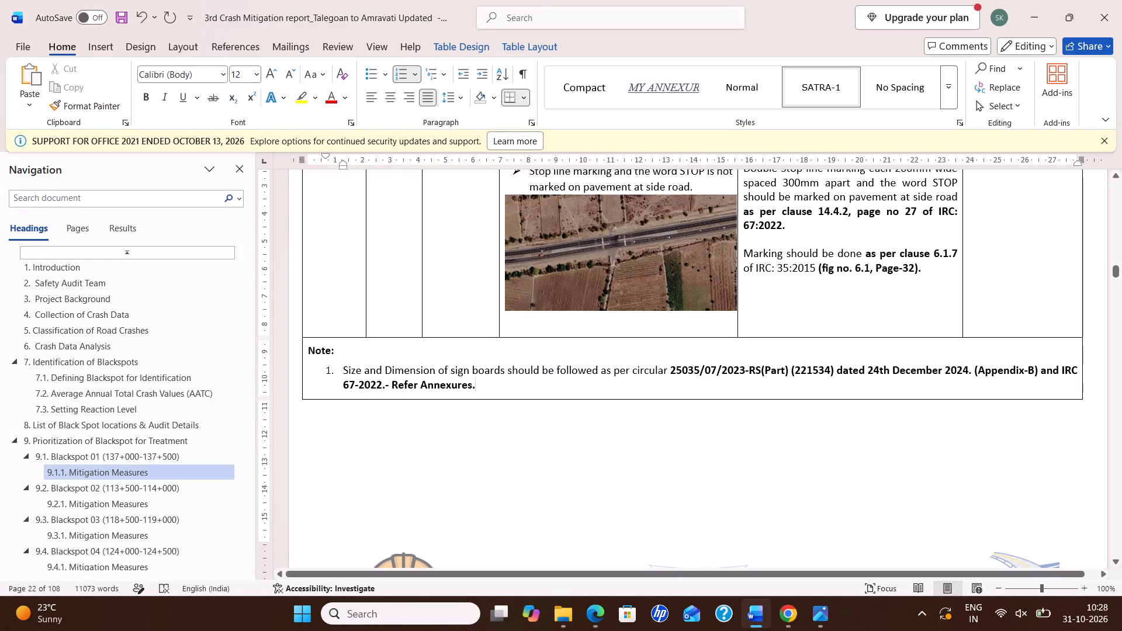
Remove the blank line below the aerial photo so the Site Observations cell ends at the picture.
{"action": "left_click", "coordinate": [620, 335]}
{"action": "key", "text": "BackSpace"}
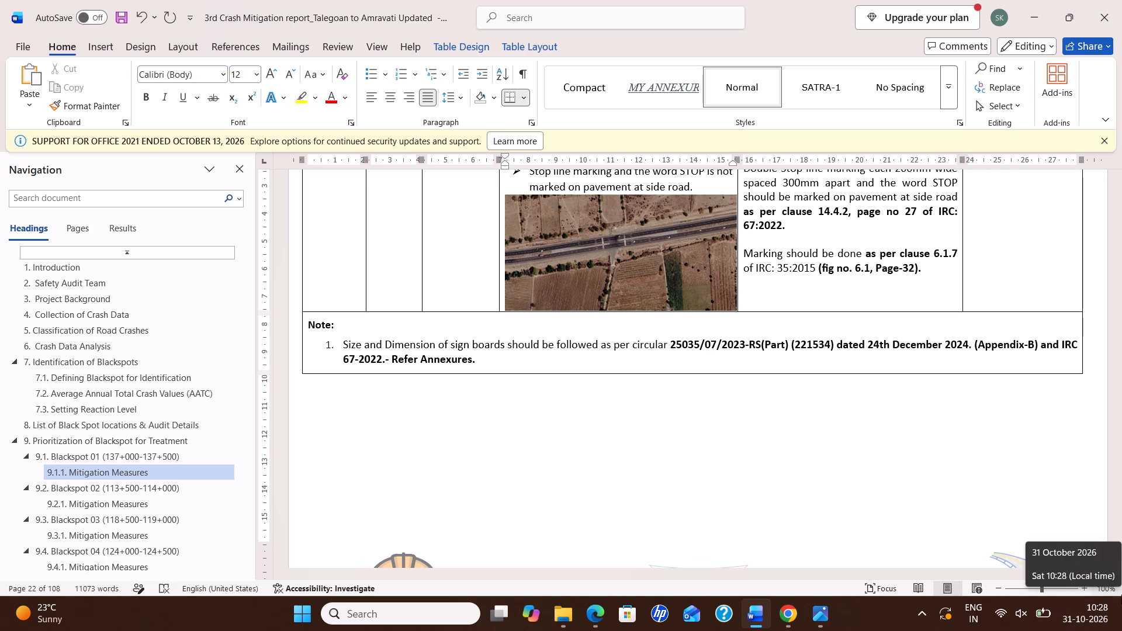
Review the Blackspot 01 mitigation table from its heading to the note, checking observations, photos and recommendation alignment.
{"action": "scroll", "coordinate": [1103, 599], "scroll_direction": "up", "scroll_amount": 6}
{"action": "scroll", "coordinate": [766, 302], "scroll_direction": "up", "scroll_amount": 13}
{"action": "scroll", "coordinate": [766, 302], "scroll_direction": "down", "scroll_amount": 1}
{"action": "scroll", "coordinate": [766, 302], "scroll_direction": "up", "scroll_amount": 3}
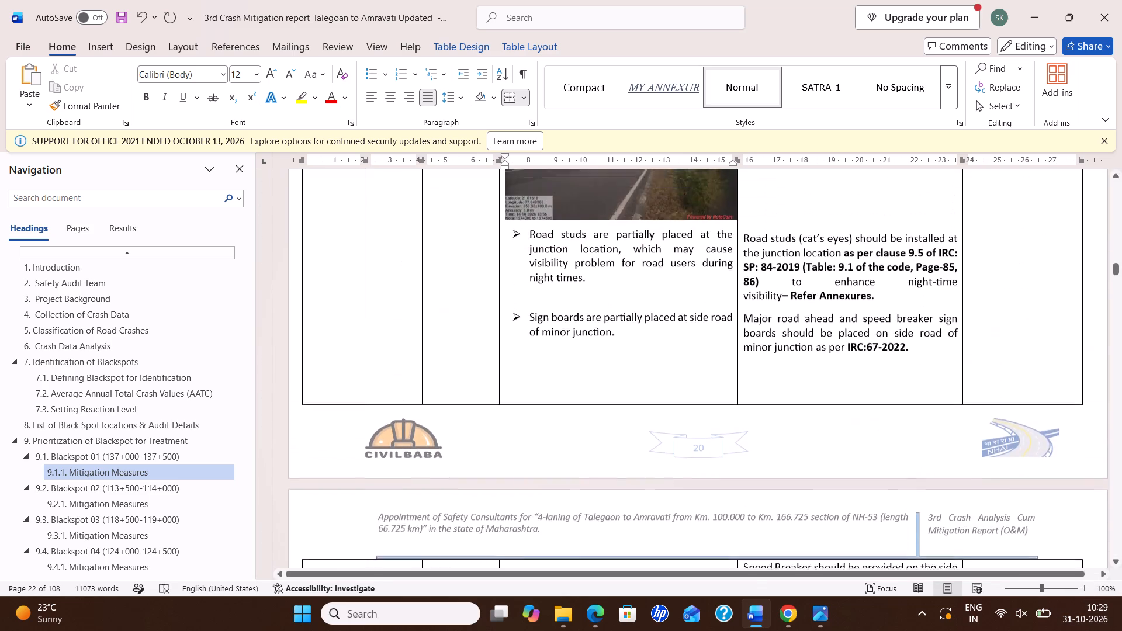
{"action": "scroll", "coordinate": [766, 302], "scroll_direction": "up", "scroll_amount": 5}
{"action": "scroll", "coordinate": [766, 302], "scroll_direction": "up", "scroll_amount": 20}
{"action": "scroll", "coordinate": [784, 331], "scroll_direction": "down", "scroll_amount": 8}
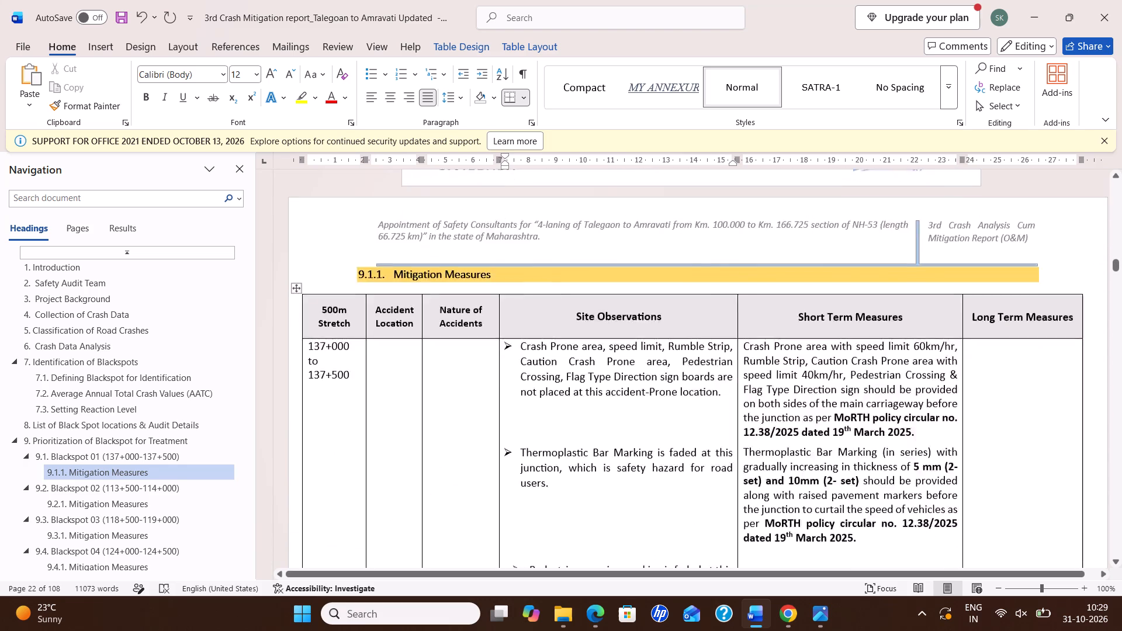
{"action": "scroll", "coordinate": [614, 345], "scroll_direction": "up", "scroll_amount": 3}
{"action": "scroll", "coordinate": [613, 345], "scroll_direction": "down", "scroll_amount": 14}
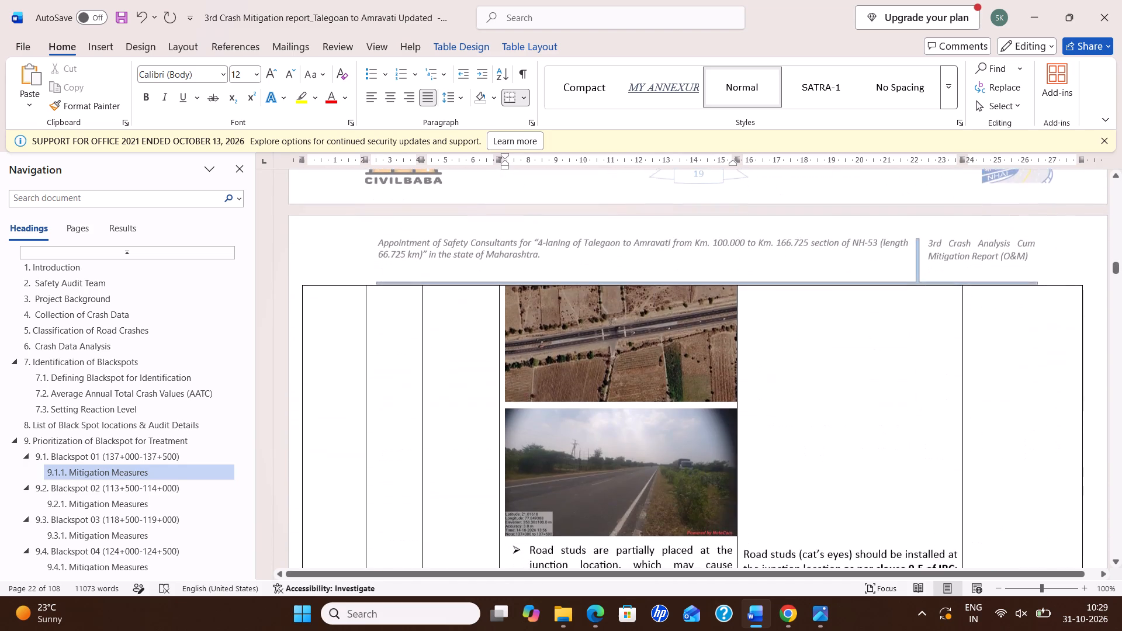
{"action": "scroll", "coordinate": [640, 367], "scroll_direction": "down", "scroll_amount": 8}
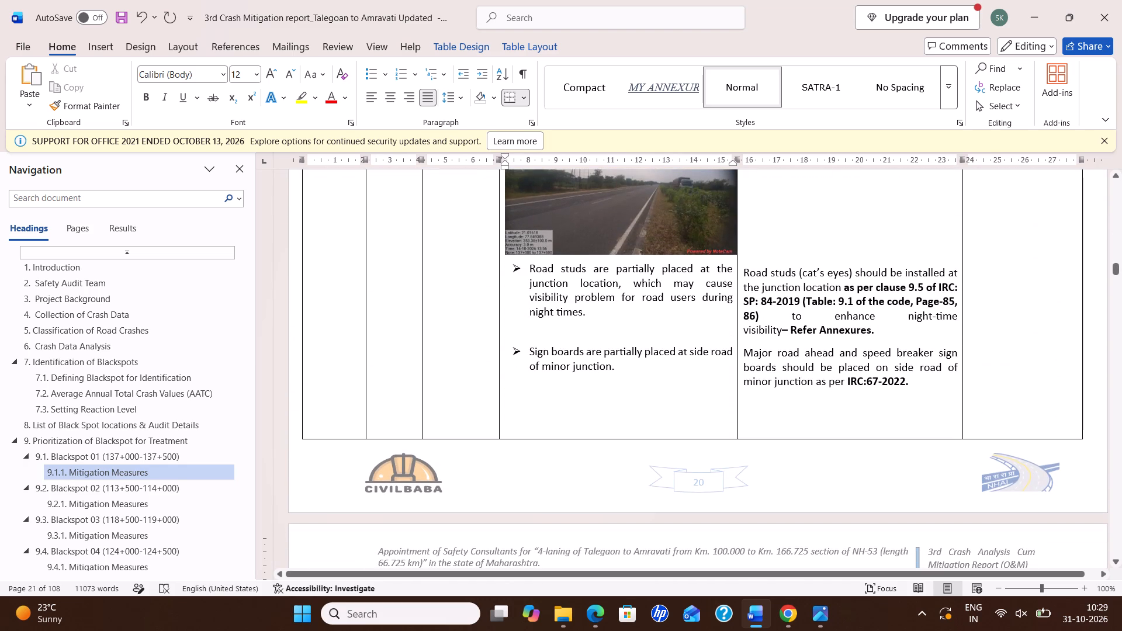
{"action": "scroll", "coordinate": [671, 352], "scroll_direction": "down", "scroll_amount": 8}
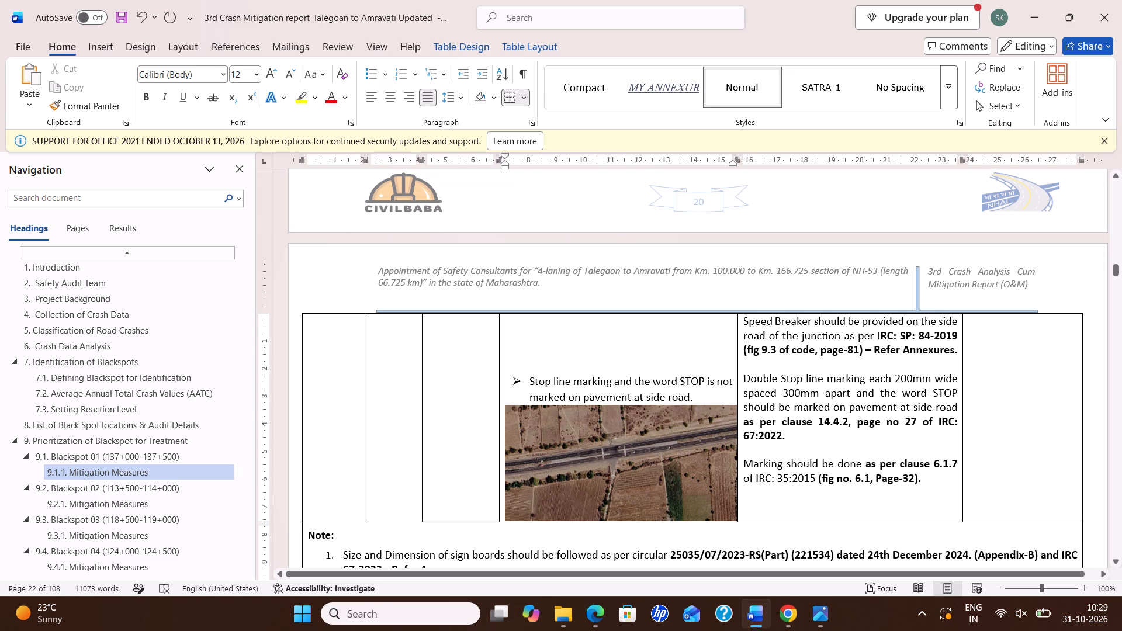
{"action": "scroll", "coordinate": [698, 422], "scroll_direction": "down", "scroll_amount": 3}
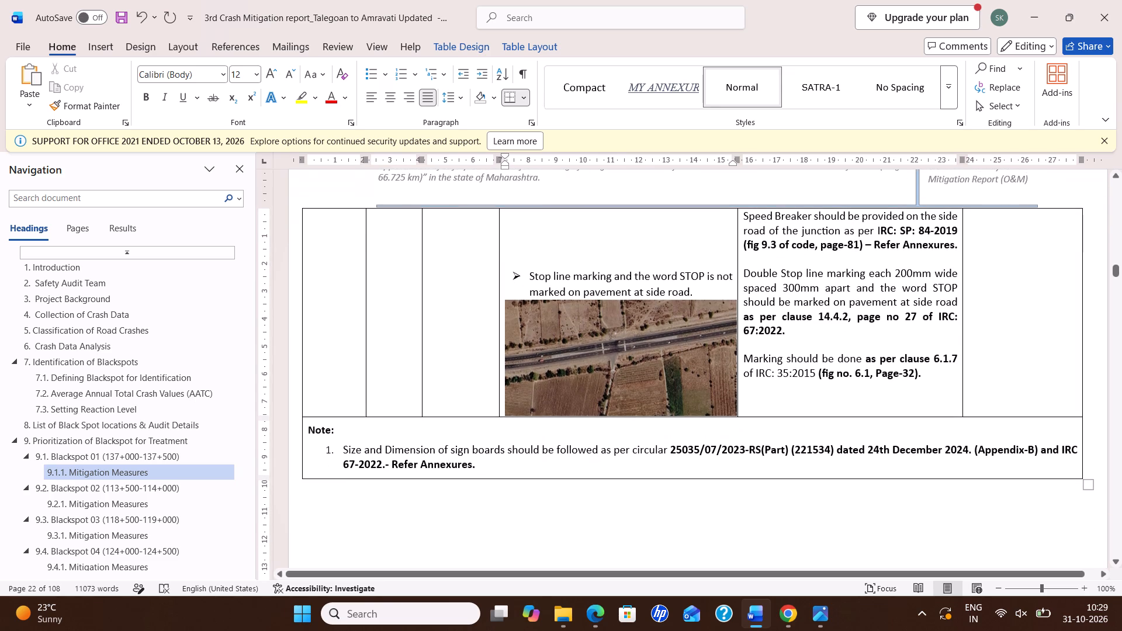
Switch to Google Earth and examine the pavement markings at the Blackspot 01 junction and its side road.
{"action": "left_click", "coordinate": [781, 625]}
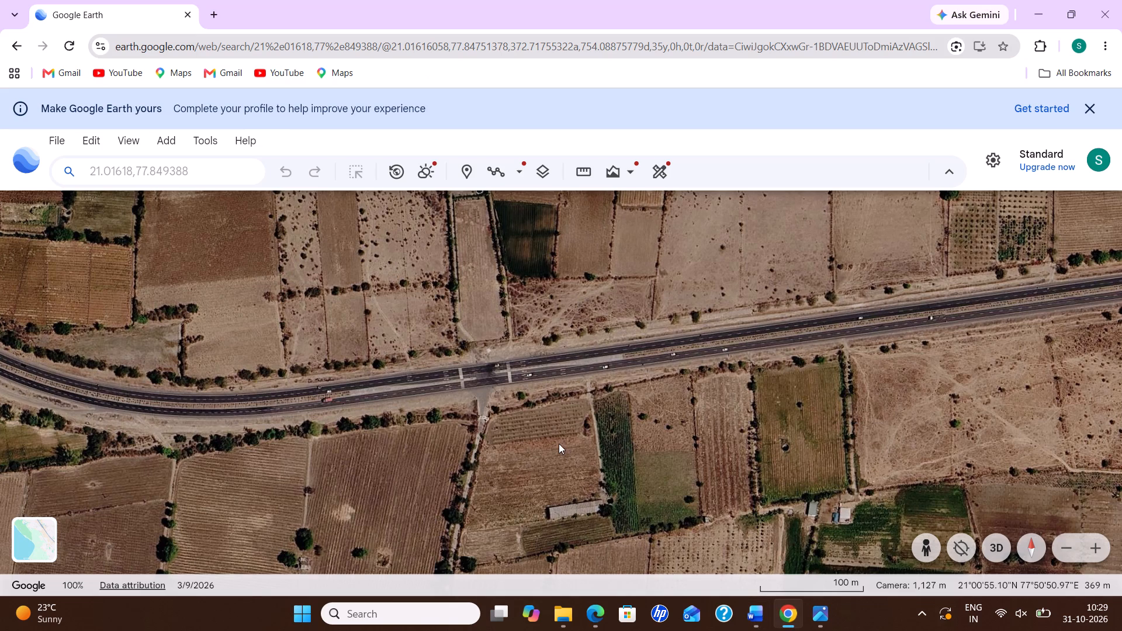
{"action": "scroll", "coordinate": [486, 389], "scroll_direction": "up", "scroll_amount": 7, "text": "ctrl"}
{"action": "scroll", "coordinate": [486, 389], "scroll_direction": "down", "scroll_amount": 4}
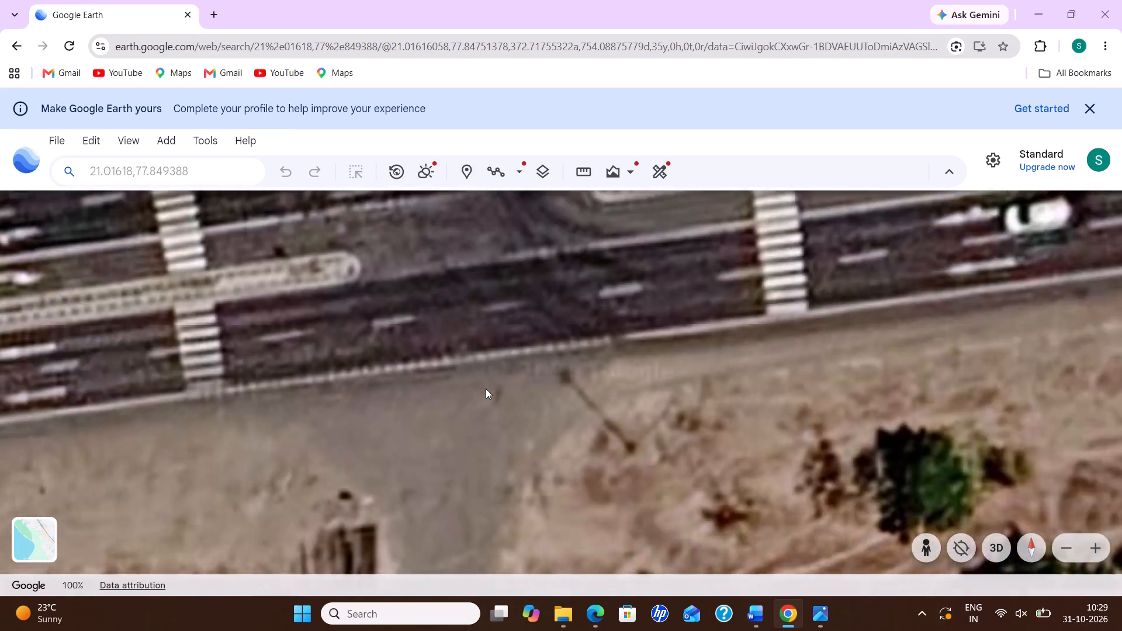
{"action": "scroll", "coordinate": [497, 352], "scroll_direction": "down", "scroll_amount": 3}
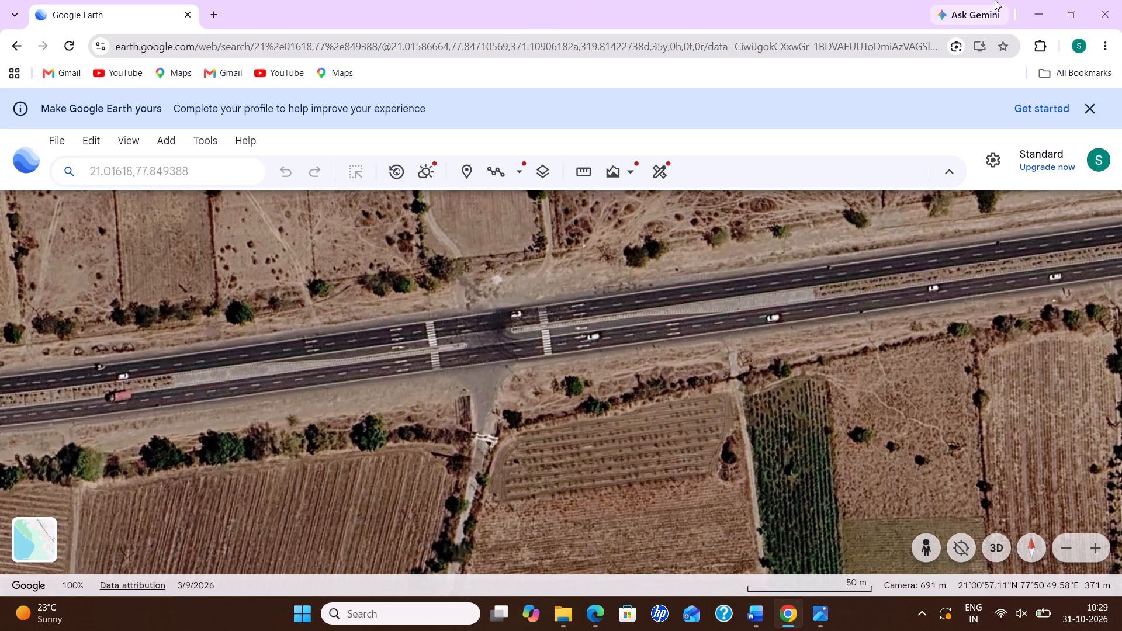
{"action": "left_click", "coordinate": [1042, 13]}
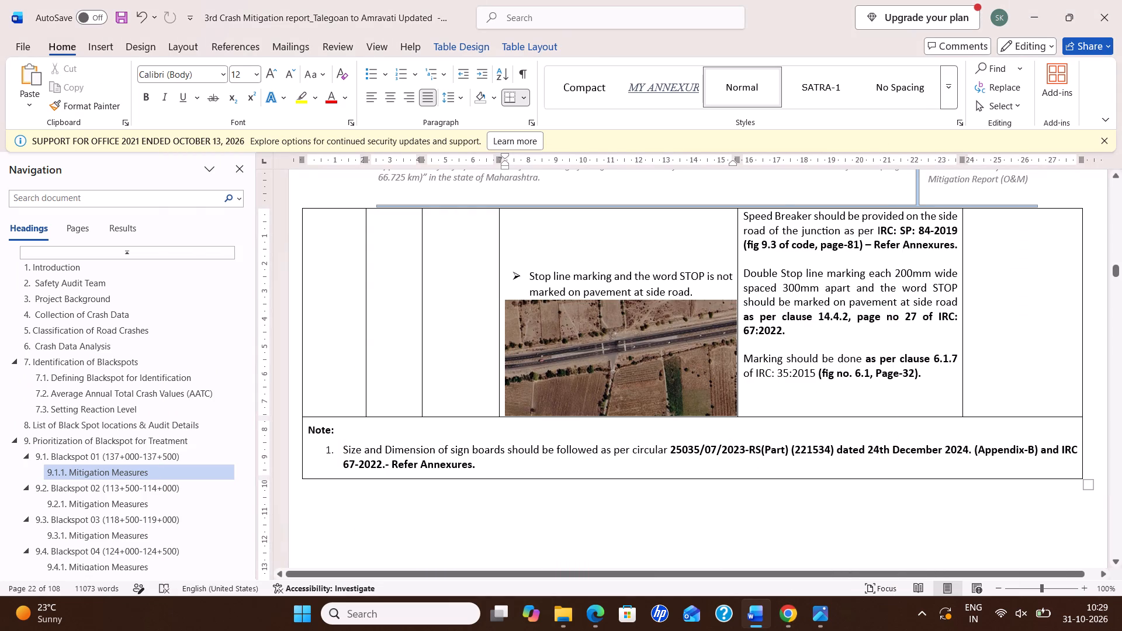
Make "IRC: 35:2015" bold in the clause 6.1.7 marking recommendation of Blackspot 01's mitigation table.
{"action": "left_click_drag", "start_coordinate": [744, 373], "coordinate": [764, 376]}
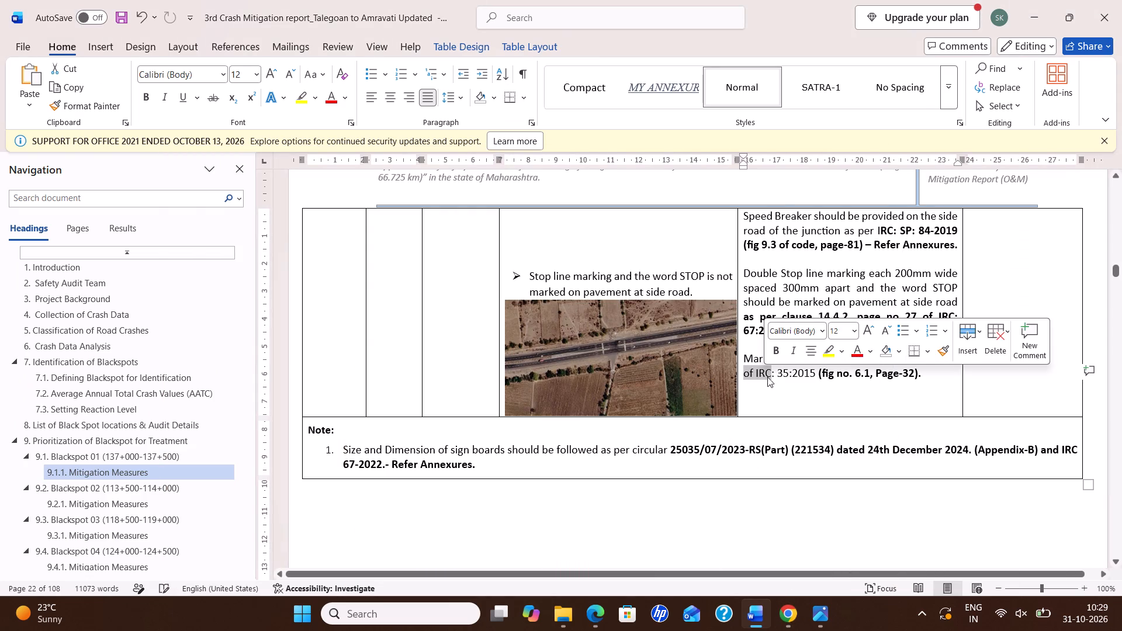
{"action": "left_click", "coordinate": [765, 383]}
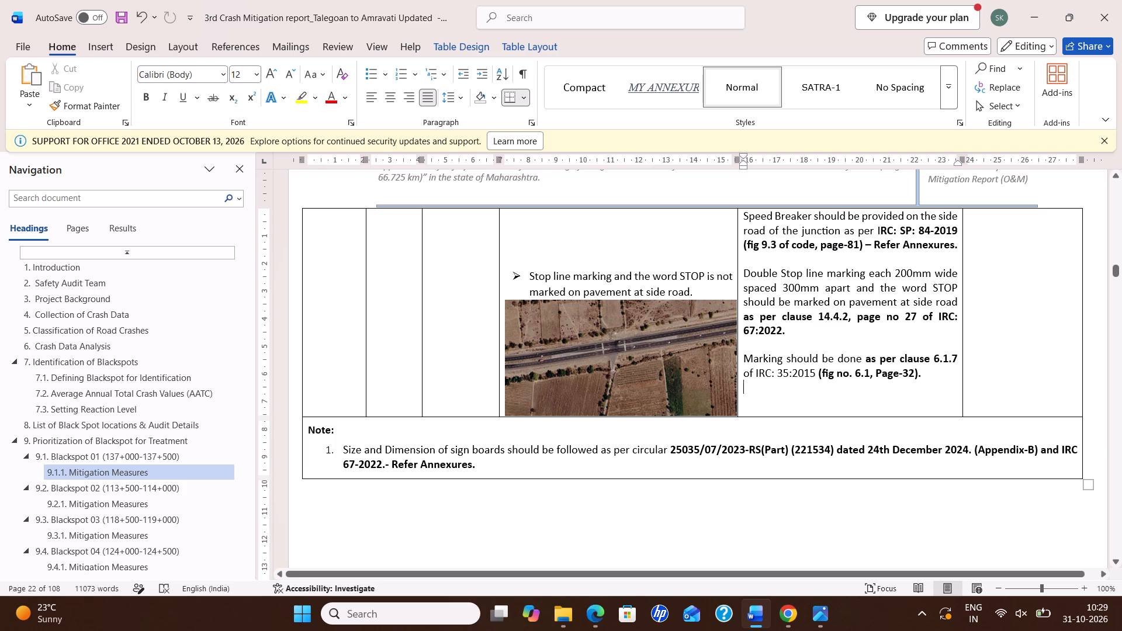
{"action": "left_click_drag", "start_coordinate": [757, 373], "coordinate": [807, 377]}
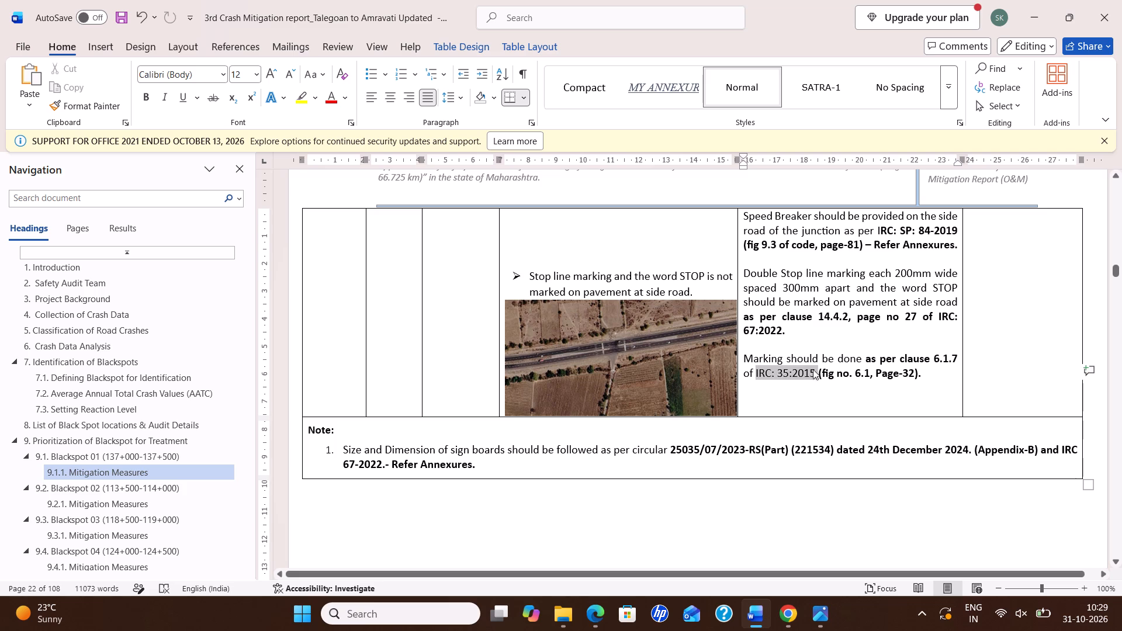
{"action": "left_click", "coordinate": [822, 352]}
{"action": "left_click", "coordinate": [810, 401]}
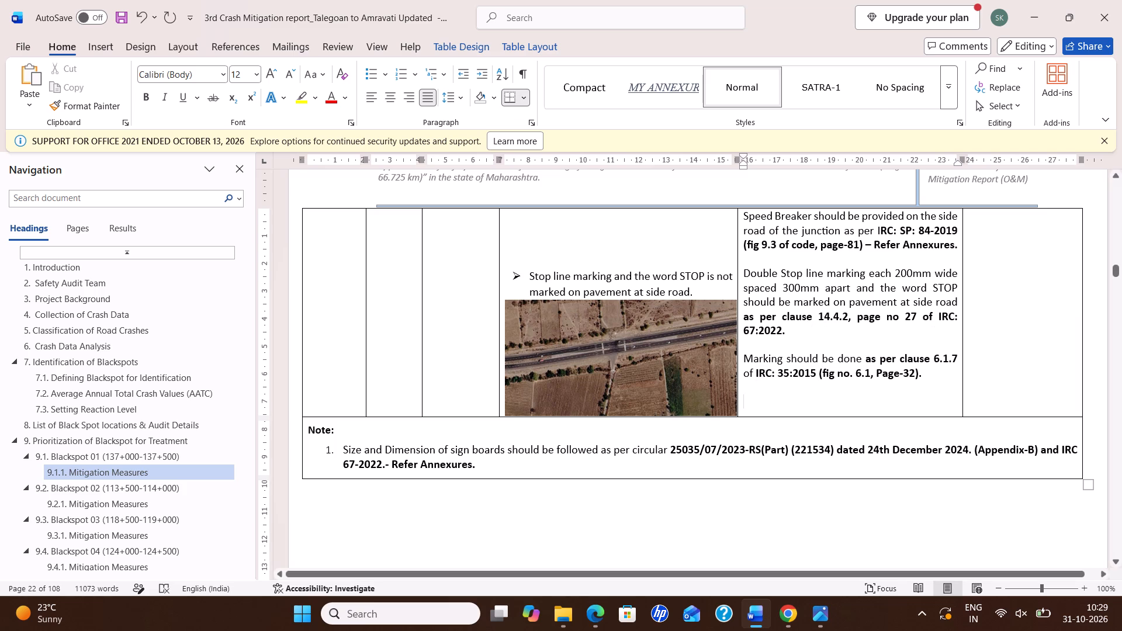
Delete the Blackspot 02, 03, 04, 05 and 06 sections from chapter 9, including all their content and Mitigation Measures subsections.
{"action": "scroll", "coordinate": [494, 383], "scroll_direction": "down", "scroll_amount": 13}
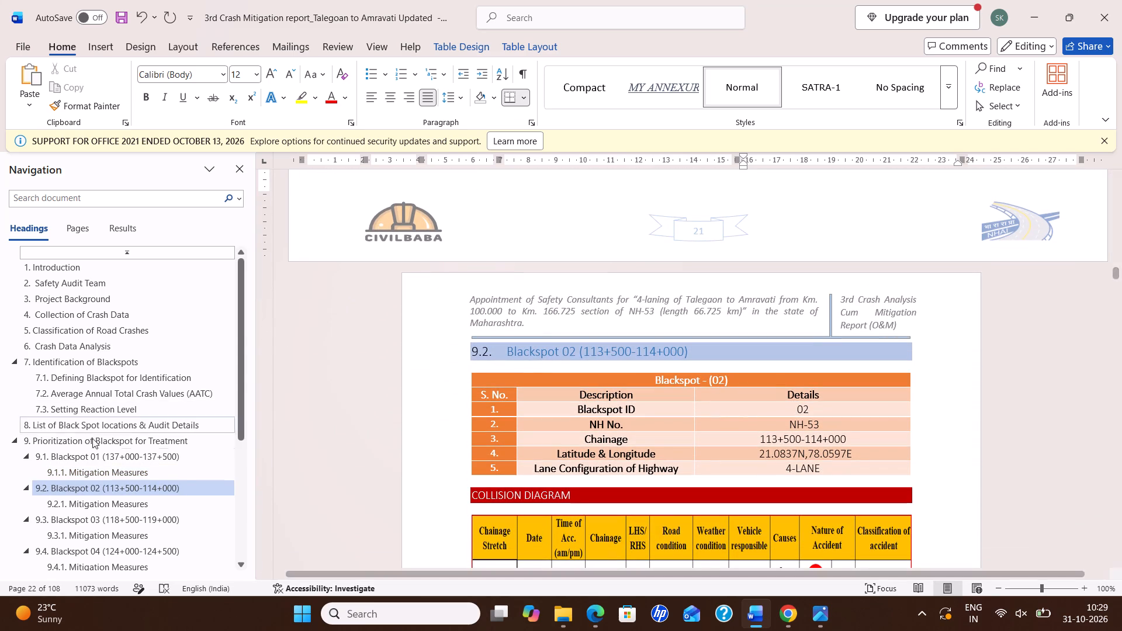
{"action": "right_click", "coordinate": [101, 490]}
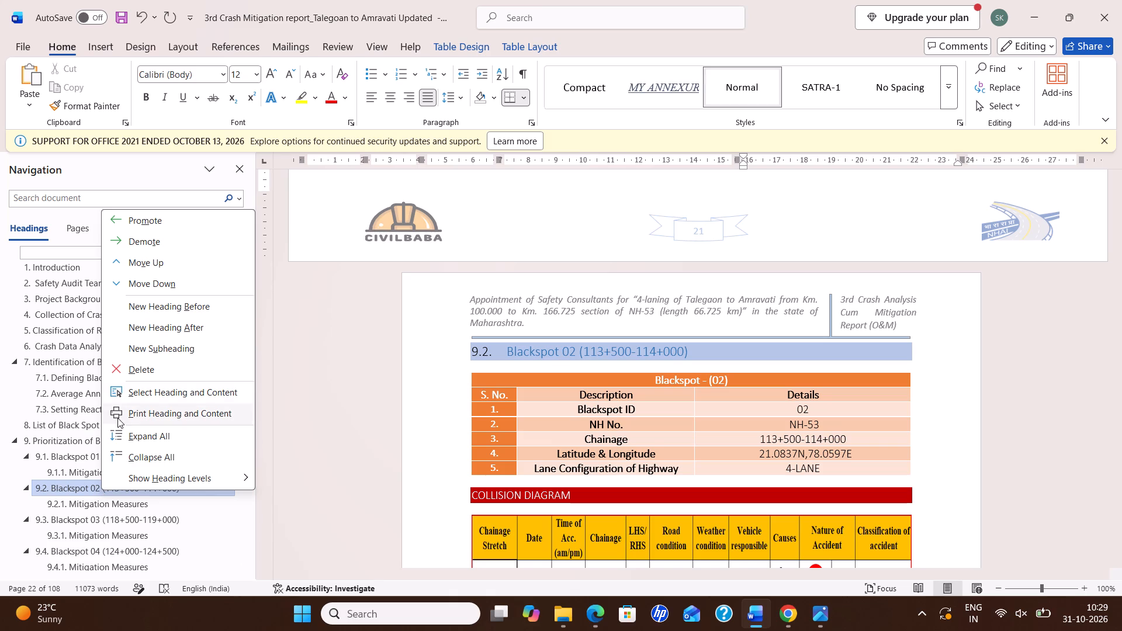
{"action": "left_click", "coordinate": [145, 372]}
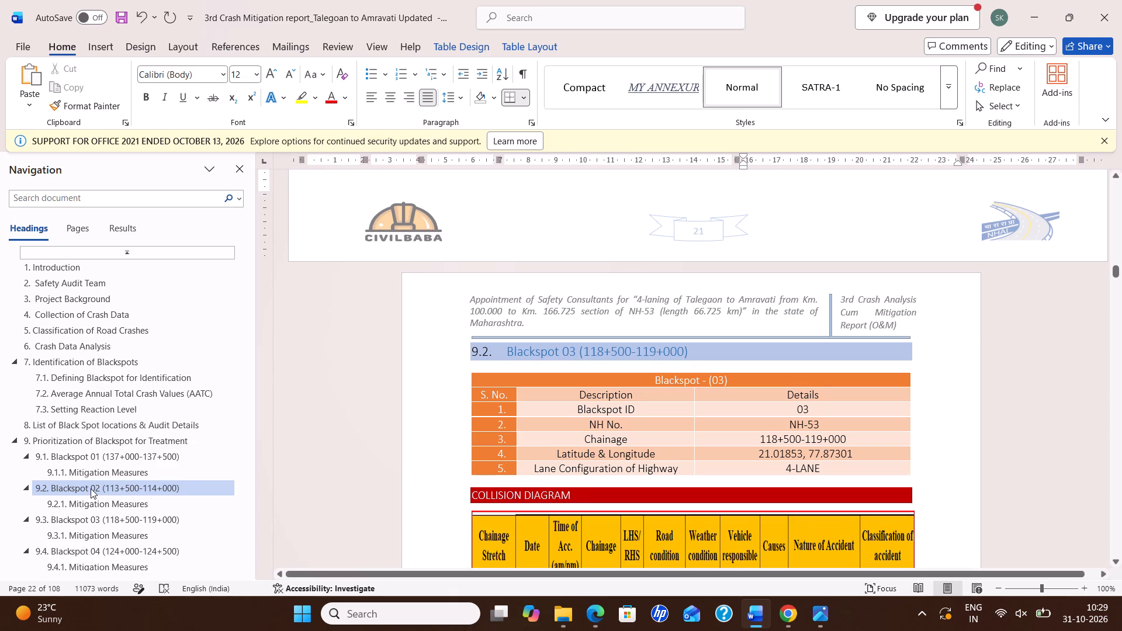
{"action": "right_click", "coordinate": [90, 488]}
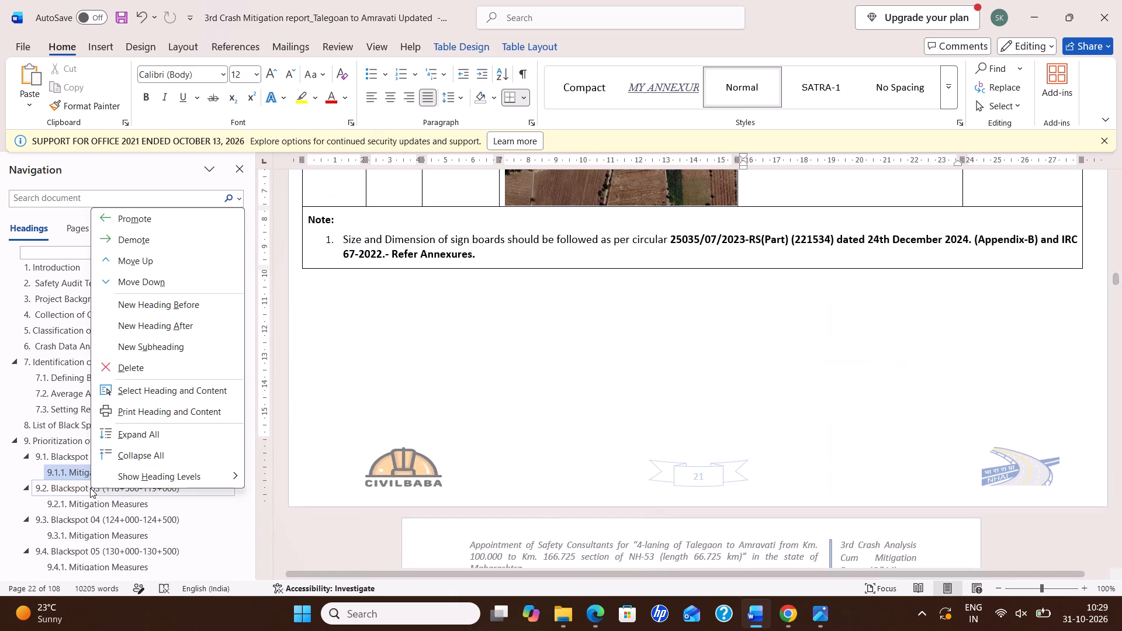
{"action": "left_click", "coordinate": [139, 368]}
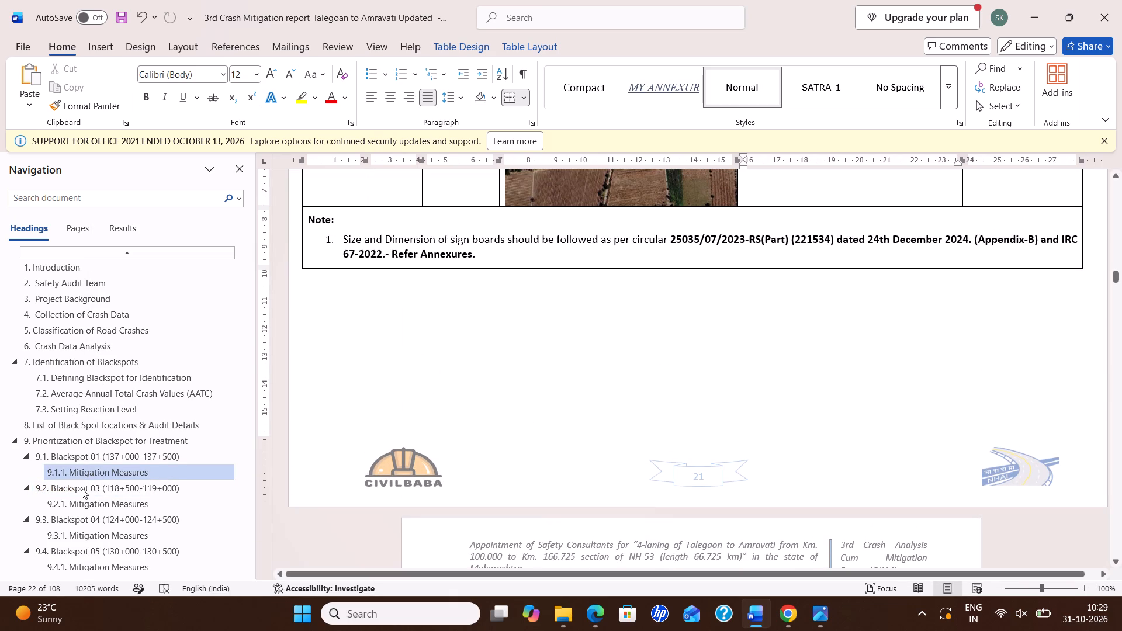
{"action": "right_click", "coordinate": [82, 488]}
{"action": "left_click", "coordinate": [128, 370]}
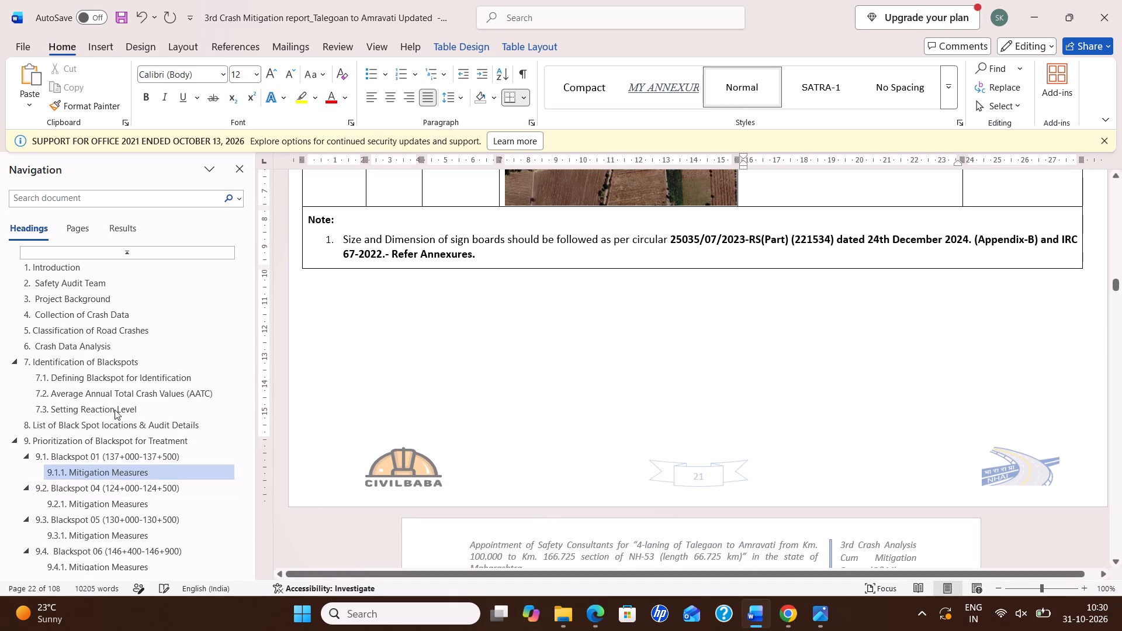
{"action": "right_click", "coordinate": [96, 491]}
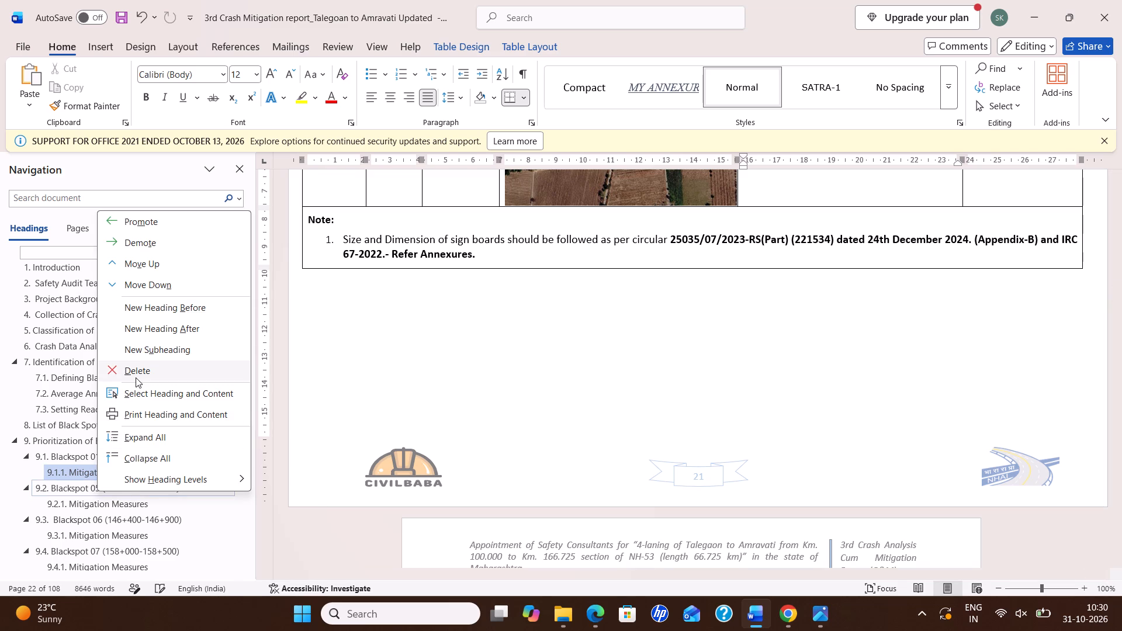
{"action": "left_click", "coordinate": [136, 377]}
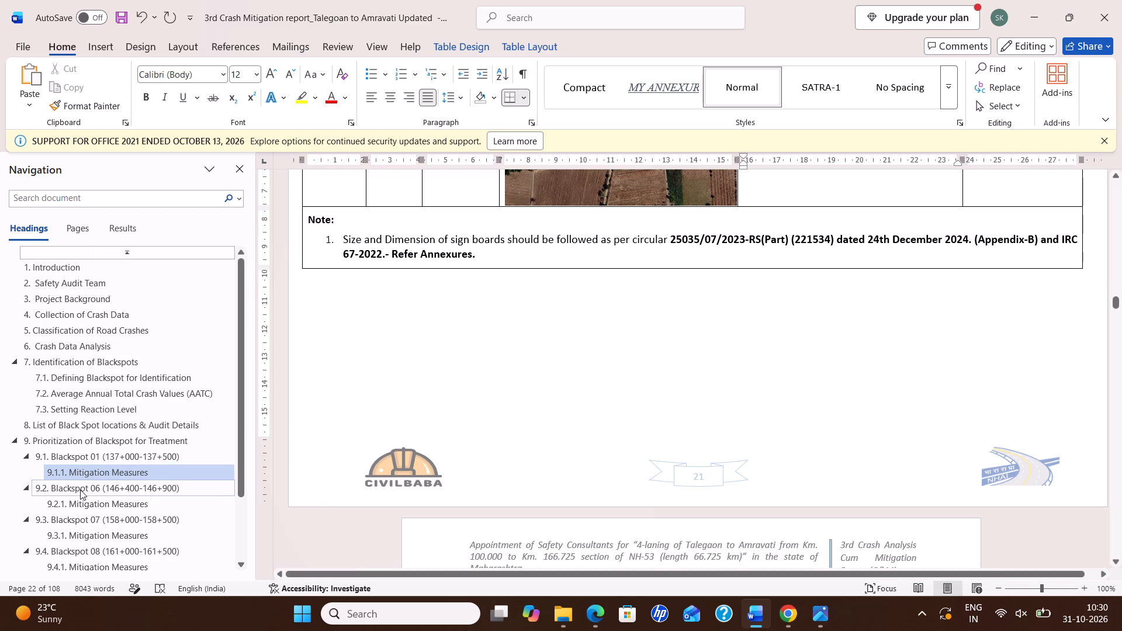
{"action": "right_click", "coordinate": [80, 490]}
{"action": "left_click", "coordinate": [123, 372]}
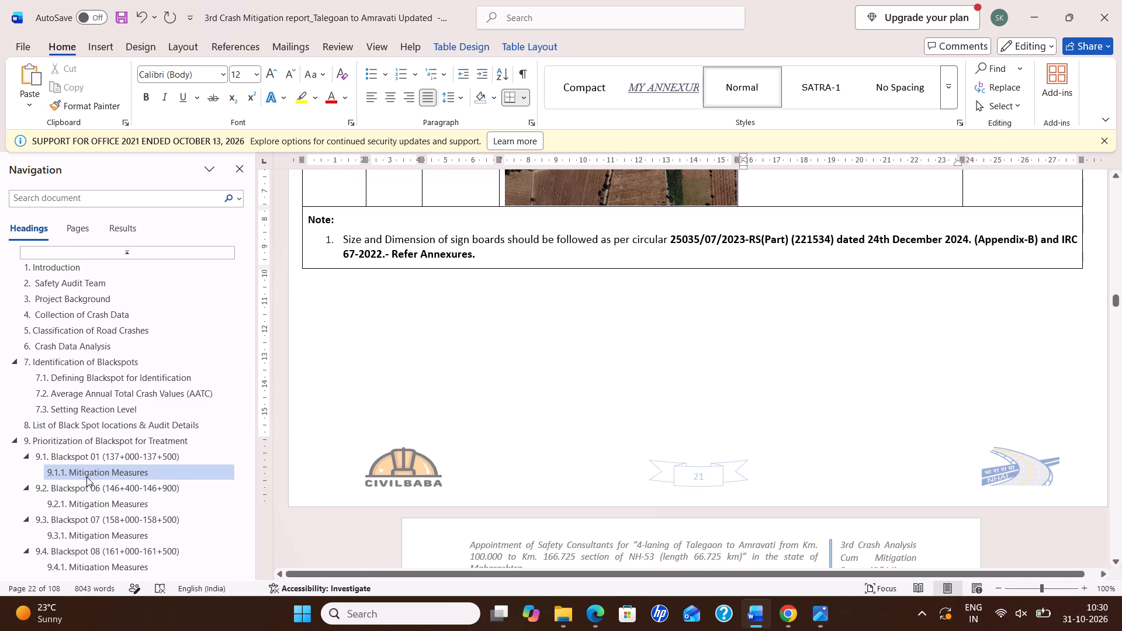
Delete the Blackspot 07, 08, 09 and 10 sections with their content, leaving only Blackspot 01 in chapter 9.
{"action": "right_click", "coordinate": [86, 487]}
{"action": "left_click", "coordinate": [123, 361]}
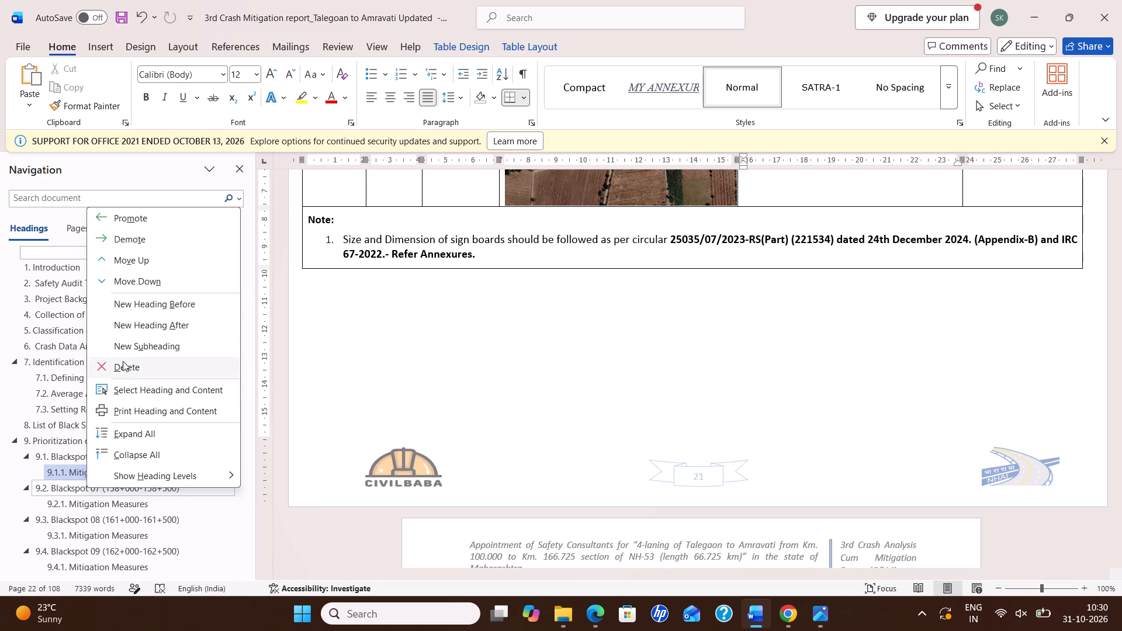
{"action": "right_click", "coordinate": [85, 487]}
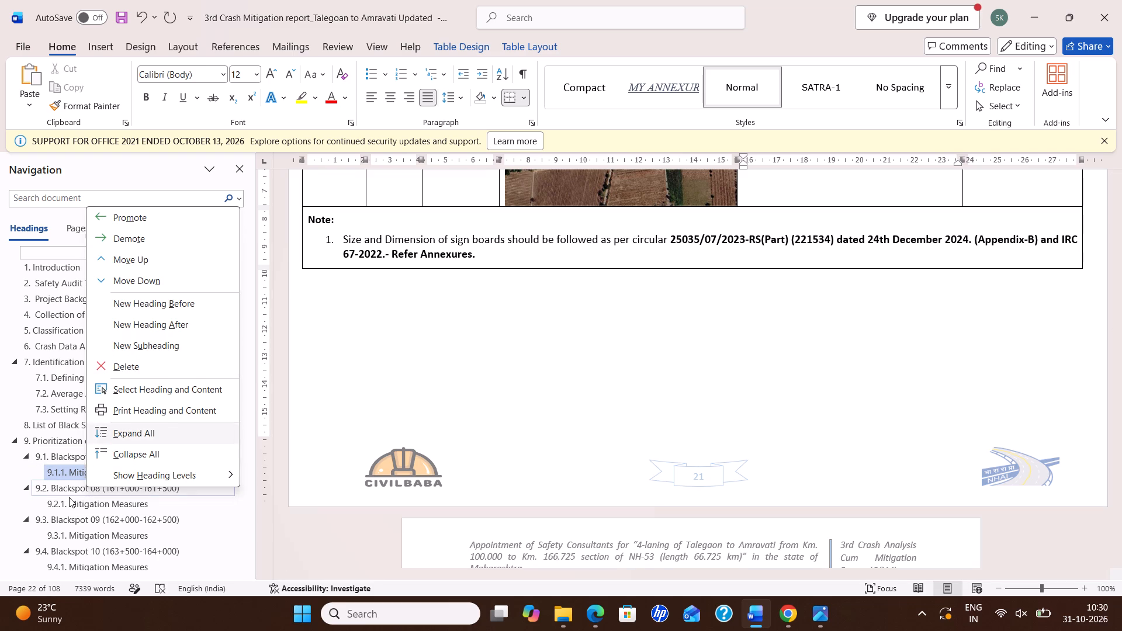
{"action": "left_click", "coordinate": [69, 497]}
{"action": "left_click", "coordinate": [69, 490]}
{"action": "right_click", "coordinate": [69, 490]}
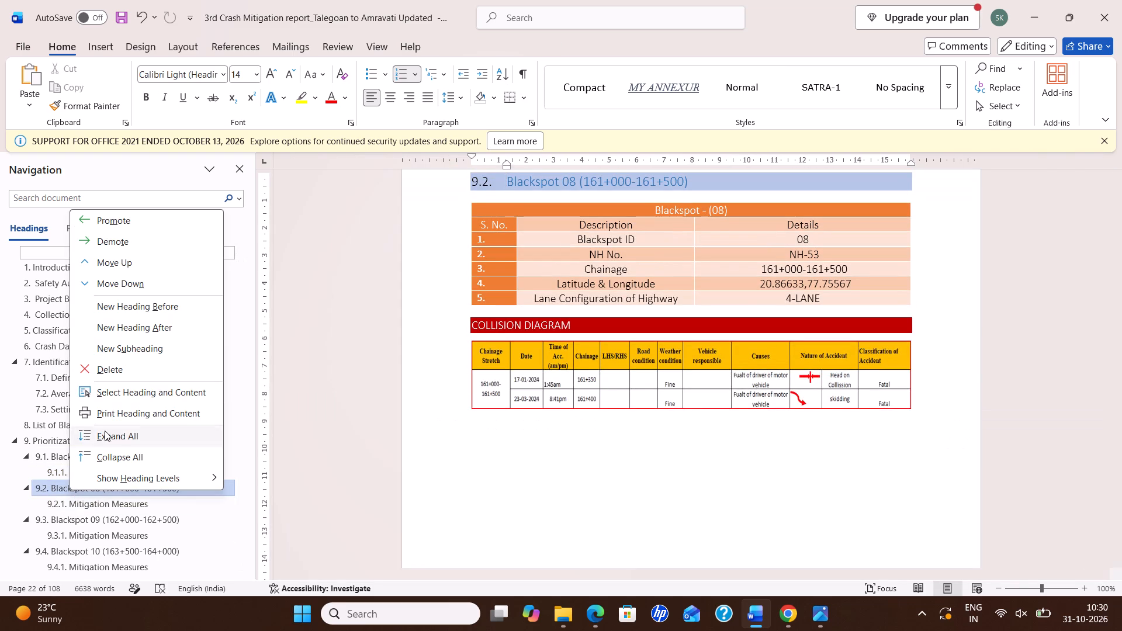
{"action": "left_click", "coordinate": [121, 375]}
{"action": "left_click", "coordinate": [82, 488]}
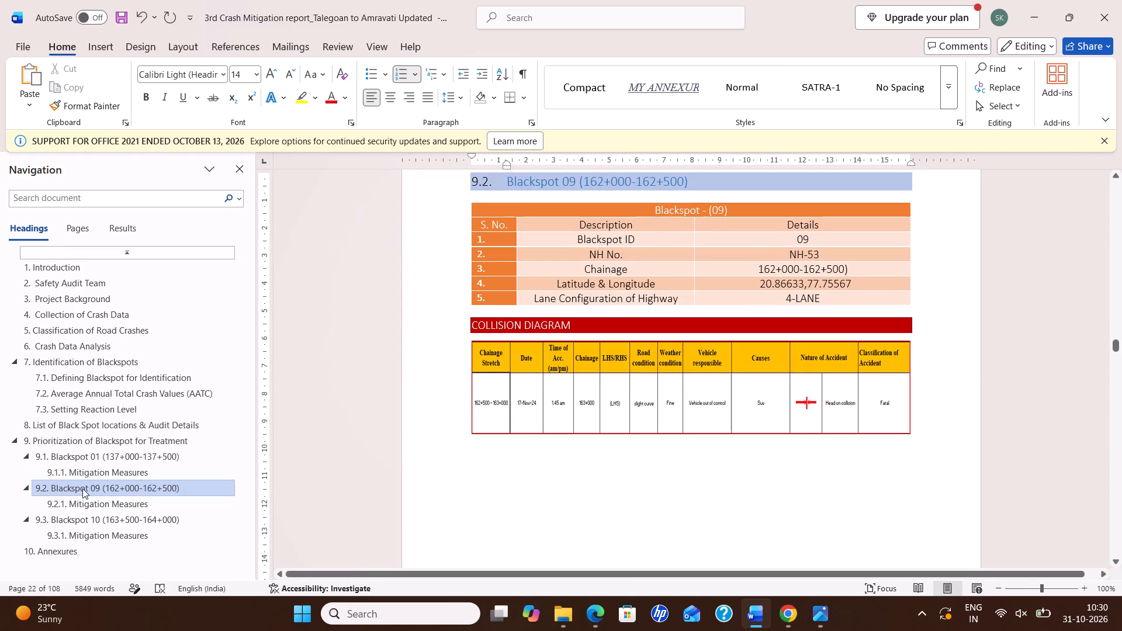
{"action": "right_click", "coordinate": [82, 488]}
{"action": "left_click", "coordinate": [122, 370]}
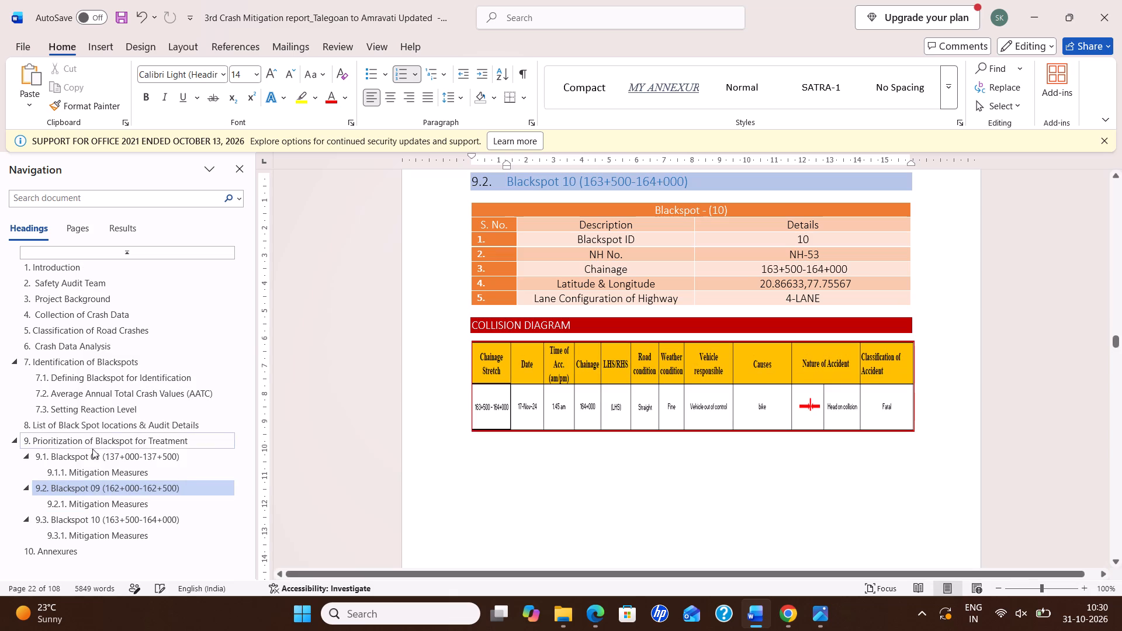
{"action": "right_click", "coordinate": [83, 491]}
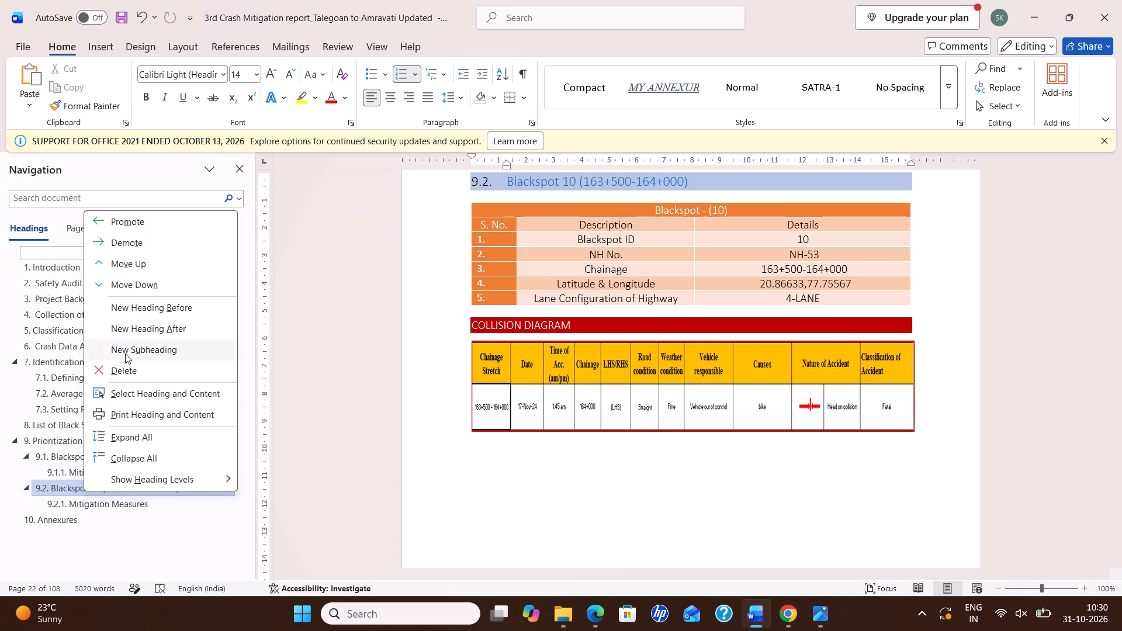
{"action": "left_click", "coordinate": [125, 364]}
Delete the entire accident data table beneath the "Annexure -Accident Data" caption in section 10, keeping the heading and caption.
{"action": "left_click", "coordinate": [71, 471]}
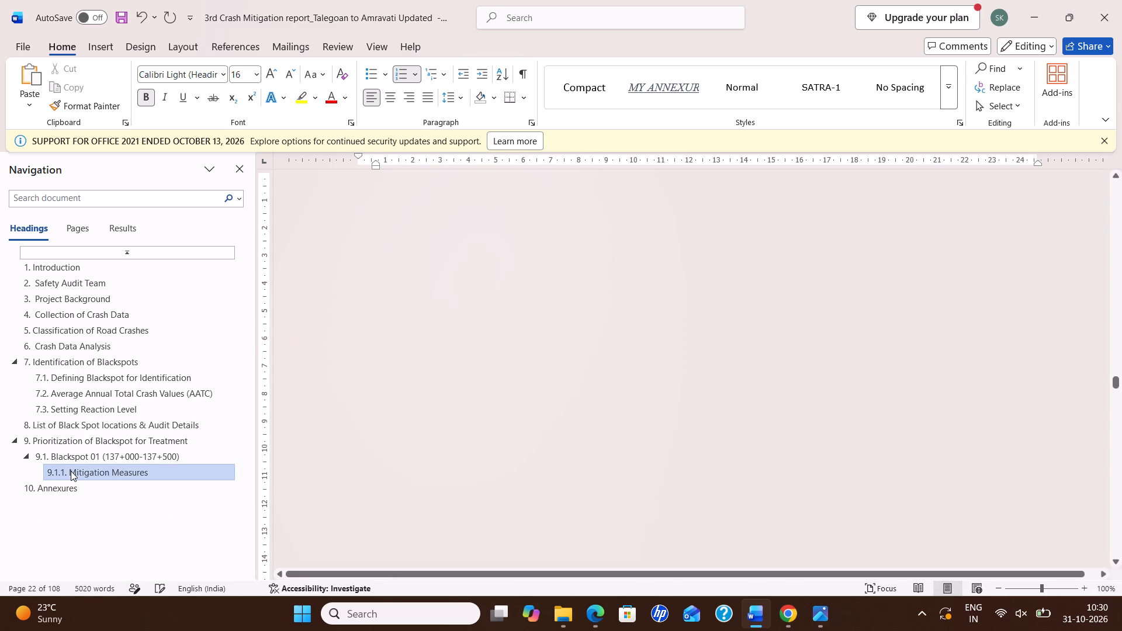
{"action": "left_click", "coordinate": [82, 449]}
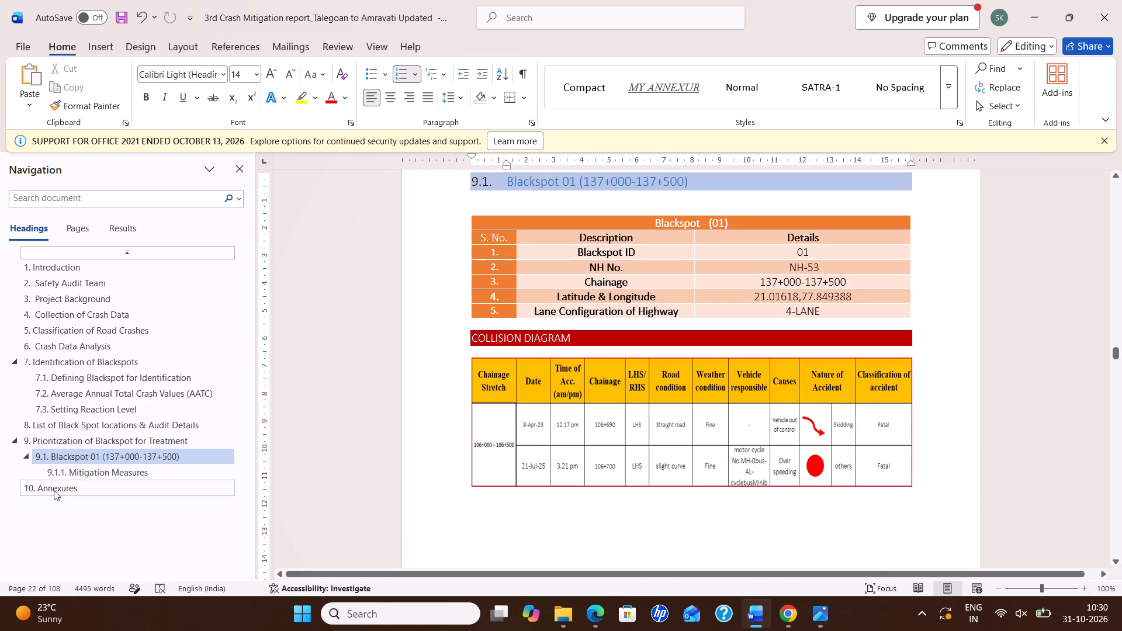
{"action": "left_click", "coordinate": [54, 490]}
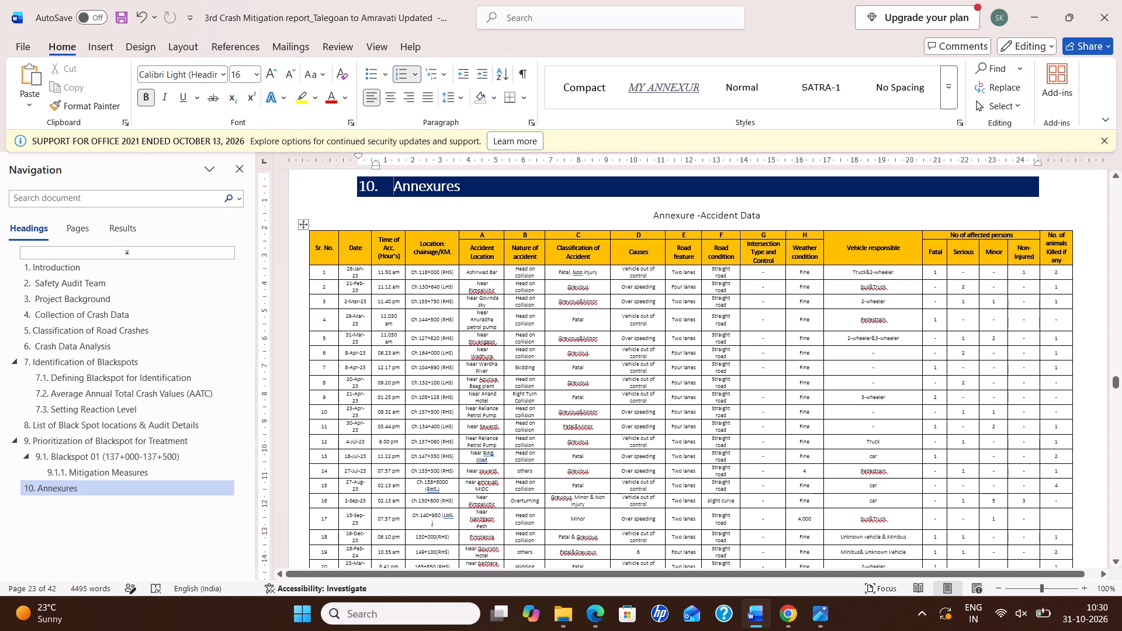
{"action": "left_click", "coordinate": [307, 222]}
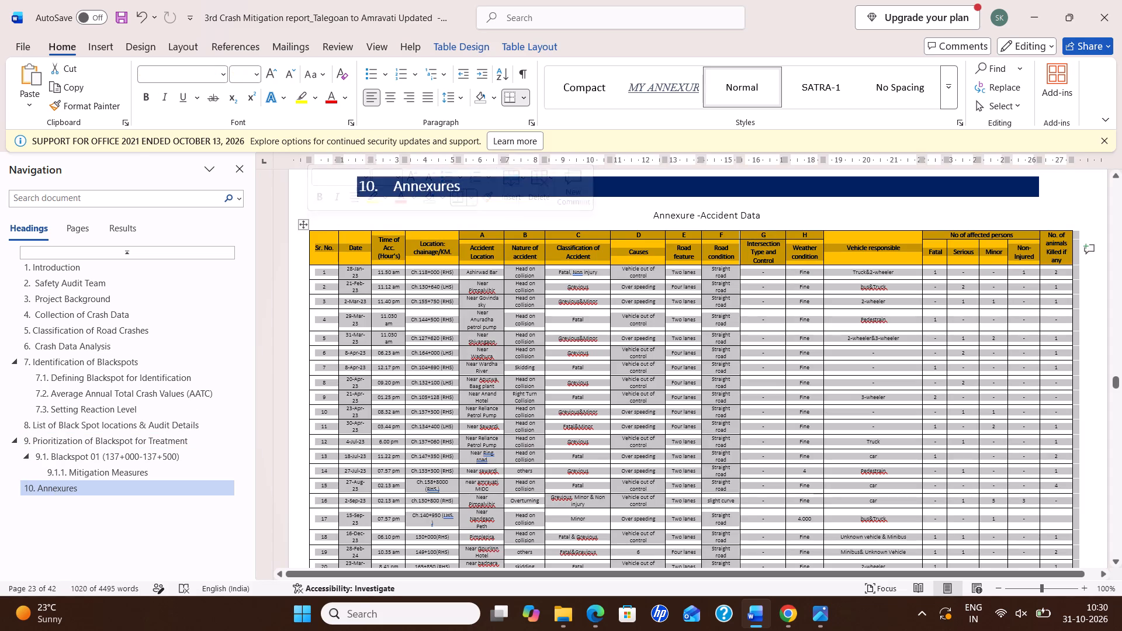
{"action": "key", "text": "Delete"}
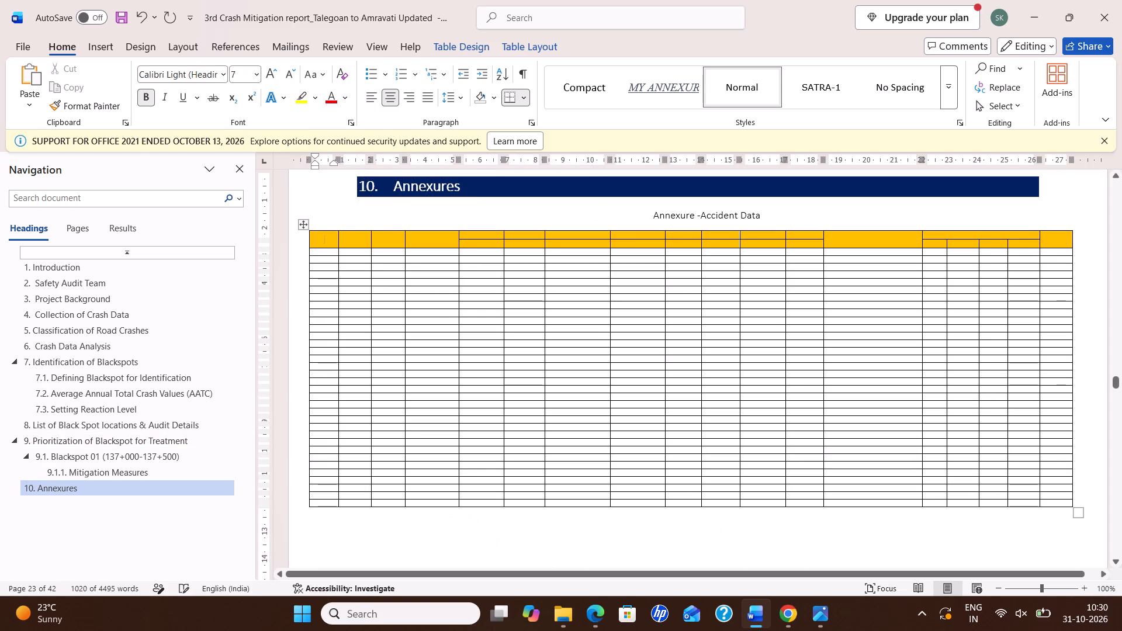
{"action": "key", "text": "ctrl+z"}
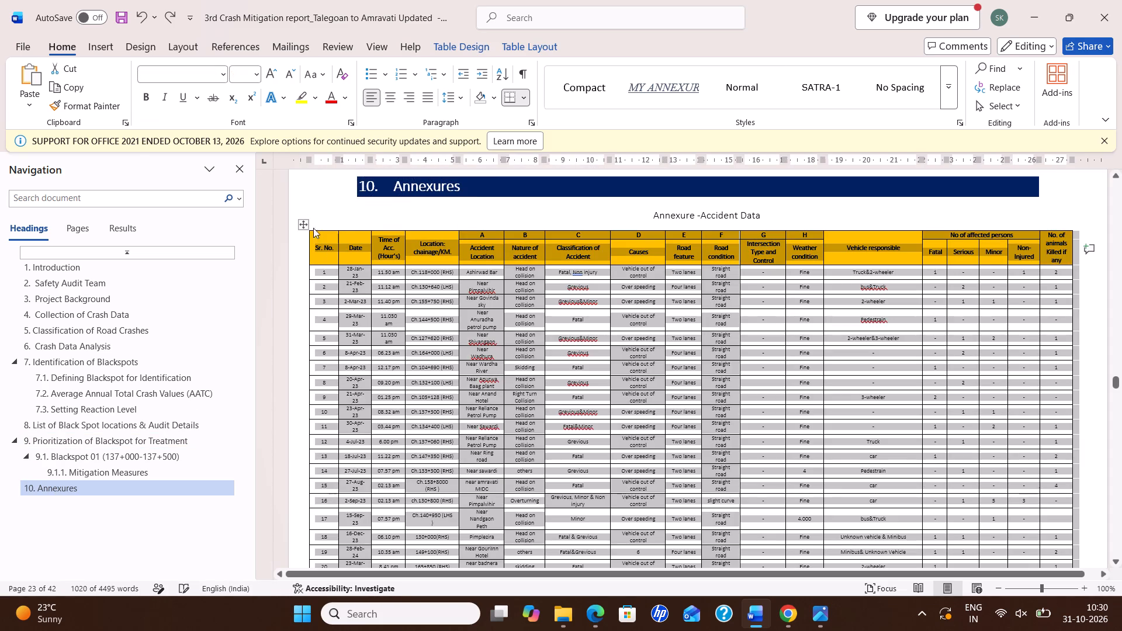
{"action": "right_click", "coordinate": [306, 225]}
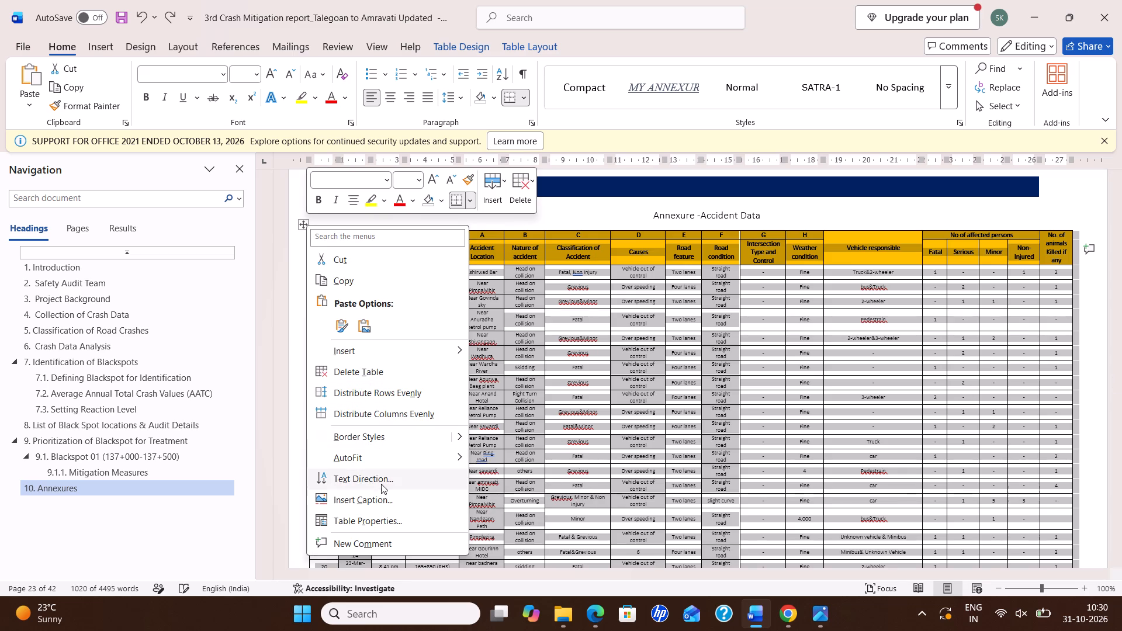
{"action": "left_click", "coordinate": [375, 373]}
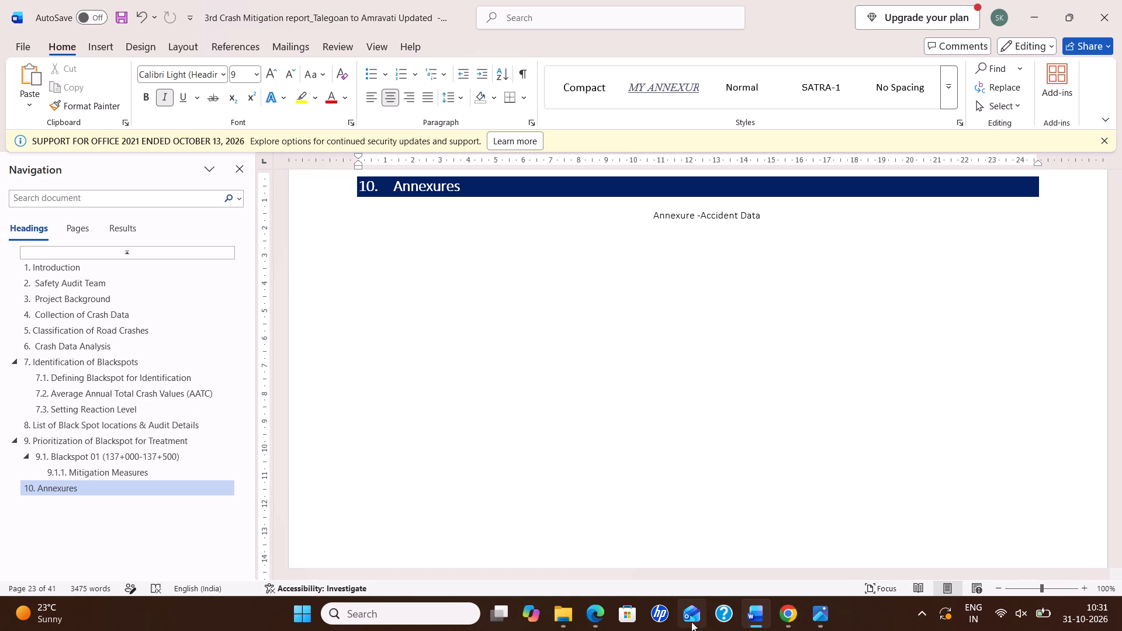
Open the "Updated Accident report July-2023 to June-26" workbook from the USB drive's Amrawati, Accident Analysis 2026, Talegaon Amravati Accident analysis 2026 folder.
{"action": "left_click", "coordinate": [1036, 9]}
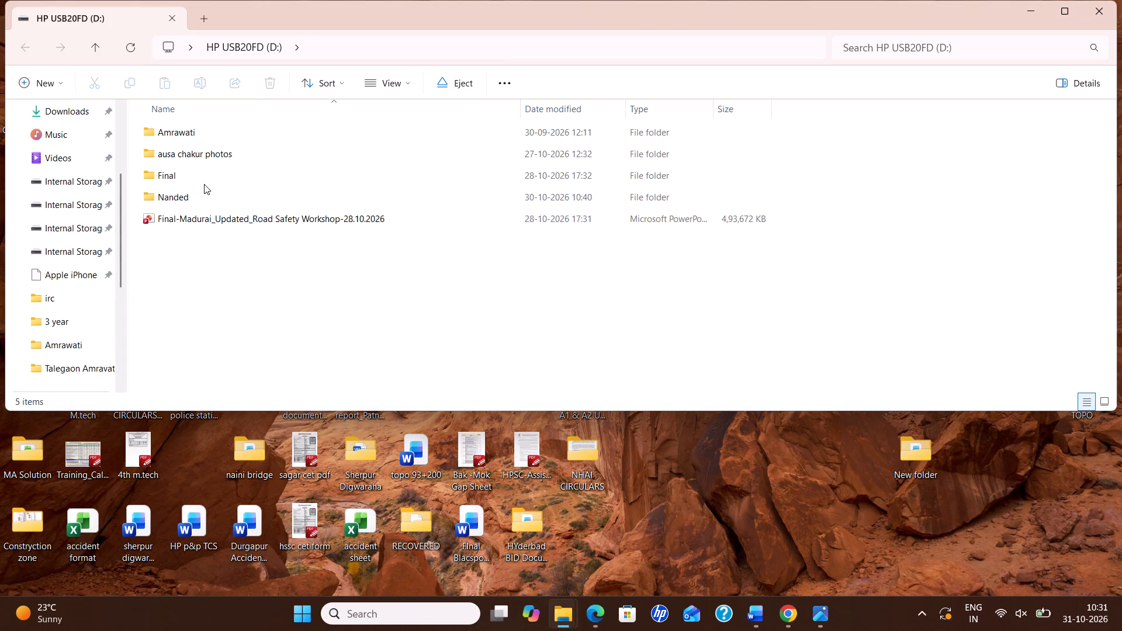
{"action": "double_click", "coordinate": [207, 136]}
{"action": "double_click", "coordinate": [207, 136]}
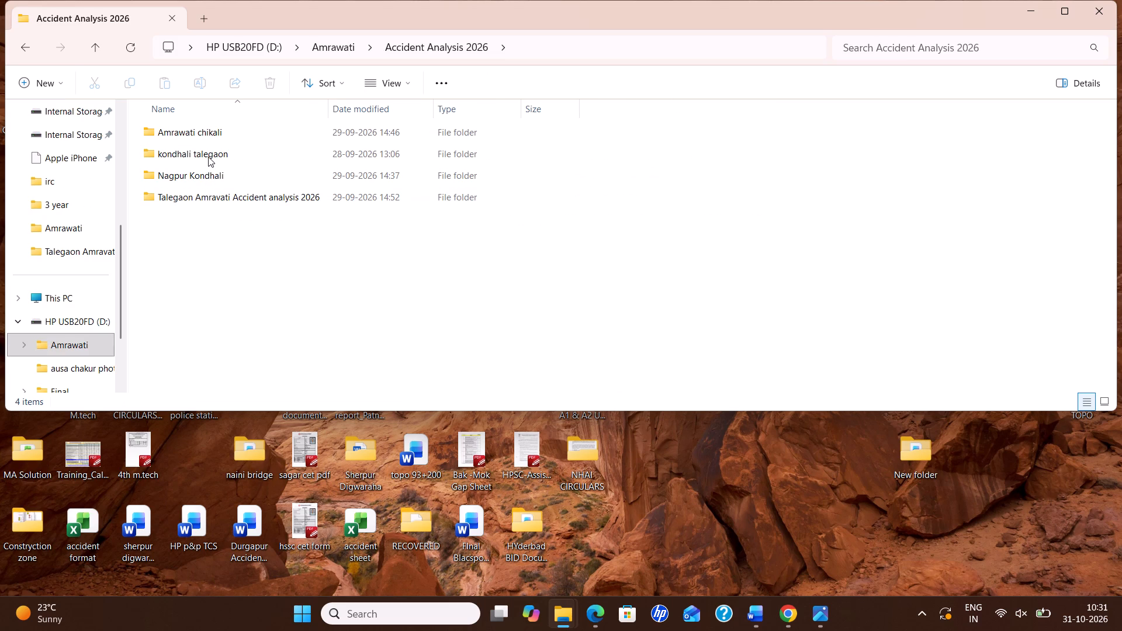
{"action": "double_click", "coordinate": [211, 200]}
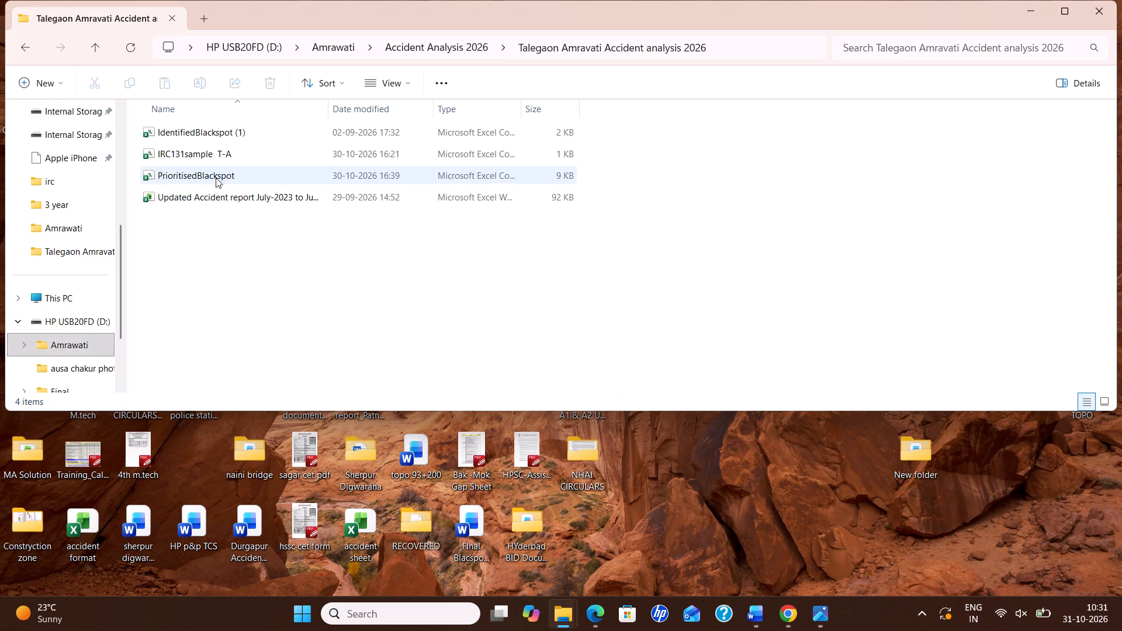
{"action": "double_click", "coordinate": [210, 192]}
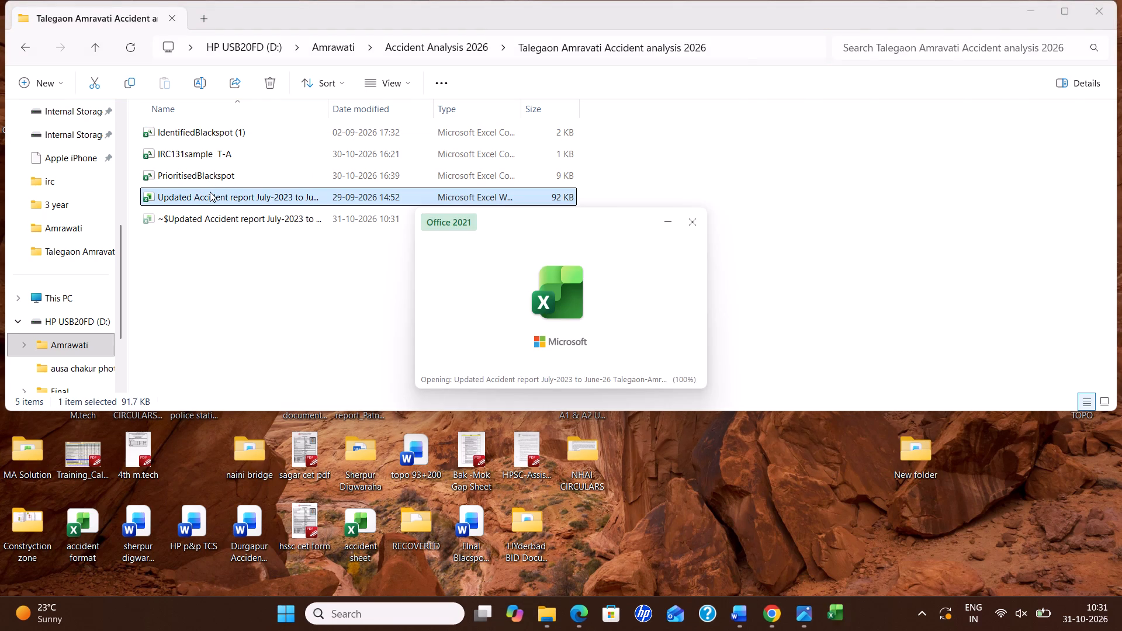
Select the complete accident table on the "final acc. data" sheet, A1:R27, from the header rows through Sr. No. 25.
{"action": "left_click", "coordinate": [162, 570]}
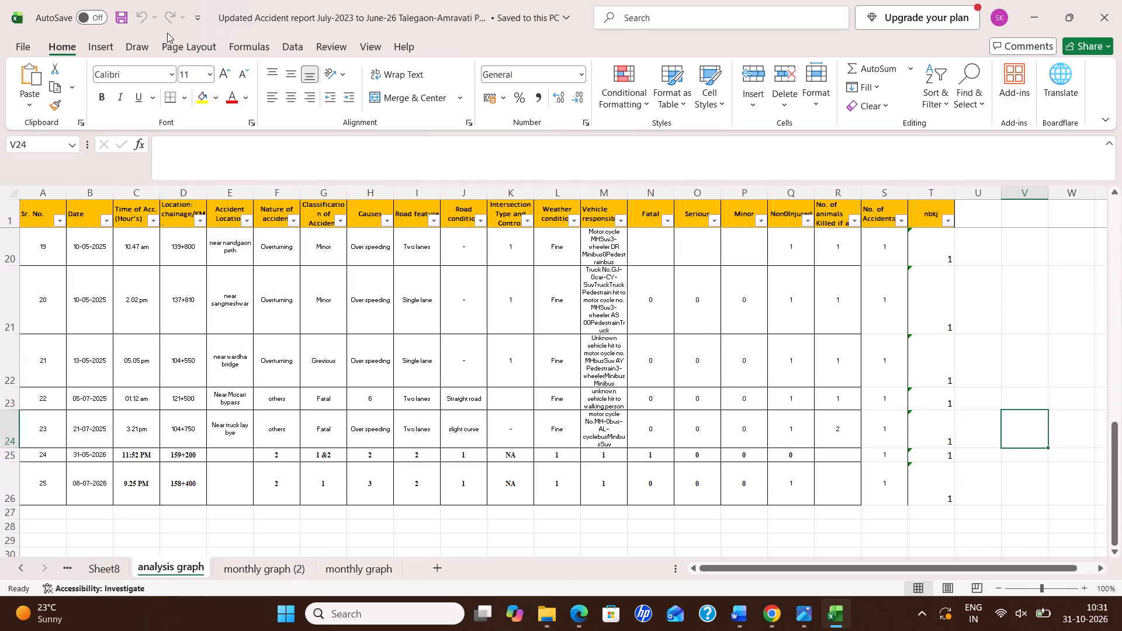
{"action": "left_click", "coordinate": [74, 563]}
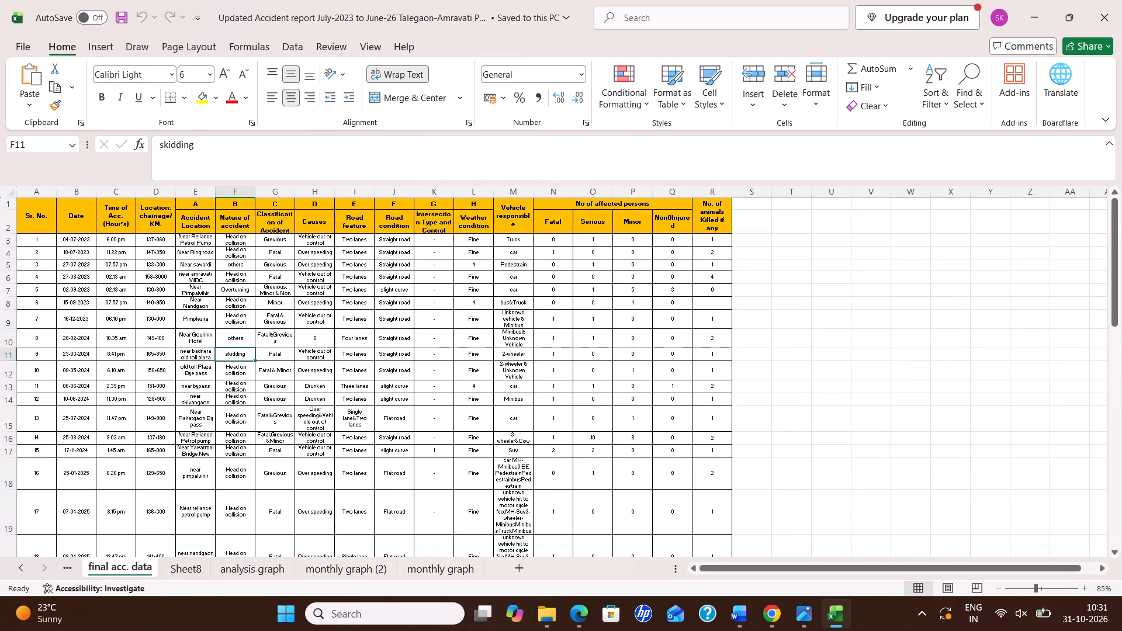
{"action": "scroll", "coordinate": [191, 292], "scroll_direction": "down", "scroll_amount": 2}
{"action": "scroll", "coordinate": [116, 296], "scroll_direction": "up", "scroll_amount": 5}
{"action": "left_click", "coordinate": [11, 196]}
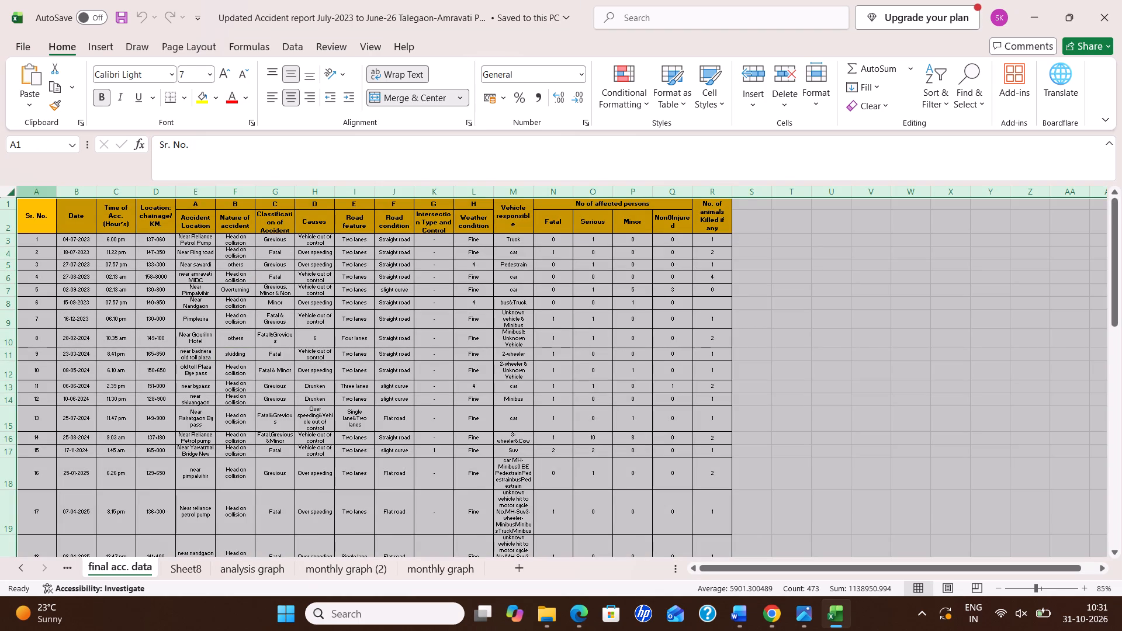
{"action": "left_click", "coordinate": [782, 252]}
{"action": "left_click_drag", "start_coordinate": [33, 210], "coordinate": [122, 270]}
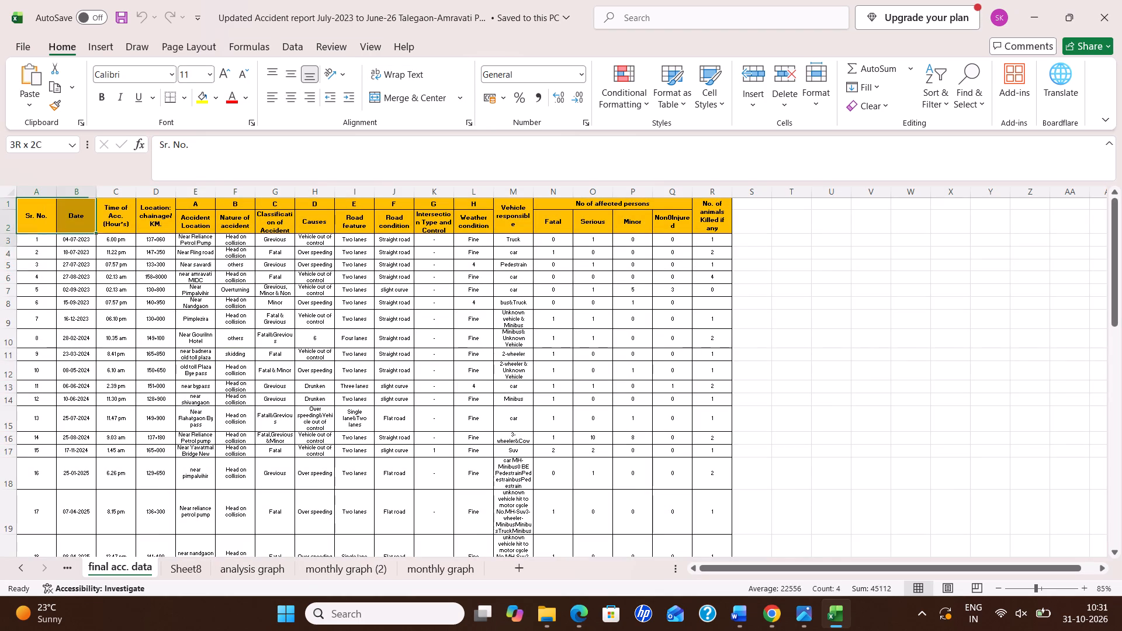
{"action": "left_click_drag", "start_coordinate": [122, 270], "coordinate": [713, 557]}
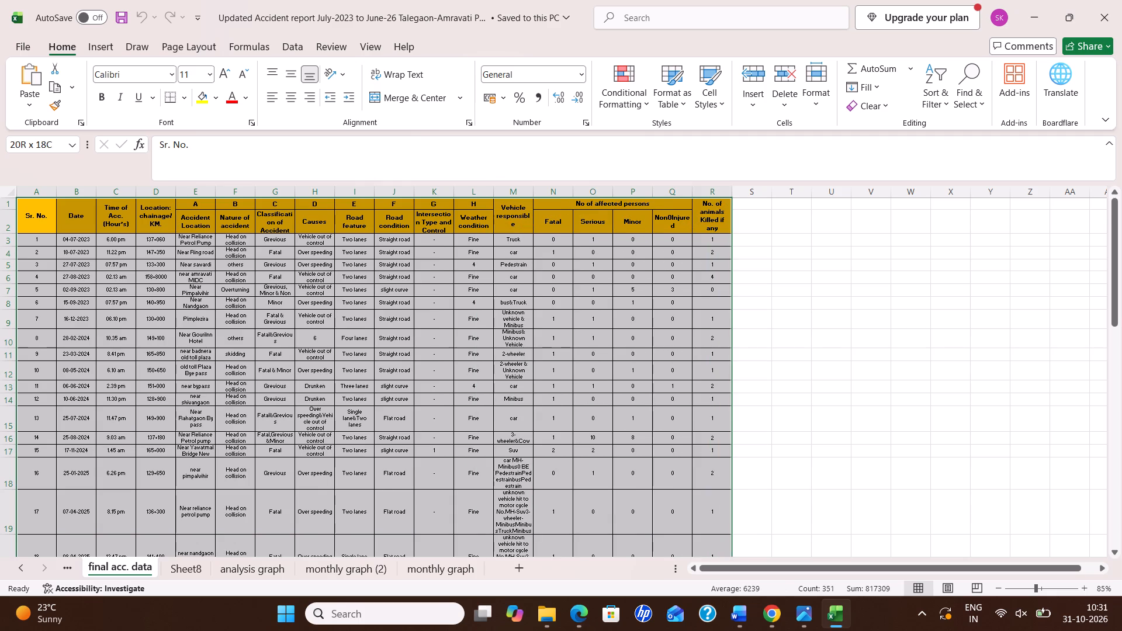
{"action": "left_click_drag", "start_coordinate": [713, 557], "coordinate": [702, 523]}
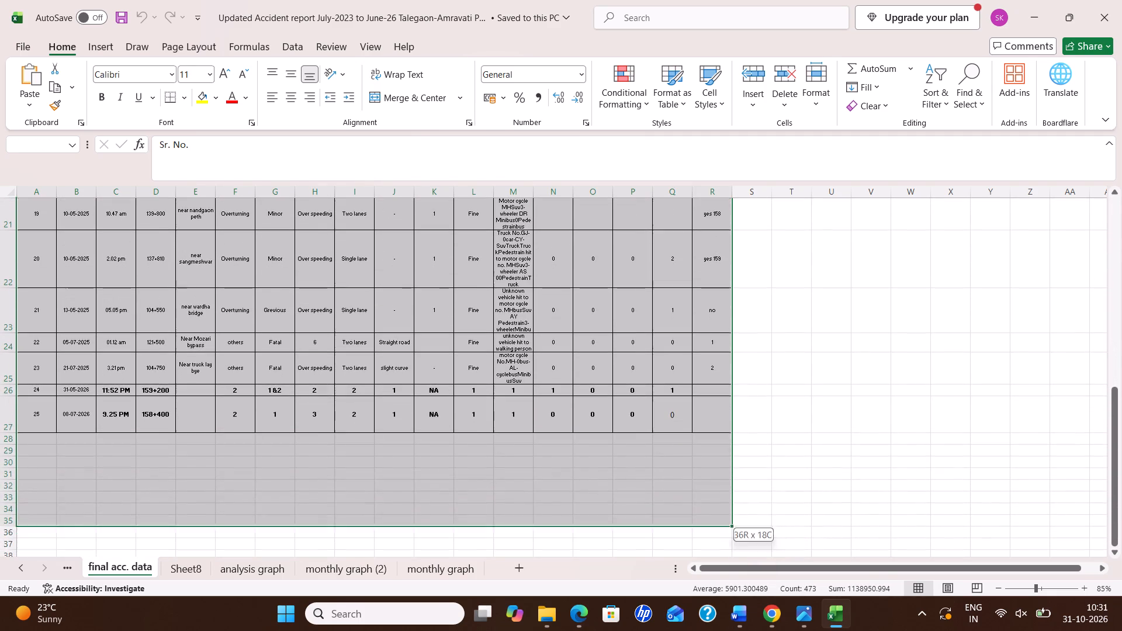
{"action": "left_click_drag", "start_coordinate": [702, 523], "coordinate": [722, 427]}
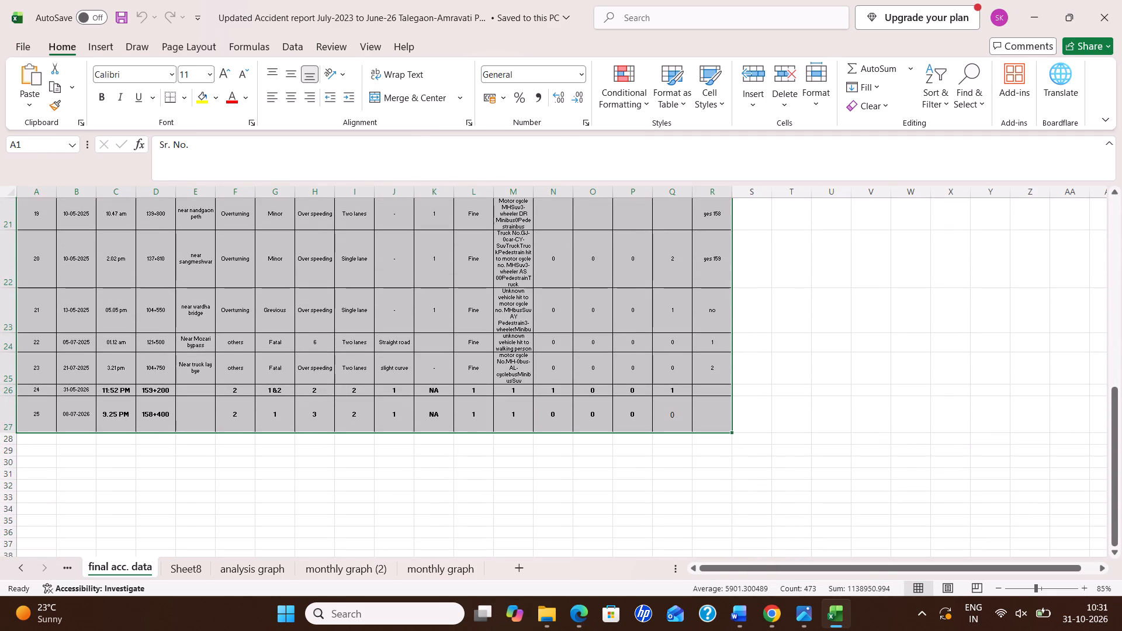
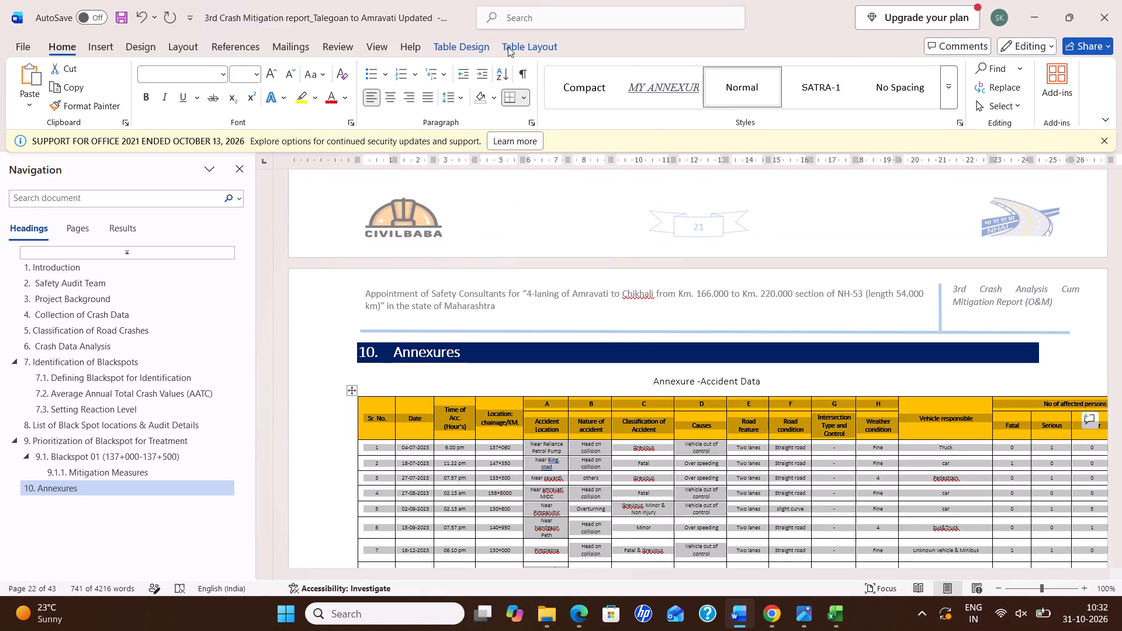
AutoFit the pasted accident data table in section 10 to the window width.
{"action": "left_click", "coordinate": [508, 47]}
{"action": "left_click", "coordinate": [535, 99]}
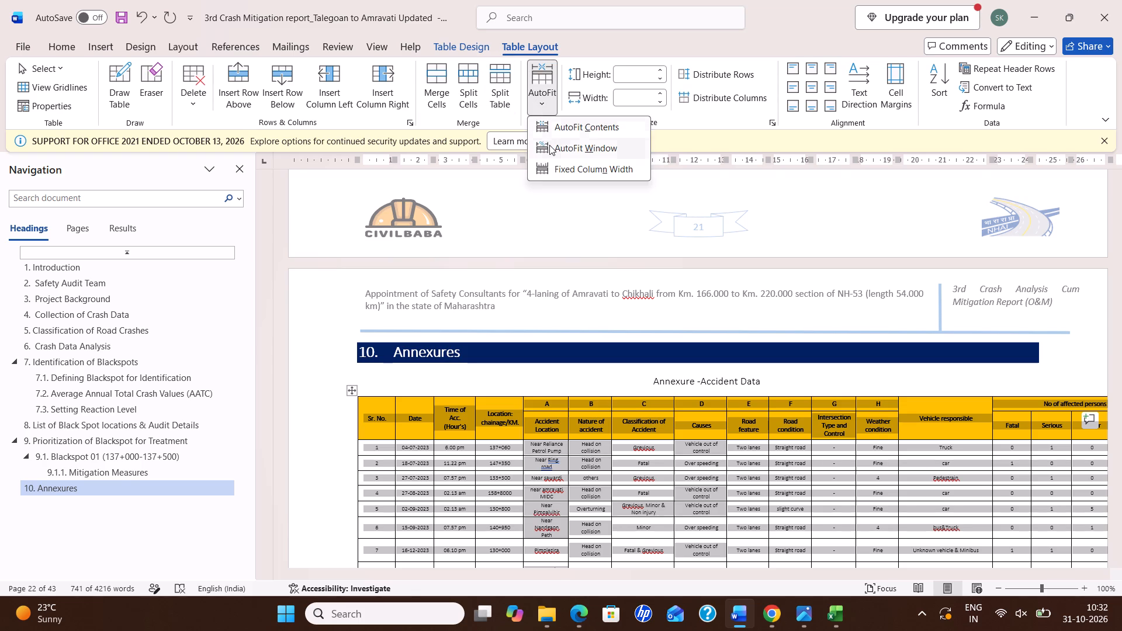
{"action": "left_click", "coordinate": [549, 145]}
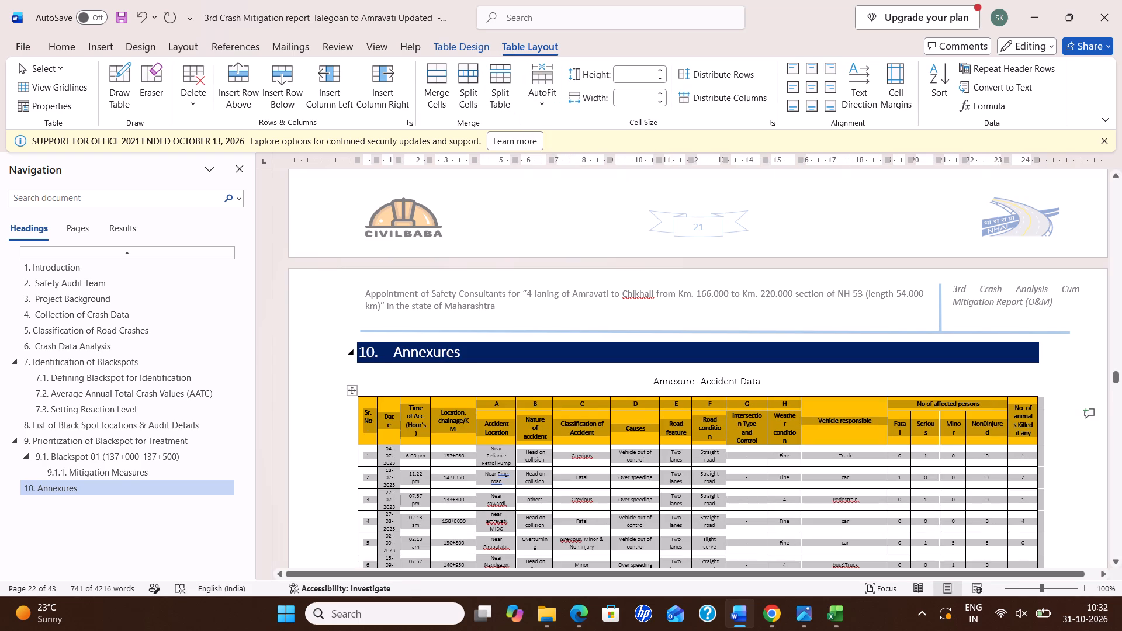
{"action": "left_click", "coordinate": [886, 372]}
Correct the flagged accident location in row 2 of the table to "Near Ring Road" using the proofing suggestion.
{"action": "scroll", "coordinate": [858, 380], "scroll_direction": "down", "scroll_amount": 7}
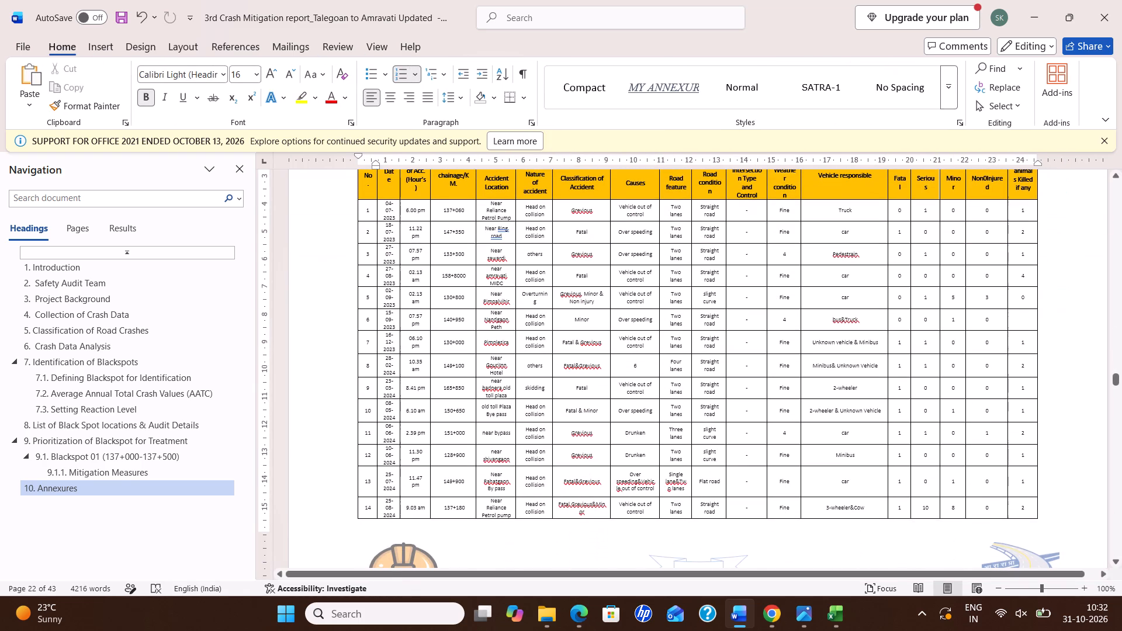
{"action": "right_click", "coordinate": [498, 226]}
{"action": "left_click", "coordinate": [480, 243]}
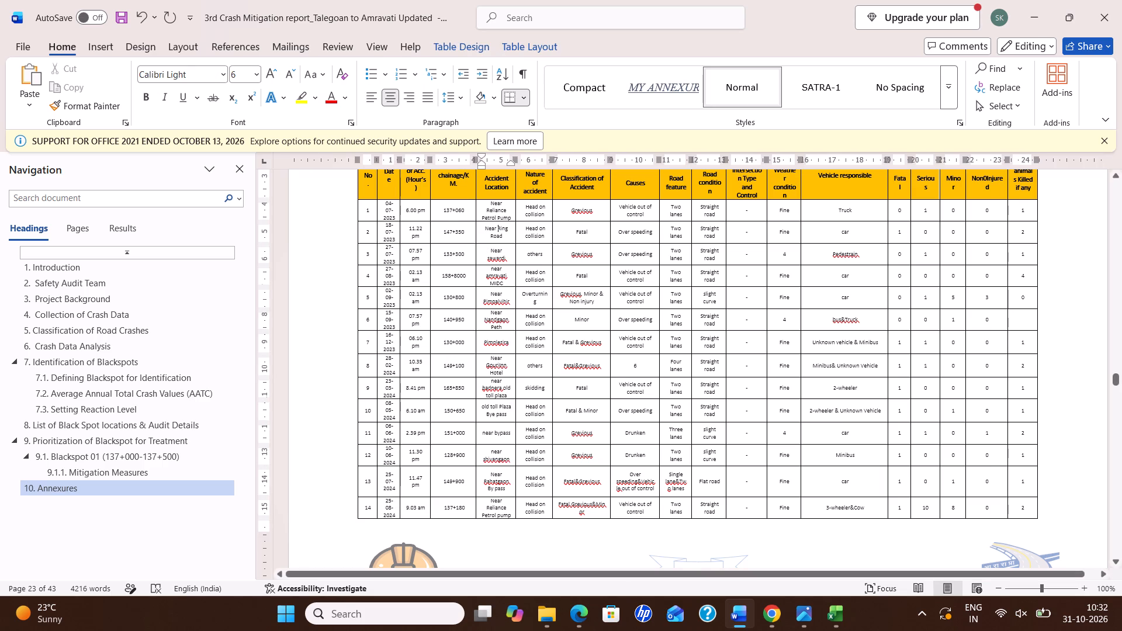
Ignore all spelling flags for "Grevious" in the Classification of Accident column.
{"action": "left_click", "coordinate": [582, 254]}
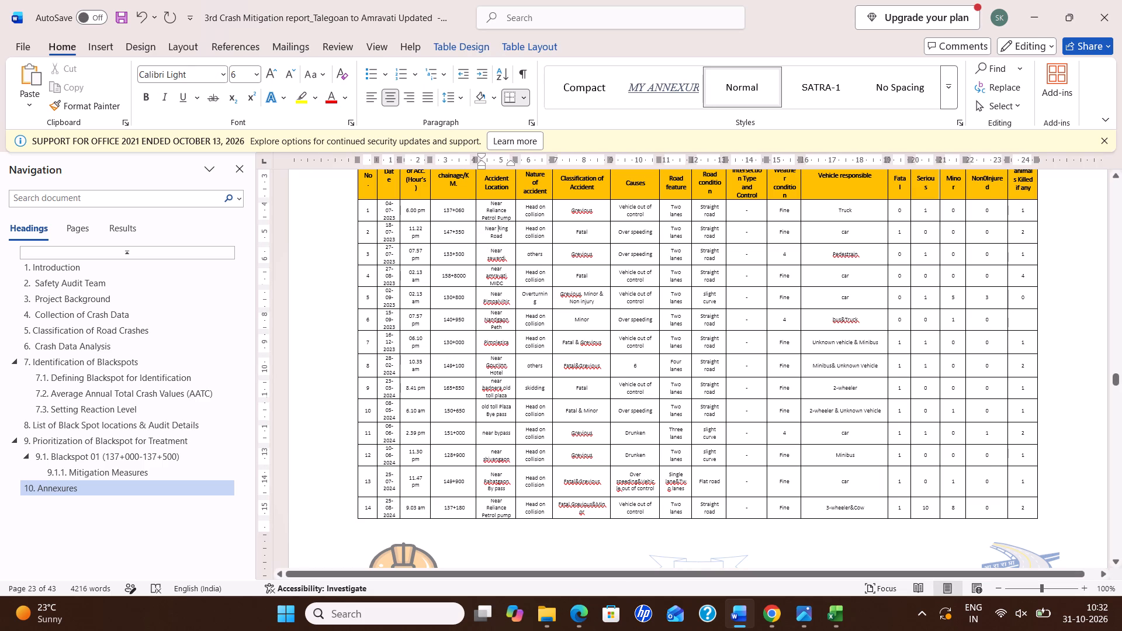
{"action": "right_click", "coordinate": [582, 254]}
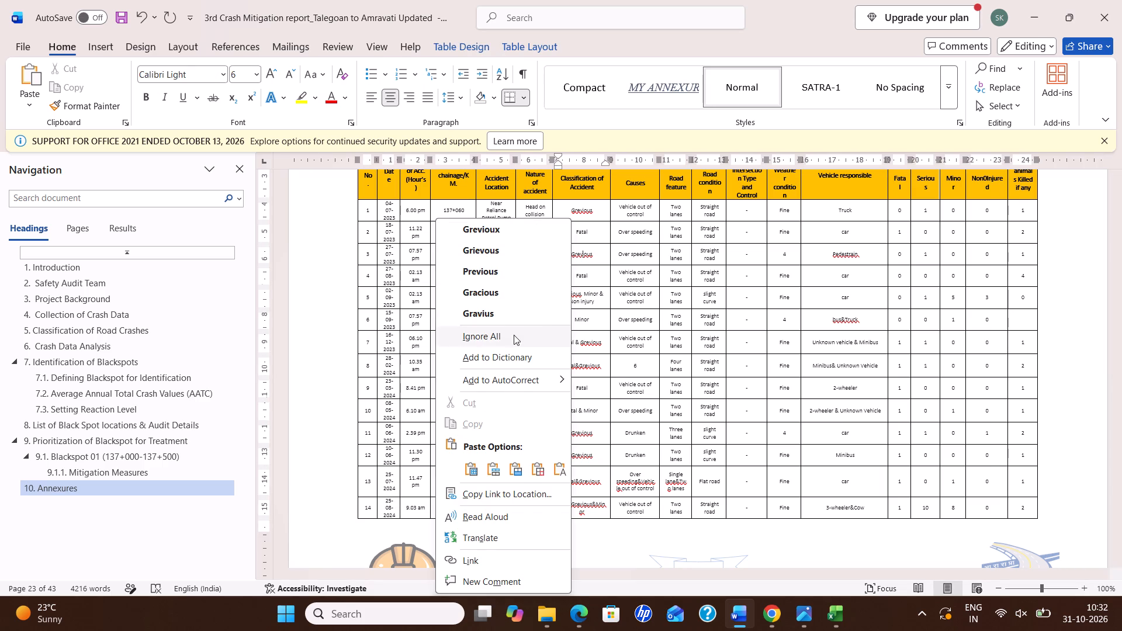
{"action": "left_click", "coordinate": [514, 335]}
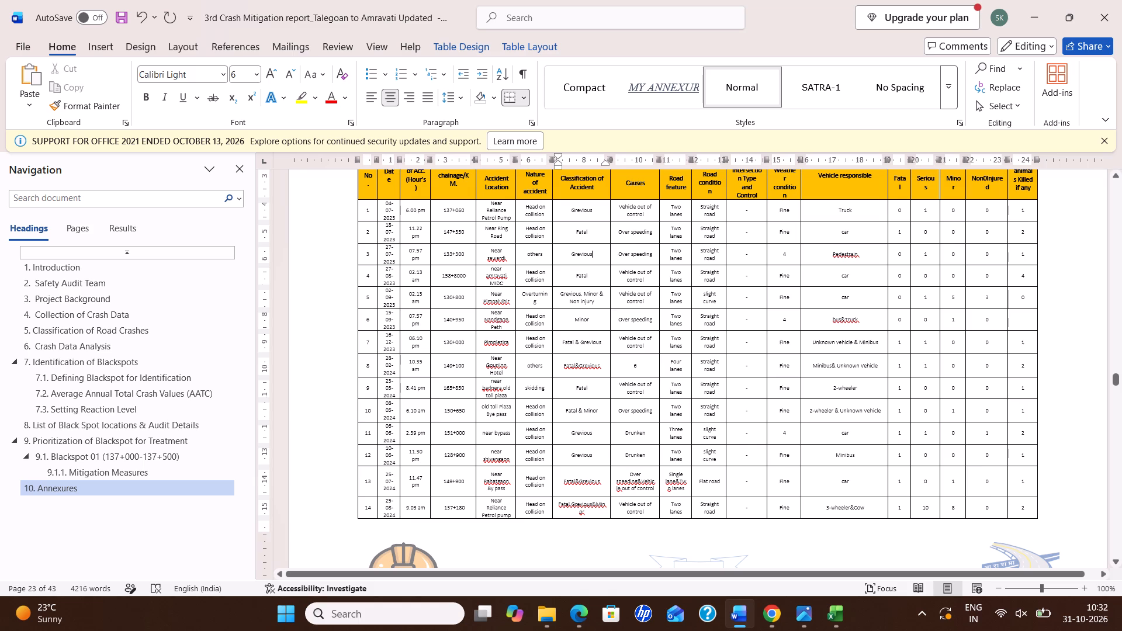
Review the annexure accident table across its pages, checking the rows, the layout and the remaining spelling flags.
{"action": "left_click", "coordinate": [467, 209]}
{"action": "scroll", "coordinate": [450, 353], "scroll_direction": "down", "scroll_amount": 1}
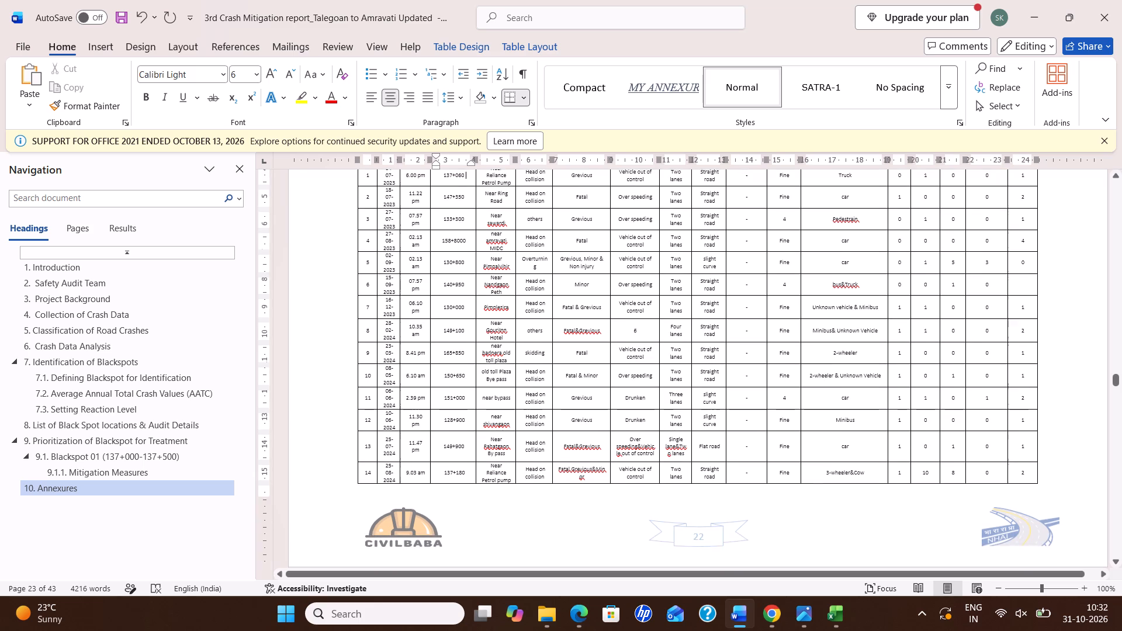
{"action": "scroll", "coordinate": [450, 353], "scroll_direction": "down", "scroll_amount": 3}
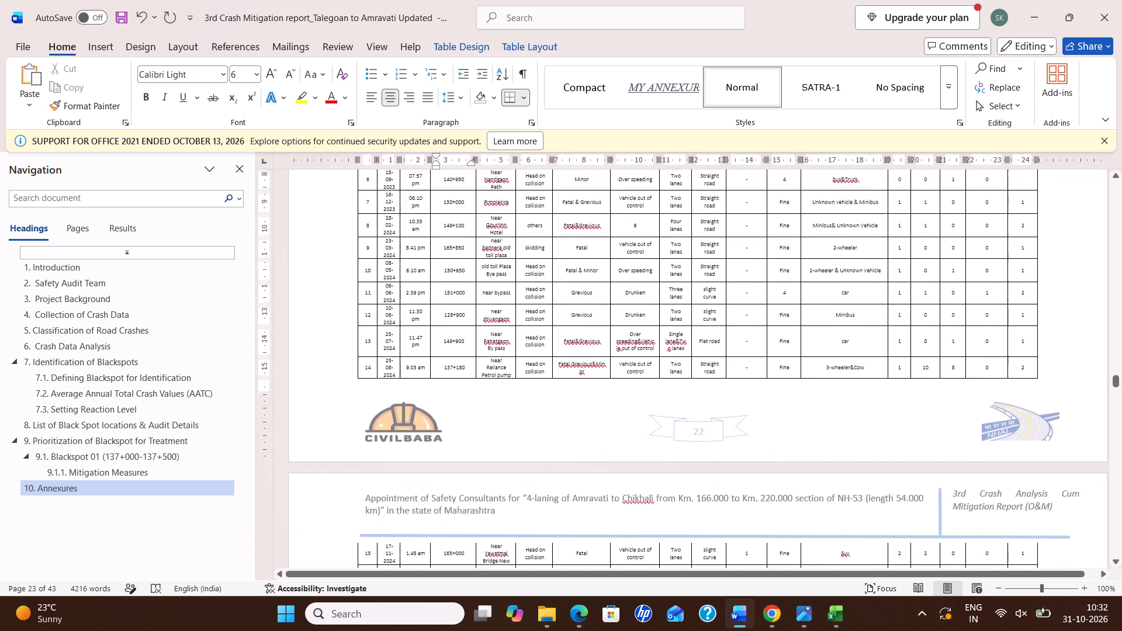
{"action": "scroll", "coordinate": [450, 353], "scroll_direction": "down", "scroll_amount": 5}
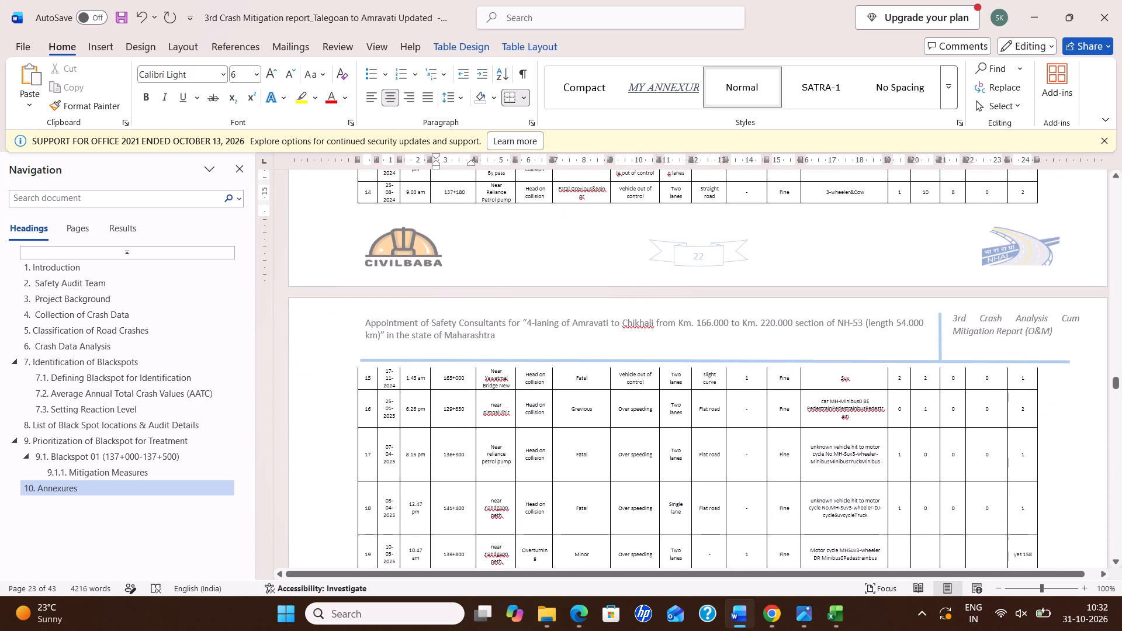
{"action": "scroll", "coordinate": [455, 405], "scroll_direction": "down", "scroll_amount": 2}
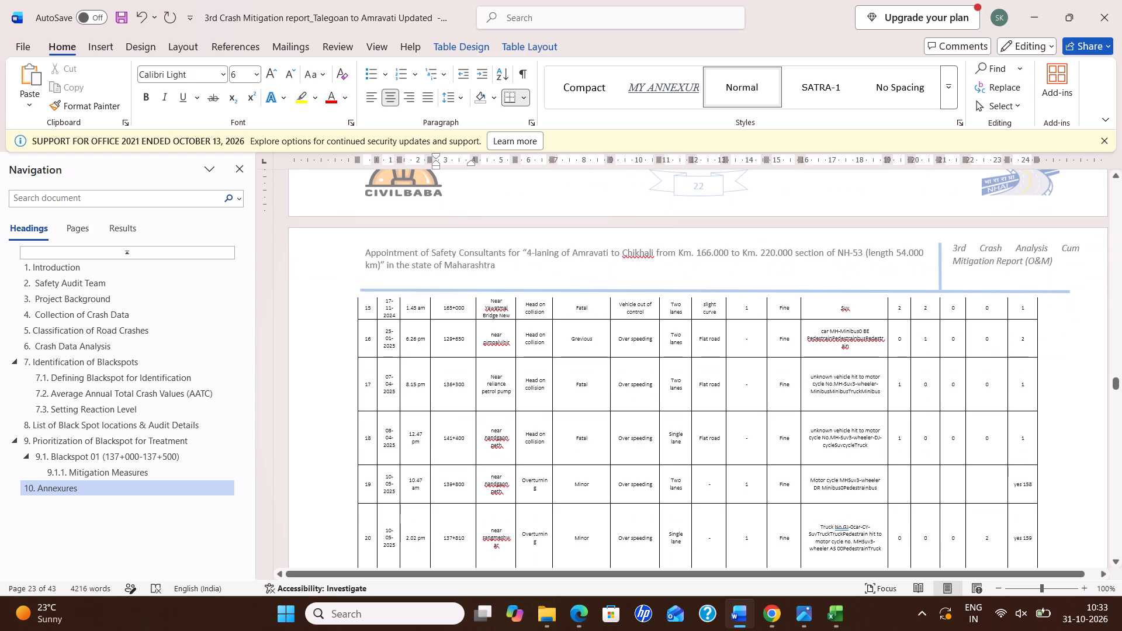
{"action": "scroll", "coordinate": [455, 382], "scroll_direction": "down", "scroll_amount": 2}
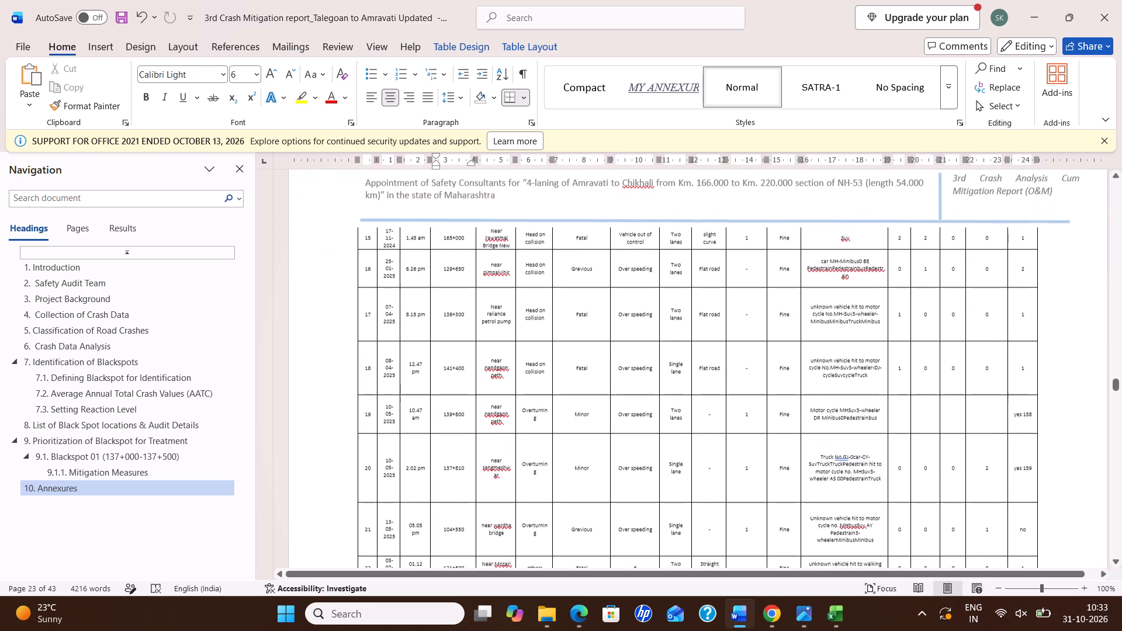
{"action": "scroll", "coordinate": [463, 471], "scroll_direction": "down", "scroll_amount": 2}
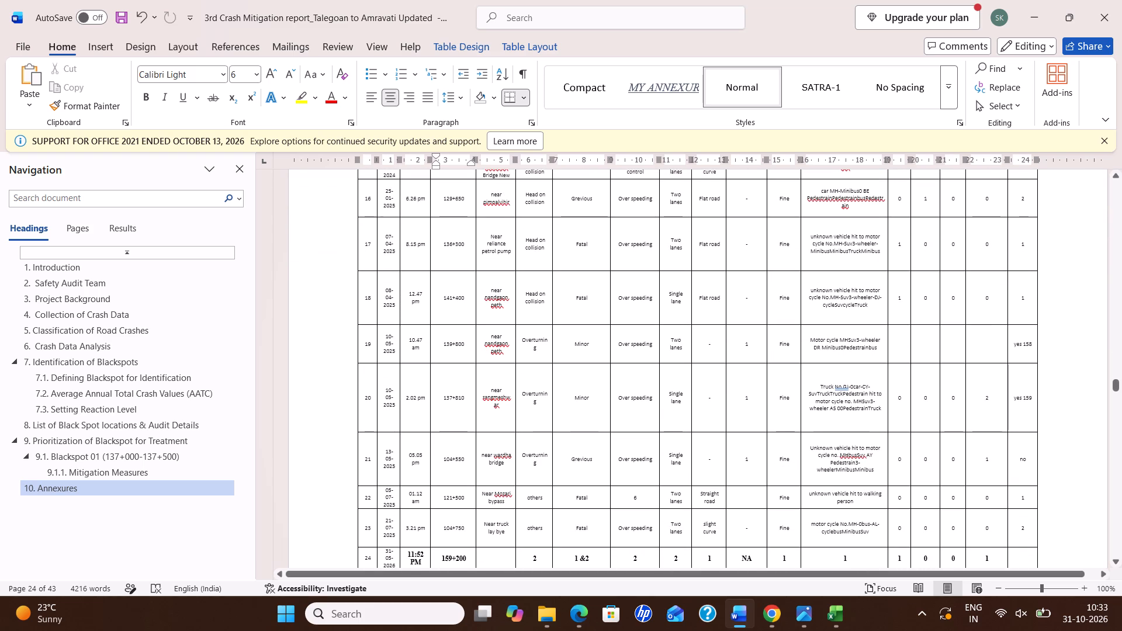
{"action": "scroll", "coordinate": [458, 452], "scroll_direction": "down", "scroll_amount": 3}
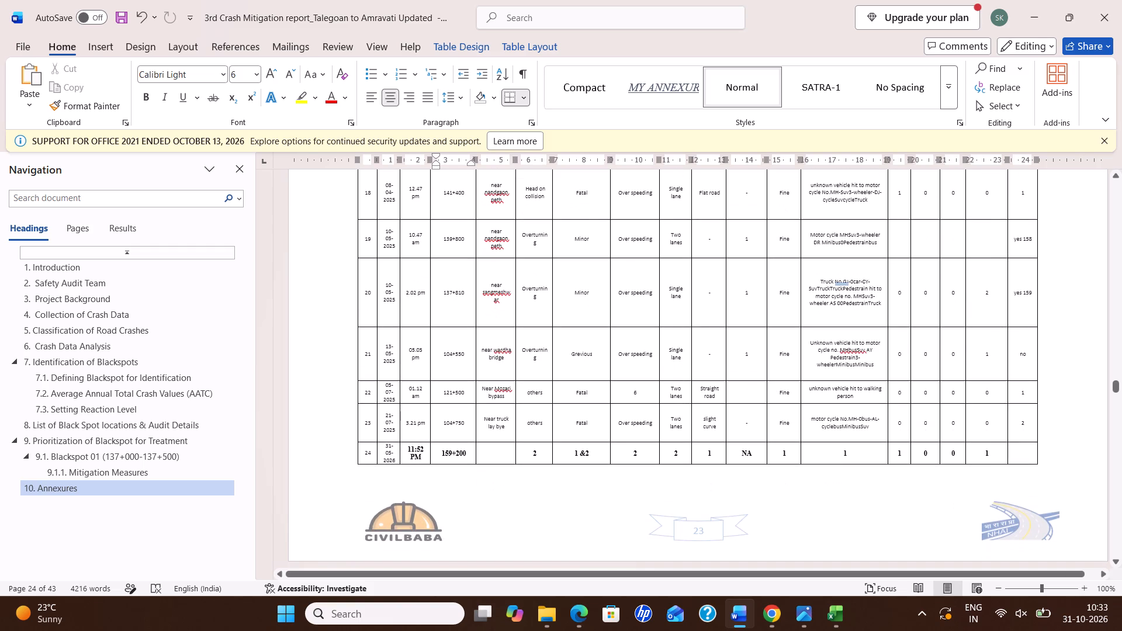
{"action": "scroll", "coordinate": [448, 443], "scroll_direction": "up", "scroll_amount": 8}
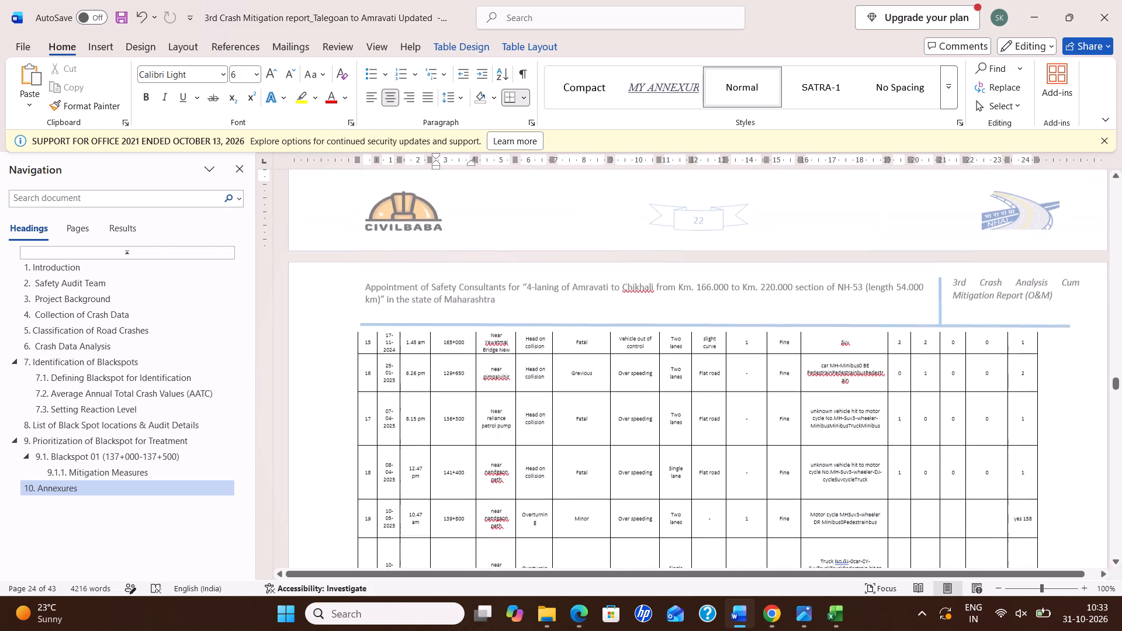
{"action": "scroll", "coordinate": [936, 408], "scroll_direction": "up", "scroll_amount": 10}
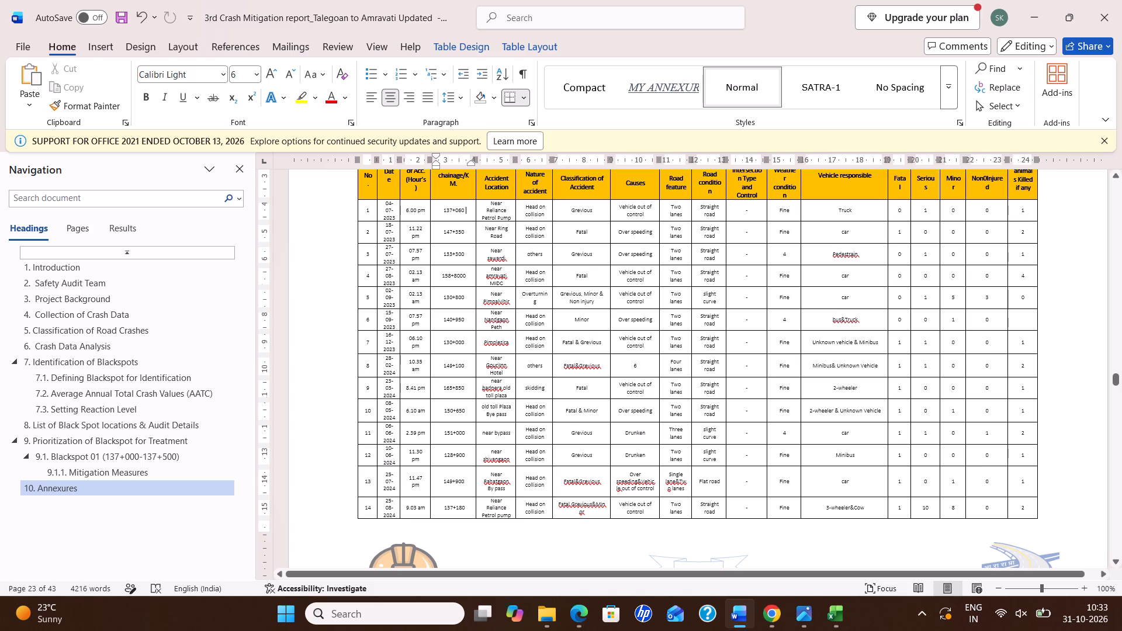
{"action": "scroll", "coordinate": [863, 279], "scroll_direction": "up", "scroll_amount": 1}
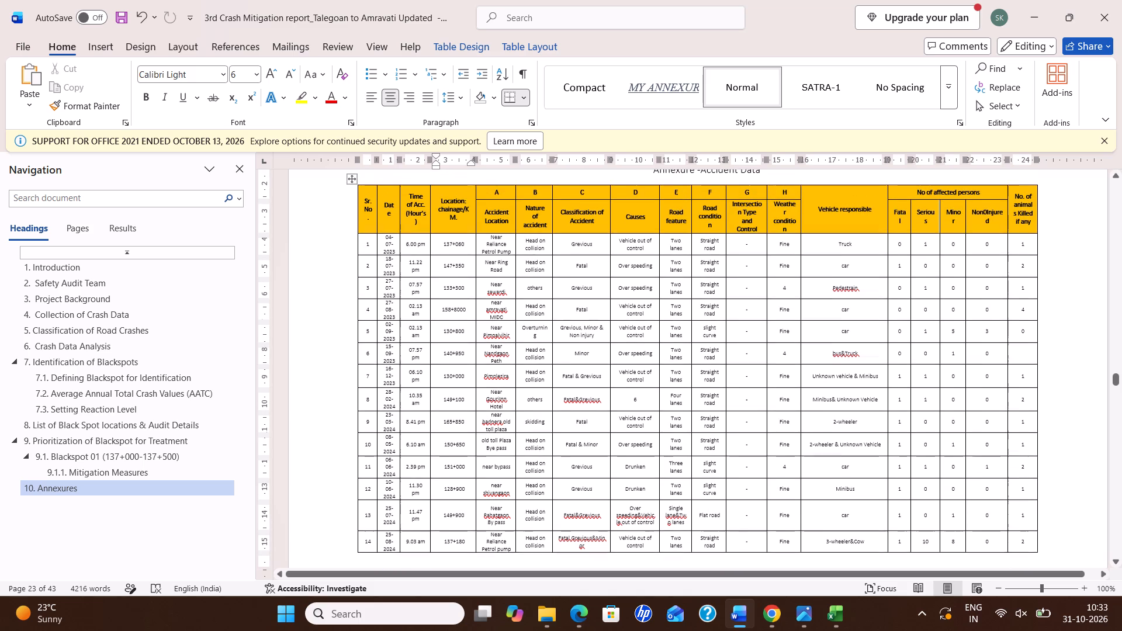
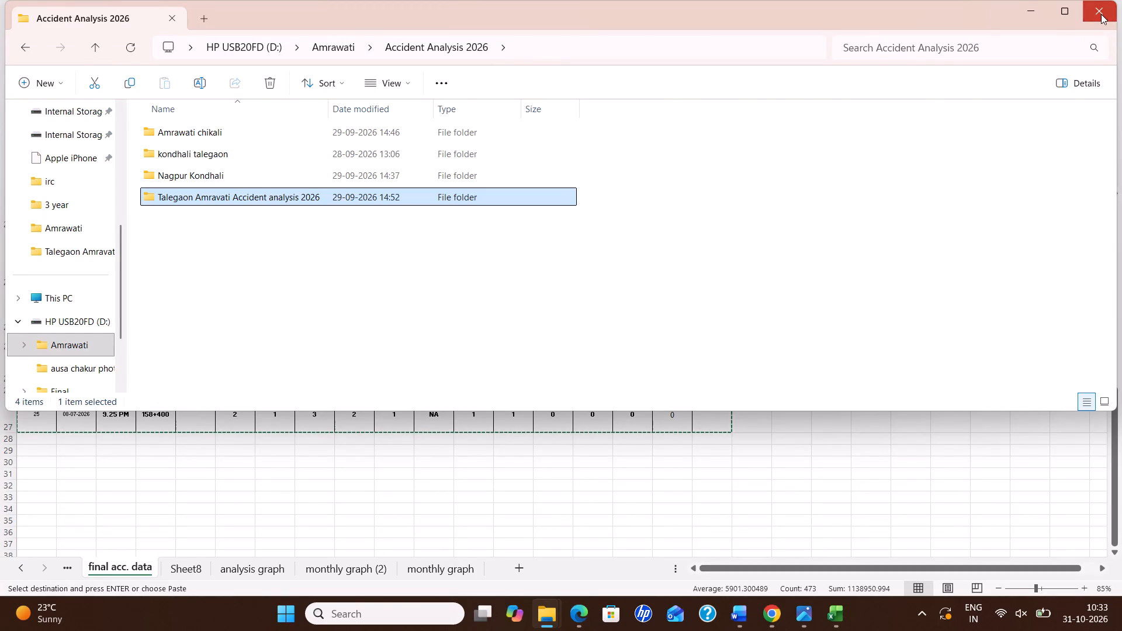
In the accident workbook's final acc. data sheet, filter the Location chainage column to show only 137+060 and 137+180.
{"action": "left_click", "coordinate": [948, 371]}
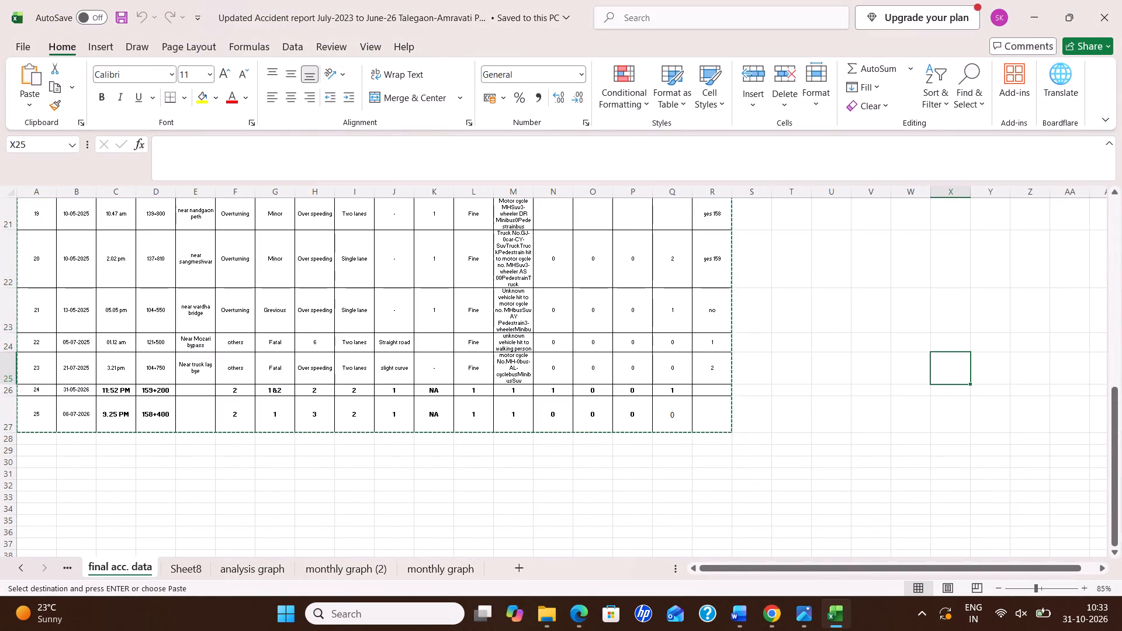
{"action": "scroll", "coordinate": [141, 296], "scroll_direction": "up", "scroll_amount": 7}
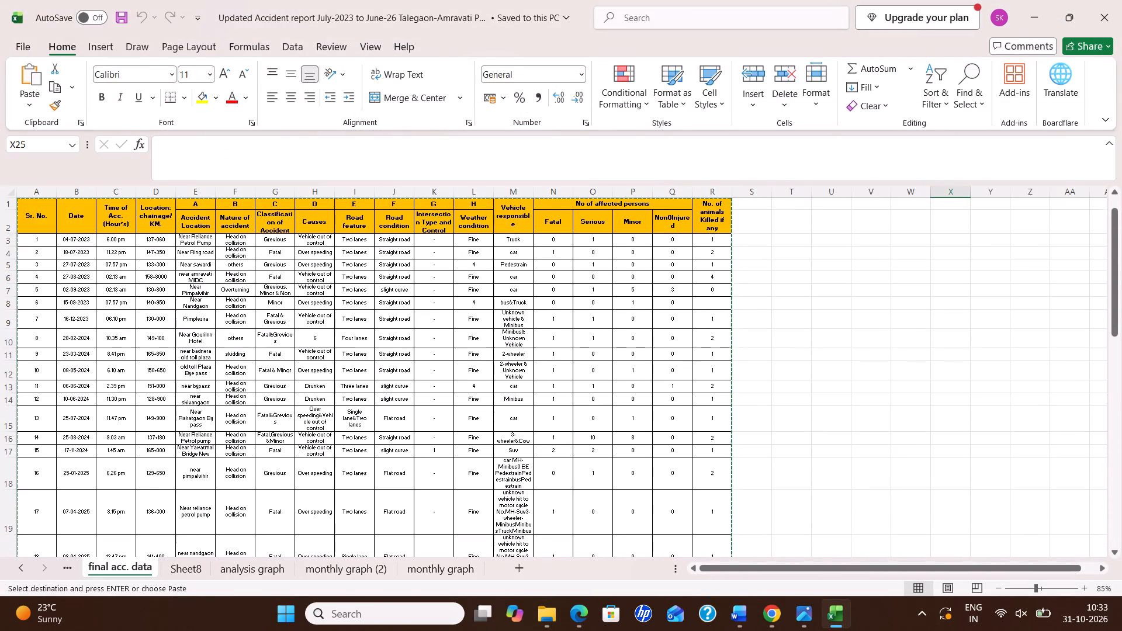
{"action": "scroll", "coordinate": [141, 296], "scroll_direction": "up", "scroll_amount": 2}
{"action": "double_click", "coordinate": [802, 282]}
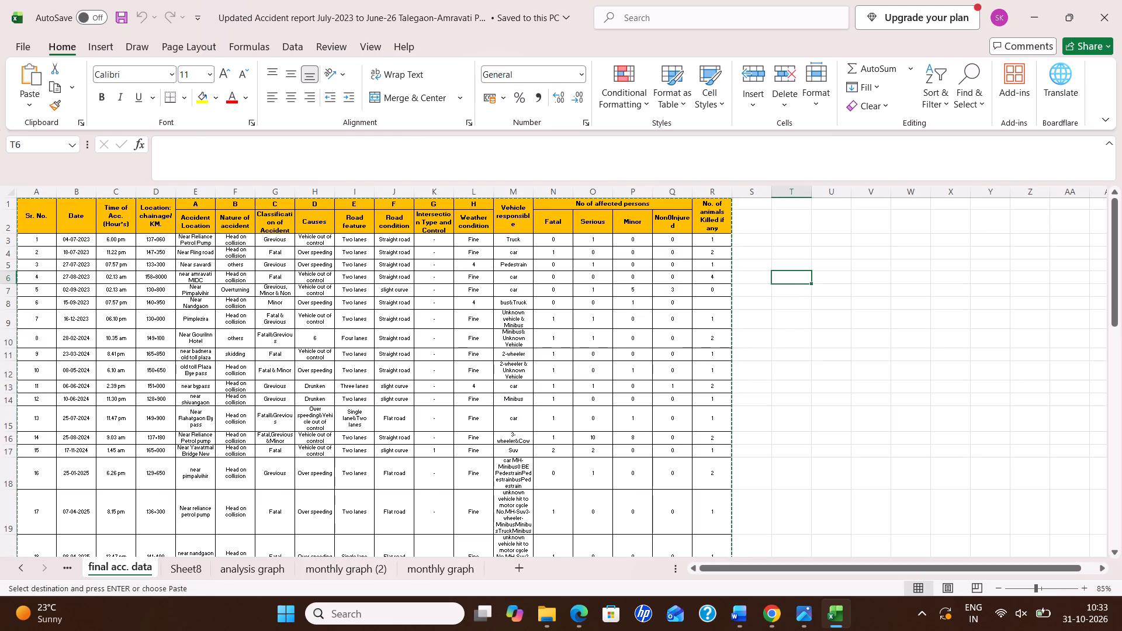
{"action": "left_click", "coordinate": [804, 282]}
{"action": "triple_click", "coordinate": [798, 278]}
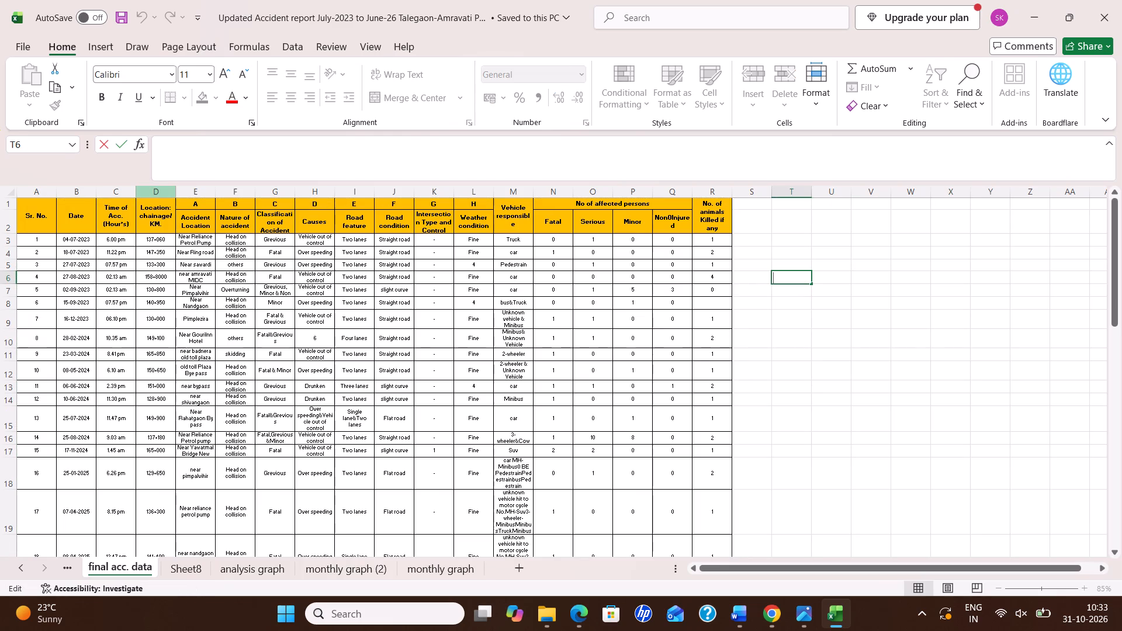
{"action": "left_click", "coordinate": [148, 194]}
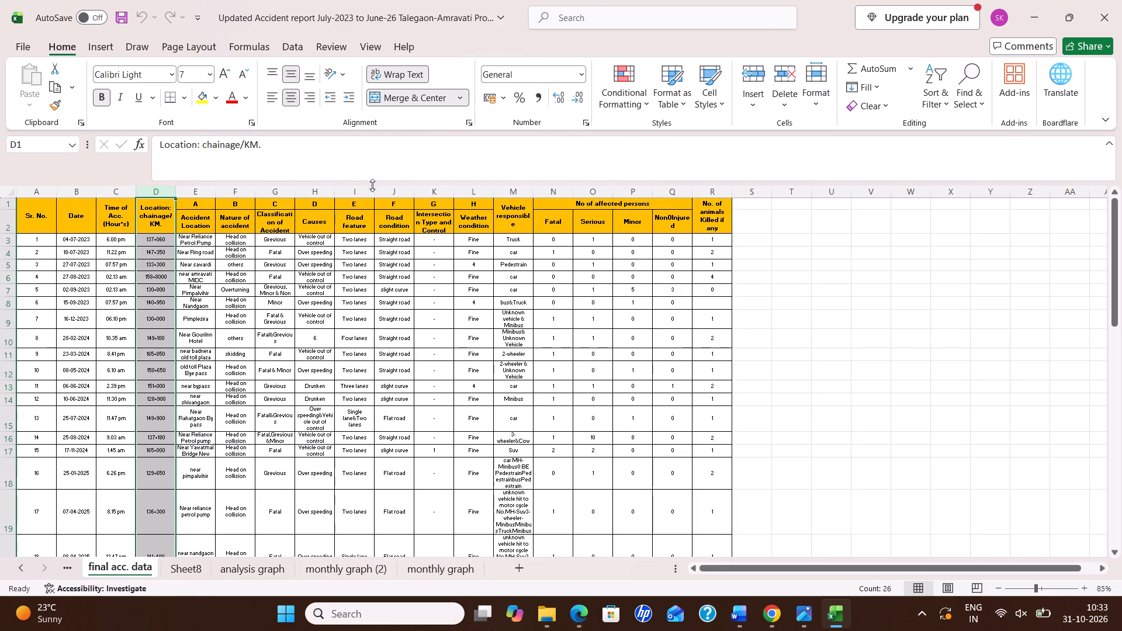
{"action": "left_click", "coordinate": [934, 109]}
{"action": "left_click", "coordinate": [956, 185]}
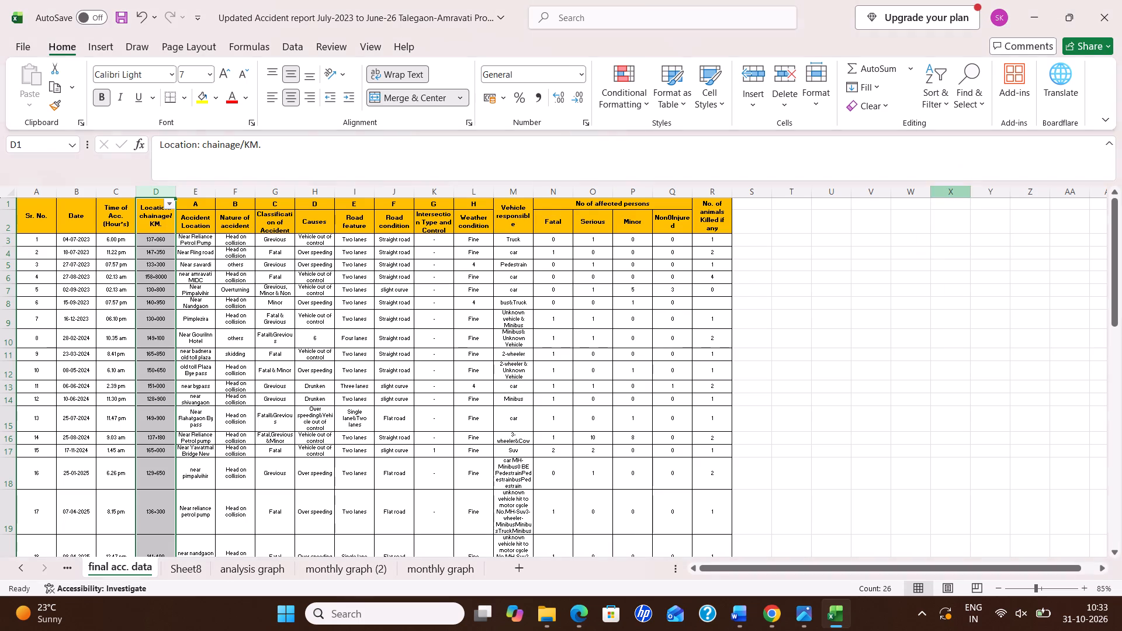
{"action": "left_click", "coordinate": [169, 203]}
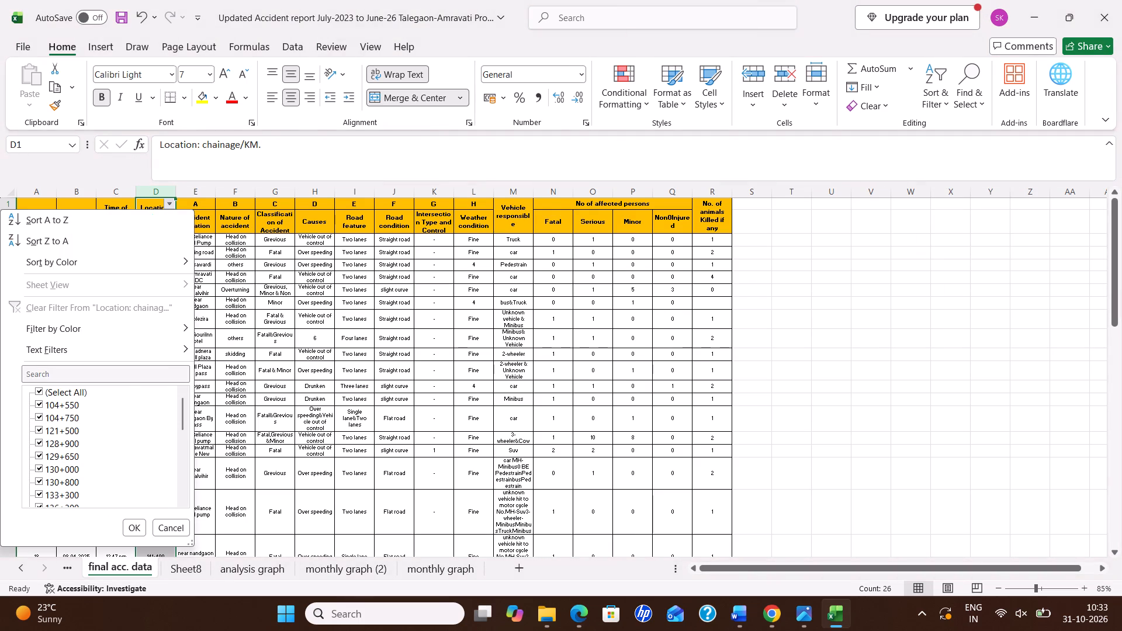
{"action": "left_click", "coordinate": [78, 373]}
{"action": "type", "text": "137+"}
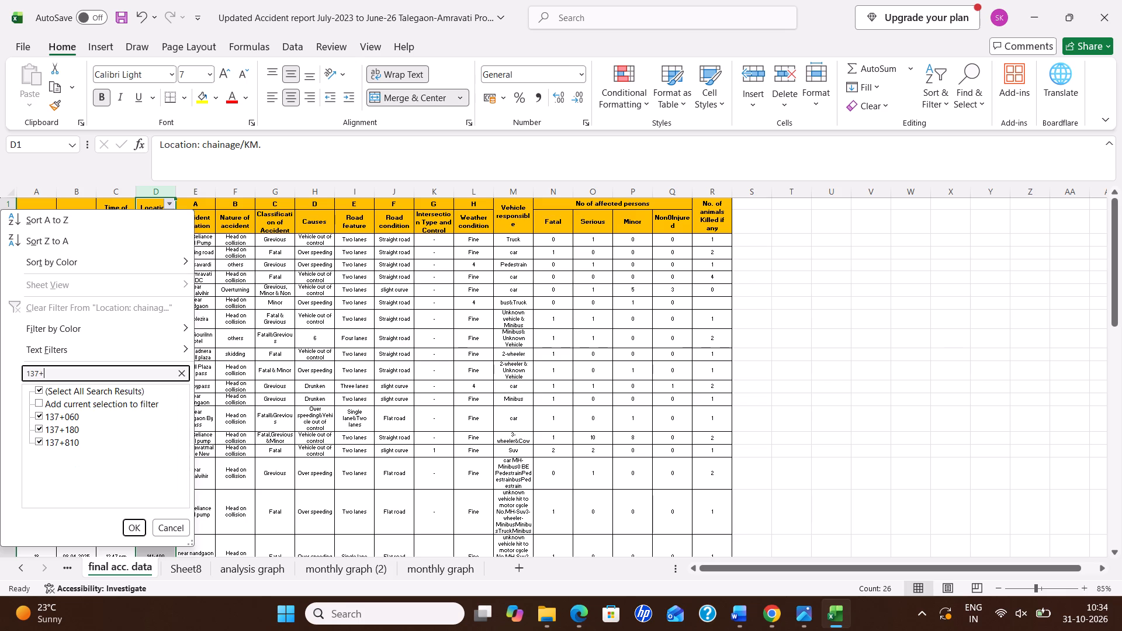
{"action": "left_click", "coordinate": [39, 443]}
{"action": "left_click", "coordinate": [138, 533]}
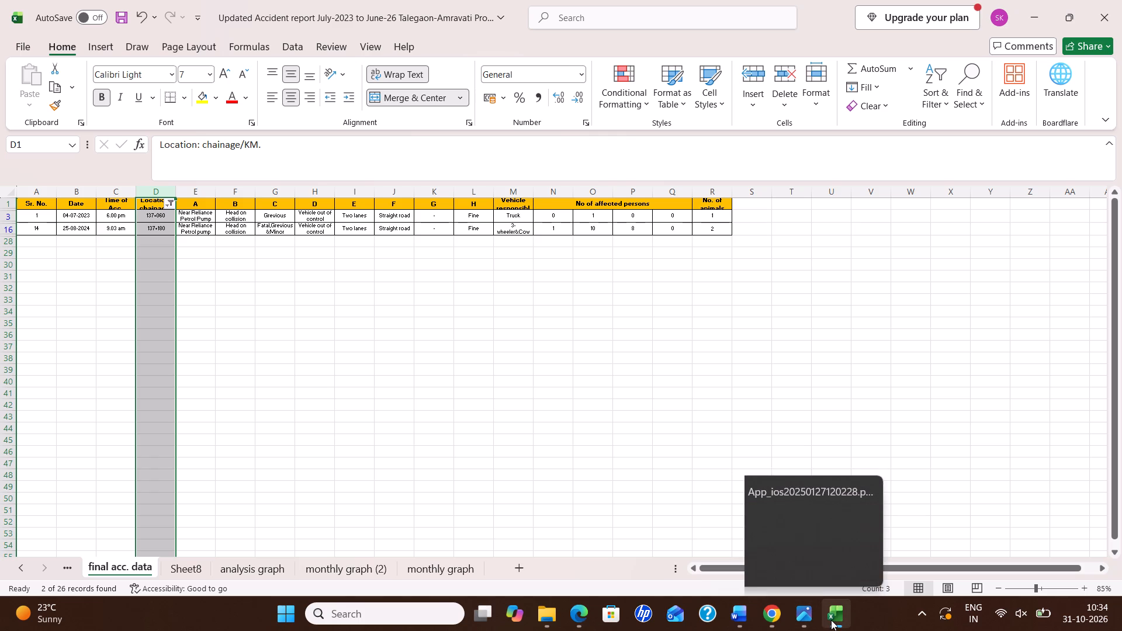
Switch to the Word report and examine the collision diagram under heading 9.1 Blackspot 01 (137+000-137+500).
{"action": "left_click", "coordinate": [750, 553]}
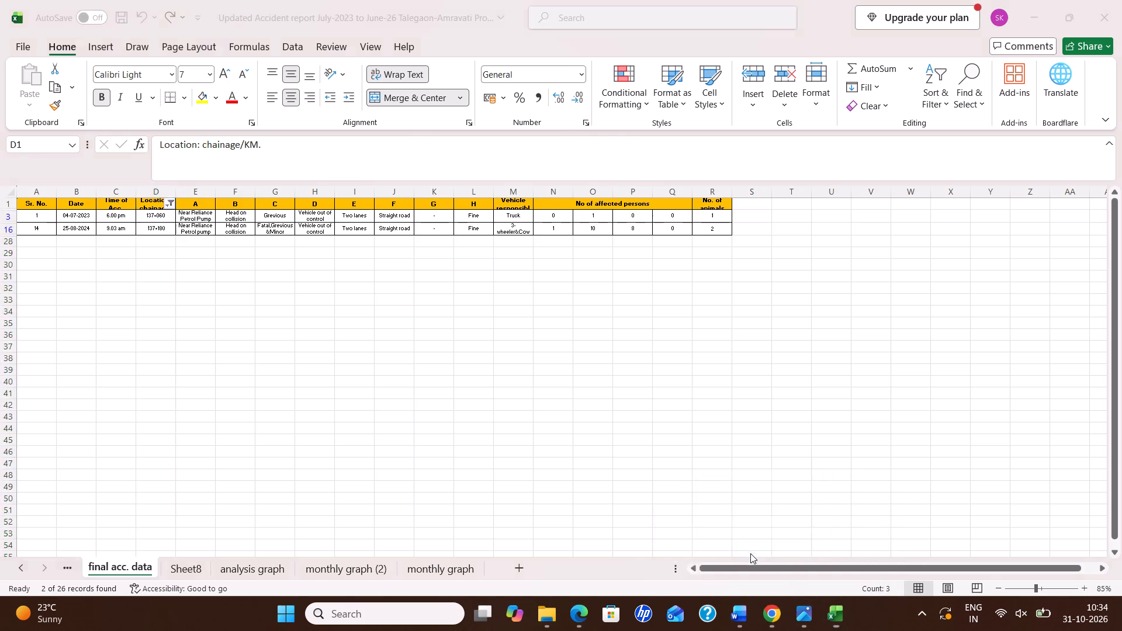
{"action": "scroll", "coordinate": [628, 328], "scroll_direction": "up", "scroll_amount": 10}
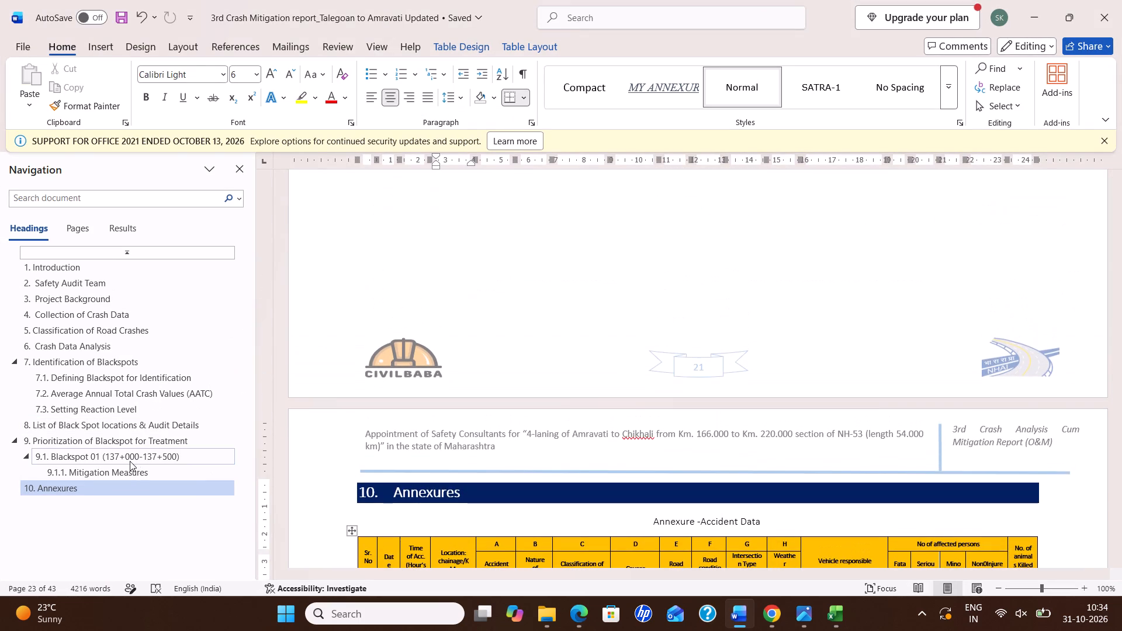
{"action": "left_click", "coordinate": [129, 461]}
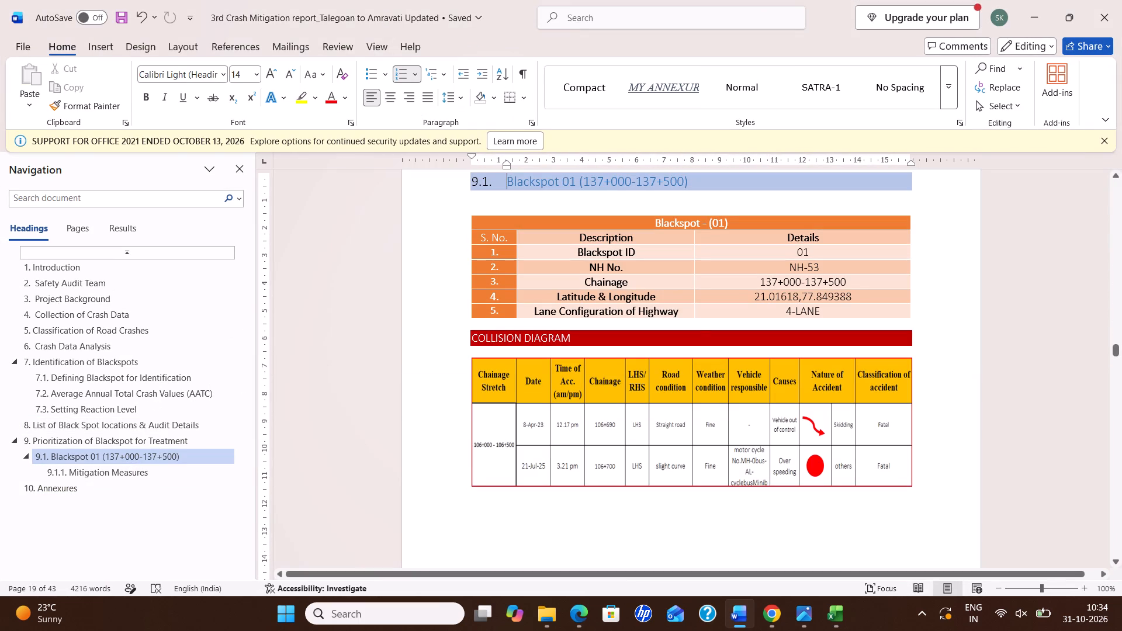
{"action": "left_click", "coordinate": [493, 438]}
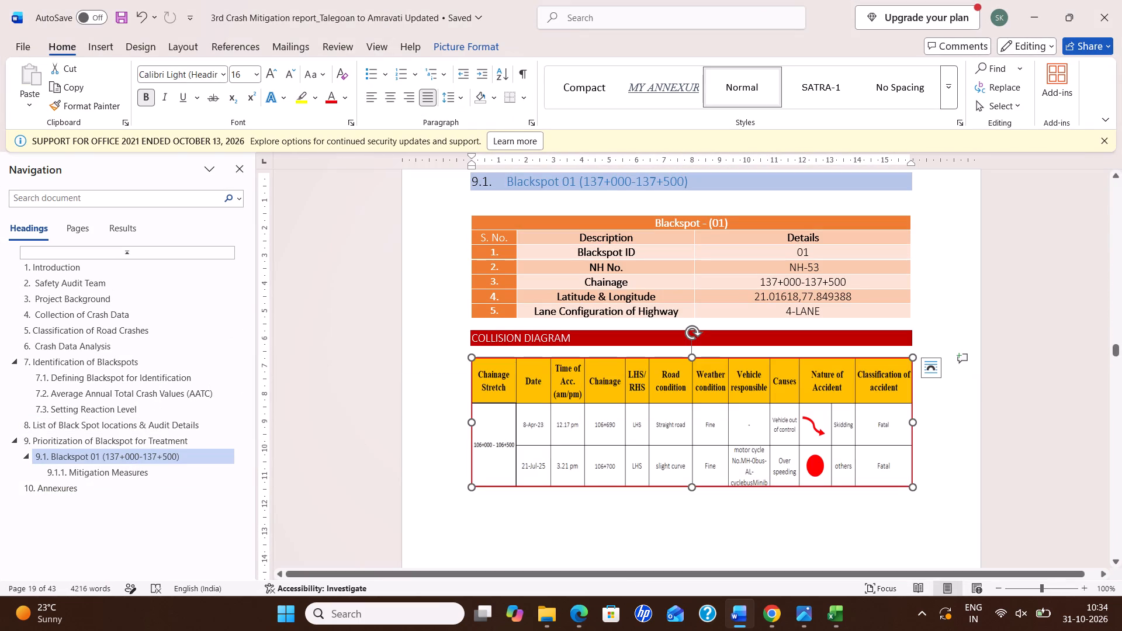
{"action": "left_click", "coordinate": [487, 366]}
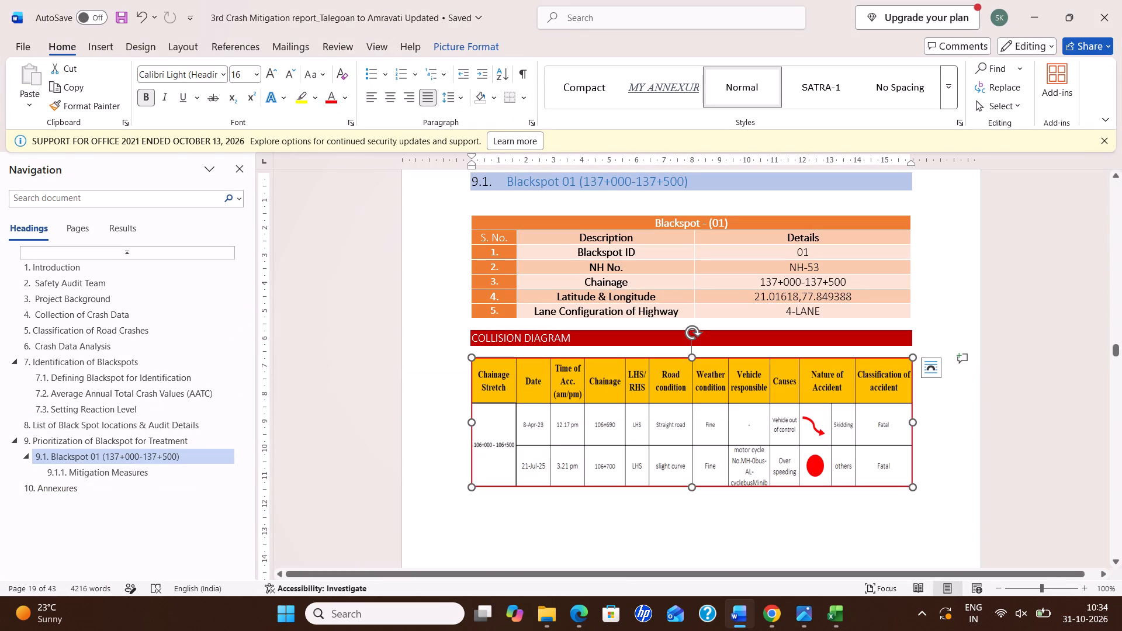
{"action": "left_click", "coordinate": [490, 366]}
Switch to File Explorer and search the Downloads folder for "collision".
{"action": "left_click", "coordinate": [1043, 13]}
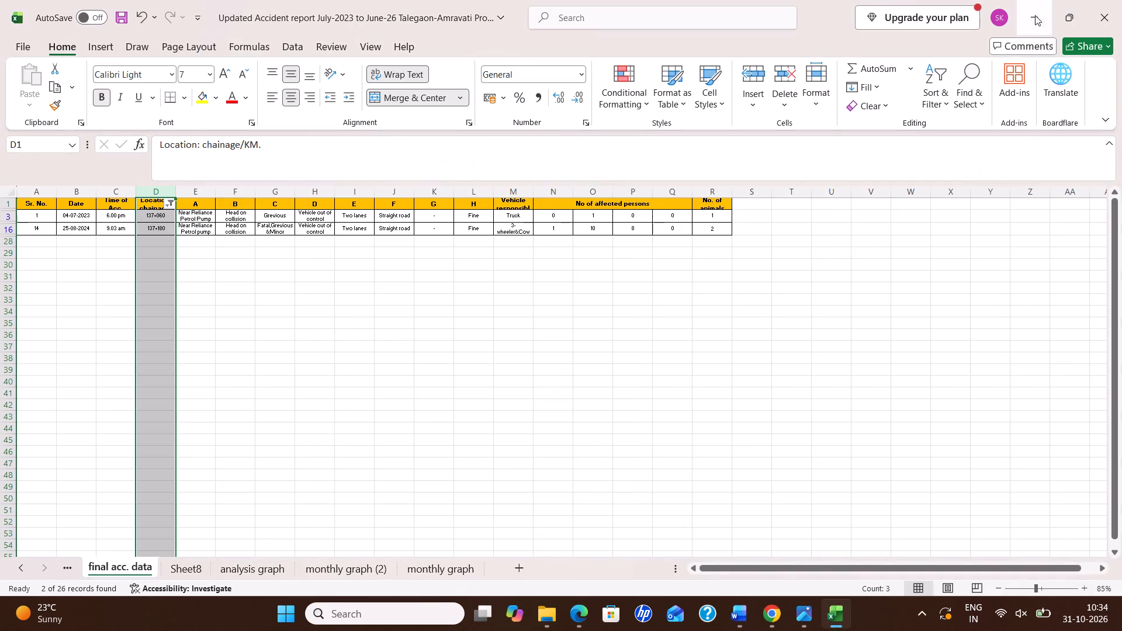
{"action": "left_click", "coordinate": [1037, 6]}
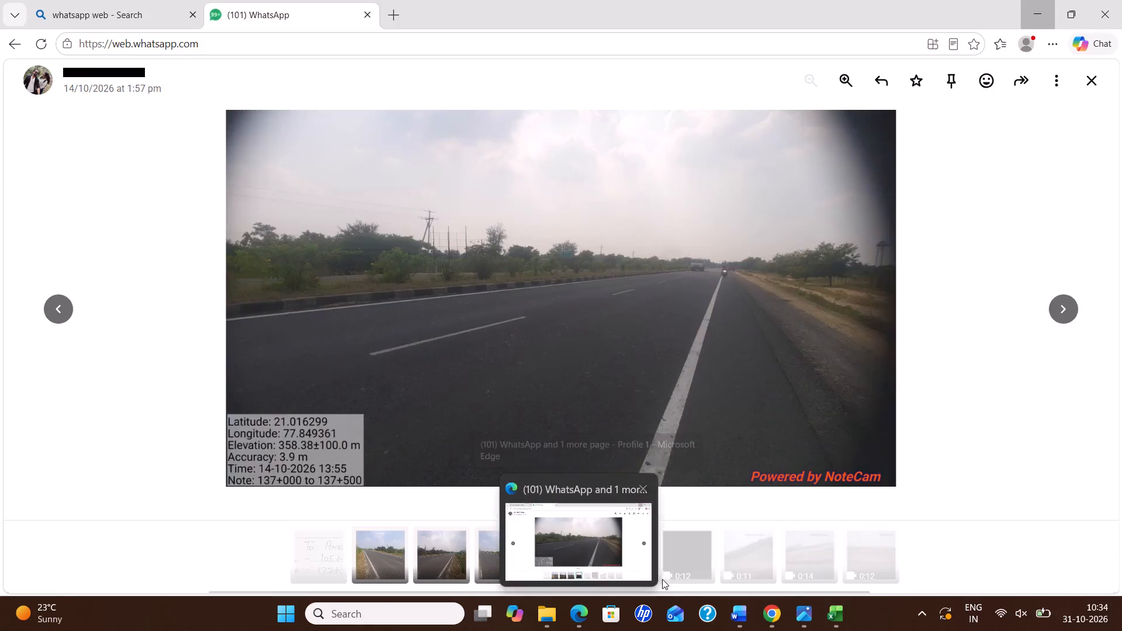
{"action": "left_click", "coordinate": [541, 619]}
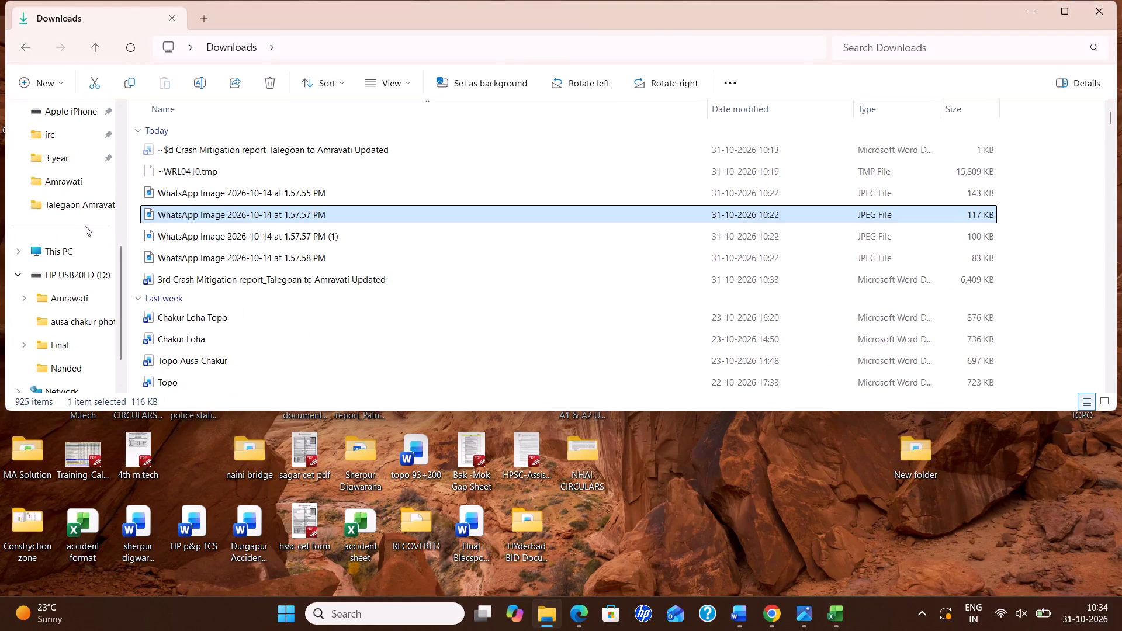
{"action": "left_click", "coordinate": [1014, 49]}
{"action": "type", "text": "collision"}
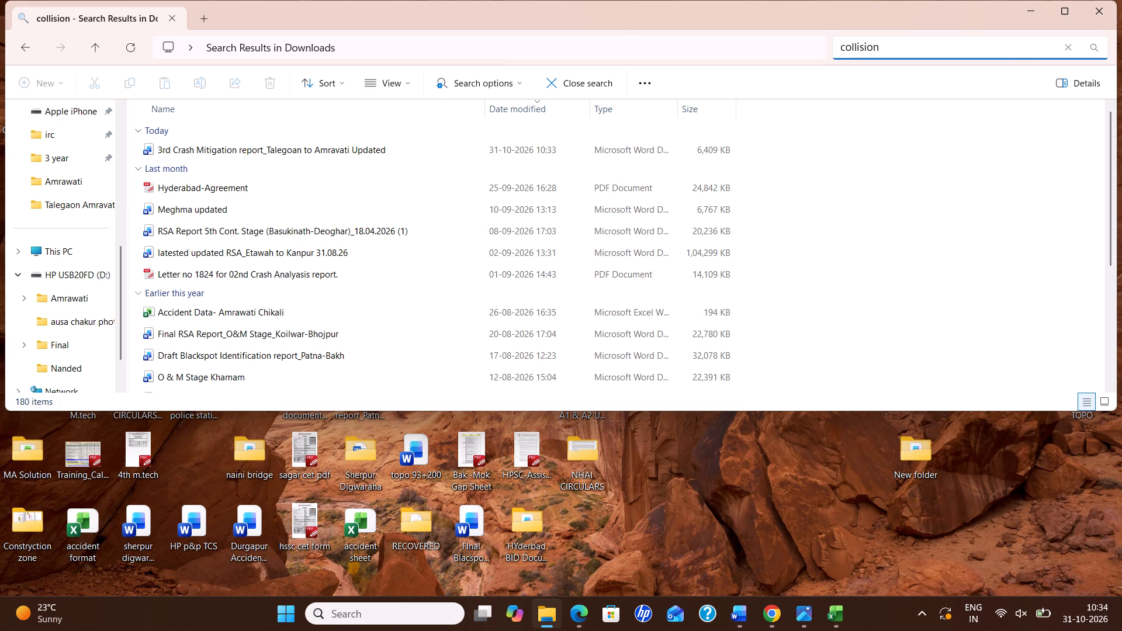
Search the Desktop folder for "collision" and open the workbook "Collision diagram format 20.02.25".
{"action": "left_click_drag", "start_coordinate": [929, 40], "coordinate": [840, 41]}
{"action": "key", "text": "ctrl+c"}
{"action": "scroll", "coordinate": [61, 245], "scroll_direction": "up", "scroll_amount": 6}
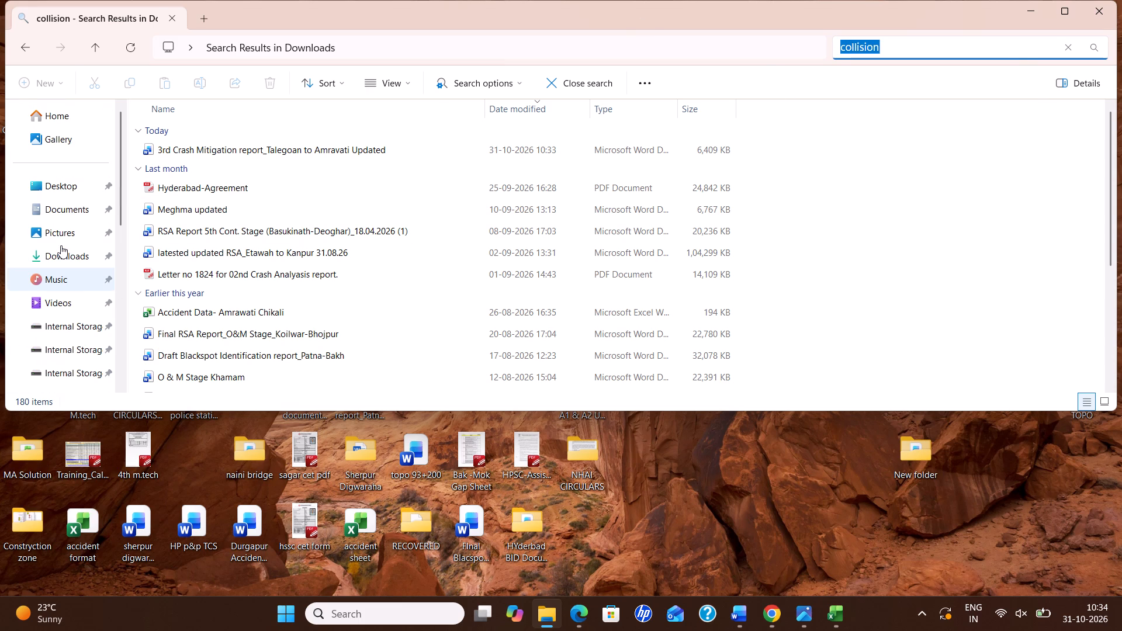
{"action": "left_click", "coordinate": [55, 193]}
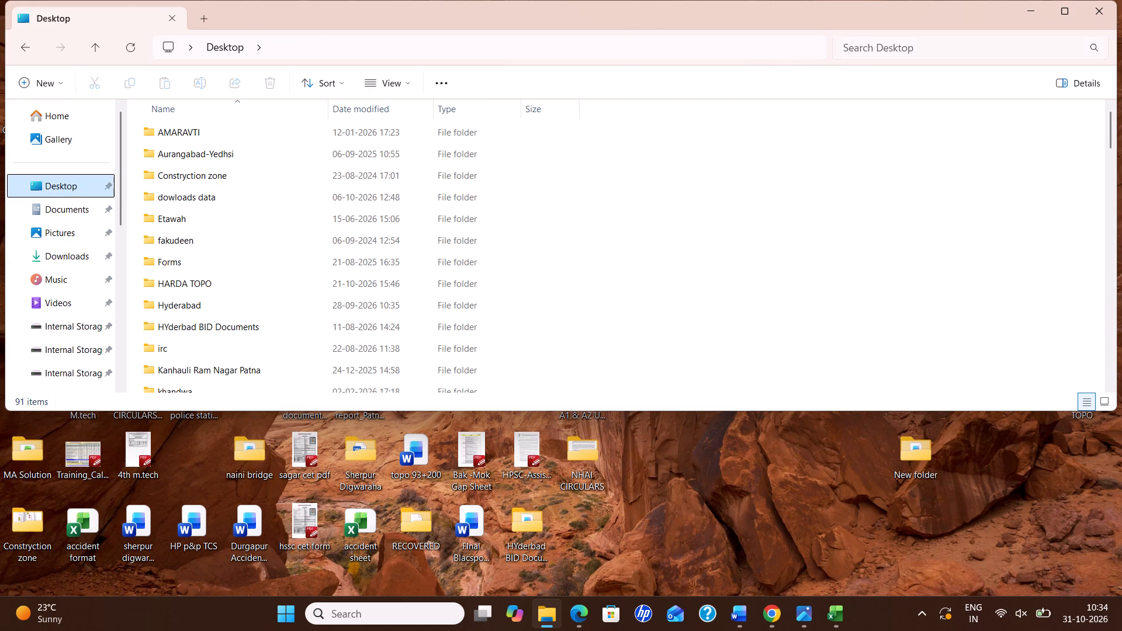
{"action": "left_click", "coordinate": [861, 57]}
{"action": "key", "text": "ctrl+v"}
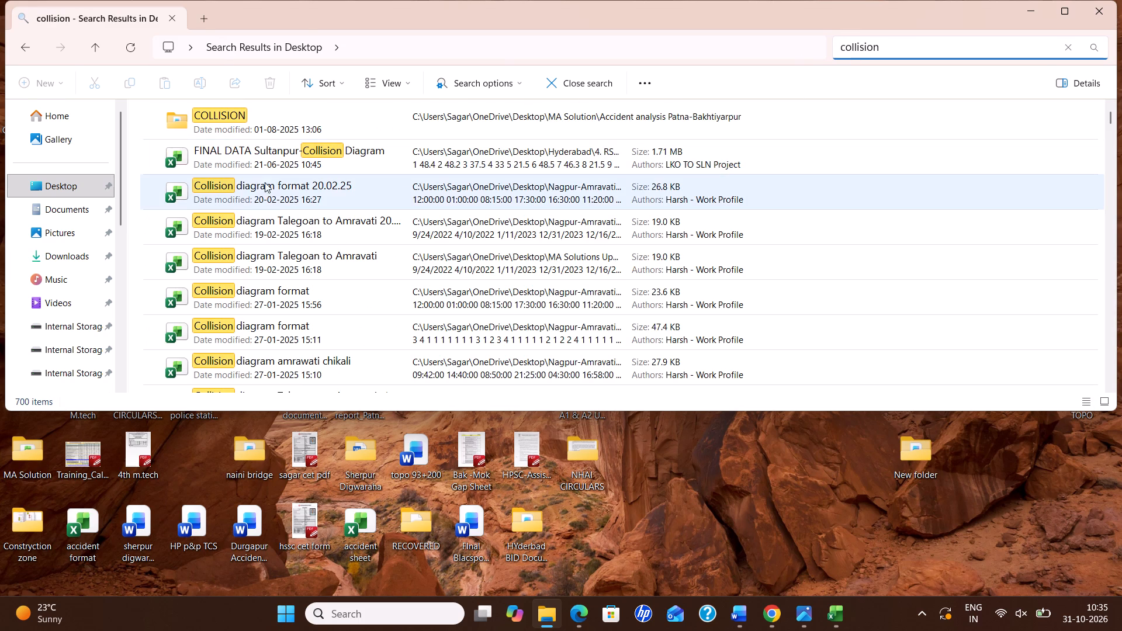
{"action": "double_click", "coordinate": [243, 195]}
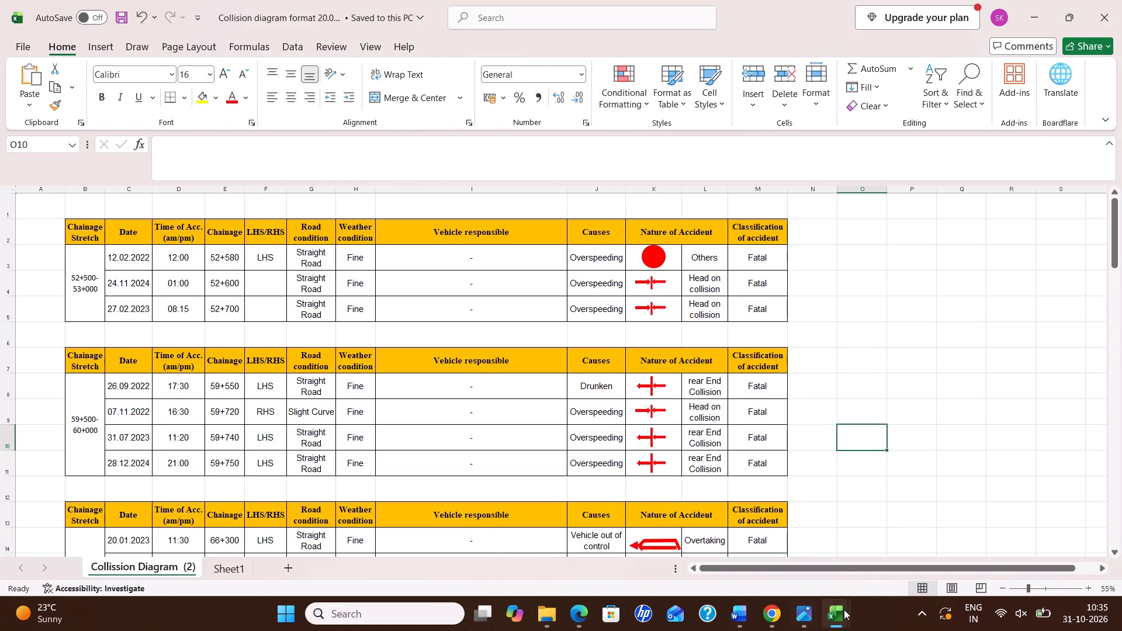
Add a new sheet after final acc. data in the Talegaon-Amravati accident workbook and name it "collision digram".
{"action": "left_click", "coordinate": [787, 543]}
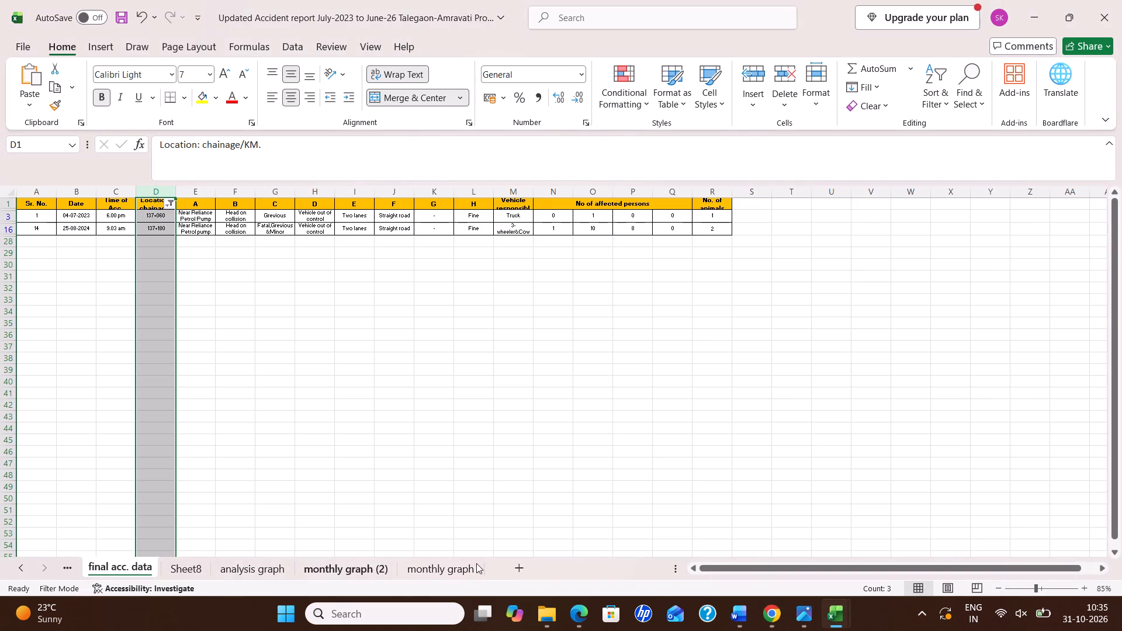
{"action": "left_click", "coordinate": [514, 567]}
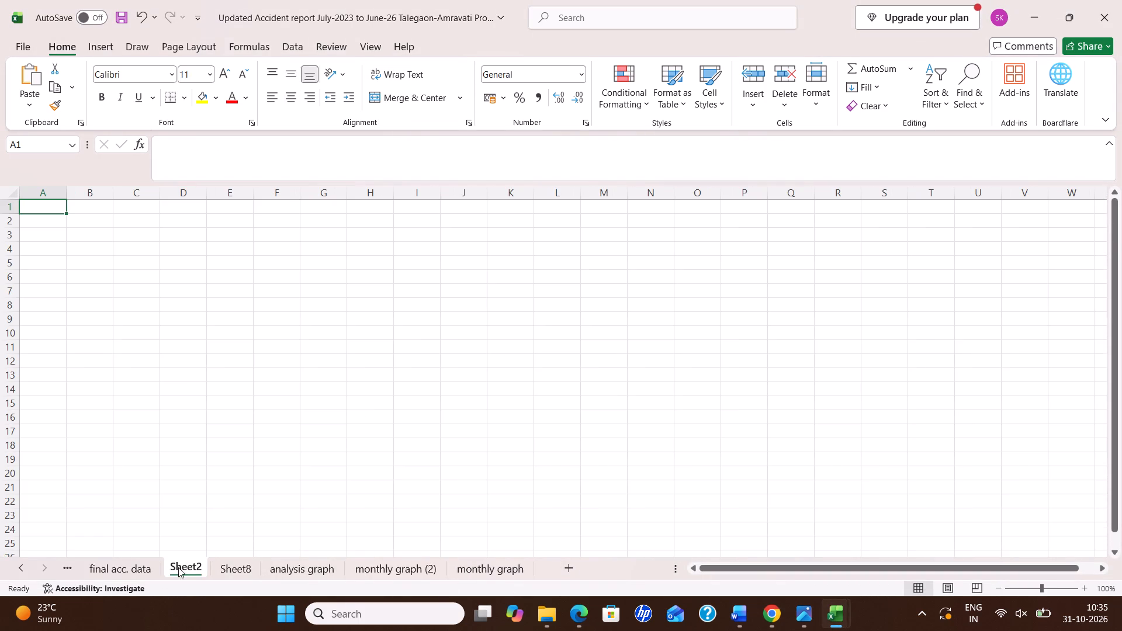
{"action": "right_click", "coordinate": [179, 563]}
{"action": "left_click", "coordinate": [236, 393]}
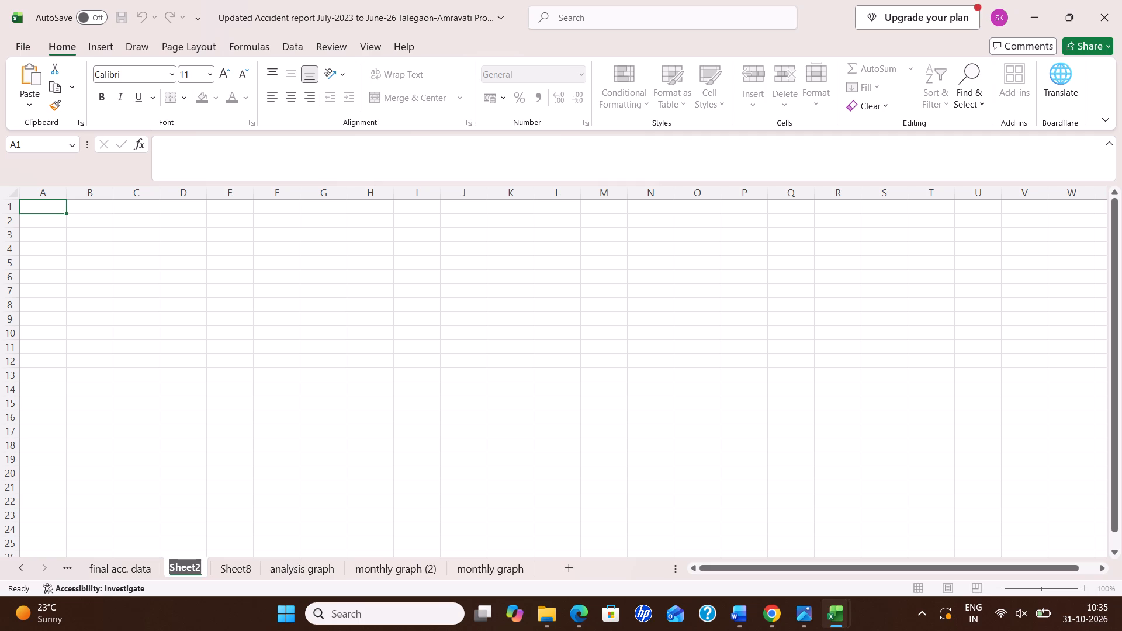
{"action": "key", "text": "c"}
{"action": "type", "text": "oll"}
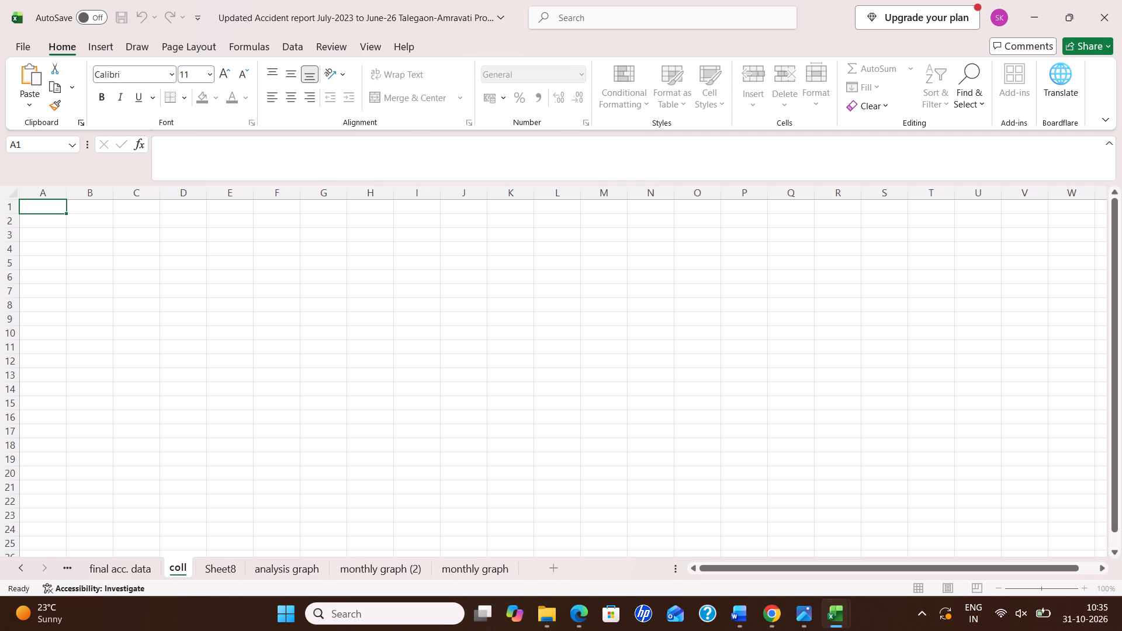
{"action": "type", "text": "ision"}
{"action": "key", "text": "space"}
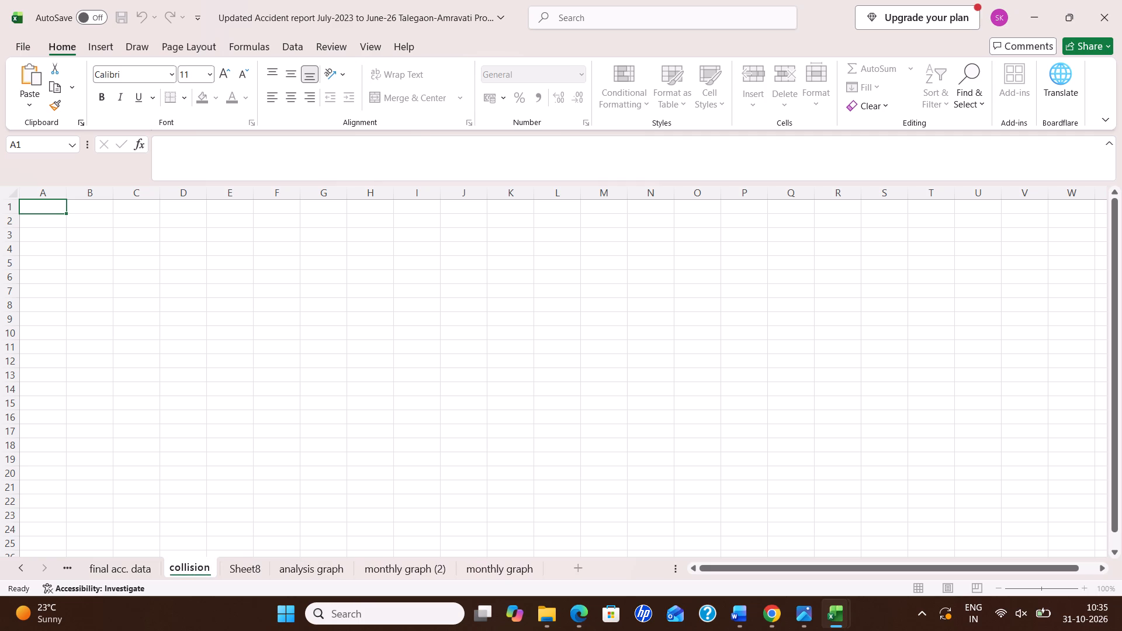
{"action": "type", "text": "digram"}
{"action": "key", "text": "Return"}
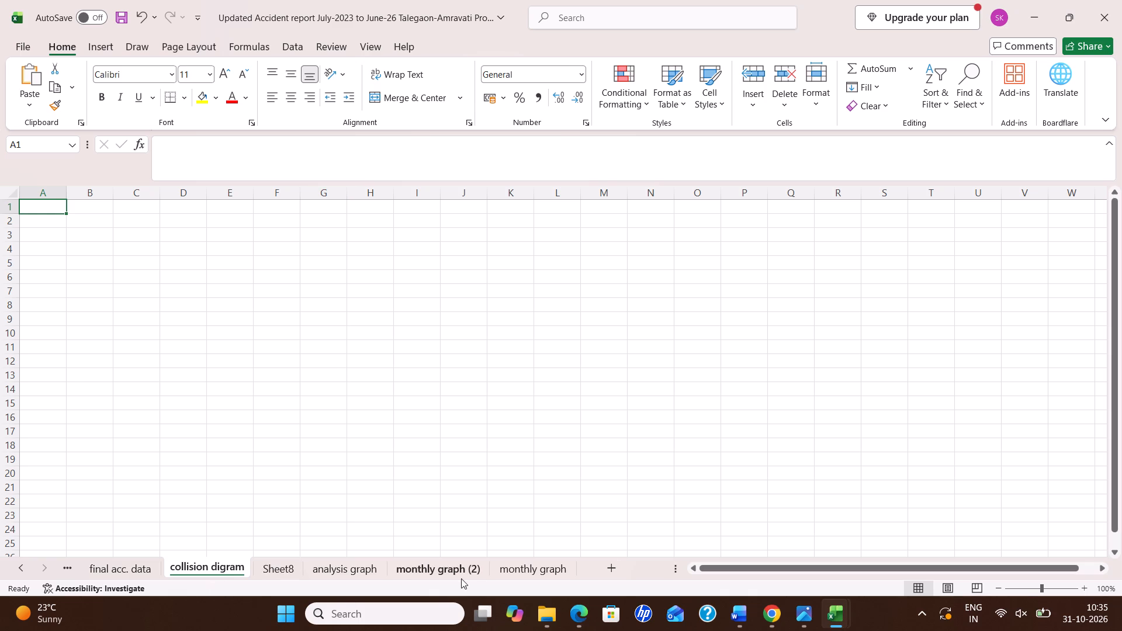
Copy the 52+500-53+000 collision table with its header from the format workbook into cell A1 of the collision digram sheet.
{"action": "key", "text": "alt+Tab"}
{"action": "left_click_drag", "start_coordinate": [81, 228], "coordinate": [758, 300]}
{"action": "key", "text": "ctrl+c"}
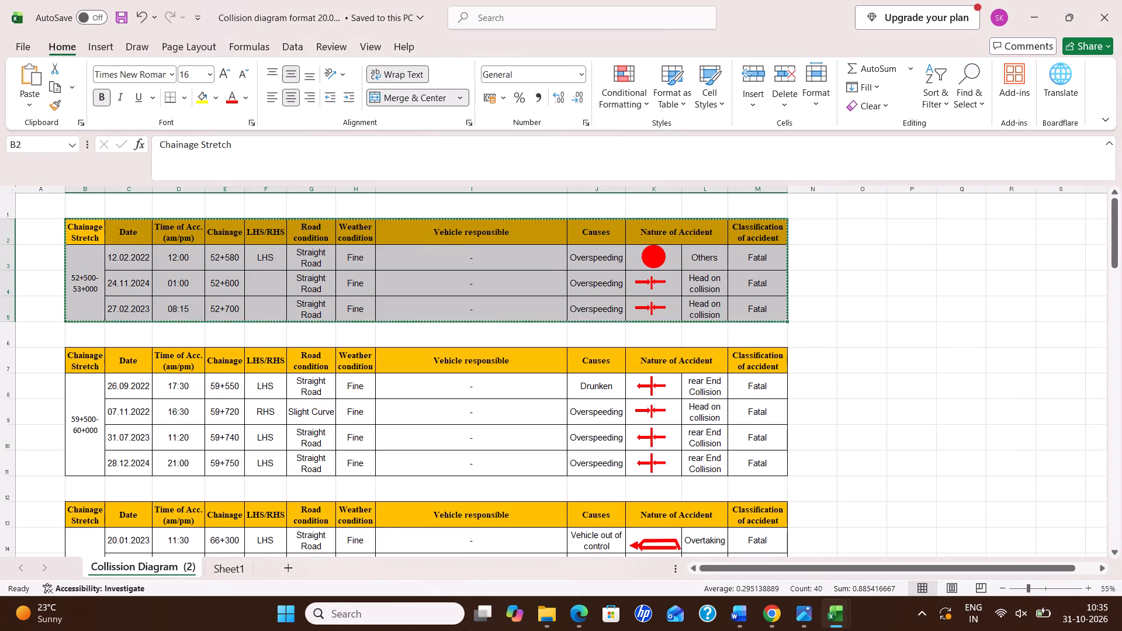
{"action": "key", "text": "alt+Tab"}
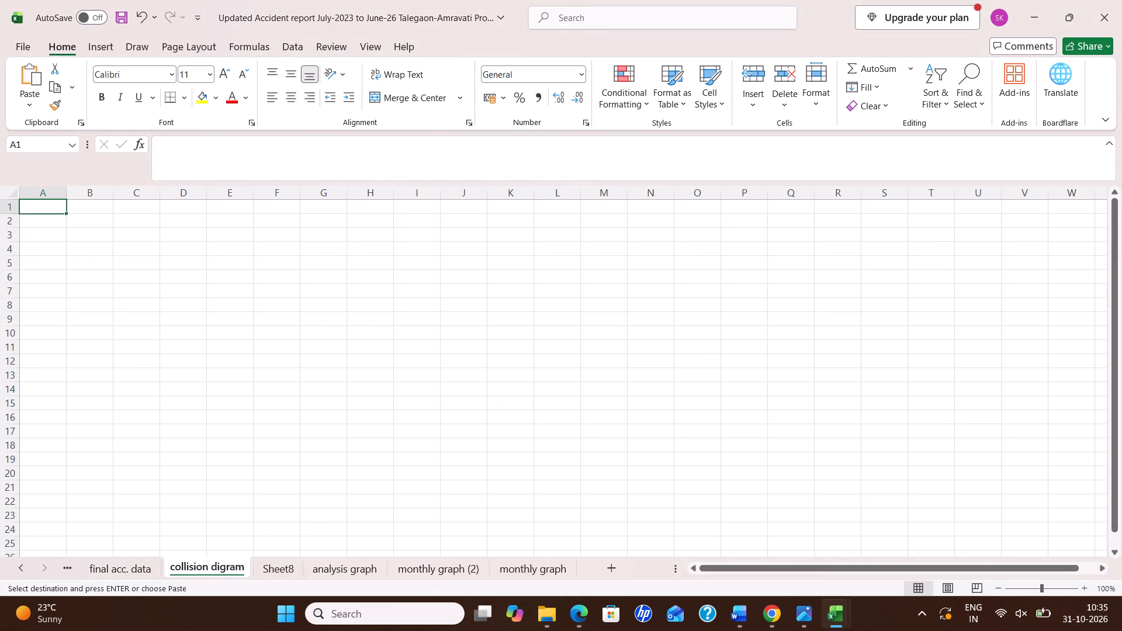
{"action": "key", "text": "ctrl+v"}
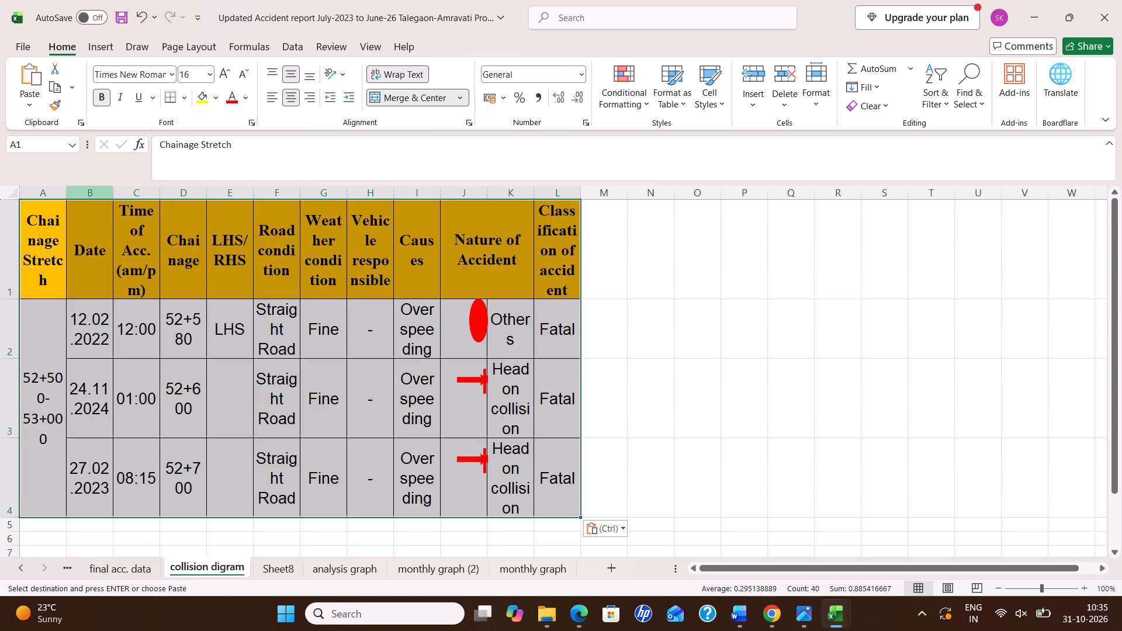
Widen the columns from Chainage Stretch through Causes so the headers and entries of the collision table fit better.
{"action": "left_click_drag", "start_coordinate": [71, 189], "coordinate": [137, 194]}
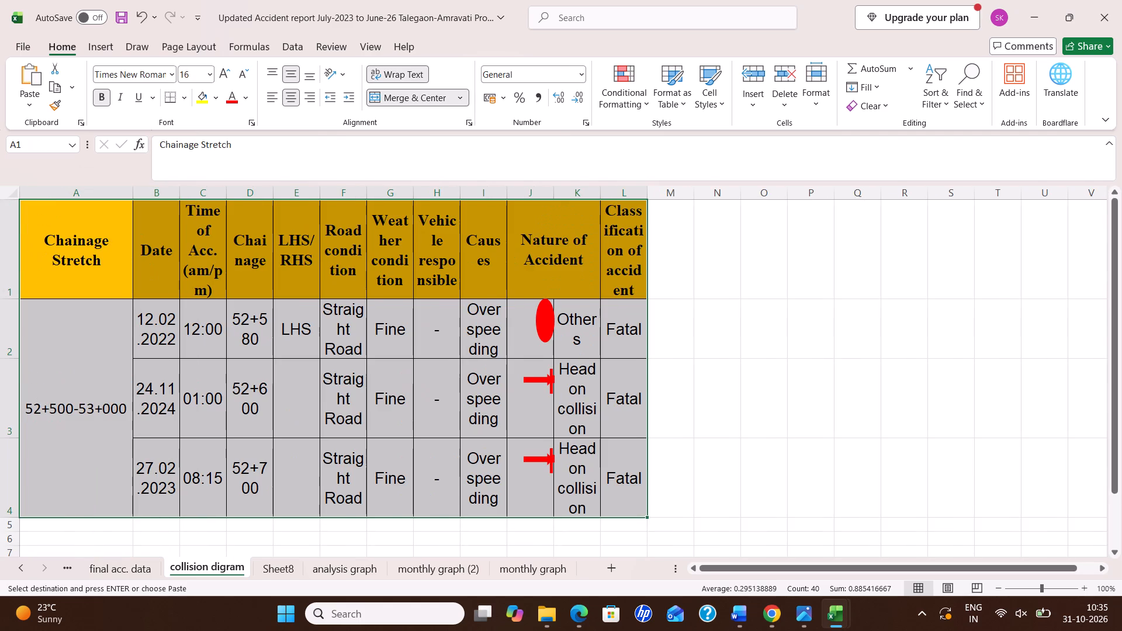
{"action": "left_click_drag", "start_coordinate": [182, 190], "coordinate": [283, 200]}
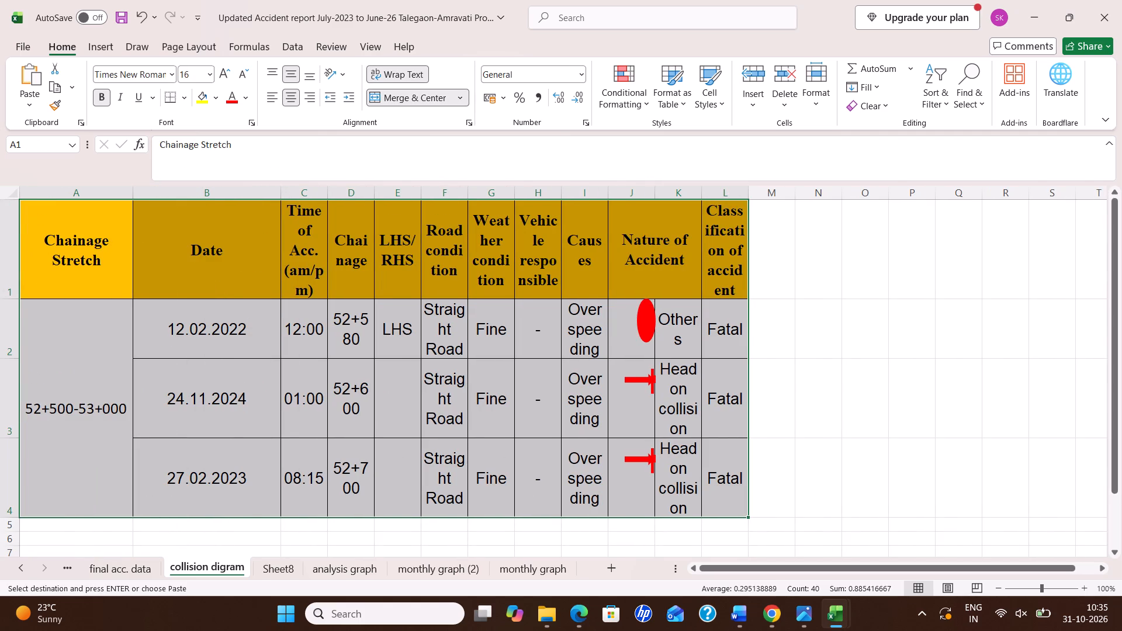
{"action": "left_click_drag", "start_coordinate": [329, 193], "coordinate": [374, 194]}
{"action": "left_click_drag", "start_coordinate": [423, 196], "coordinate": [456, 196]}
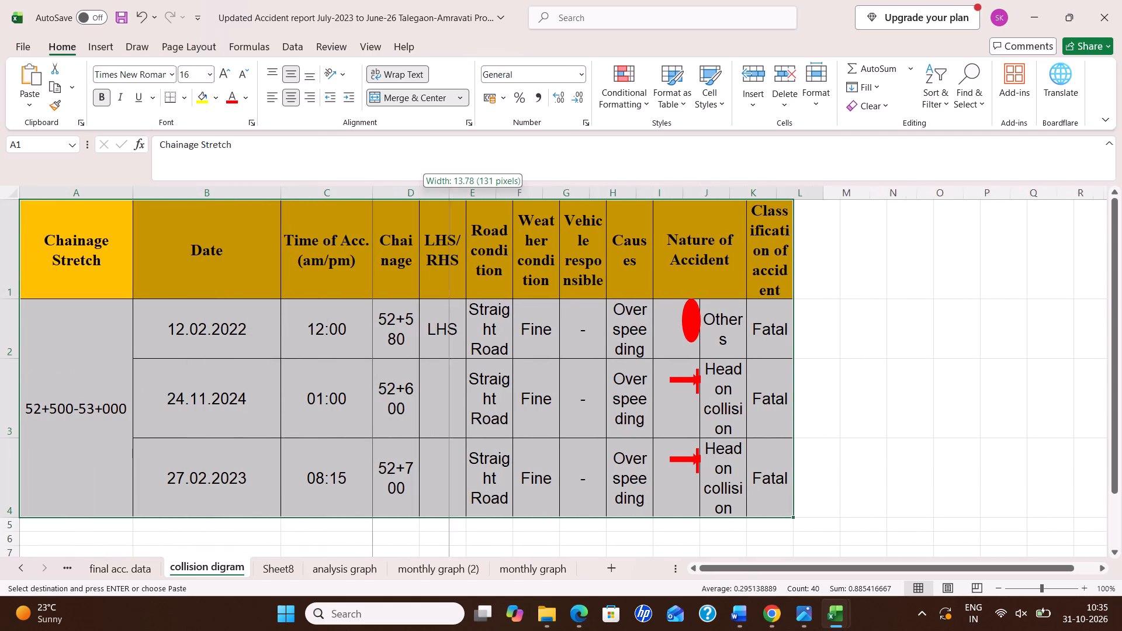
{"action": "left_click_drag", "start_coordinate": [456, 196], "coordinate": [479, 200]}
{"action": "left_click_drag", "start_coordinate": [522, 191], "coordinate": [585, 196]}
{"action": "left_click_drag", "start_coordinate": [630, 192], "coordinate": [656, 192]}
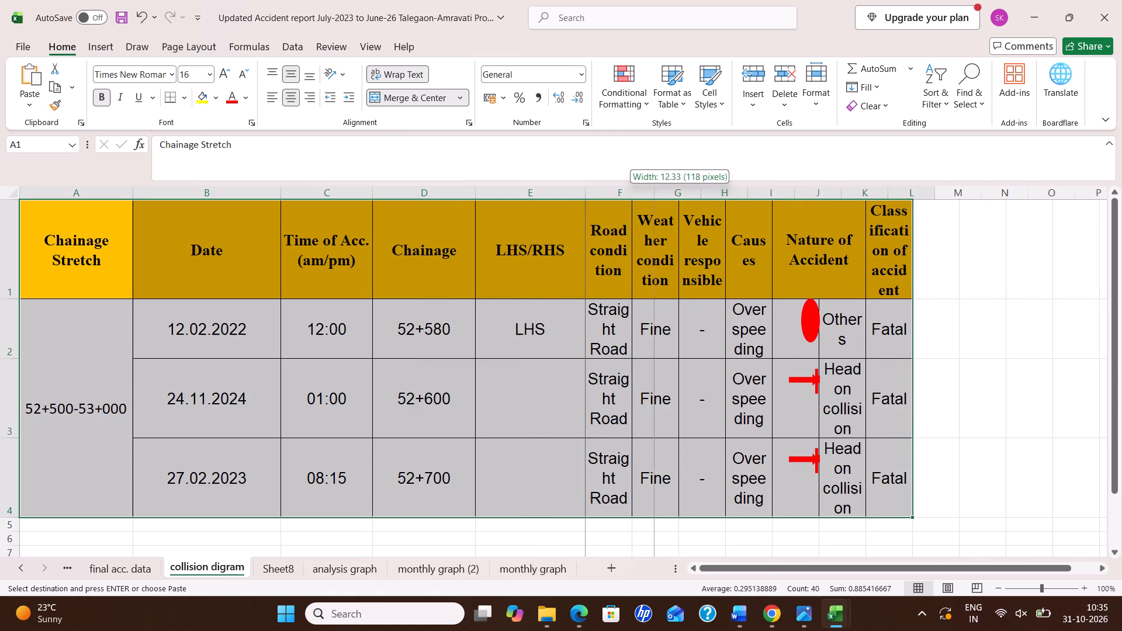
{"action": "left_click_drag", "start_coordinate": [656, 192], "coordinate": [680, 193]}
{"action": "left_click_drag", "start_coordinate": [726, 190], "coordinate": [747, 191]}
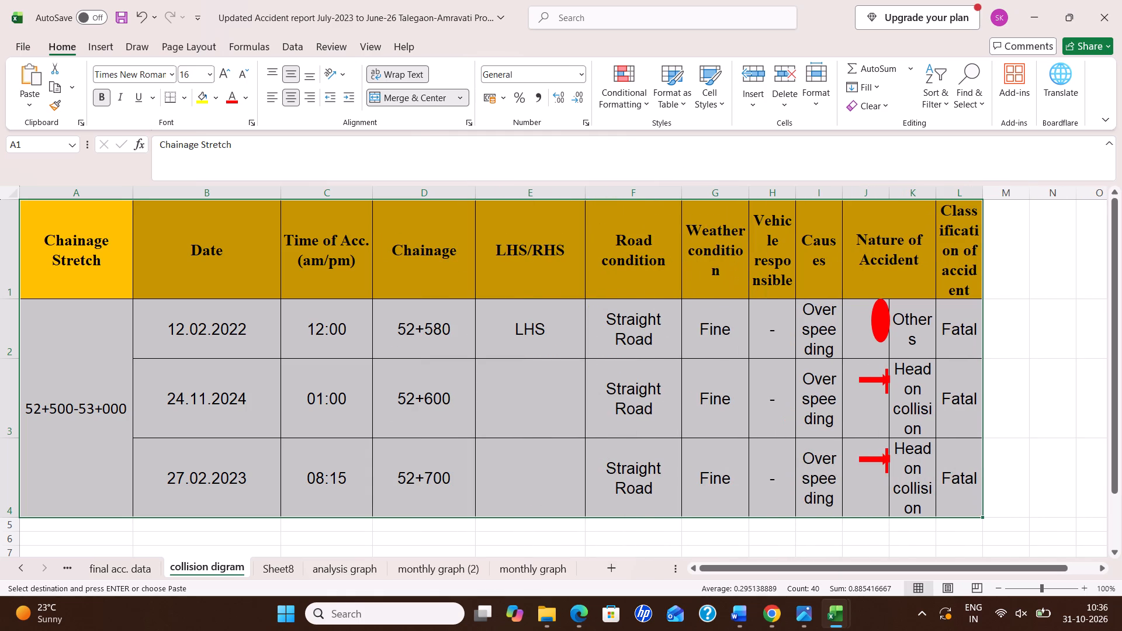
{"action": "left_click_drag", "start_coordinate": [799, 189], "coordinate": [831, 193]}
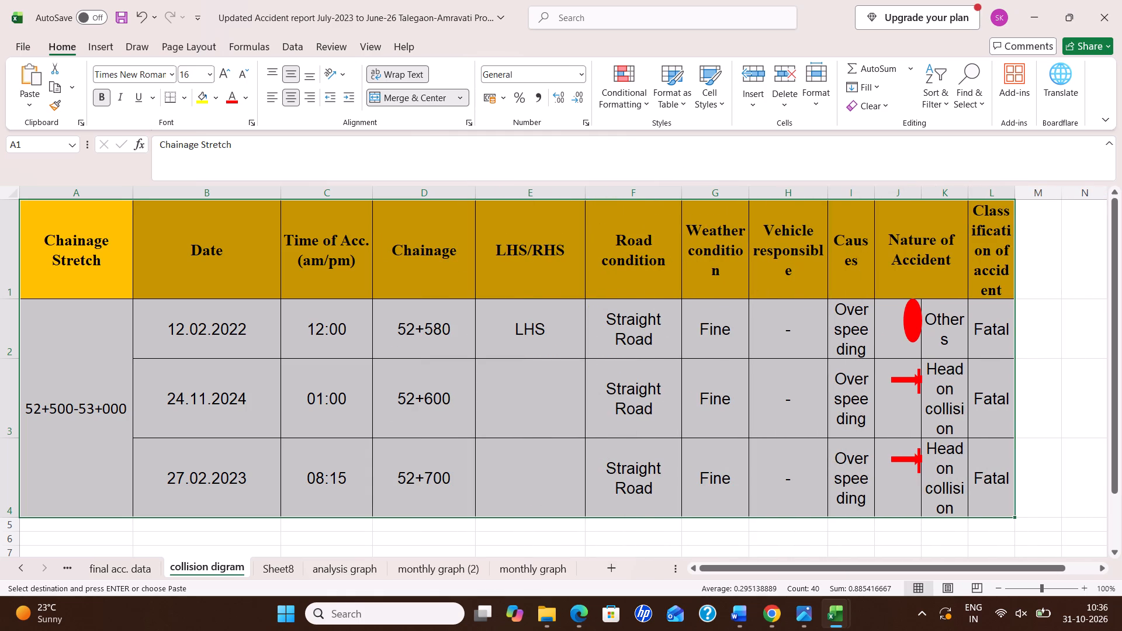
{"action": "left_click_drag", "start_coordinate": [875, 194], "coordinate": [939, 205]}
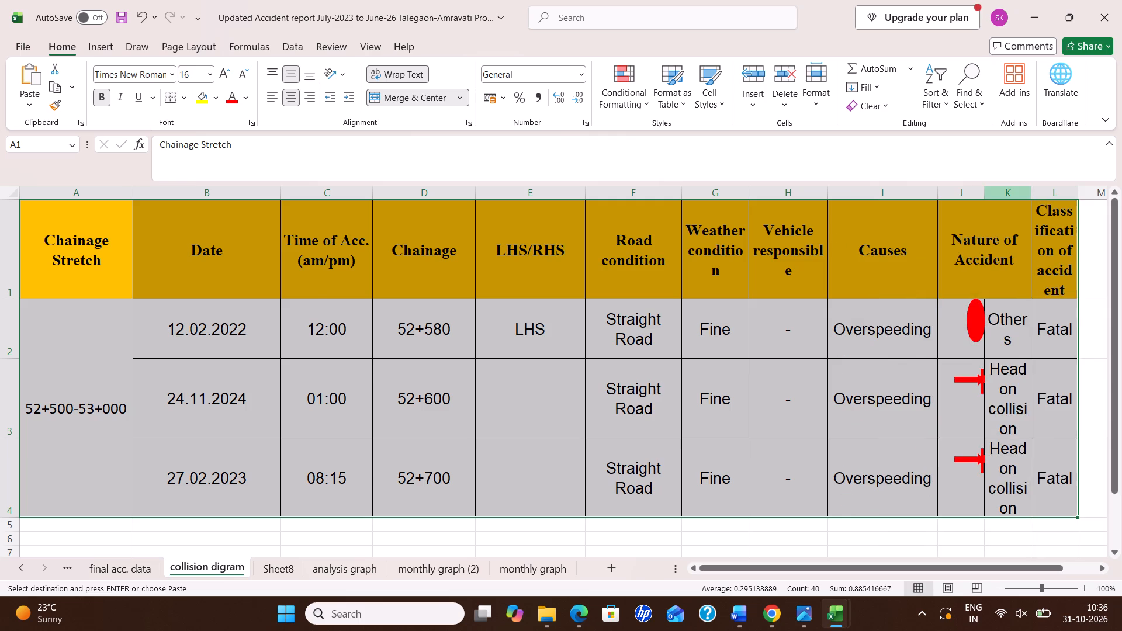
Widen both Nature of Accident columns and the Classification of accident column to fit their text and collision symbols.
{"action": "scroll", "coordinate": [537, 371], "scroll_direction": "down", "scroll_amount": 3, "text": "ctrl"}
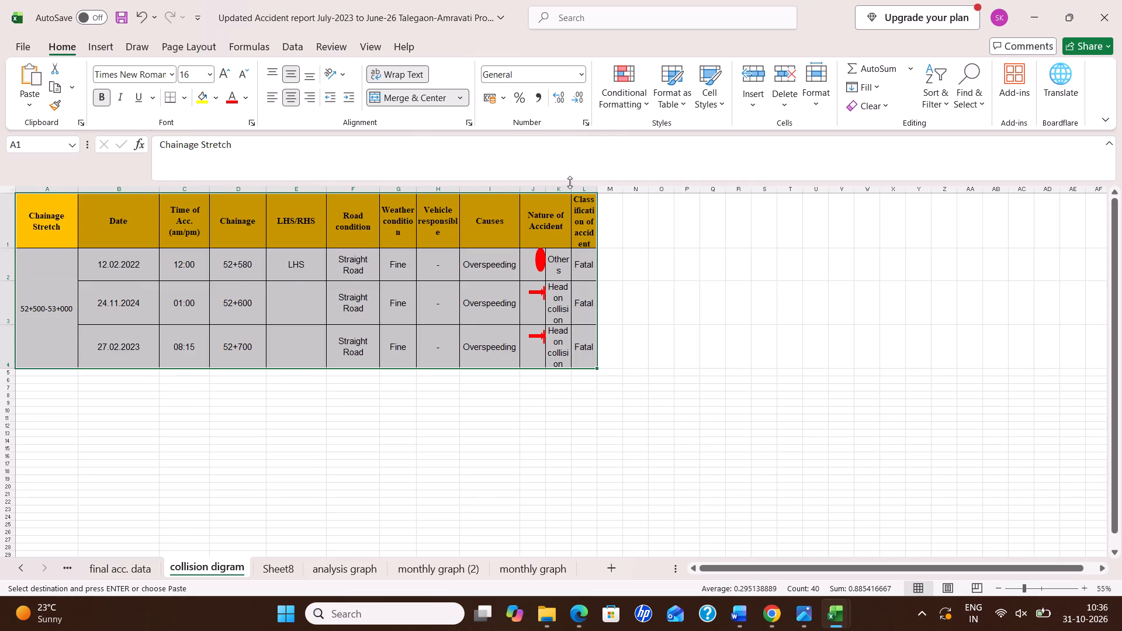
{"action": "left_click_drag", "start_coordinate": [574, 189], "coordinate": [624, 201]}
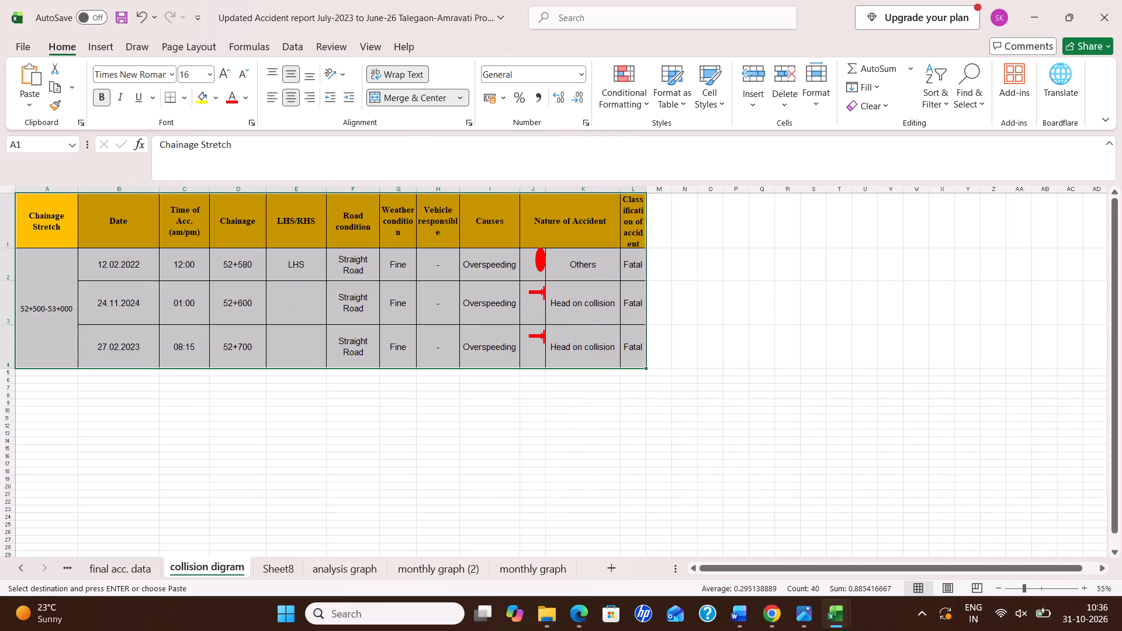
{"action": "left_click_drag", "start_coordinate": [644, 189], "coordinate": [739, 203]}
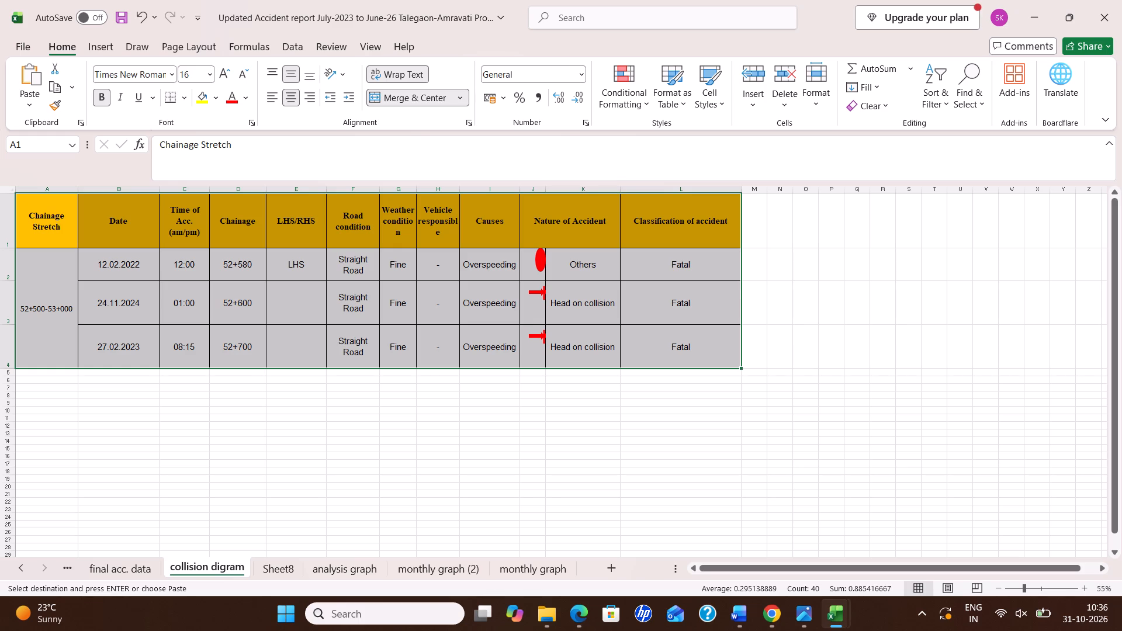
{"action": "left_click_drag", "start_coordinate": [548, 188], "coordinate": [584, 196]}
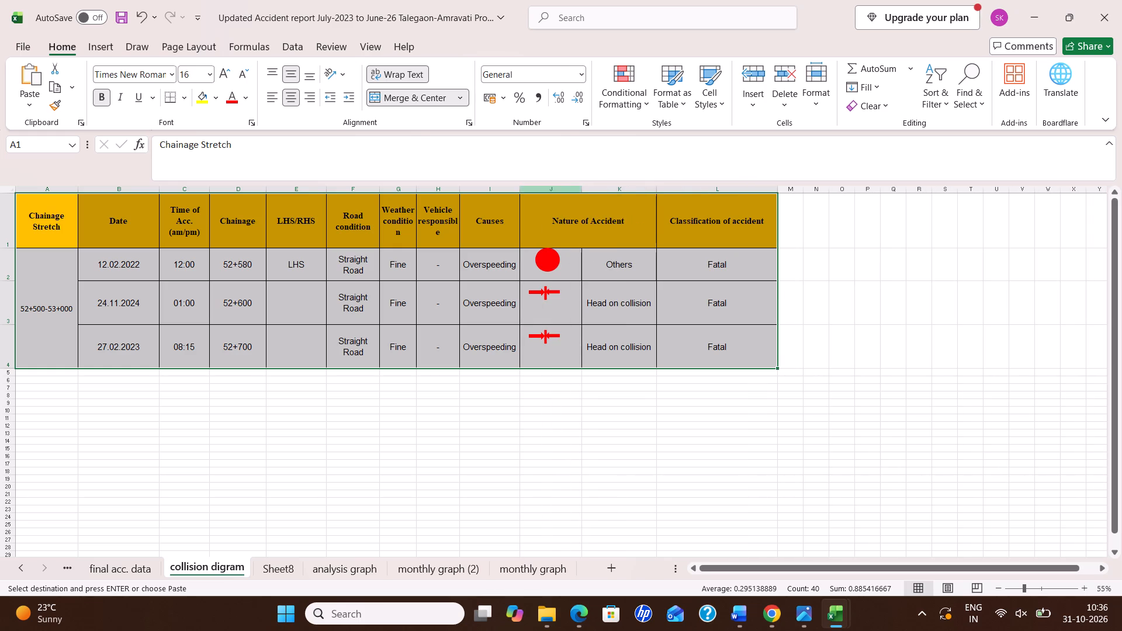
{"action": "left_click", "coordinate": [573, 187]}
{"action": "left_click_drag", "start_coordinate": [583, 190], "coordinate": [612, 195]}
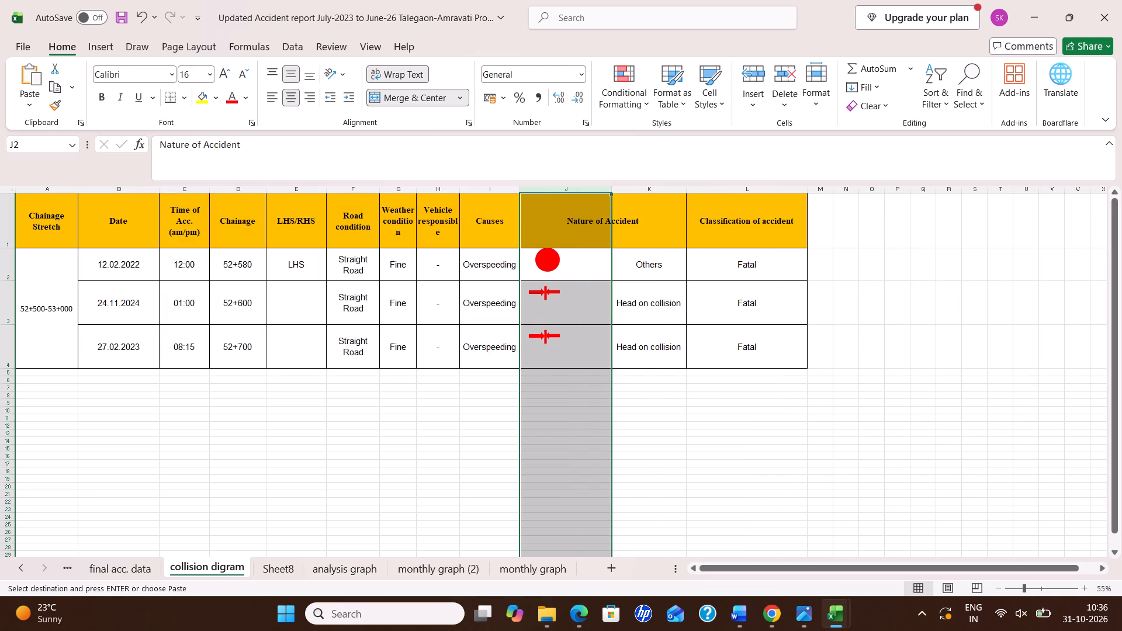
{"action": "left_click", "coordinate": [663, 419]}
Delete the entire row of the 12.02.2022 accident from the collision table.
{"action": "left_click", "coordinate": [546, 259]}
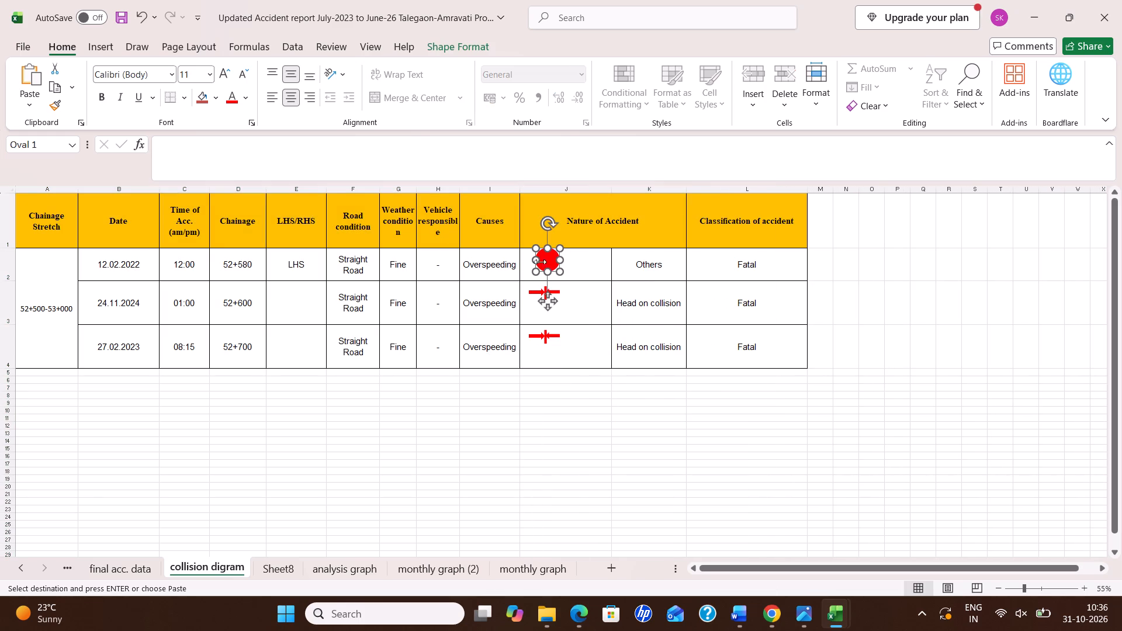
{"action": "left_click_drag", "start_coordinate": [89, 259], "coordinate": [728, 264]}
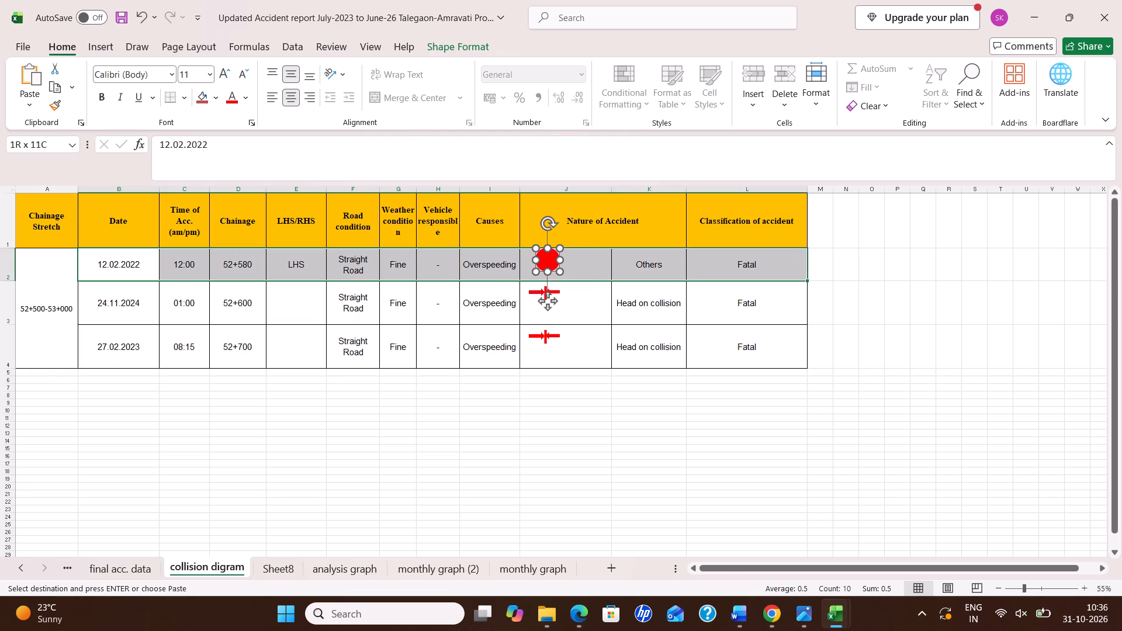
{"action": "left_click_drag", "start_coordinate": [728, 264], "coordinate": [728, 264]}
{"action": "right_click", "coordinate": [728, 264]}
{"action": "left_click", "coordinate": [771, 303]}
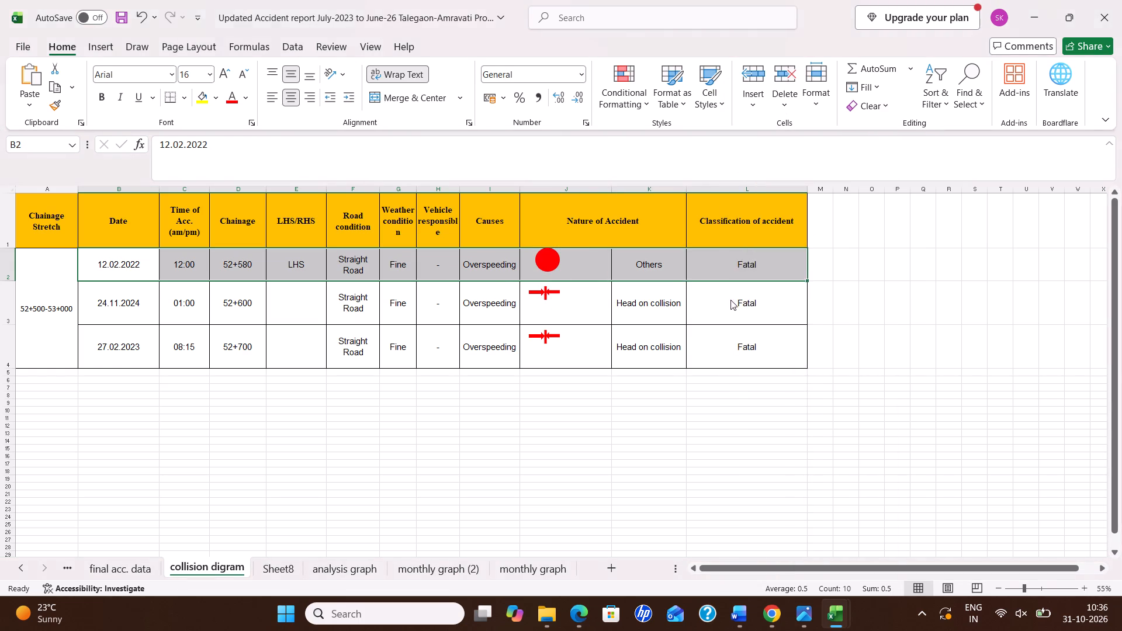
{"action": "left_click", "coordinate": [747, 330]}
{"action": "left_click", "coordinate": [726, 369]}
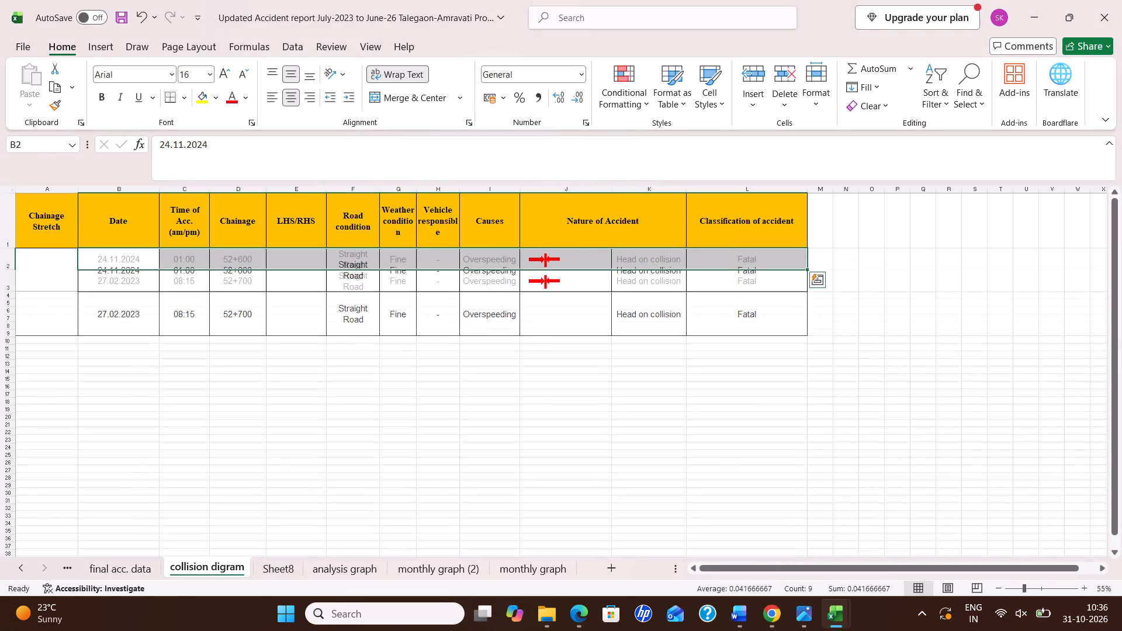
Enter 137+000-137+500 as the chainage stretch in cell A2.
{"action": "left_click", "coordinate": [41, 279]}
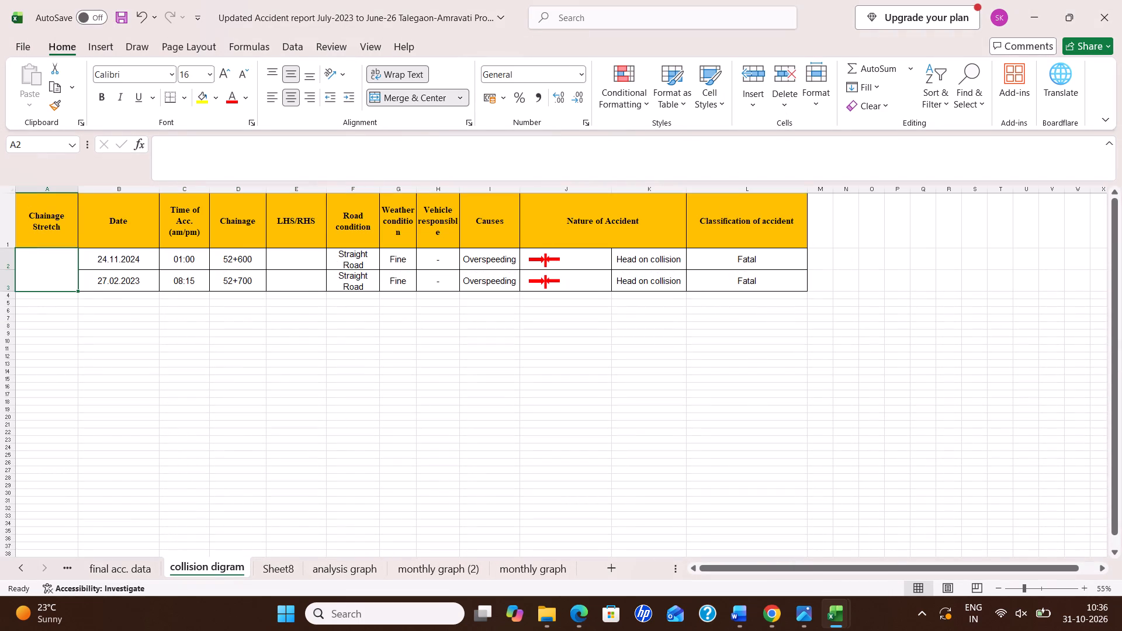
{"action": "type", "text": "137+00"}
{"action": "type", "text": "0-137+500"}
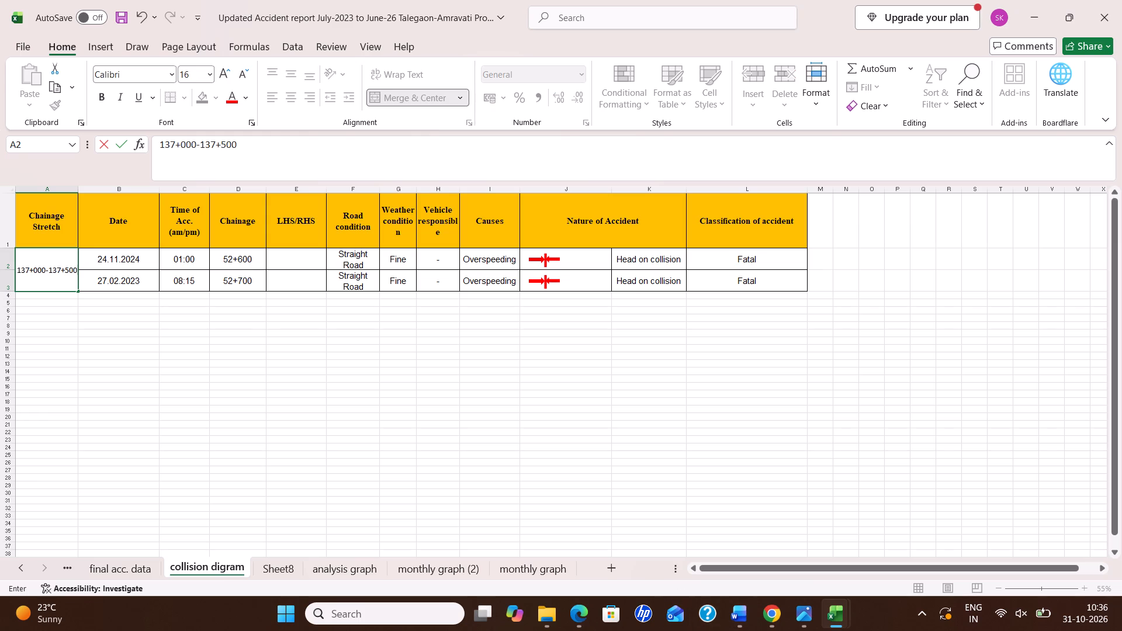
Examine the filtered accident records on the final acc. data sheet against the collision digram table and the format workbook.
{"action": "left_click", "coordinate": [144, 573]}
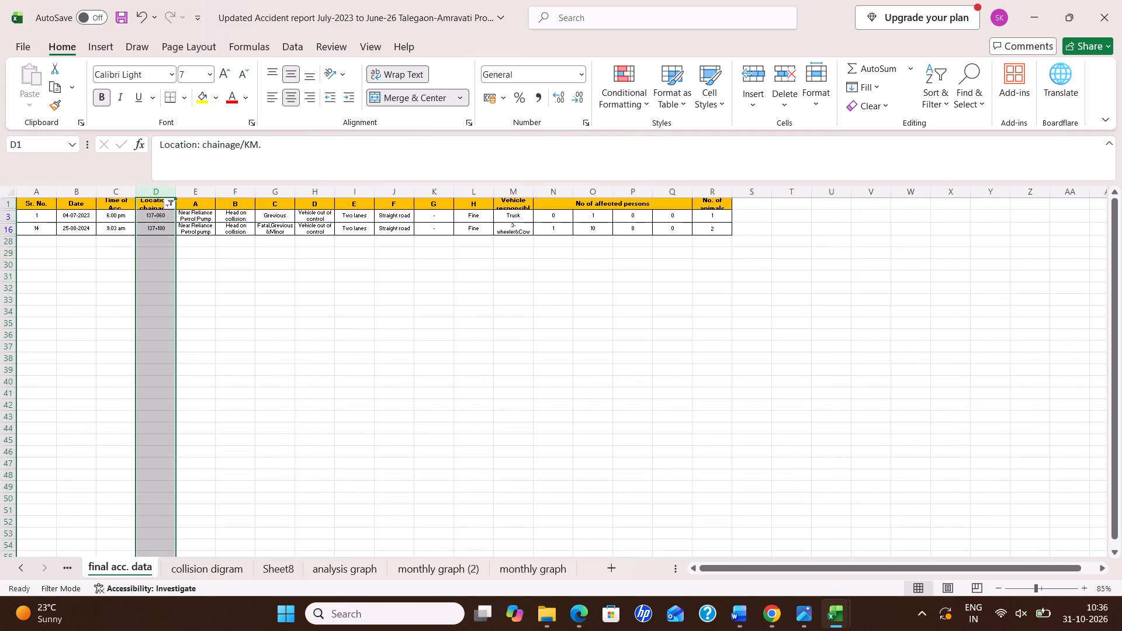
{"action": "left_click", "coordinate": [237, 273]}
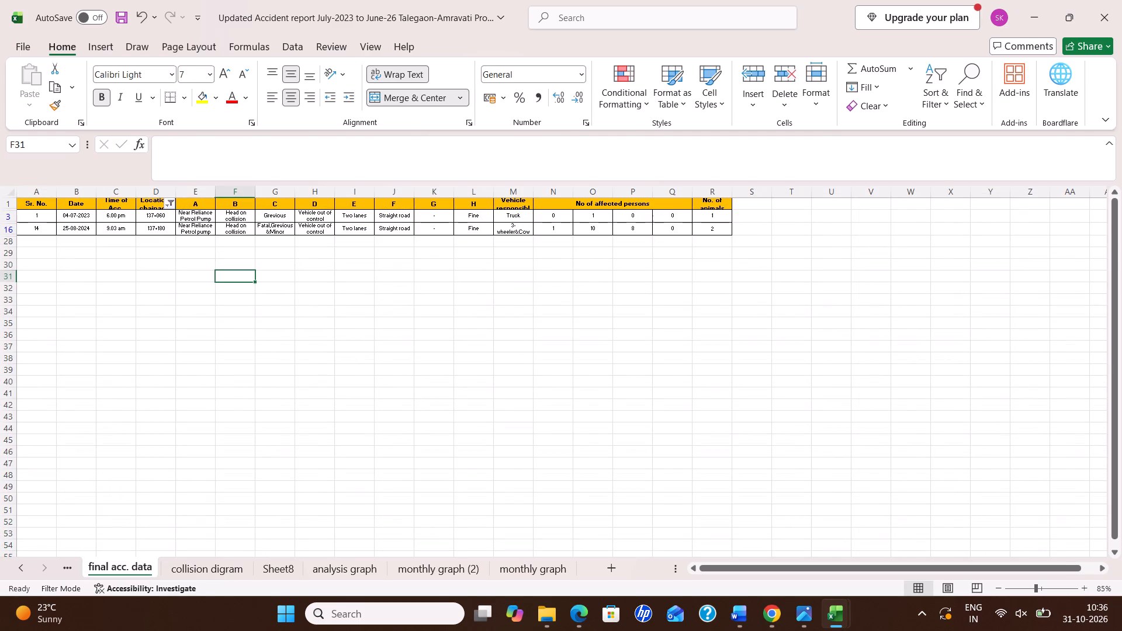
{"action": "left_click_drag", "start_coordinate": [70, 219], "coordinate": [452, 238]}
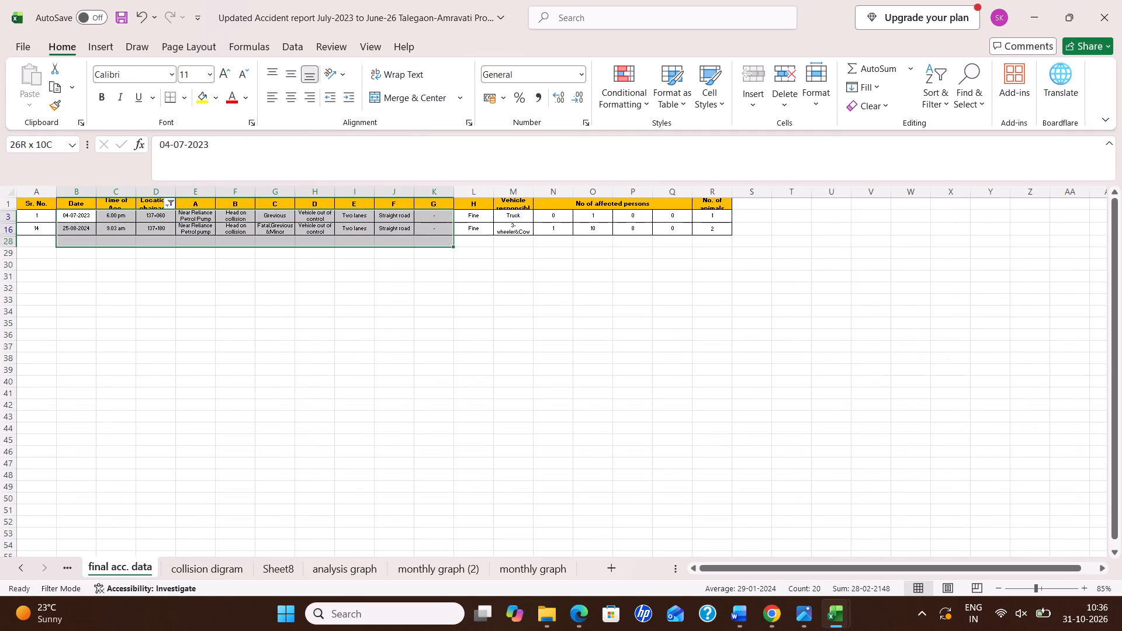
{"action": "left_click_drag", "start_coordinate": [452, 238], "coordinate": [706, 225]}
{"action": "left_click", "coordinate": [432, 306]}
{"action": "key", "text": "alt+Tab"}
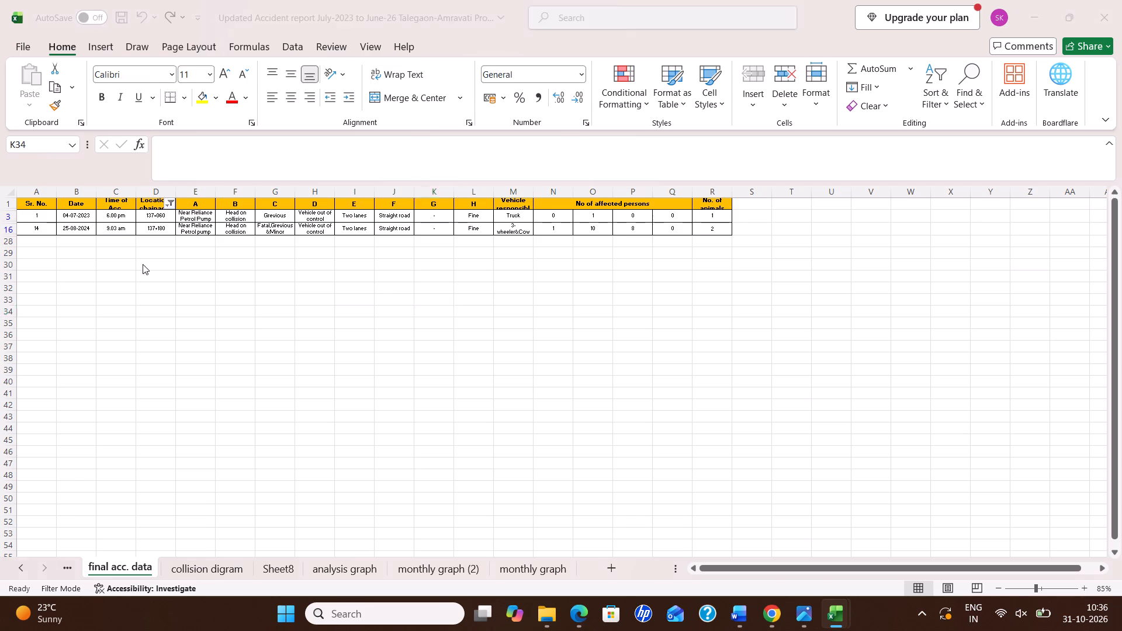
{"action": "key", "text": "alt+Tab"}
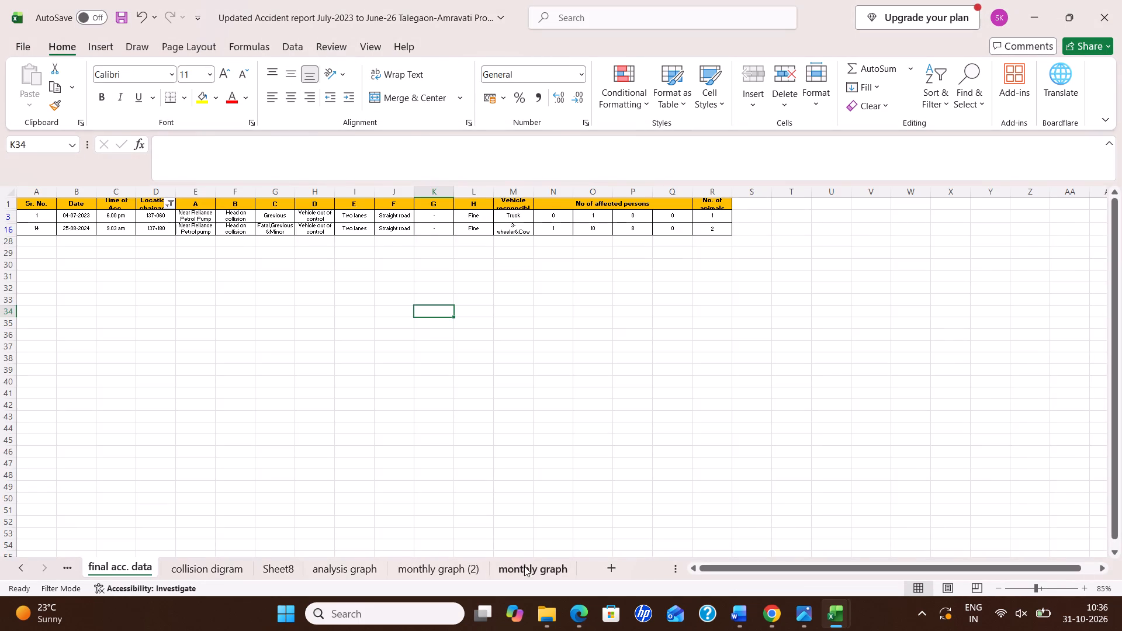
{"action": "left_click", "coordinate": [524, 566]}
{"action": "left_click", "coordinate": [214, 575]}
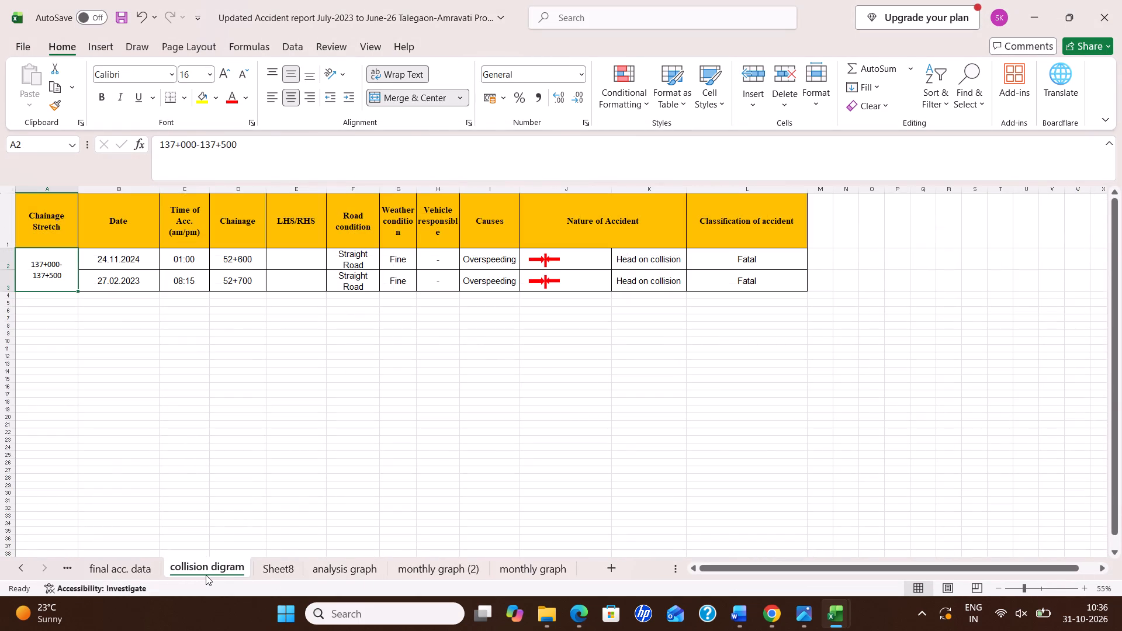
{"action": "key", "text": "alt+Tab"}
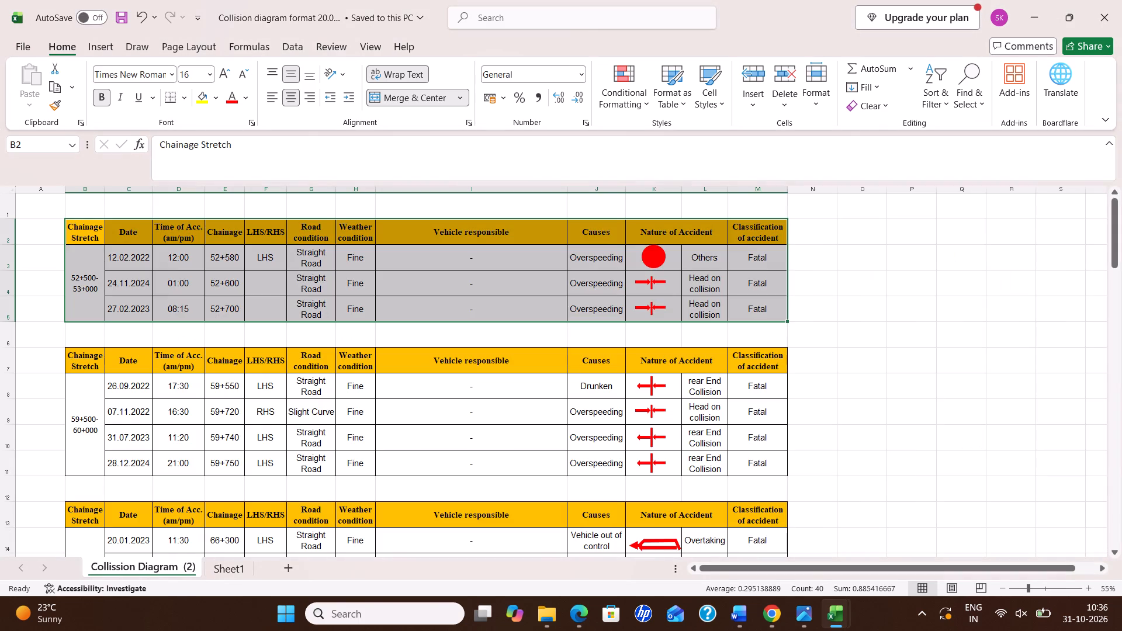
{"action": "key", "text": "alt+Tab"}
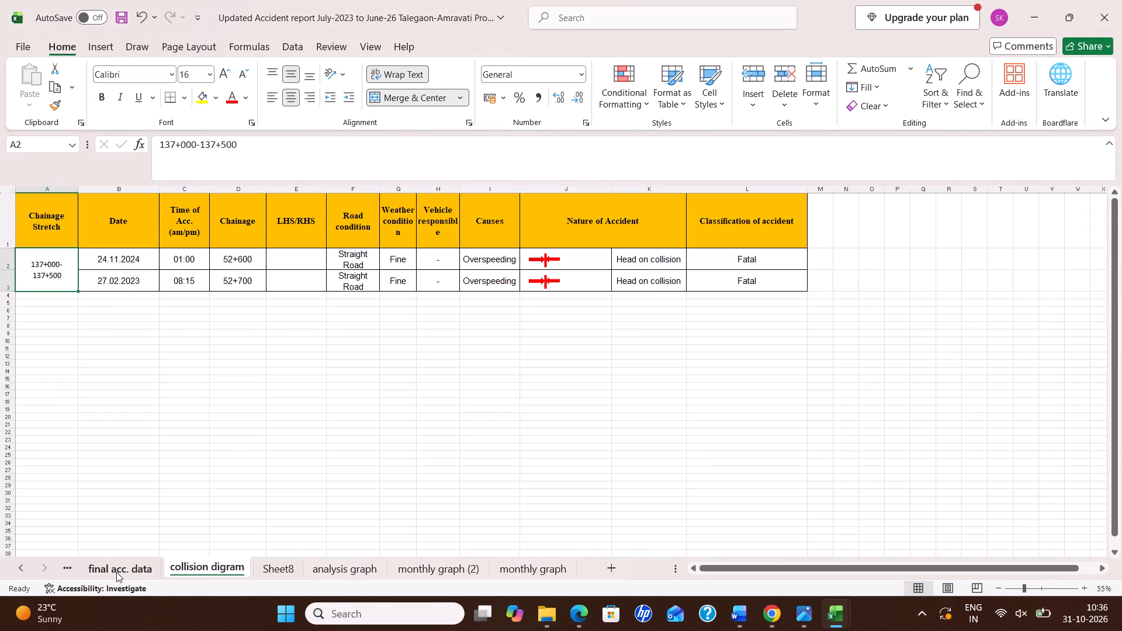
Copy the date, time and chainage of the two filtered final acc. data records into B2:D3 of the collision digram sheet.
{"action": "left_click", "coordinate": [116, 572]}
{"action": "left_click", "coordinate": [146, 266]}
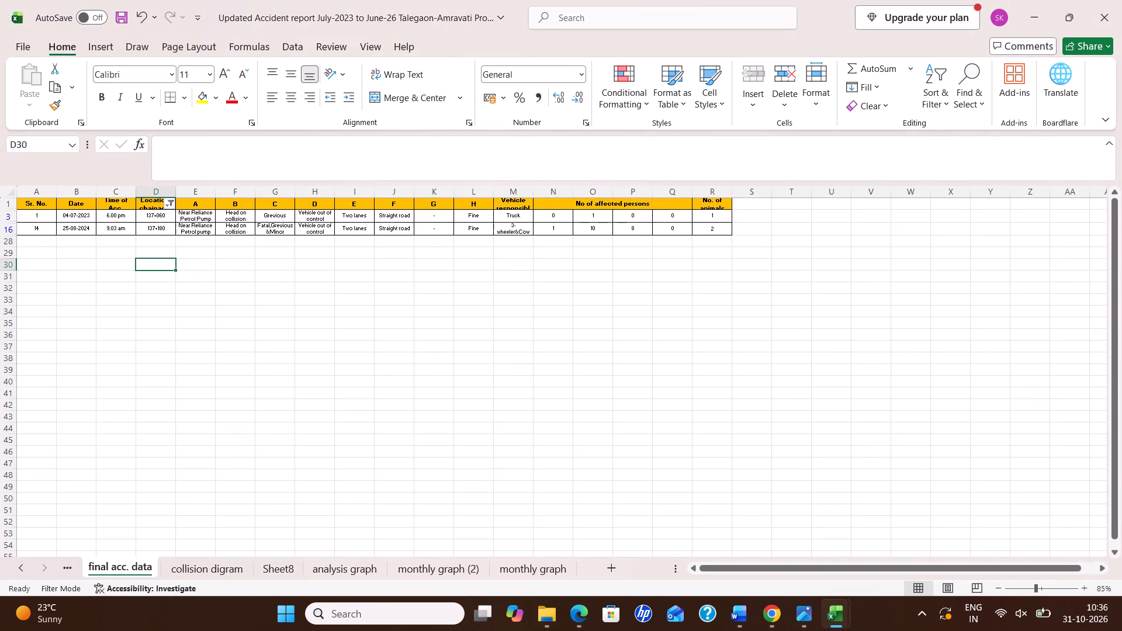
{"action": "left_click_drag", "start_coordinate": [83, 217], "coordinate": [146, 229]}
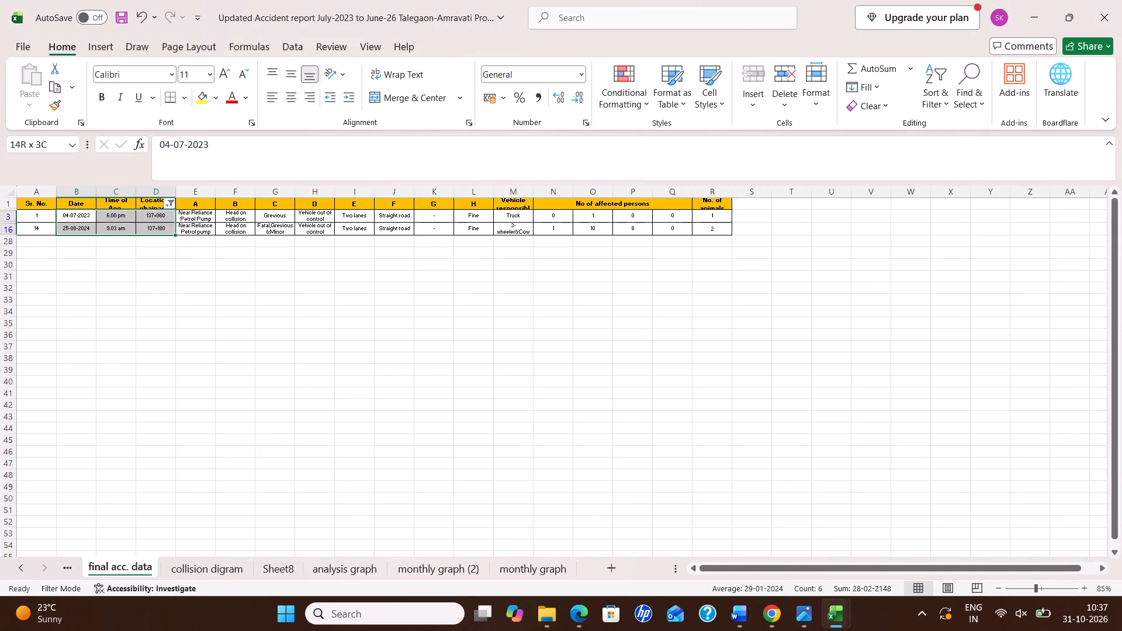
{"action": "left_click_drag", "start_coordinate": [146, 229], "coordinate": [151, 229]}
{"action": "key", "text": "ctrl+c"}
{"action": "key", "text": "alt+Tab"}
{"action": "key", "text": "alt+Tab"}
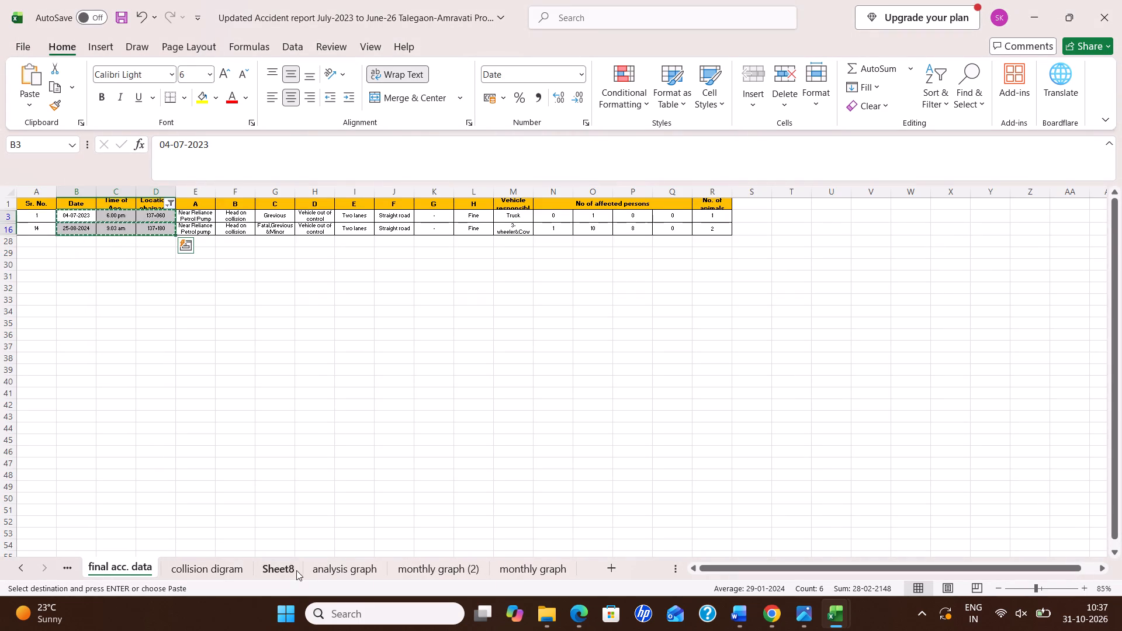
{"action": "left_click", "coordinate": [209, 570]}
{"action": "left_click_drag", "start_coordinate": [119, 263], "coordinate": [222, 280]}
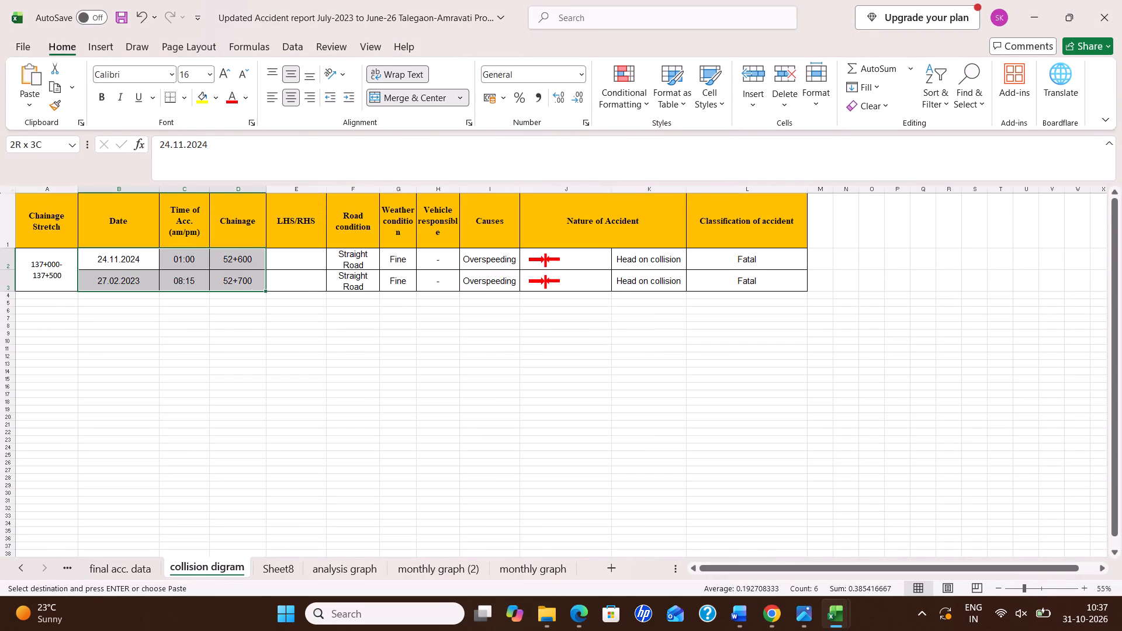
{"action": "left_click_drag", "start_coordinate": [222, 280], "coordinate": [228, 280]}
{"action": "key", "text": "ctrl+v"}
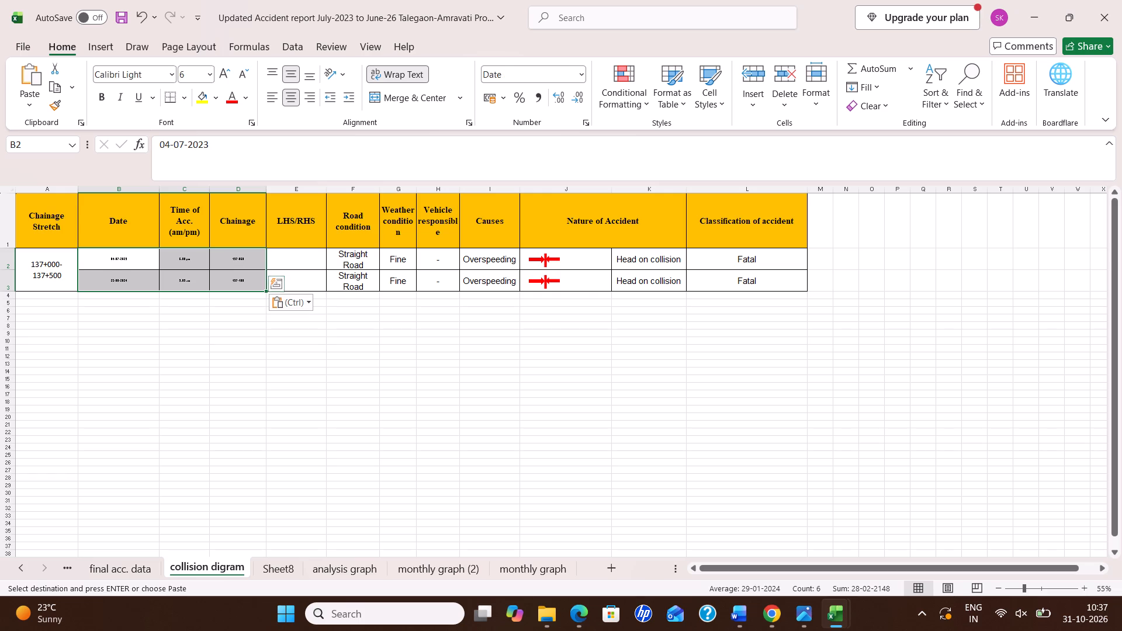
Apply the formatting of the Straight Road cell F2 to the pasted date, time and chainage cells B2:D3 with Format Painter.
{"action": "left_click", "coordinate": [351, 256]}
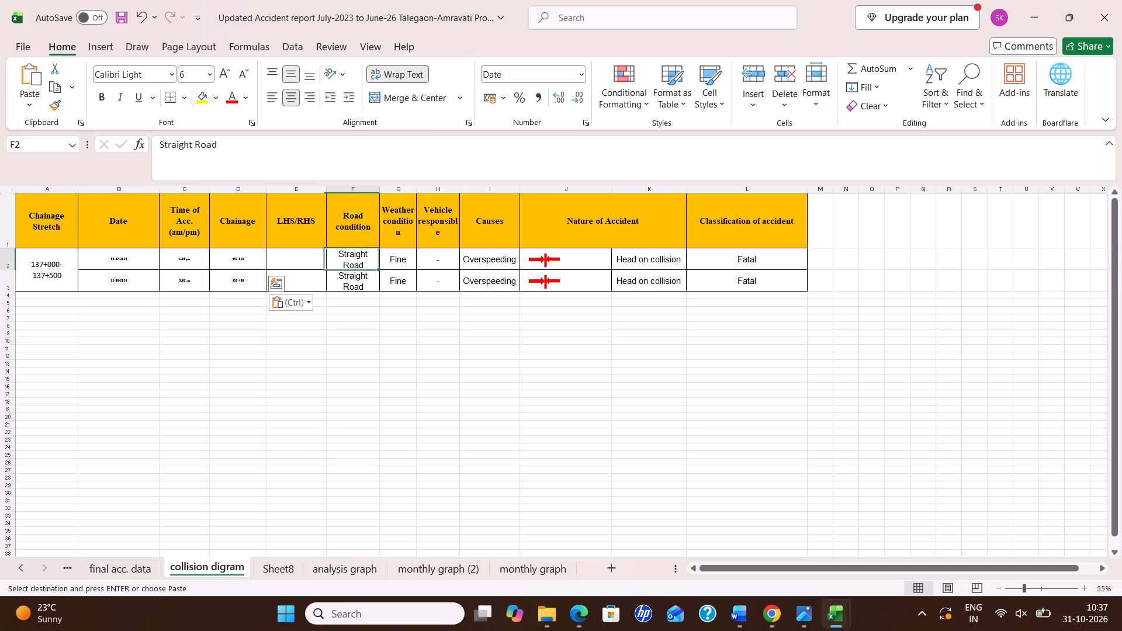
{"action": "left_click", "coordinate": [59, 100]}
{"action": "left_click_drag", "start_coordinate": [126, 260], "coordinate": [169, 280]}
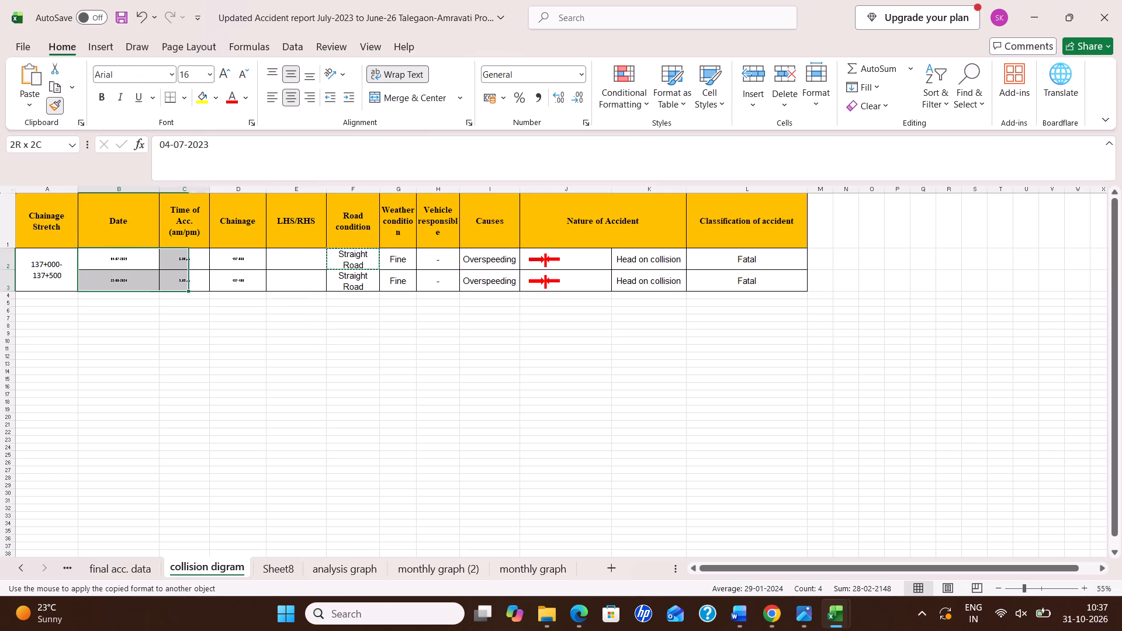
{"action": "left_click_drag", "start_coordinate": [169, 280], "coordinate": [234, 275]}
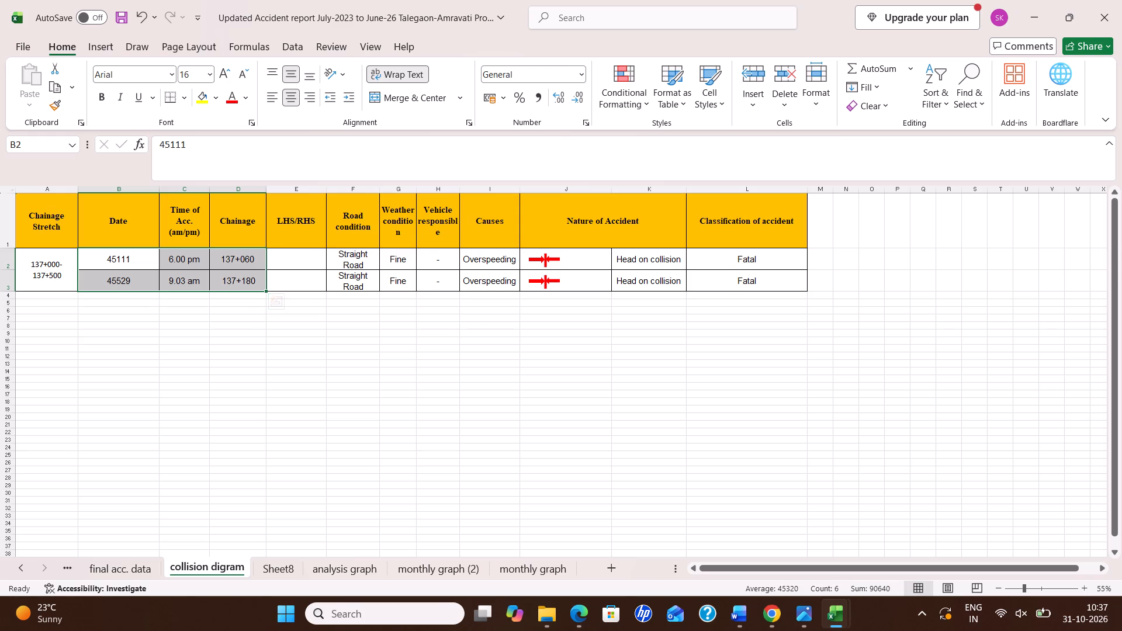
Format the accident dates in B2 and B3 as Short Date, carrying the format to B3 with Format Painter.
{"action": "left_click", "coordinate": [579, 75]}
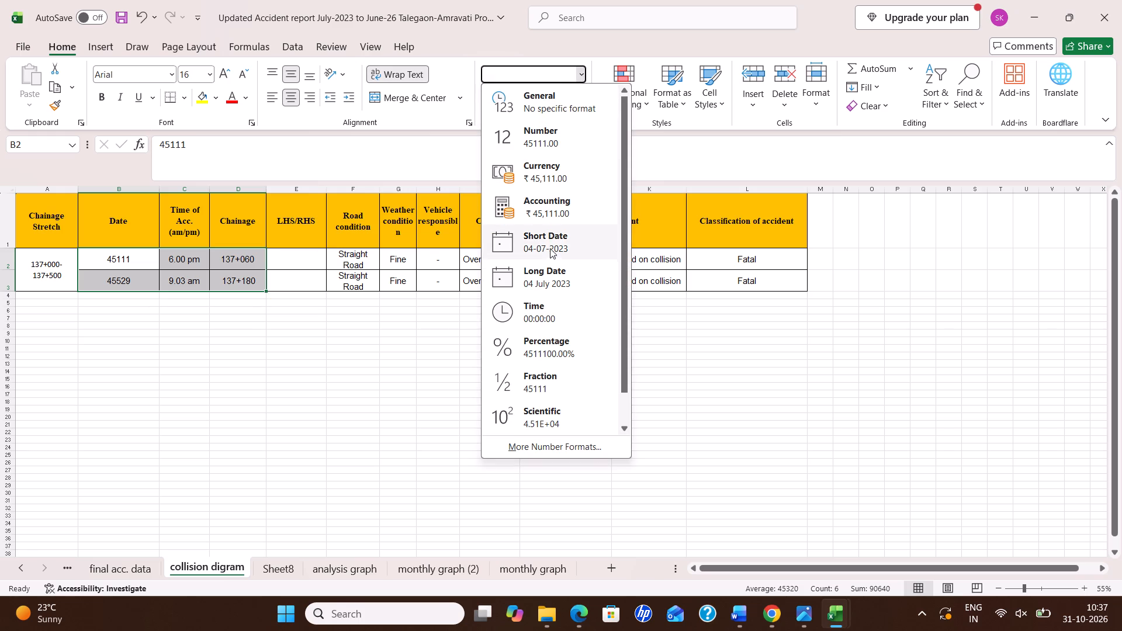
{"action": "left_click", "coordinate": [282, 362]}
{"action": "left_click", "coordinate": [140, 255]}
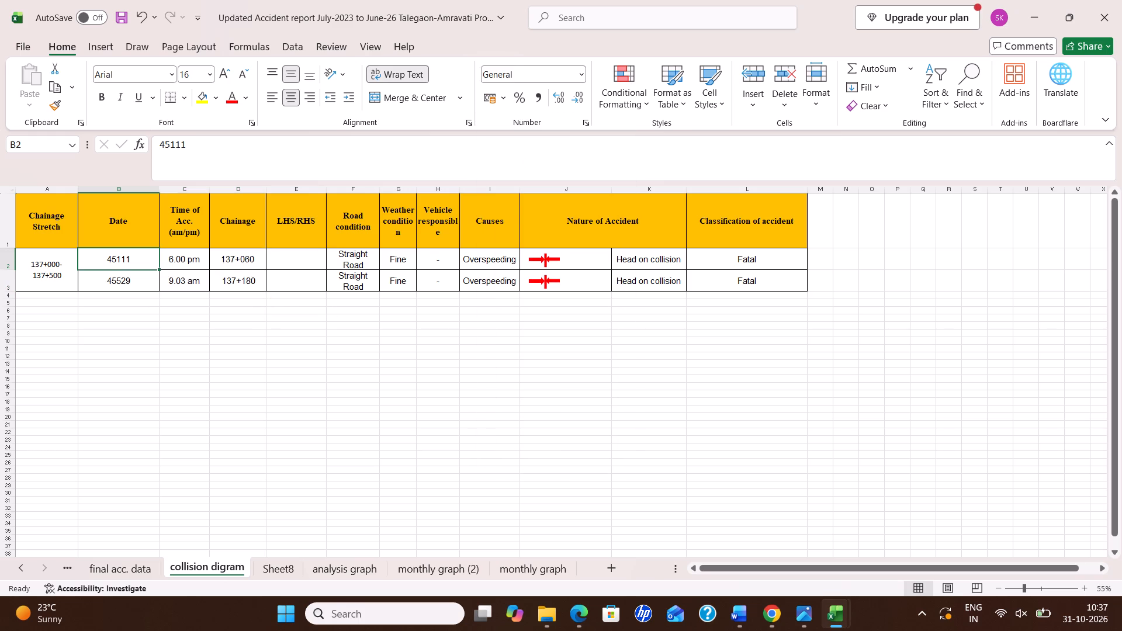
{"action": "left_click", "coordinate": [581, 76]}
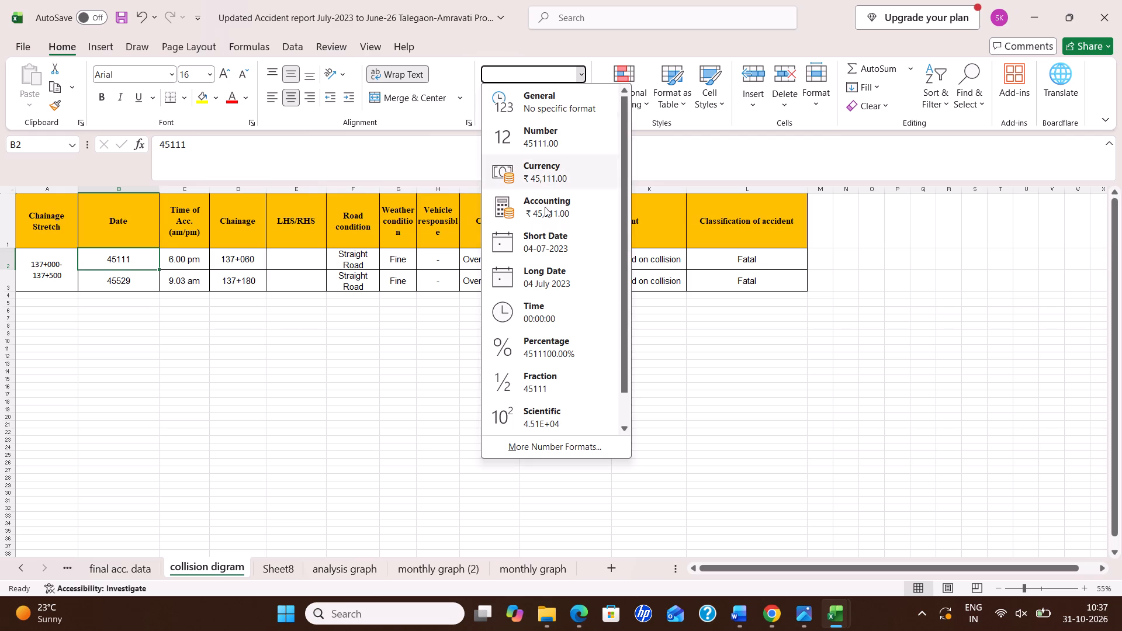
{"action": "left_click", "coordinate": [562, 240]}
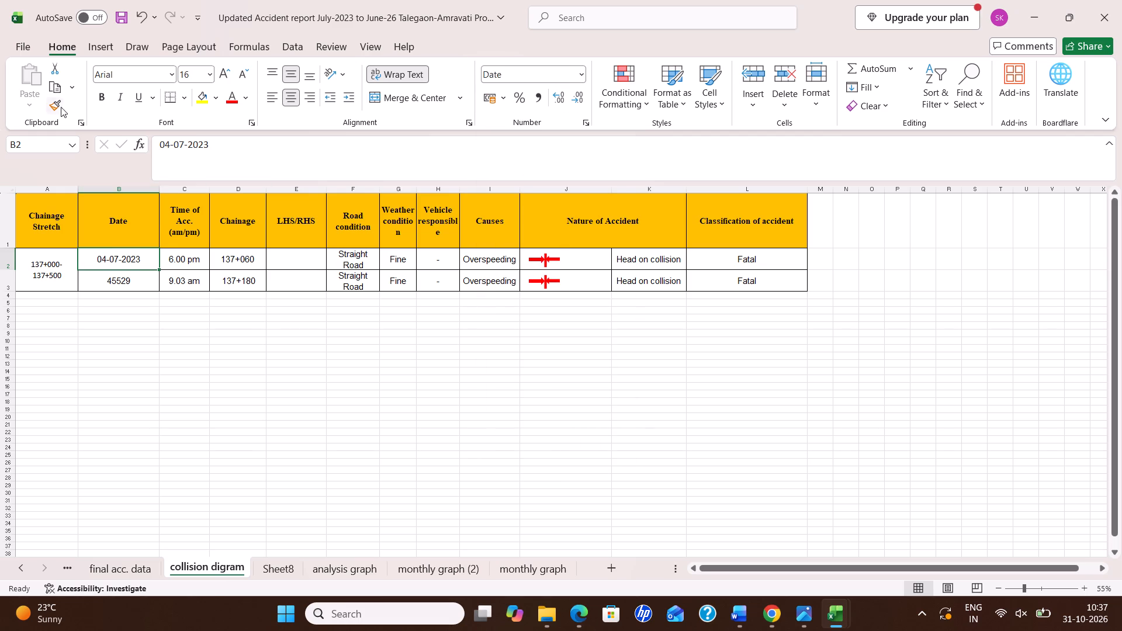
{"action": "left_click", "coordinate": [58, 103]}
{"action": "left_click", "coordinate": [113, 284]}
{"action": "left_click", "coordinate": [160, 326]}
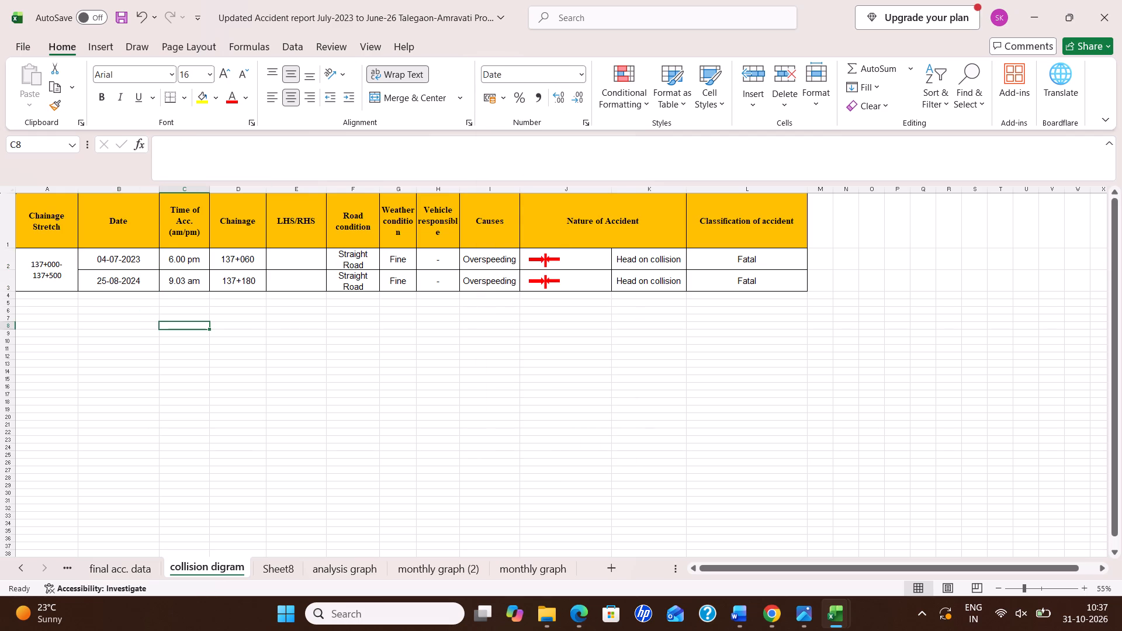
Examine the road condition of the two filtered final acc. data records against the collision digram table and the format workbook.
{"action": "key", "text": "alt+Tab"}
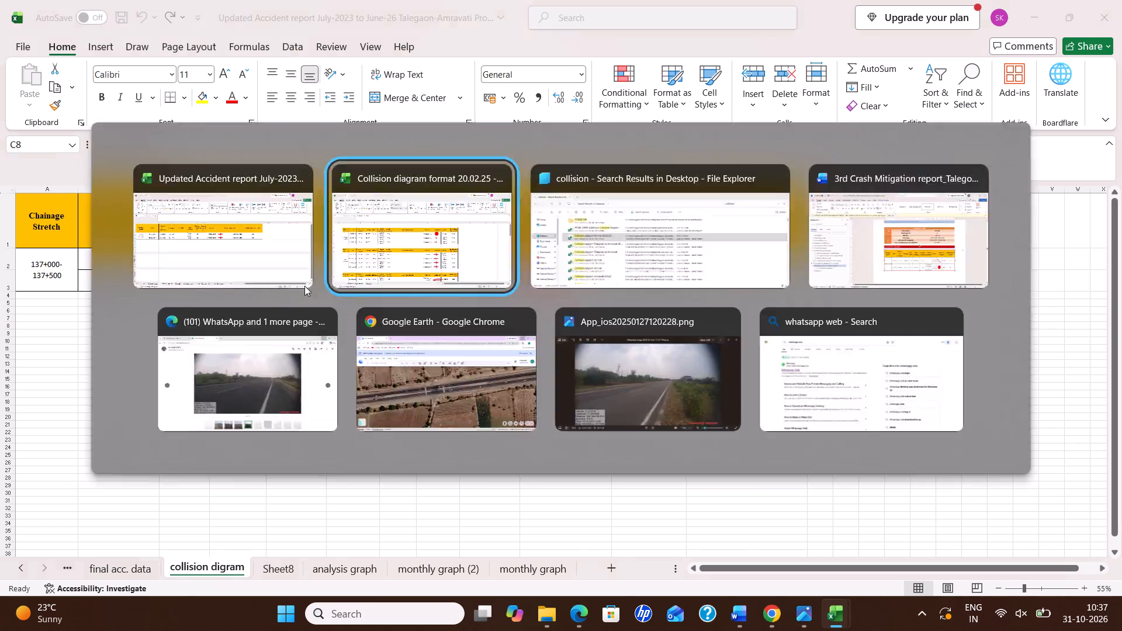
{"action": "key", "text": "alt+Tab"}
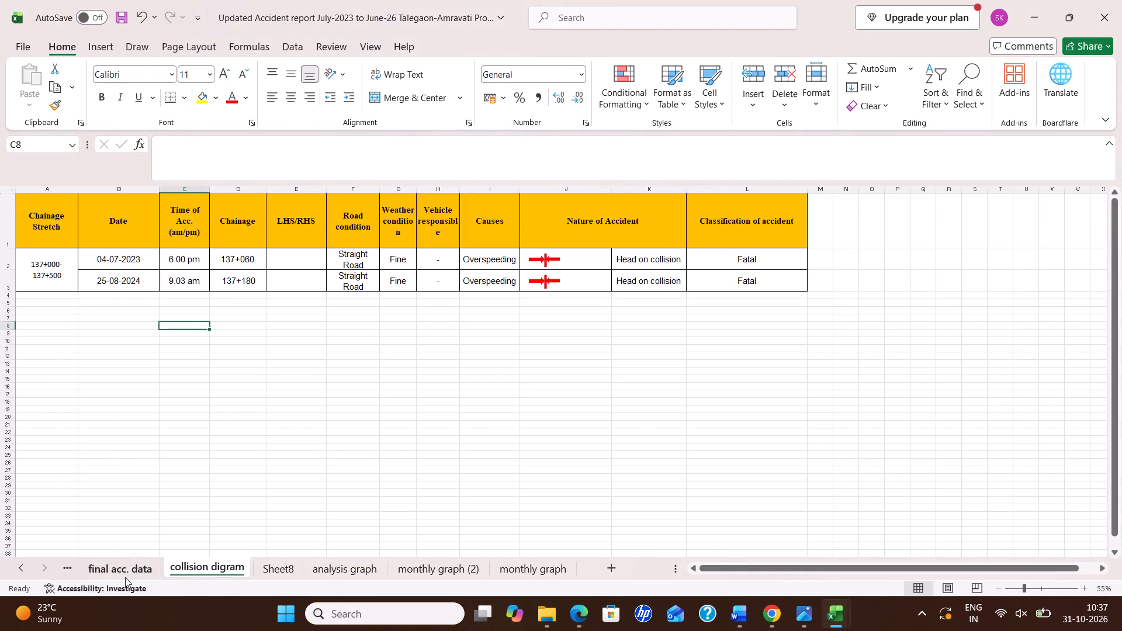
{"action": "left_click", "coordinate": [125, 577]}
{"action": "left_click", "coordinate": [266, 307]}
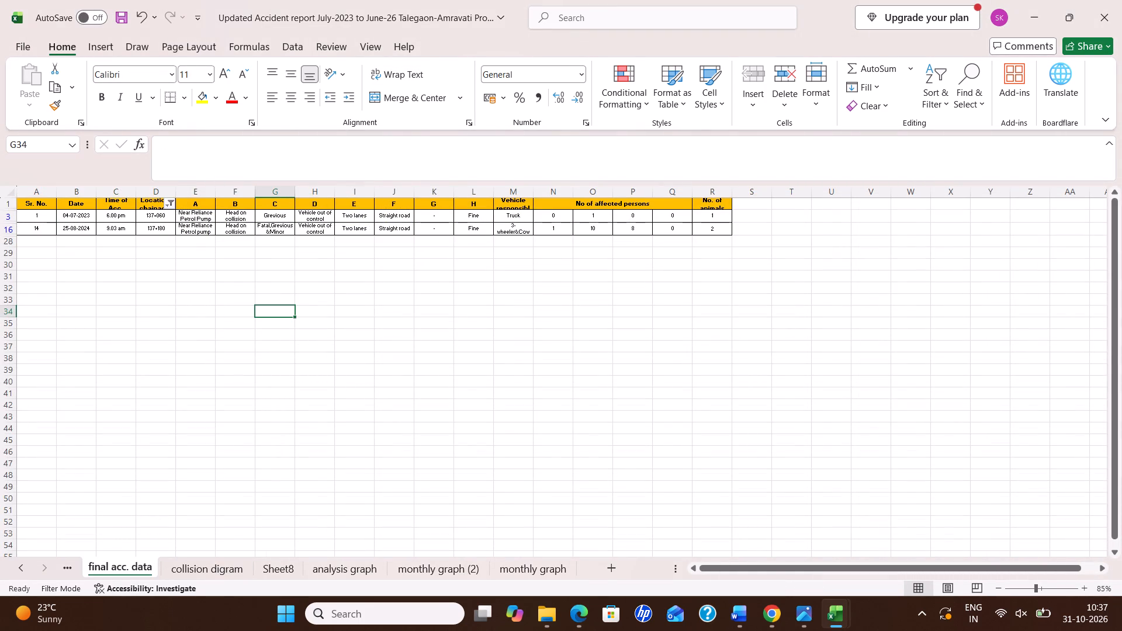
{"action": "left_click_drag", "start_coordinate": [393, 216], "coordinate": [395, 230]}
{"action": "key", "text": "ctrl+c"}
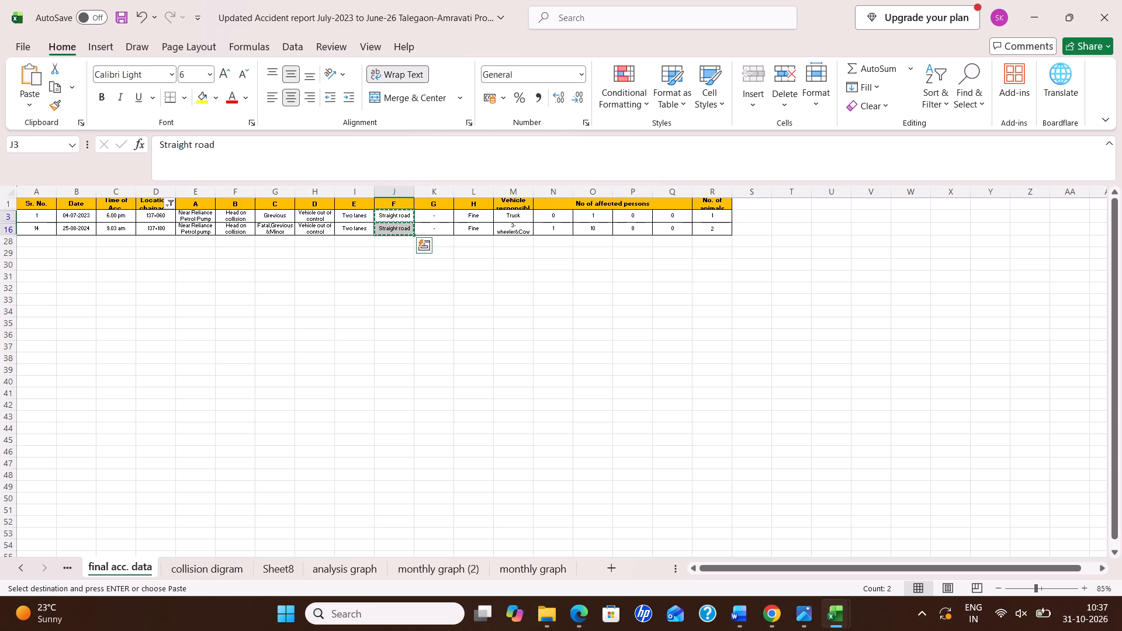
{"action": "key", "text": "alt+Tab"}
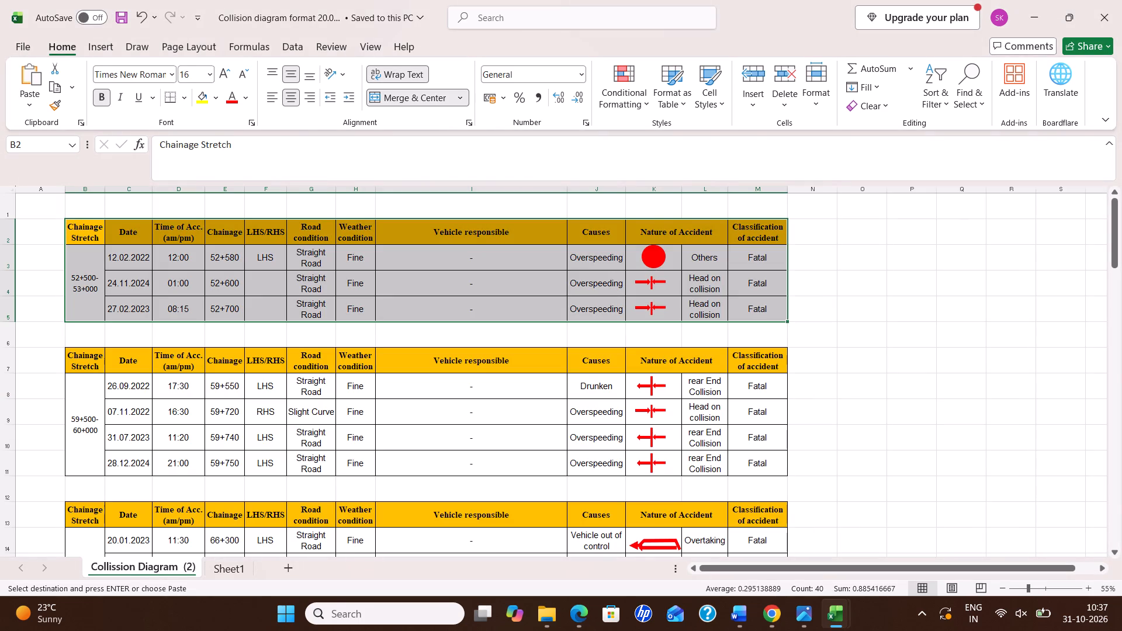
{"action": "key", "text": "alt+Tab"}
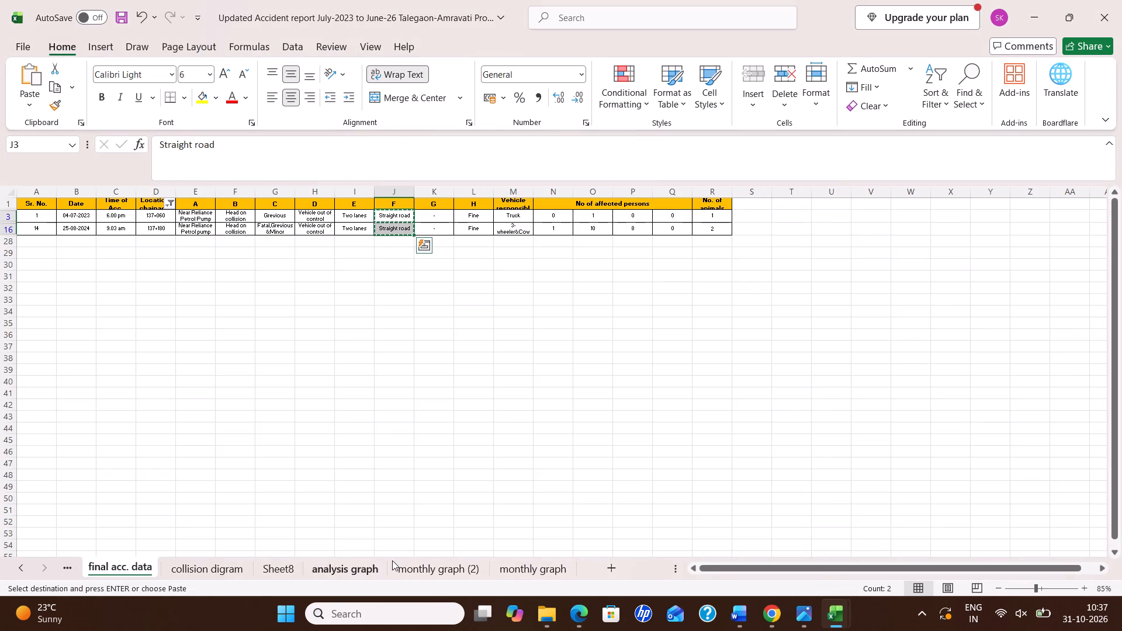
{"action": "left_click", "coordinate": [221, 574]}
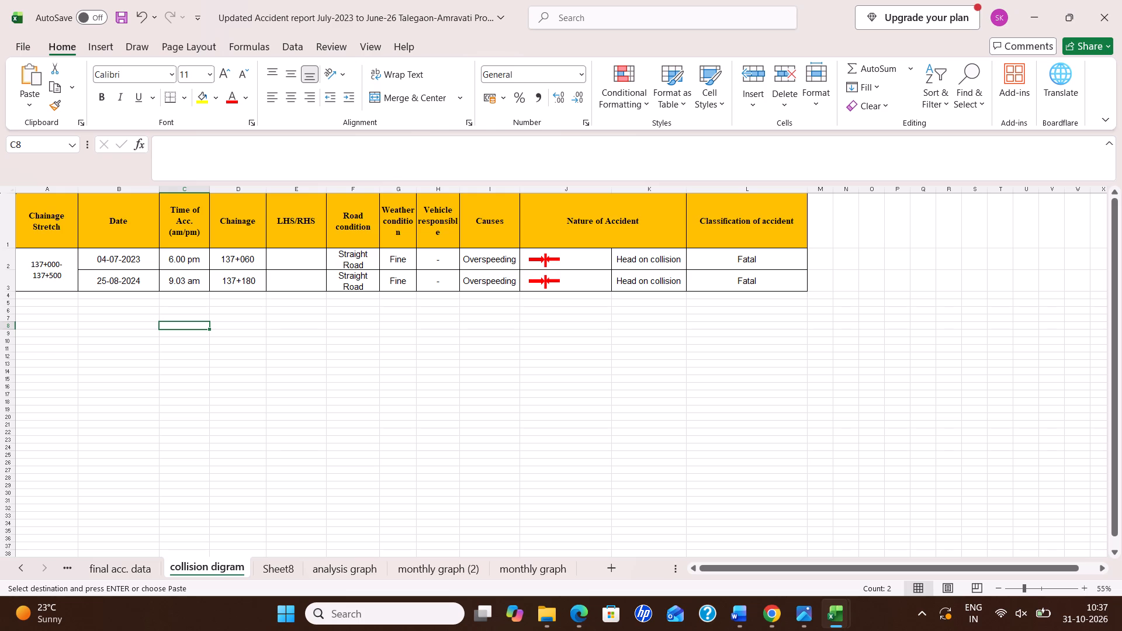
{"action": "key", "text": "alt+Tab"}
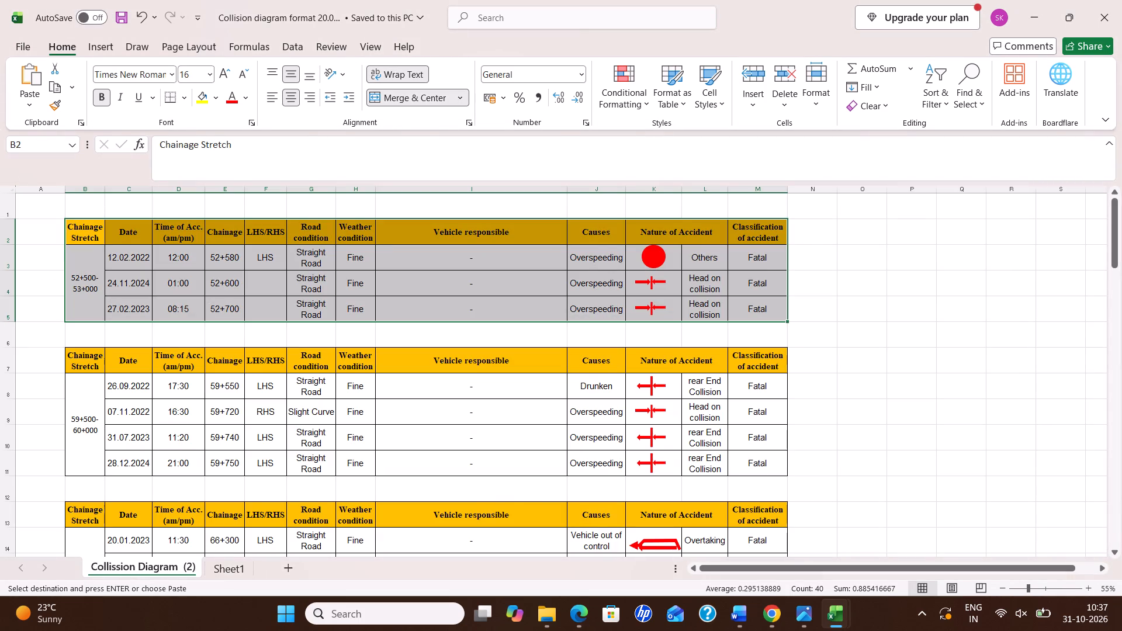
{"action": "key", "text": "alt+Tab"}
{"action": "left_click", "coordinate": [127, 577]}
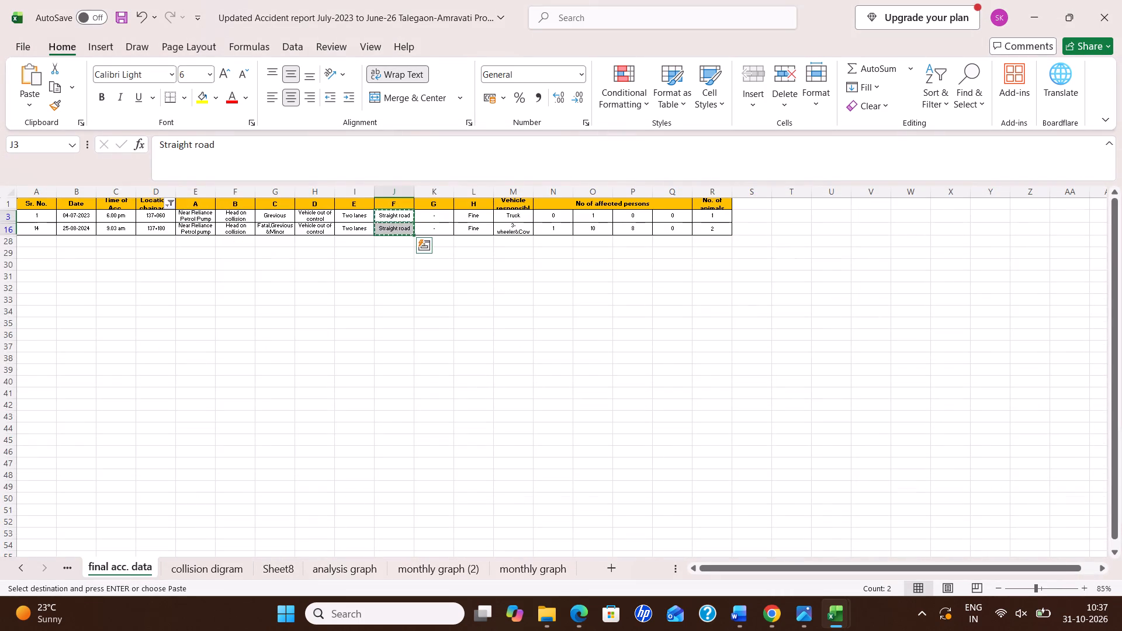
Copy the cause Vehicle out of control from final acc. data into I2 of collision digram, matching I3's formatting with Format Painter.
{"action": "left_click", "coordinate": [321, 326]}
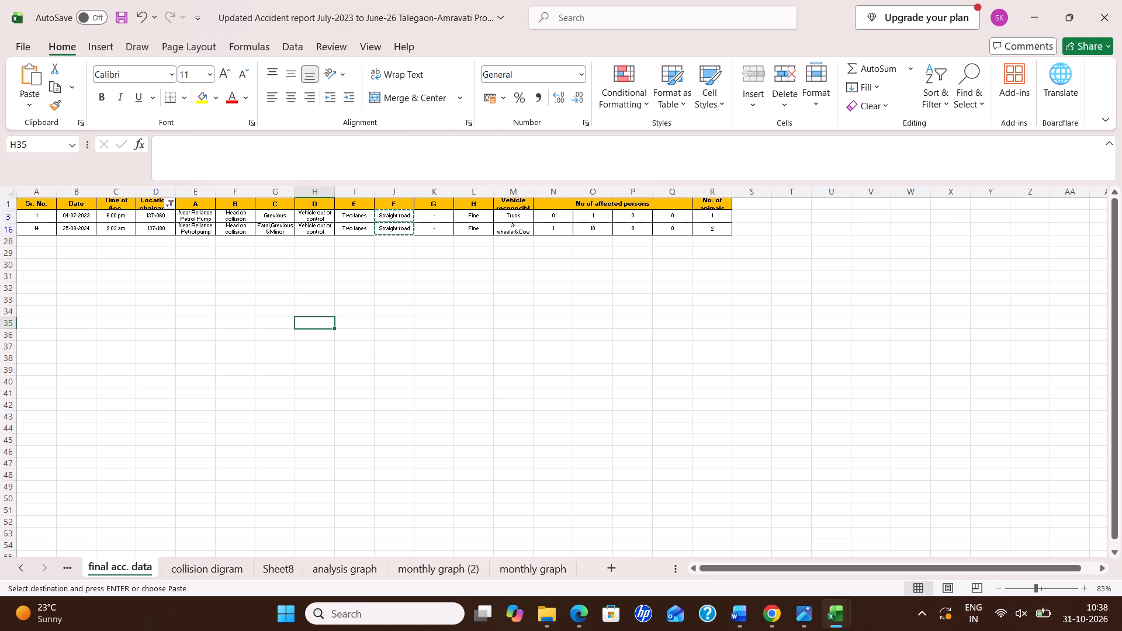
{"action": "left_click", "coordinate": [320, 218]}
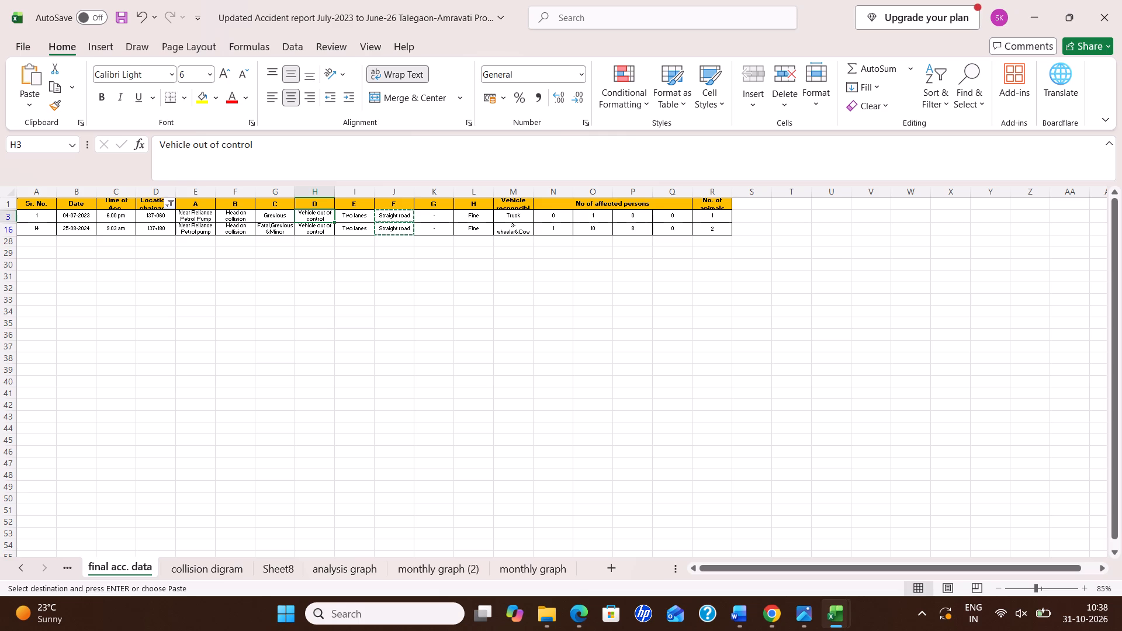
{"action": "key", "text": "ctrl+c"}
{"action": "key", "text": "alt+Tab"}
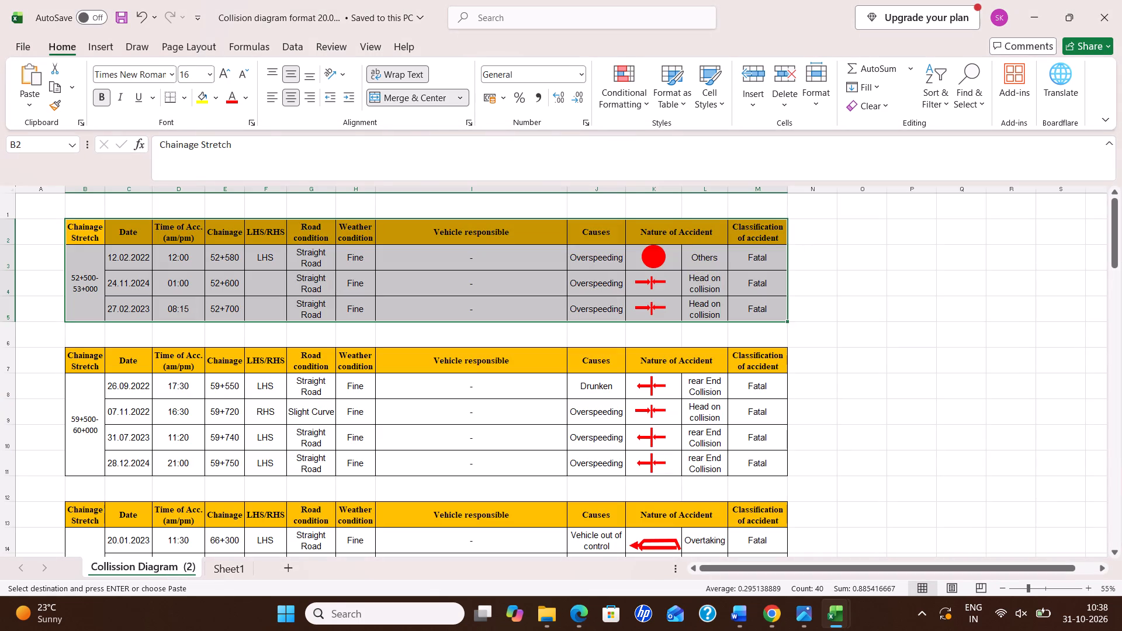
{"action": "key", "text": "alt+Tab"}
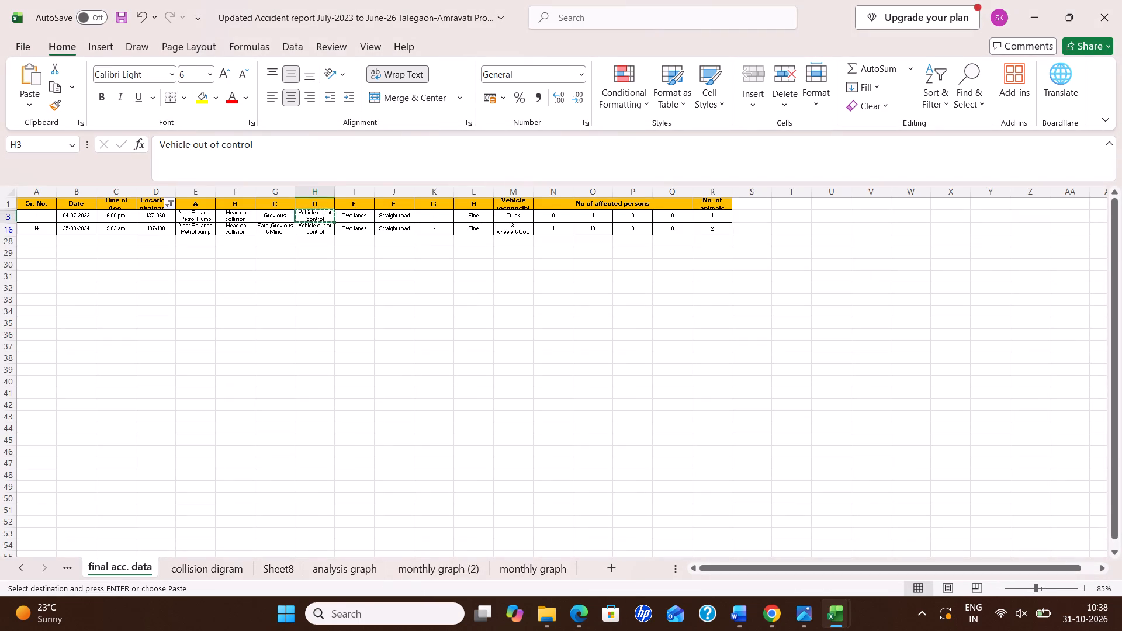
{"action": "scroll", "coordinate": [442, 351], "scroll_direction": "up", "scroll_amount": 8}
{"action": "left_click", "coordinate": [206, 574]}
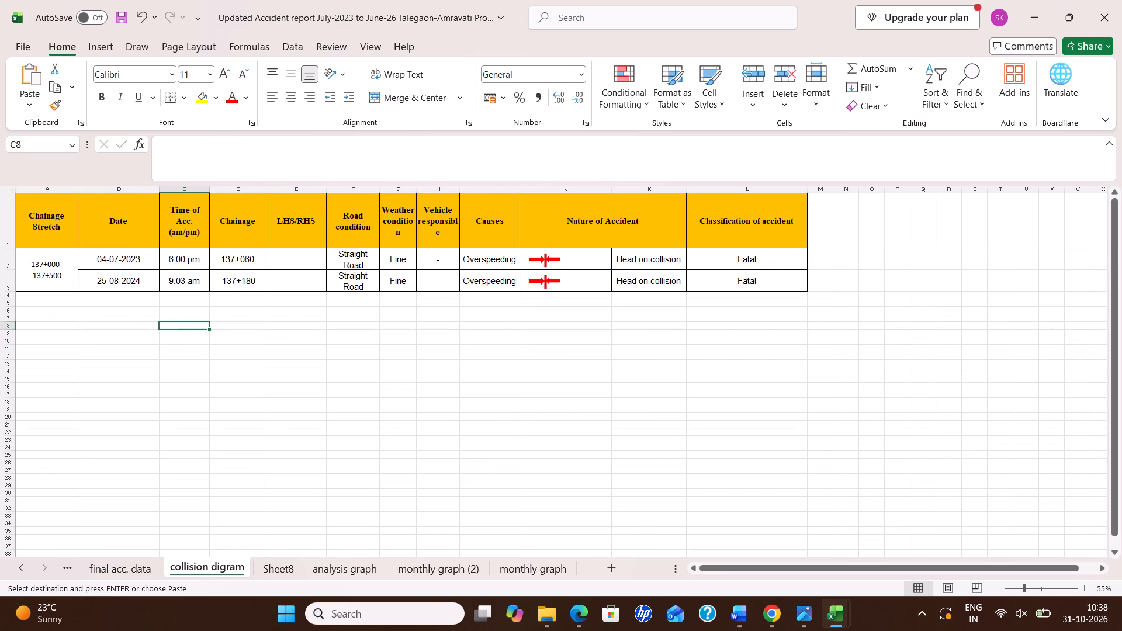
{"action": "left_click", "coordinate": [479, 263]}
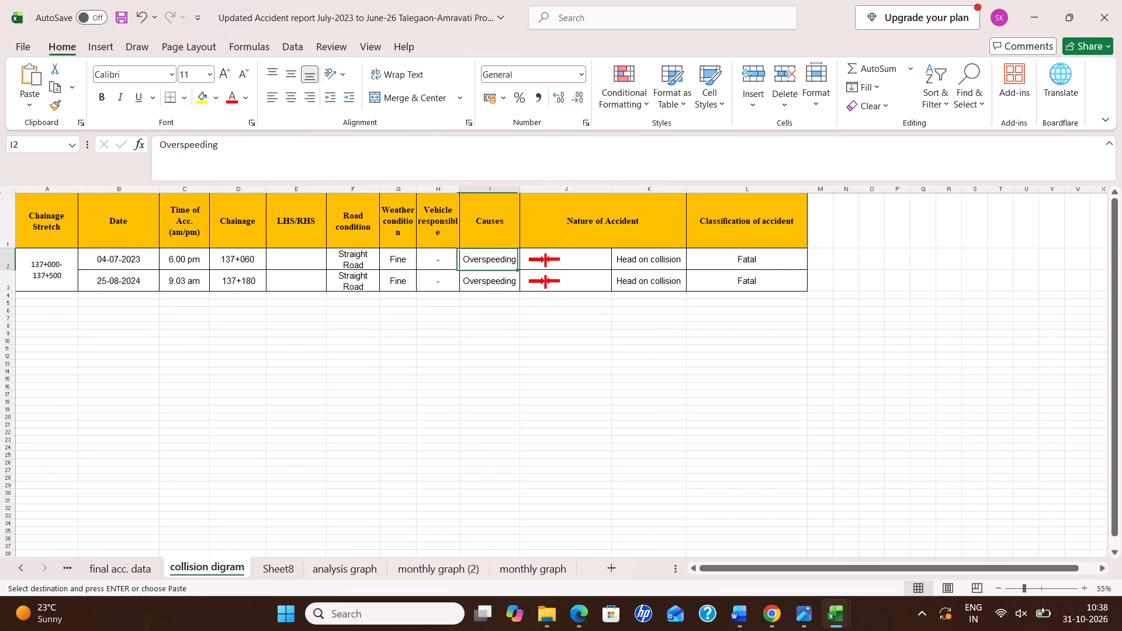
{"action": "key", "text": "ctrl+v"}
{"action": "left_click", "coordinate": [472, 278]}
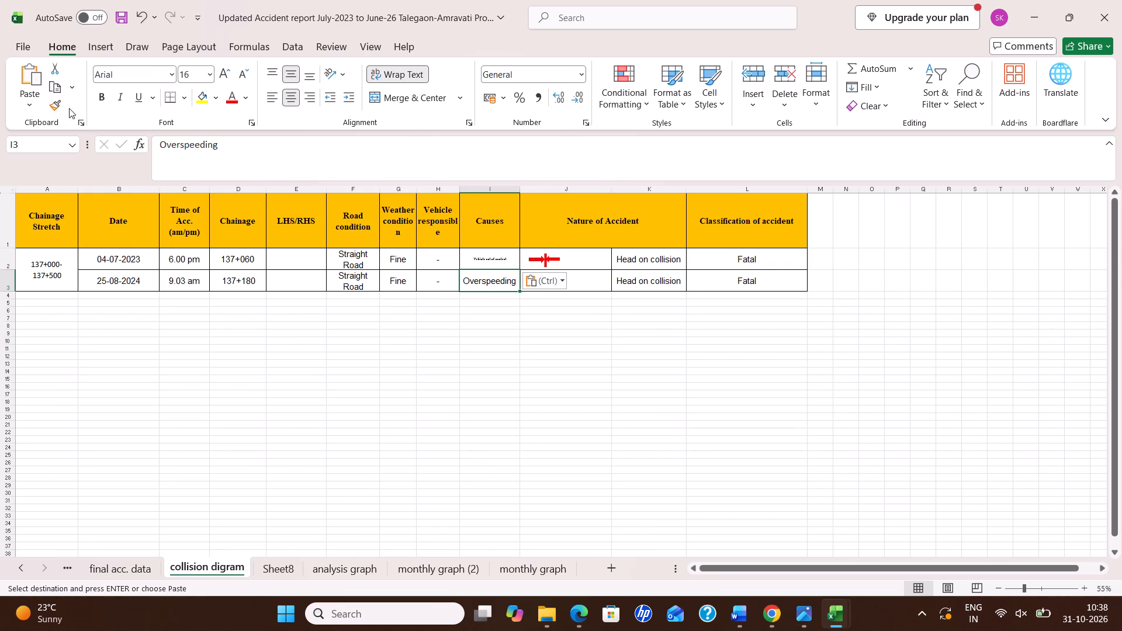
{"action": "left_click", "coordinate": [60, 99]}
{"action": "left_click", "coordinate": [481, 262]}
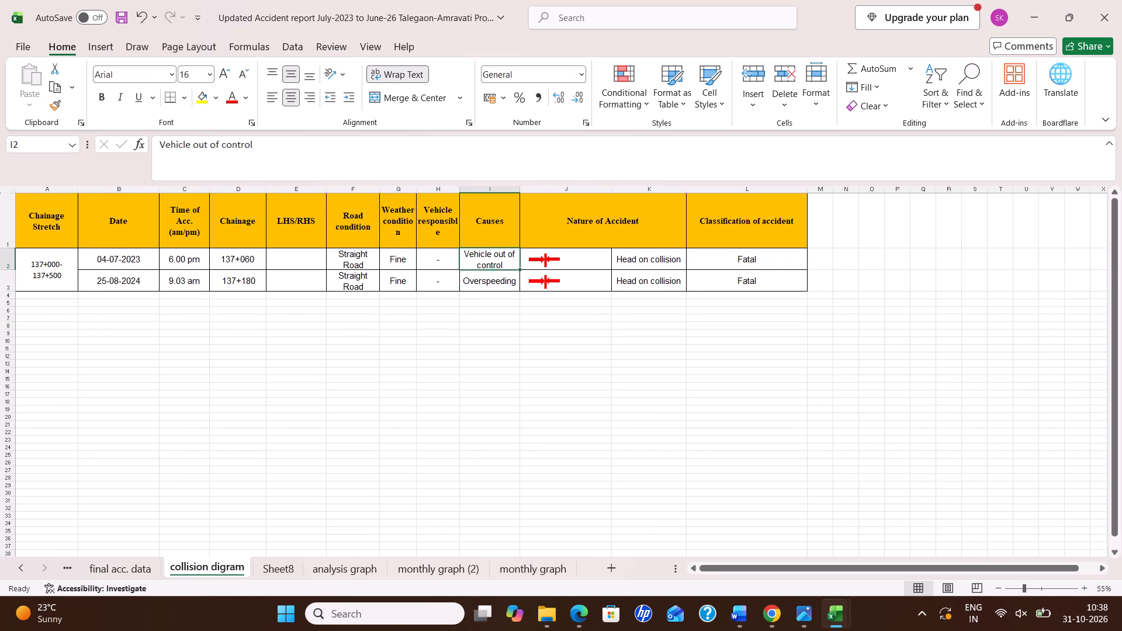
Copy the cause Vehicle out of control from I2 into I3 for the second accident.
{"action": "left_click", "coordinate": [477, 261]}
{"action": "key", "text": "ctrl+c"}
{"action": "left_click", "coordinate": [486, 278]}
{"action": "key", "text": "ctrl+v"}
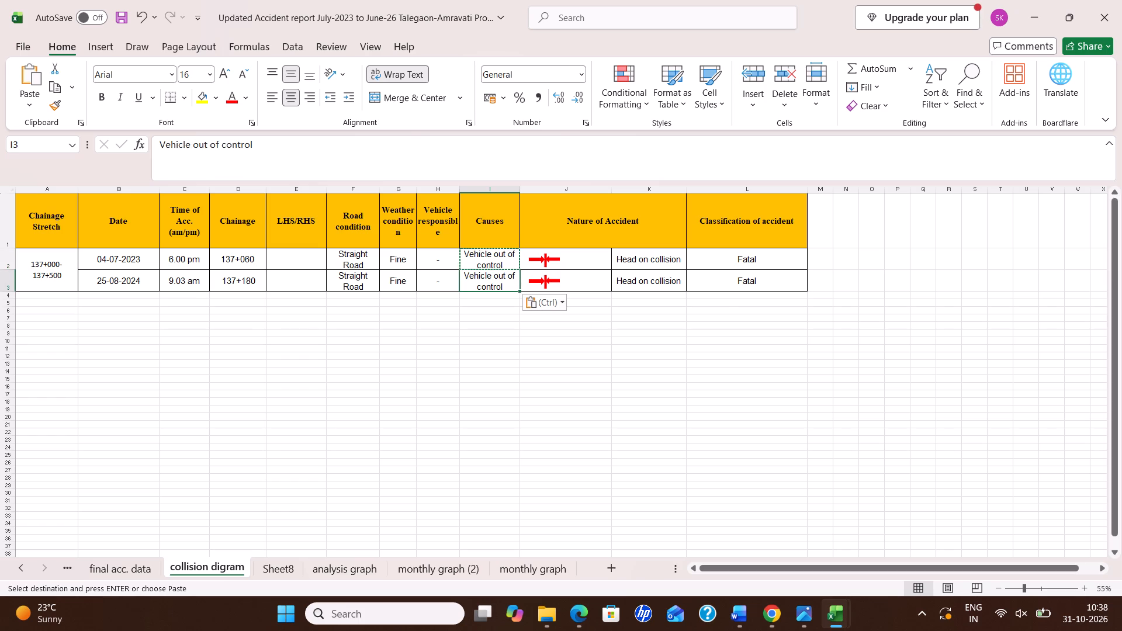
Using the classification in final acc. data, set the second accident's classification in L3 of collision digram to Fatal, Grievous & Minor.
{"action": "key", "text": "alt+Tab"}
{"action": "key", "text": "alt+Tab"}
{"action": "left_click", "coordinate": [114, 573]}
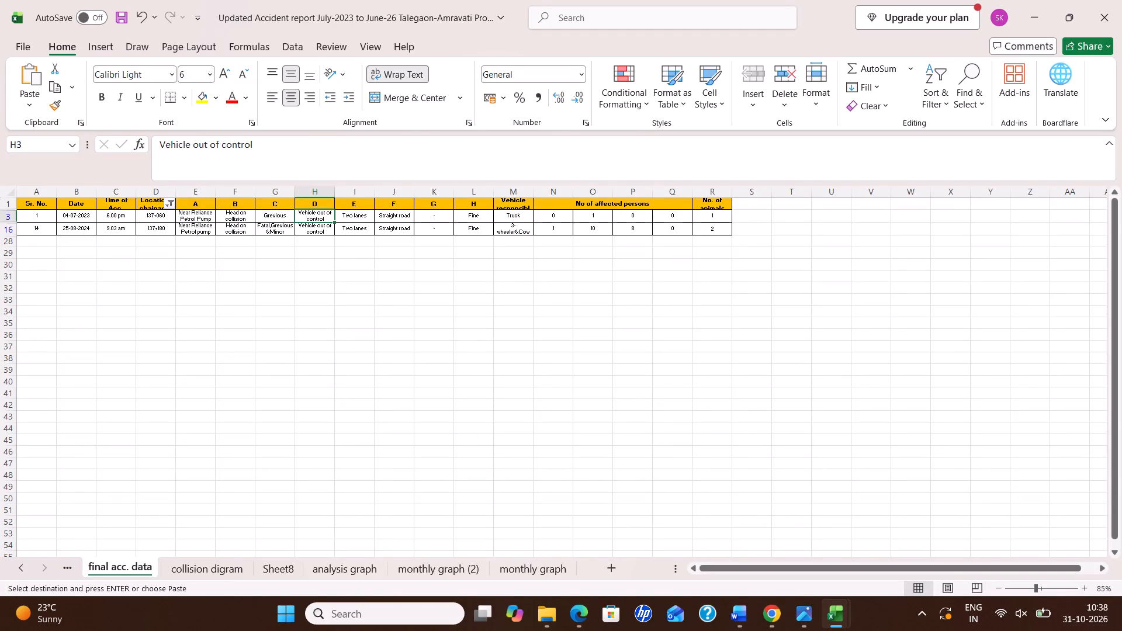
{"action": "left_click", "coordinate": [275, 215]}
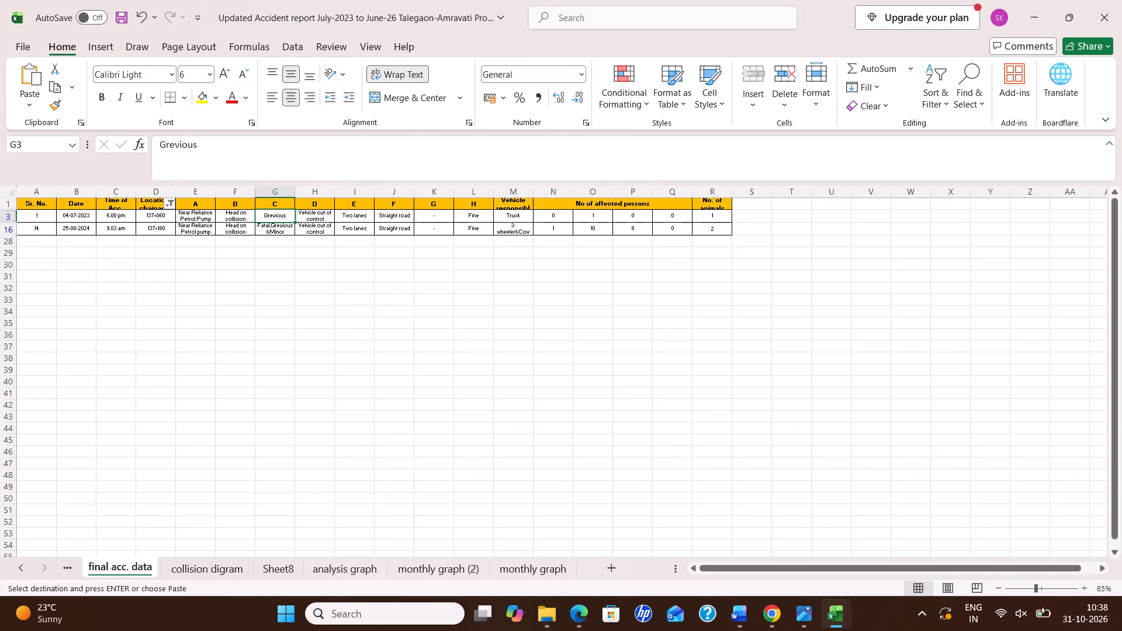
{"action": "key", "text": "alt+Tab"}
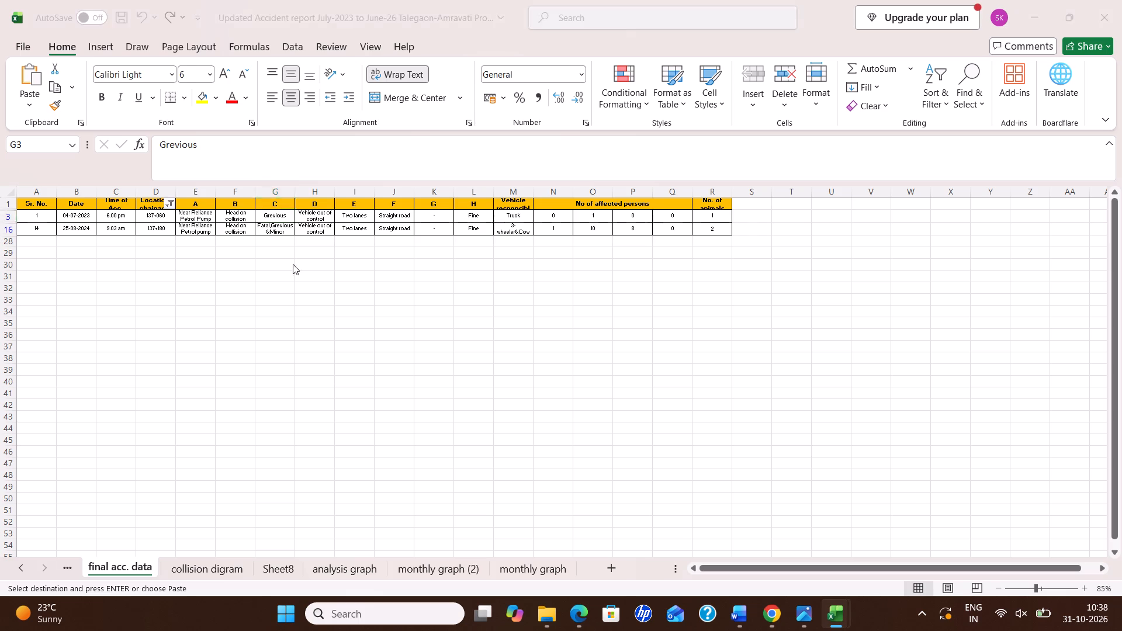
{"action": "key", "text": "alt+Tab"}
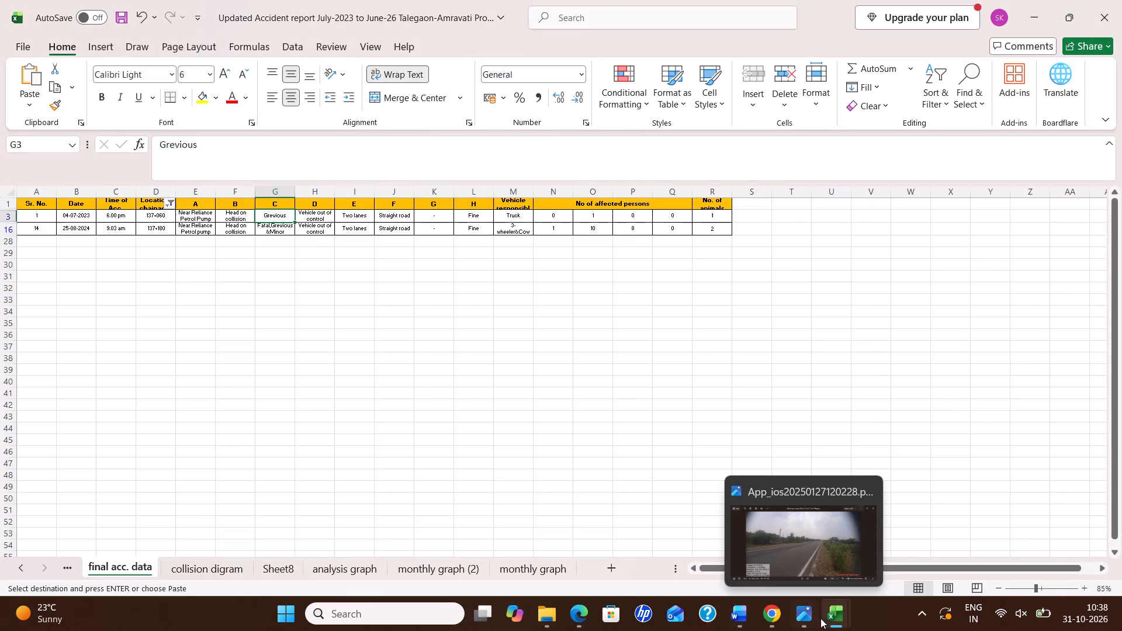
{"action": "left_click", "coordinate": [216, 570]}
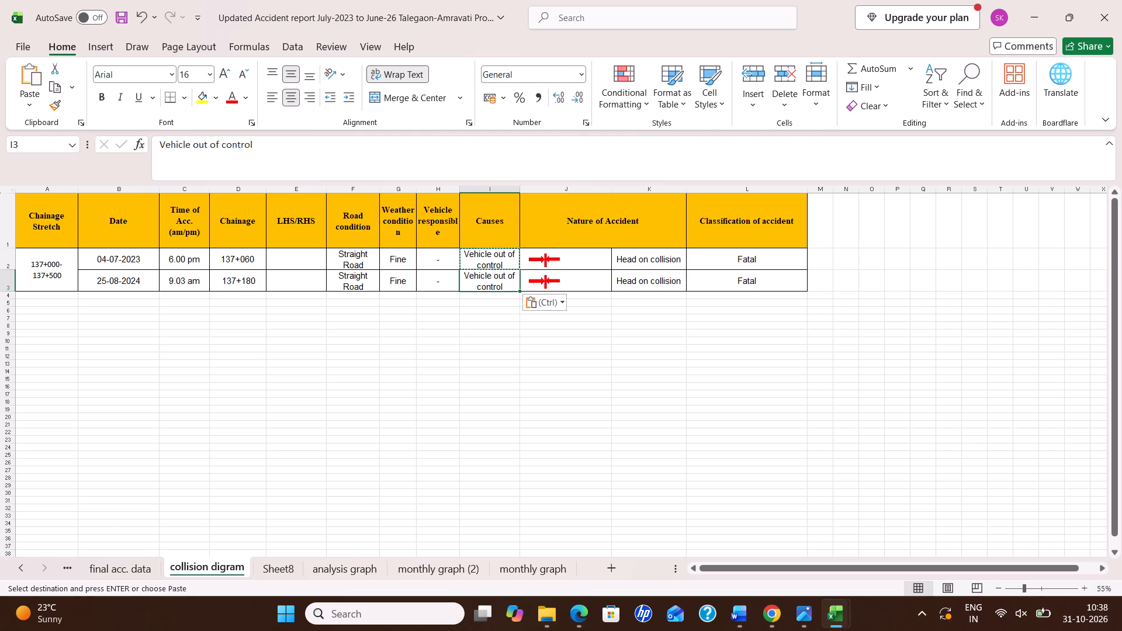
{"action": "left_click", "coordinate": [733, 260]}
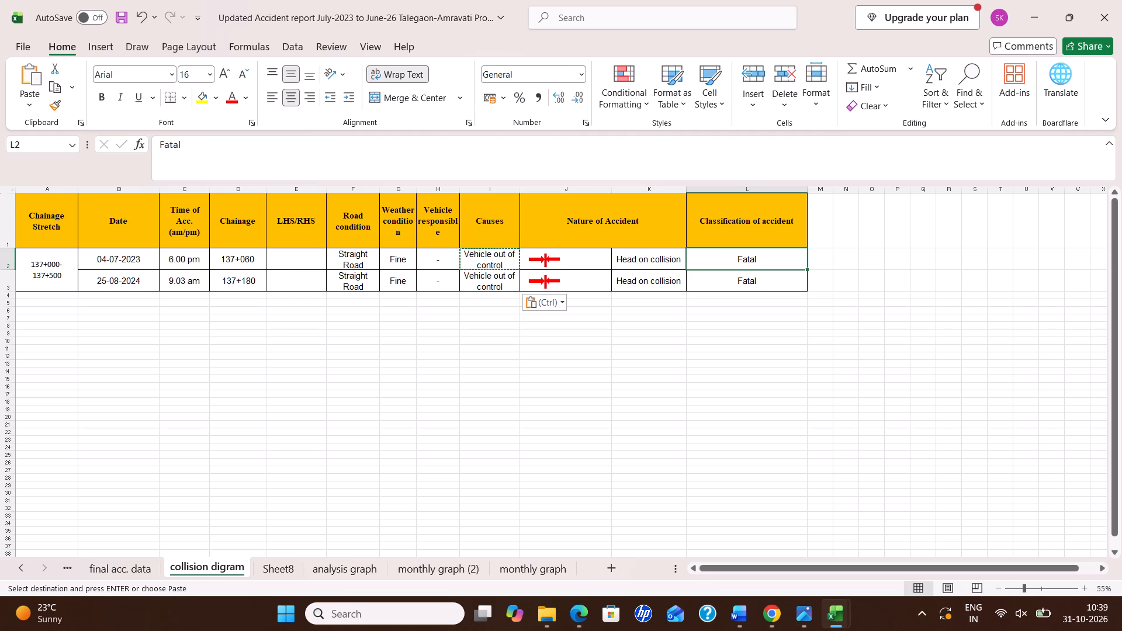
{"action": "left_click", "coordinate": [729, 277]}
{"action": "left_click", "coordinate": [249, 152]}
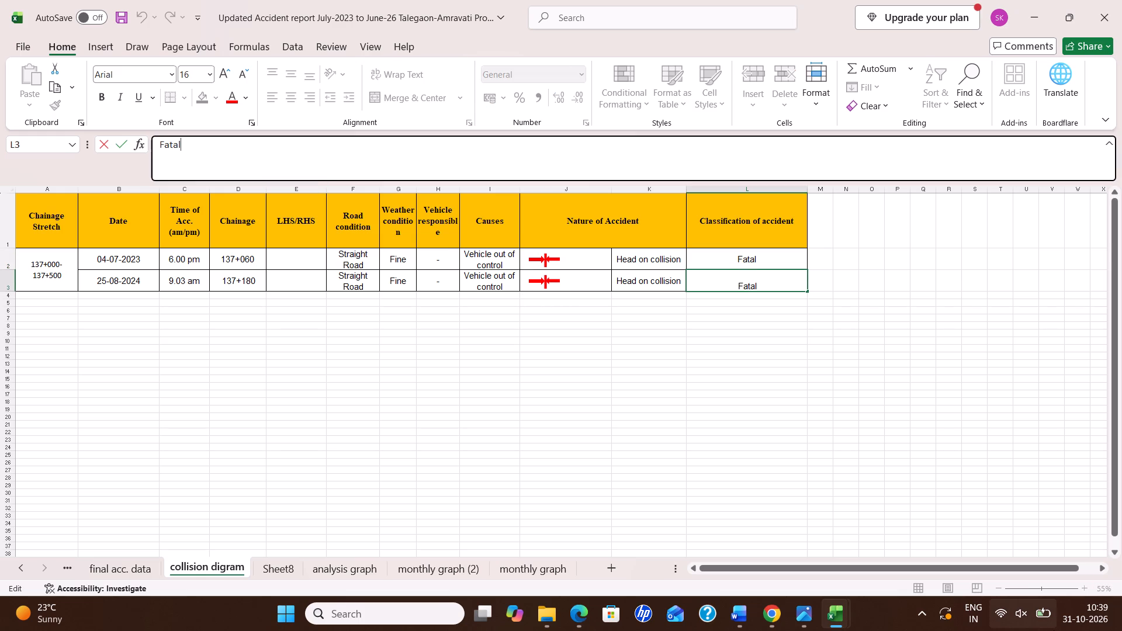
{"action": "type", "text": ","}
{"action": "key", "text": "space"}
{"action": "key", "text": "shift+g"}
{"action": "key", "text": "r"}
{"action": "type", "text": "ievous"}
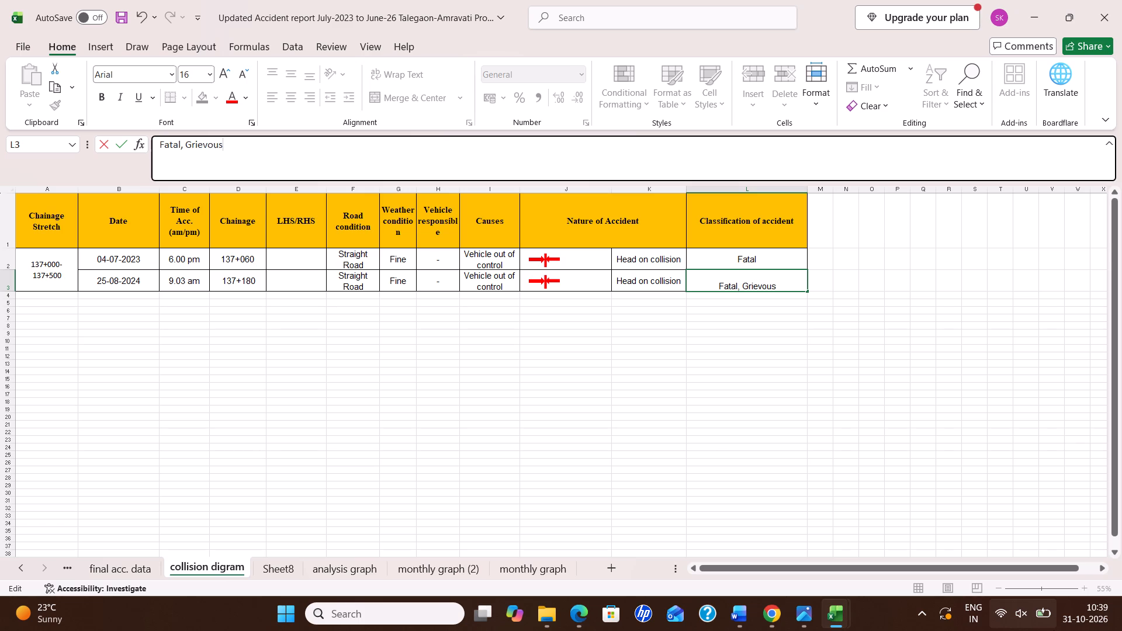
{"action": "key", "text": "space"}
{"action": "type", "text": "& Minor"}
{"action": "key", "text": "Return"}
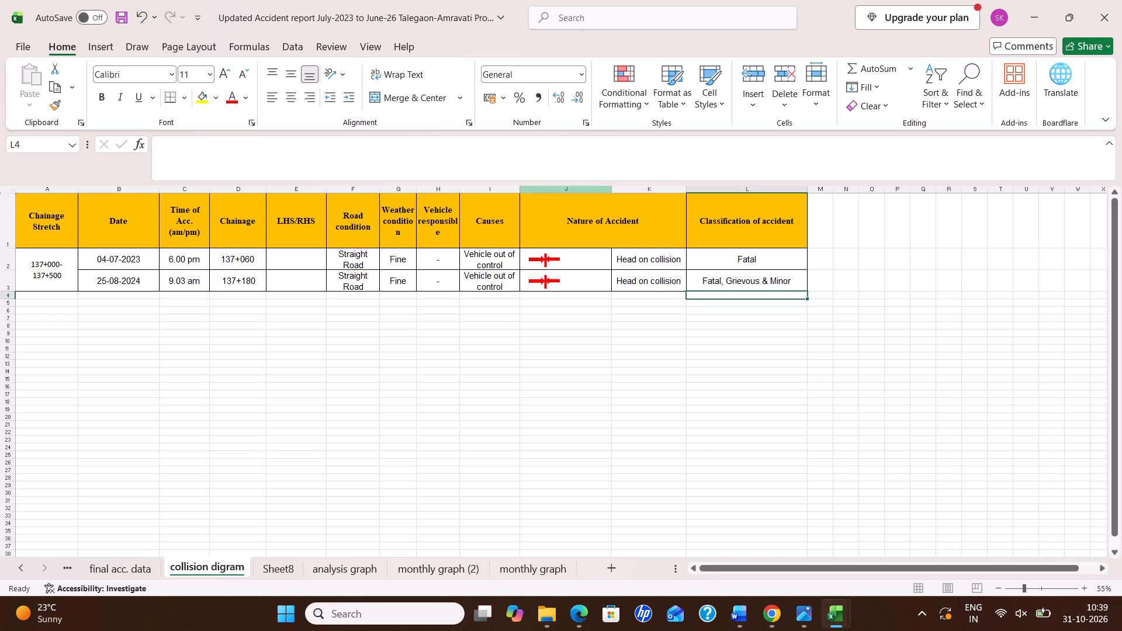
Check final acc. data and the format workbook, and set the first accident's classification in L2 of collision digram to Grievous.
{"action": "left_click", "coordinate": [749, 253]}
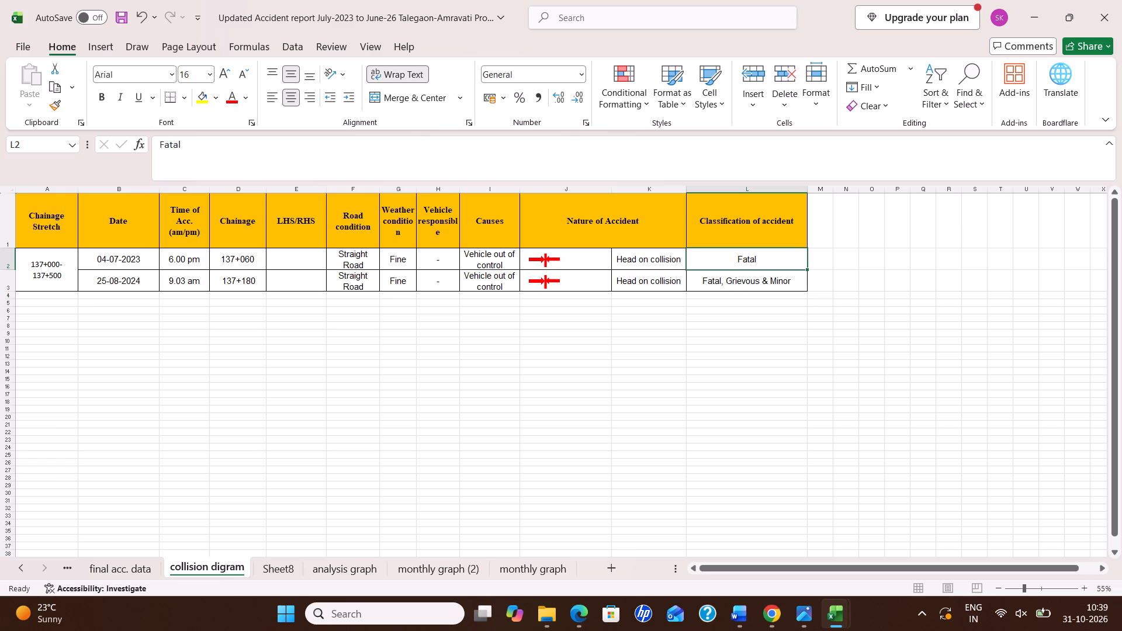
{"action": "key", "text": "alt+Tab"}
{"action": "key", "text": "alt+Tab"}
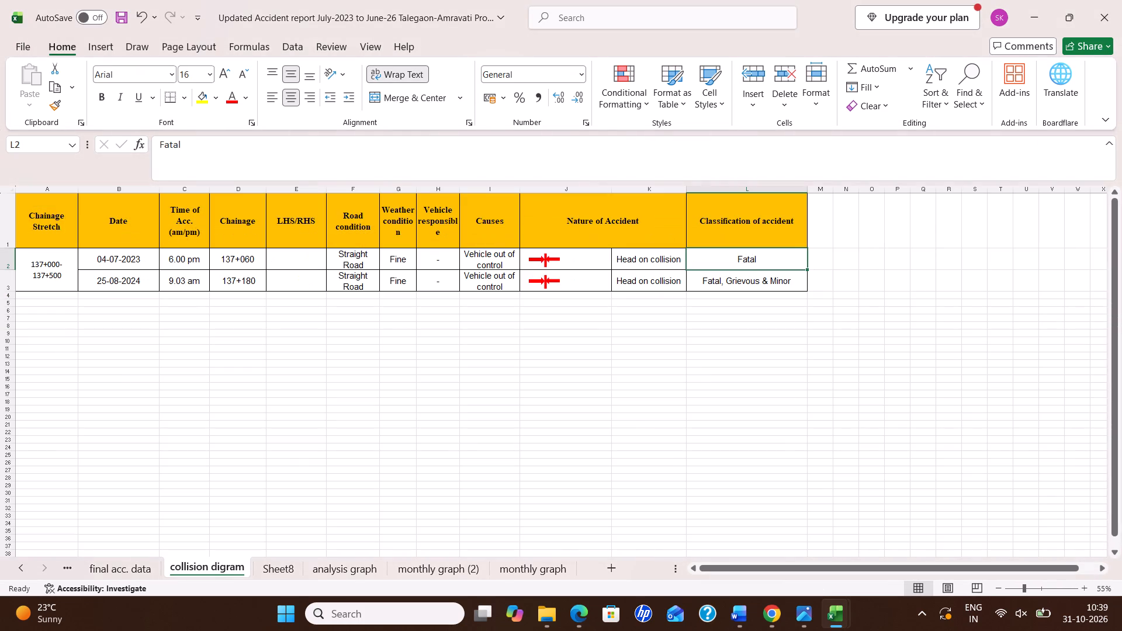
{"action": "left_click", "coordinate": [122, 572]}
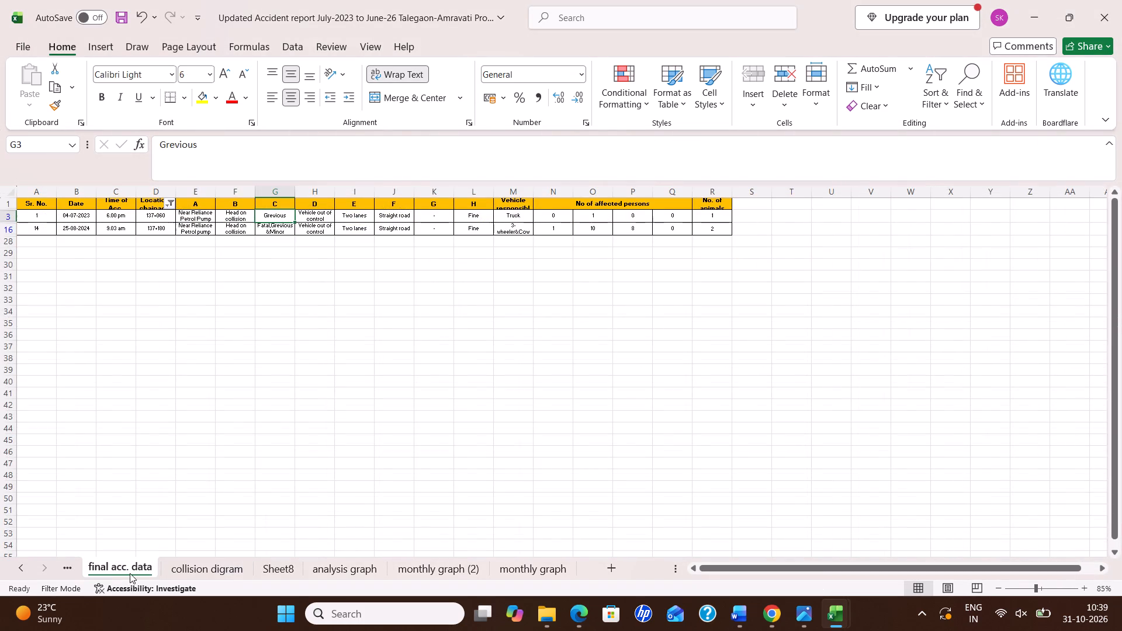
{"action": "key", "text": "alt+Tab"}
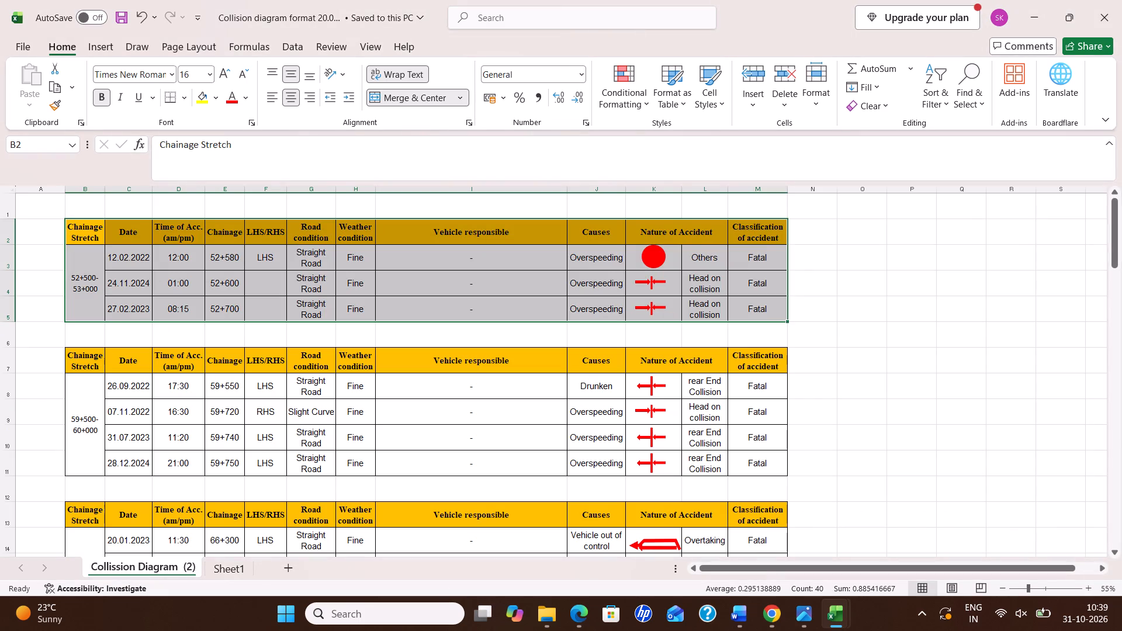
{"action": "scroll", "coordinate": [714, 422], "scroll_direction": "down", "scroll_amount": 4}
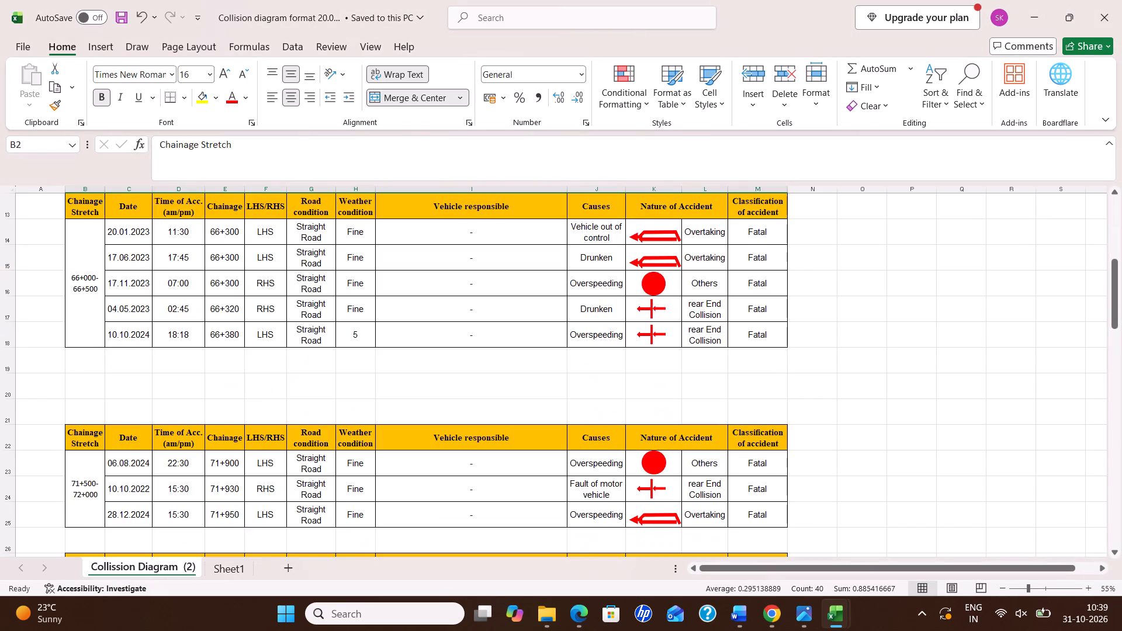
{"action": "scroll", "coordinate": [770, 398], "scroll_direction": "down", "scroll_amount": 19}
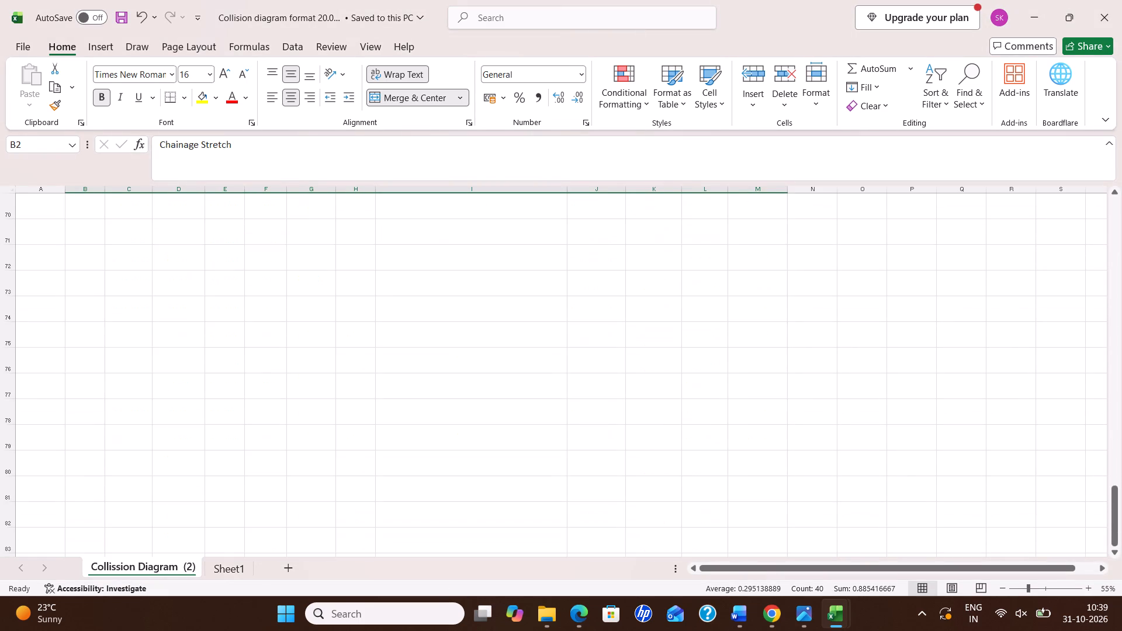
{"action": "scroll", "coordinate": [752, 400], "scroll_direction": "up", "scroll_amount": 2}
{"action": "key", "text": "alt+Tab"}
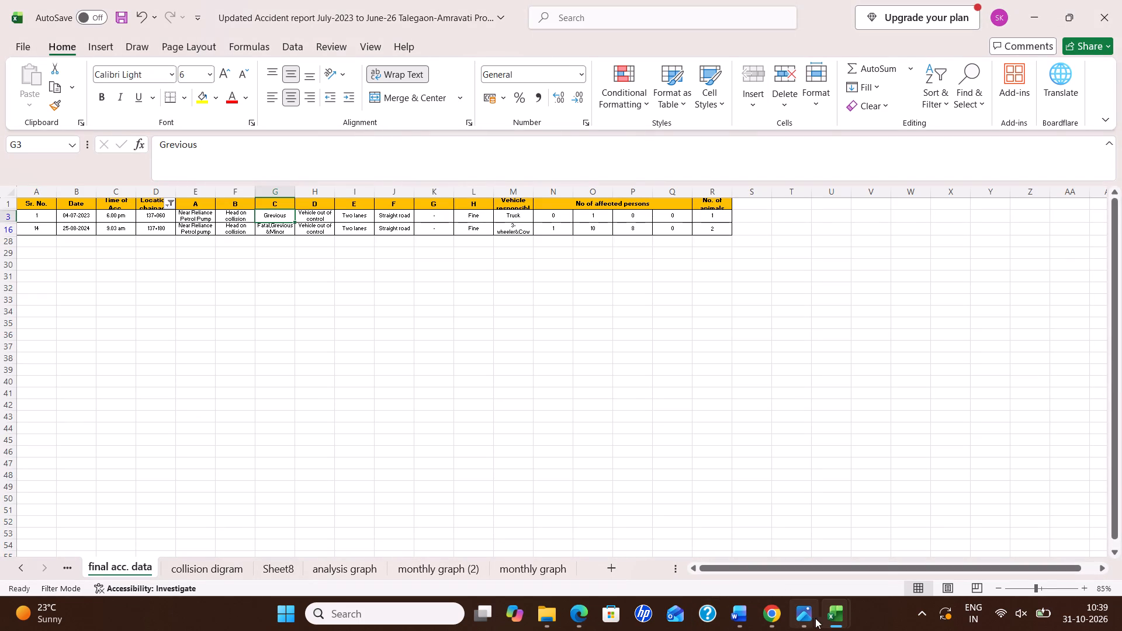
{"action": "left_click", "coordinate": [229, 568]}
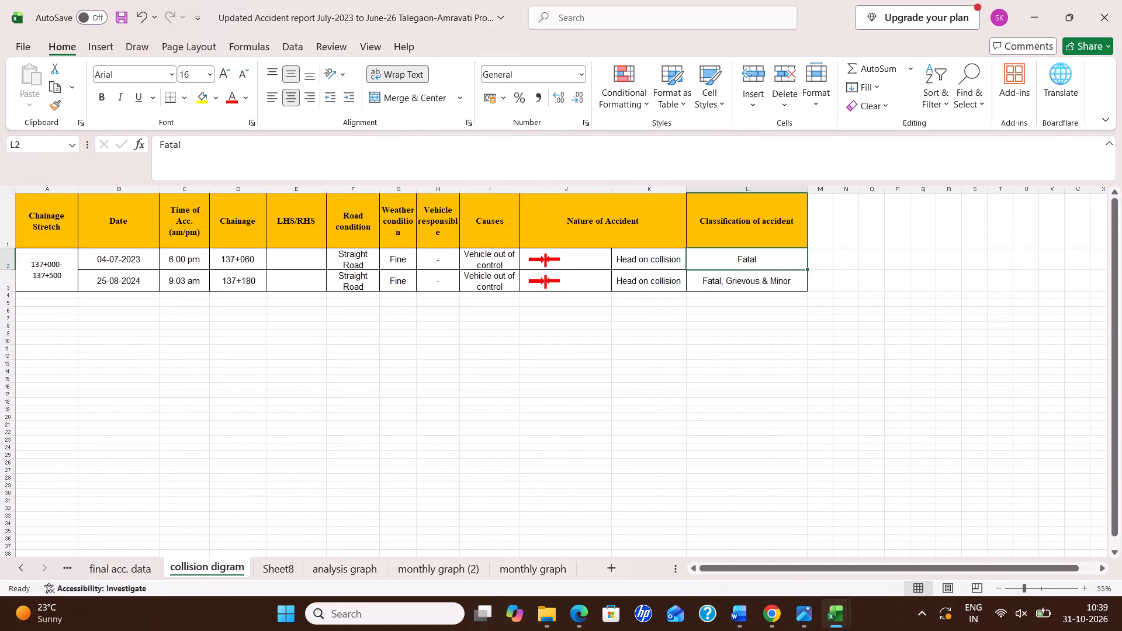
{"action": "left_click", "coordinate": [747, 263]}
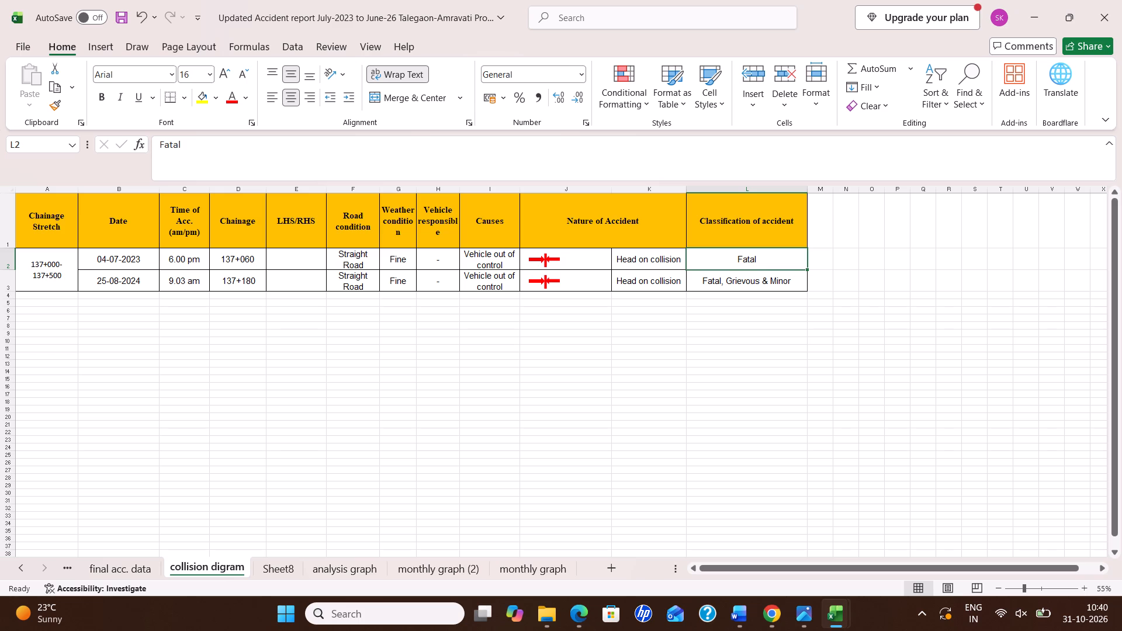
{"action": "left_click", "coordinate": [751, 254]}
{"action": "left_click", "coordinate": [750, 264]}
{"action": "type", "text": "Gre"}
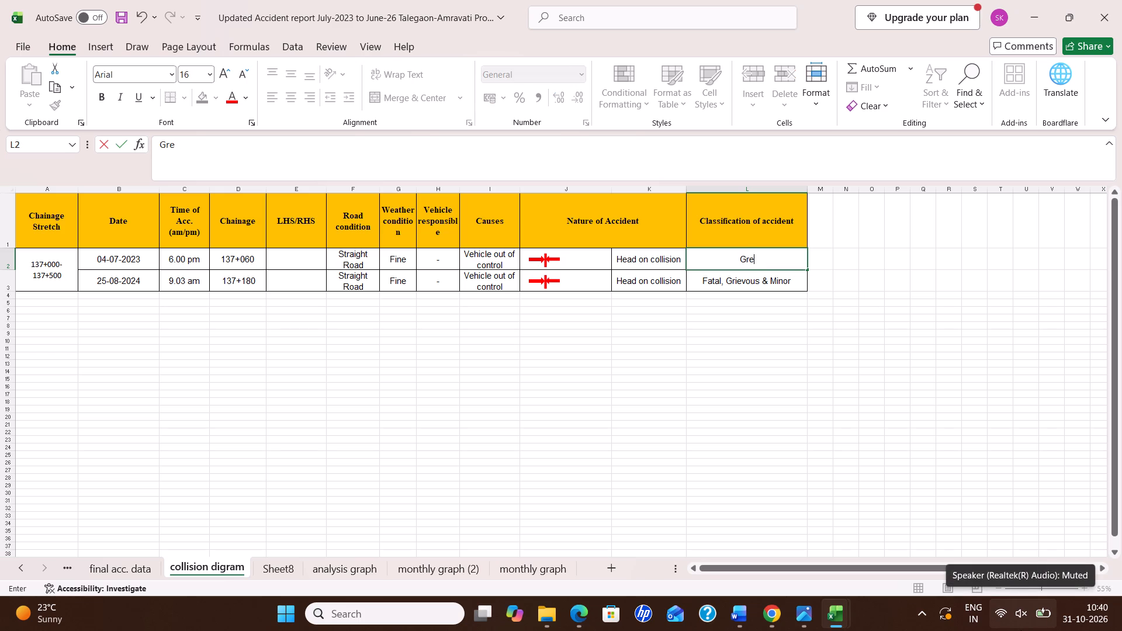
{"action": "key", "text": "BackSpace"}
{"action": "key", "text": "i"}
{"action": "type", "text": "evous"}
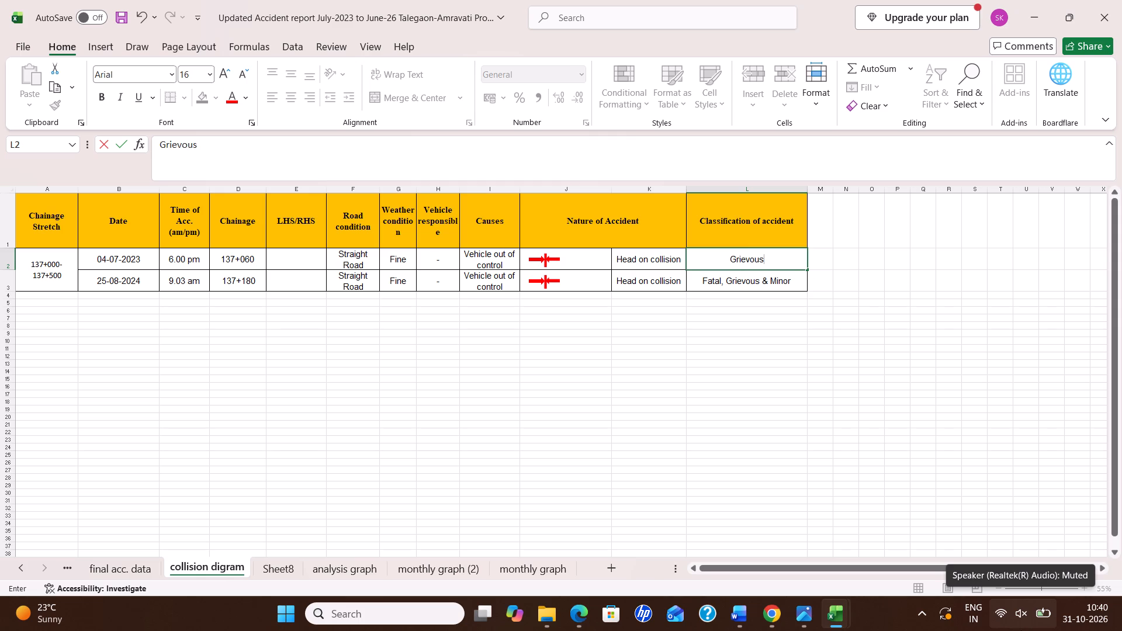
{"action": "left_click", "coordinate": [199, 341]}
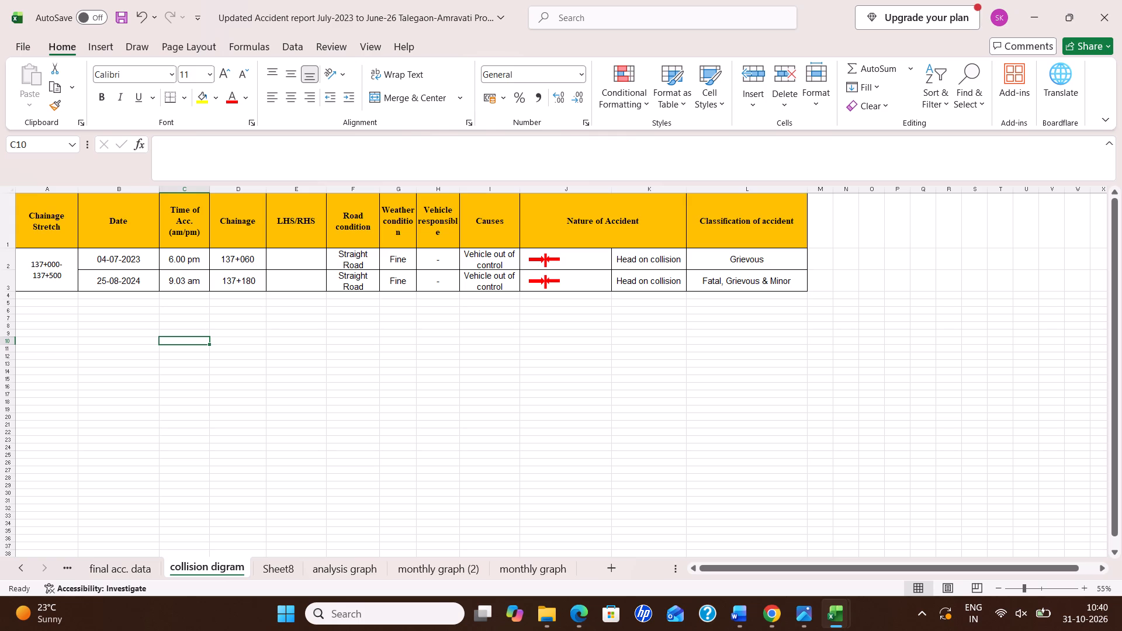
Increase the heights of rows 3 and 2 in collision digram so the wrapped two-line text fits.
{"action": "left_click_drag", "start_coordinate": [13, 289], "coordinate": [12, 308]}
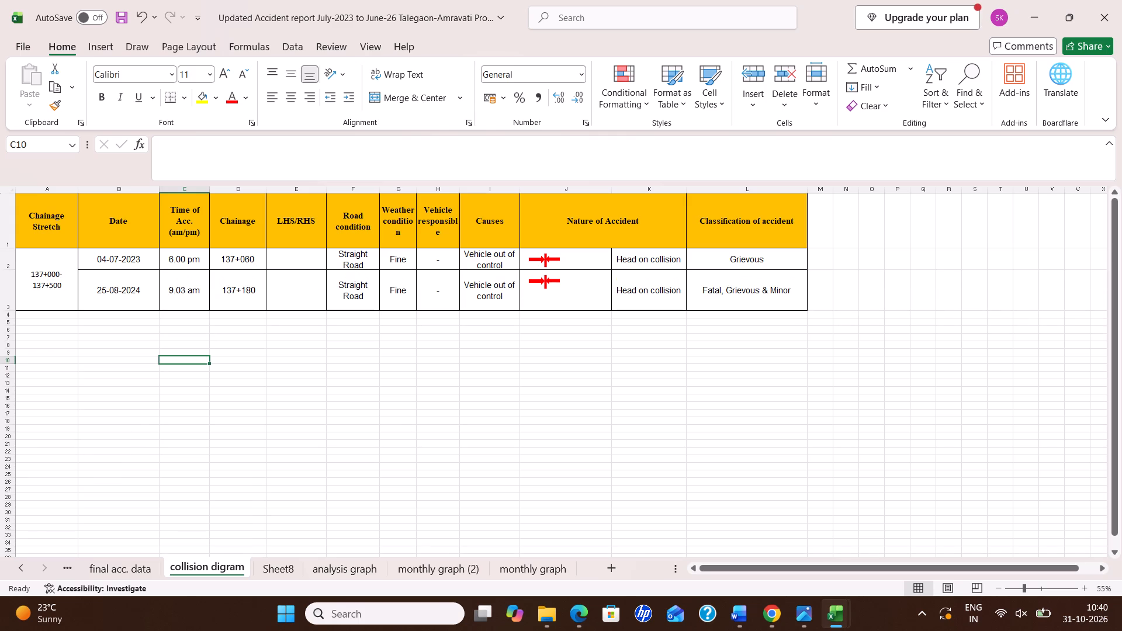
{"action": "left_click_drag", "start_coordinate": [12, 272], "coordinate": [9, 285]}
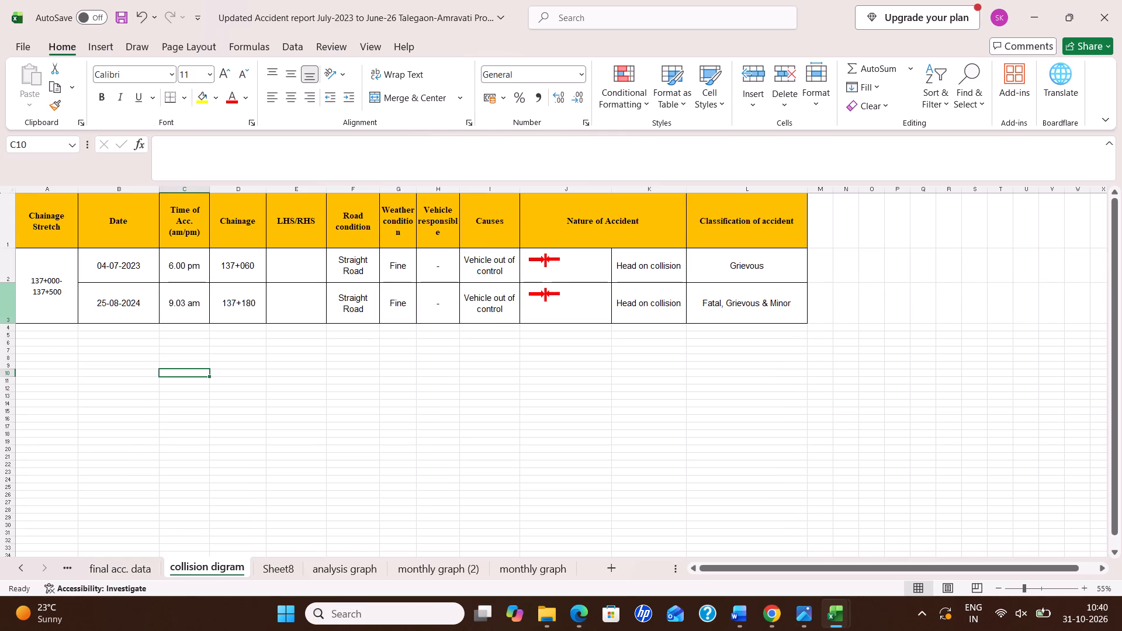
{"action": "left_click", "coordinate": [654, 367]}
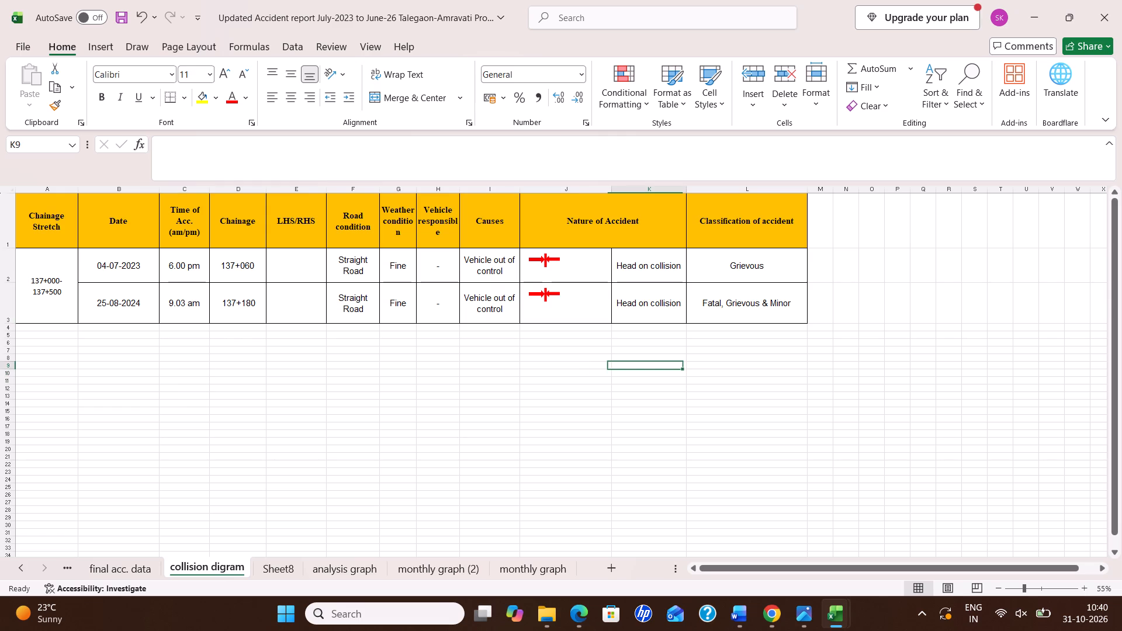
Using final acc. data, set the first accident's responsible vehicle in H2 of collision digram to Truck and save the workbook.
{"action": "key", "text": "alt+Tab"}
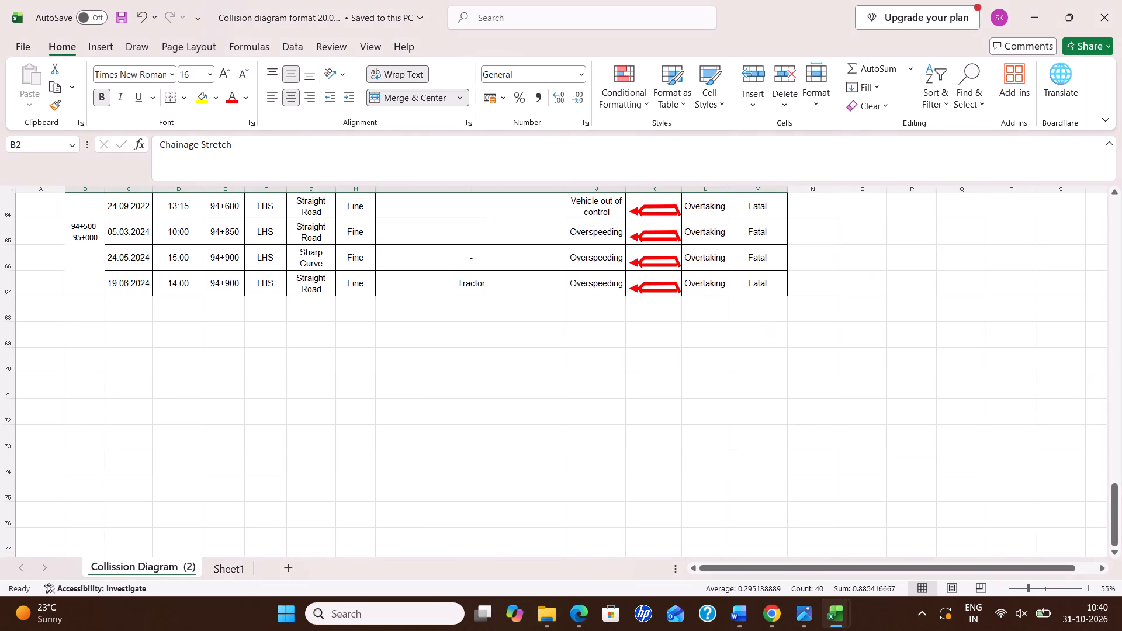
{"action": "key", "text": "alt+Tab"}
{"action": "left_click", "coordinate": [125, 560]}
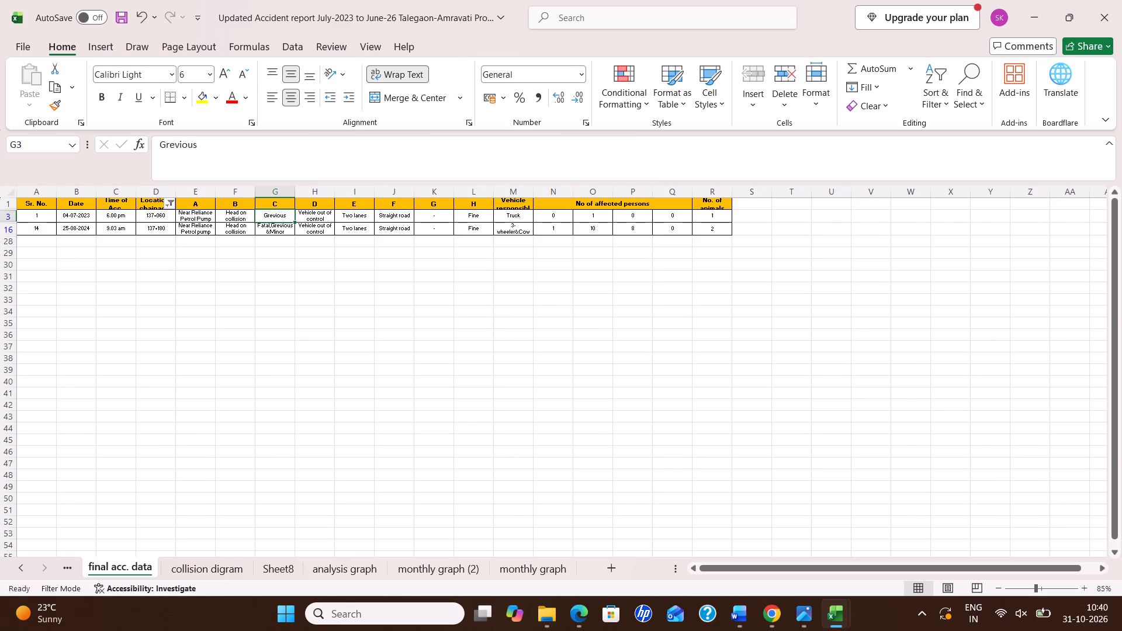
{"action": "key", "text": "alt+Tab"}
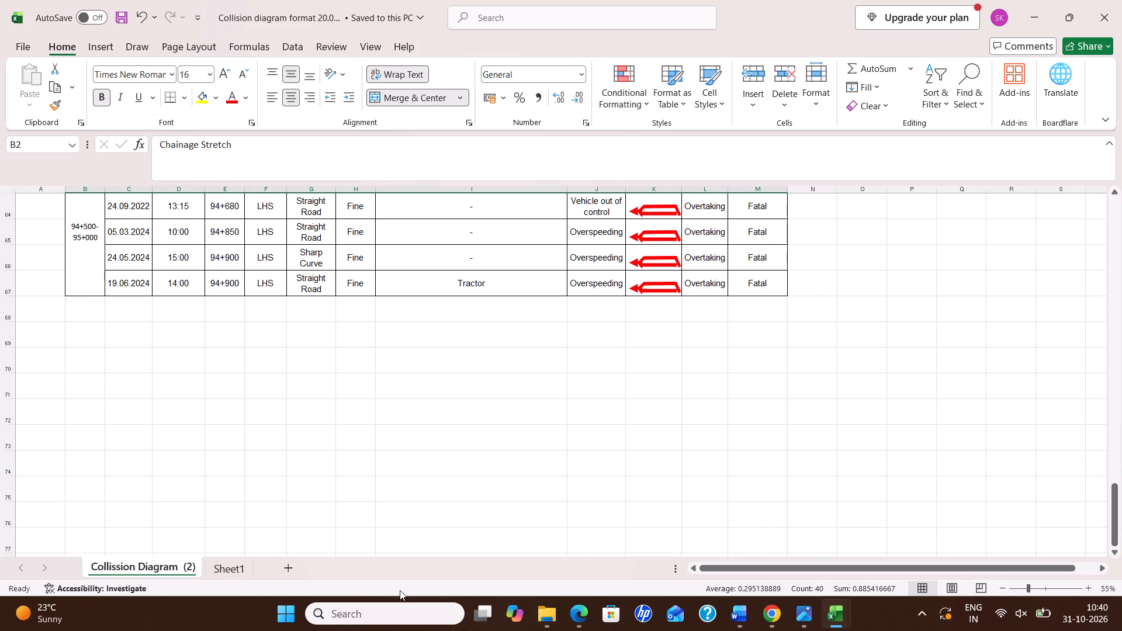
{"action": "key", "text": "alt+Tab"}
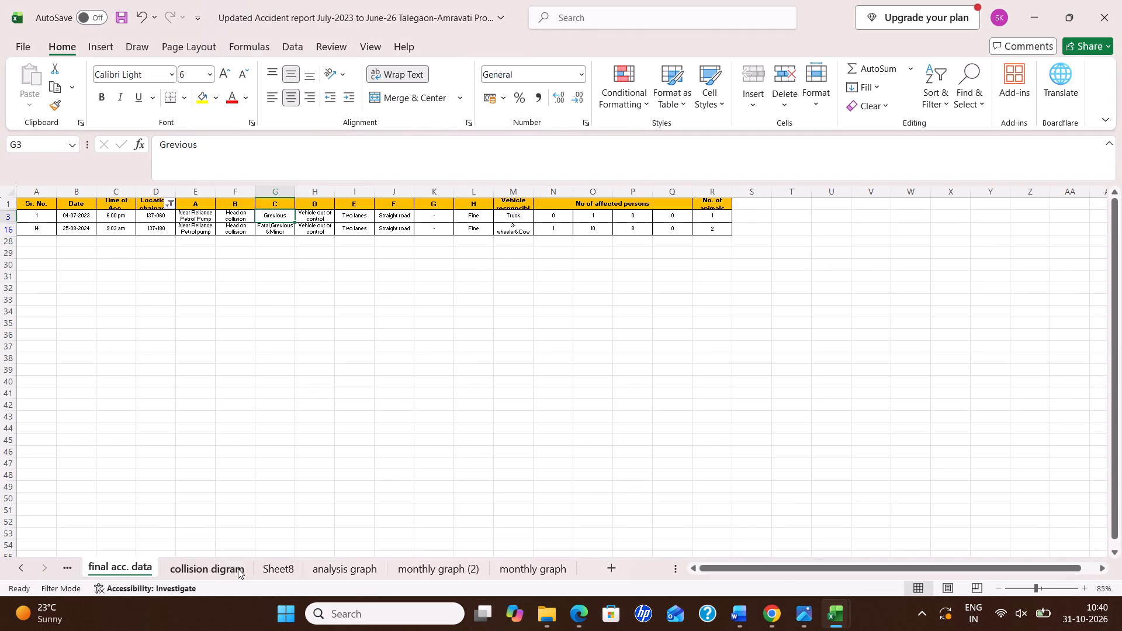
{"action": "left_click", "coordinate": [238, 568]}
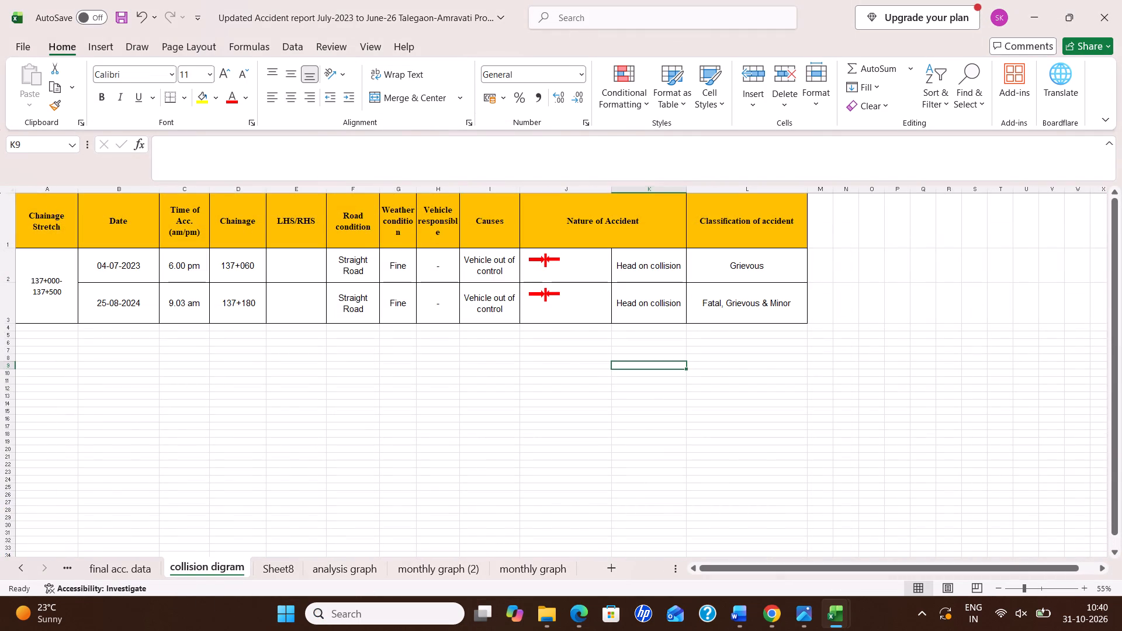
{"action": "left_click", "coordinate": [435, 271]}
{"action": "type", "text": "Tr"}
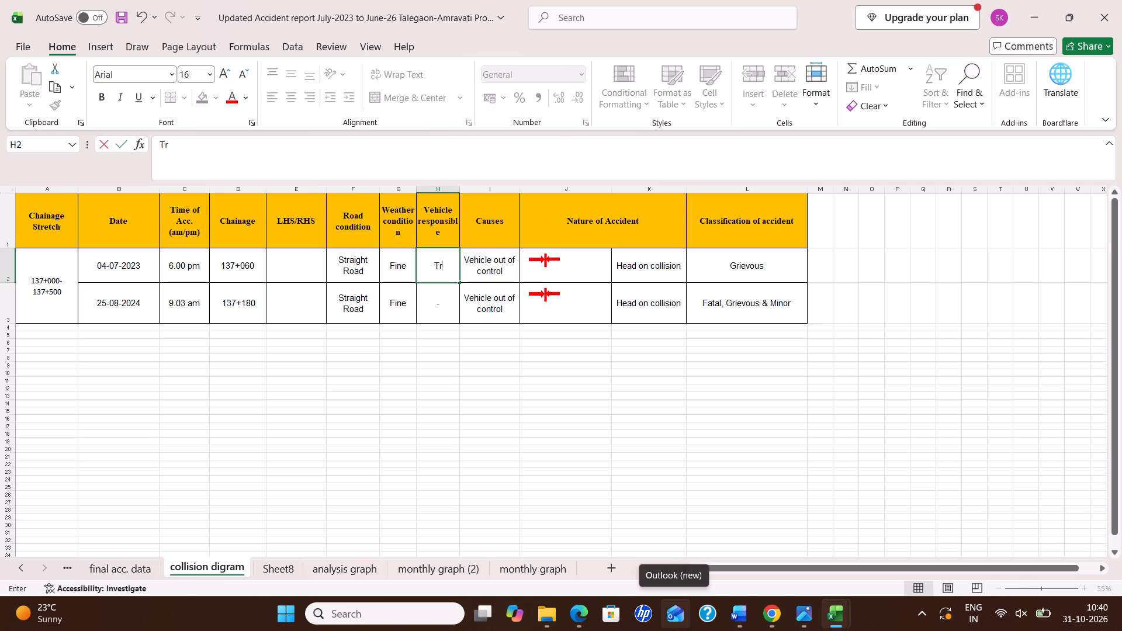
{"action": "type", "text": "uck"}
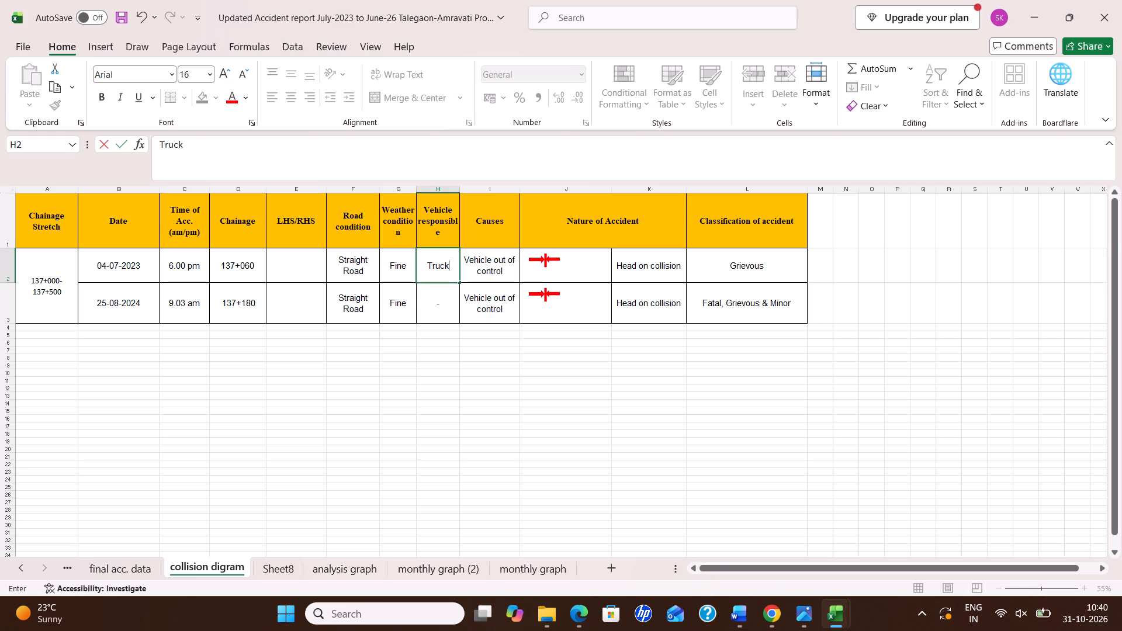
{"action": "left_click", "coordinate": [659, 429]}
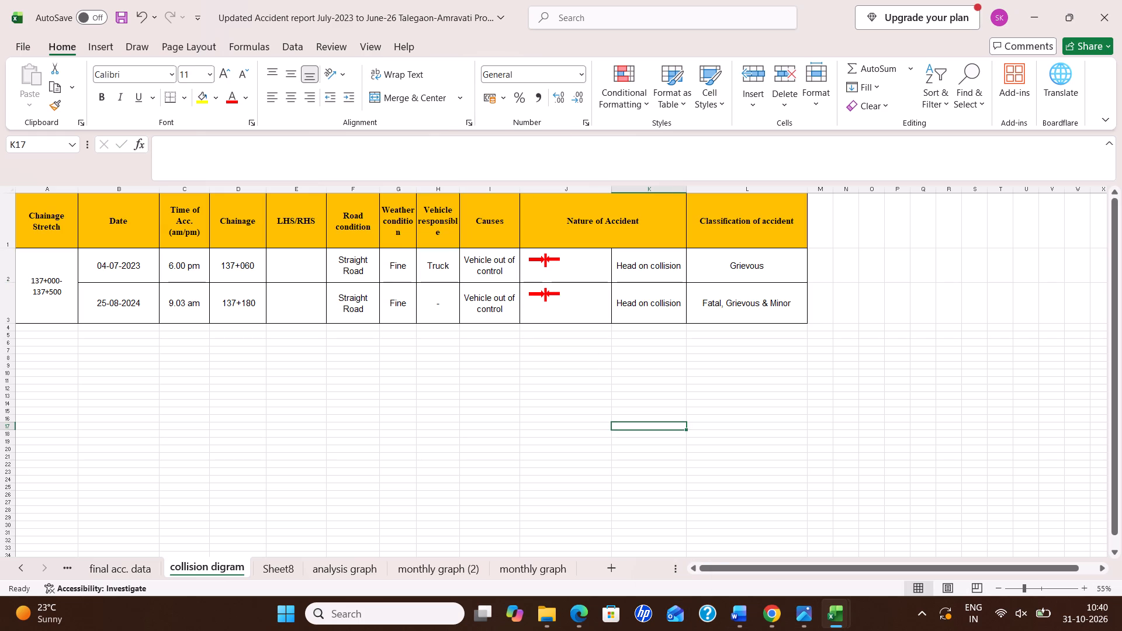
{"action": "left_click", "coordinate": [160, 410]}
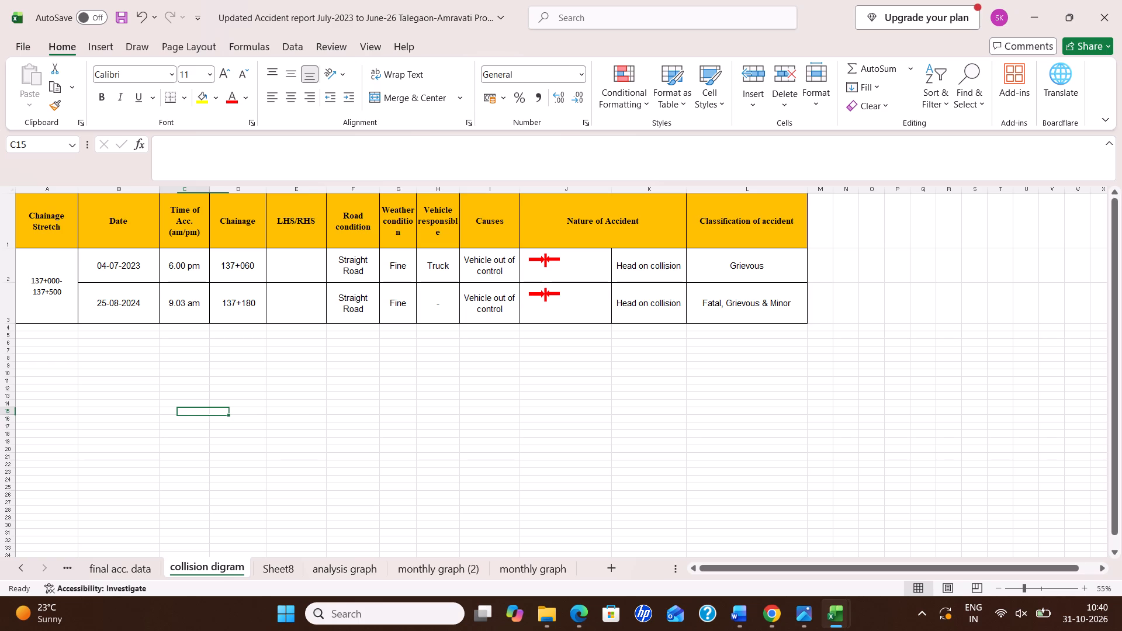
{"action": "key", "text": "ctrl+s"}
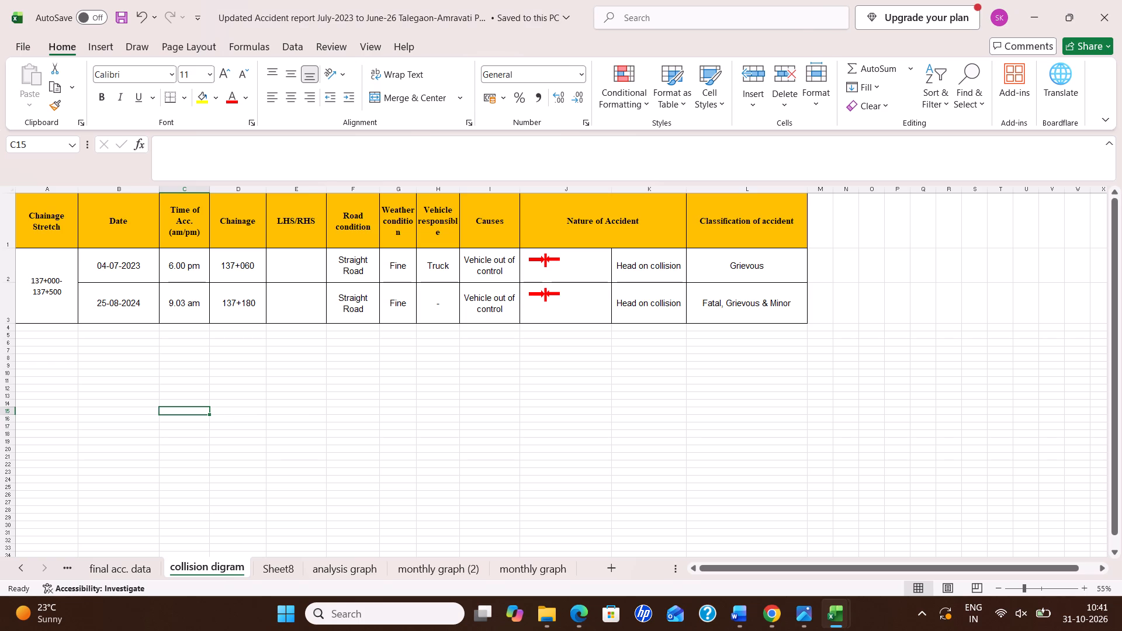
Capture a screen snip of the complete collision diagram table, from the Chainage Stretch header through the second accident's classification.
{"action": "left_click", "coordinate": [311, 501]}
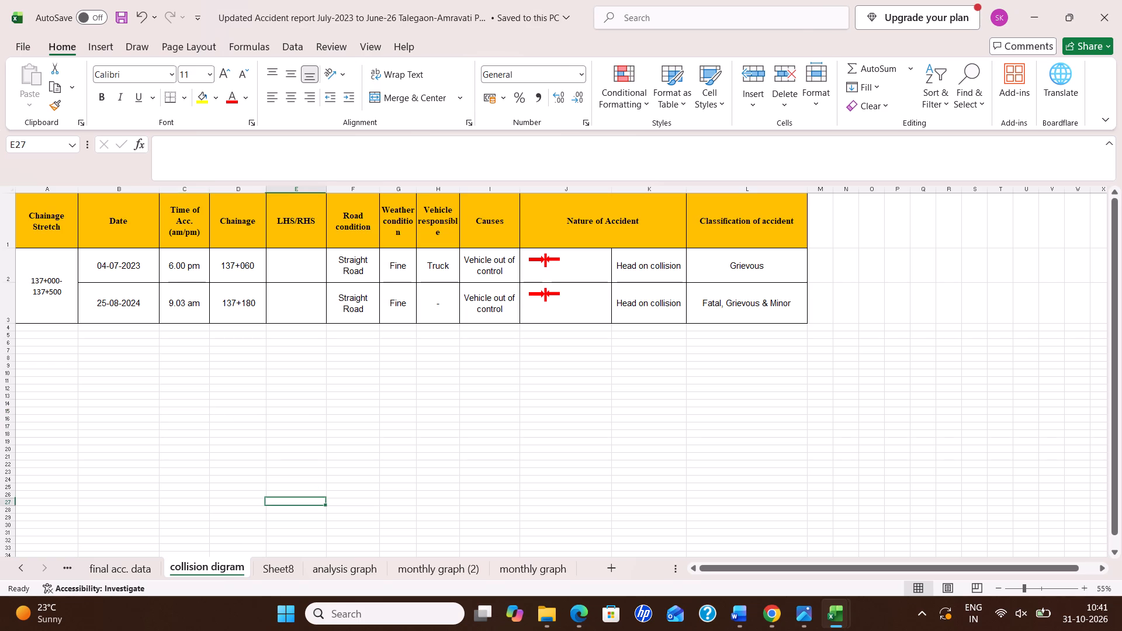
{"action": "left_click", "coordinate": [827, 470]}
{"action": "key", "text": "Print"}
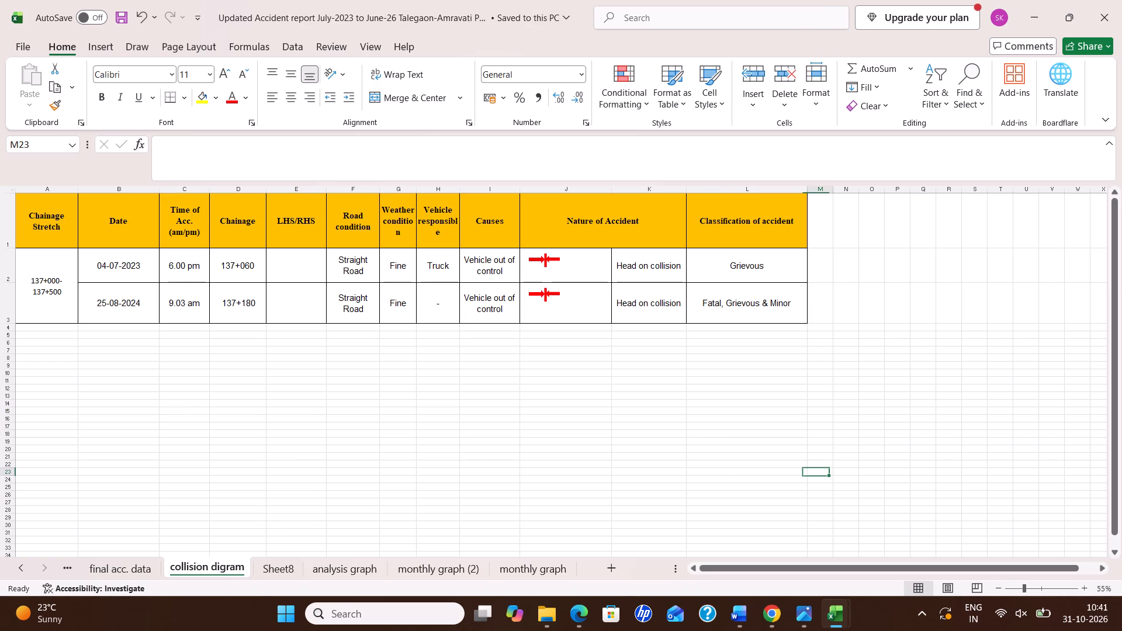
{"action": "left_click_drag", "start_coordinate": [16, 193], "coordinate": [56, 318]}
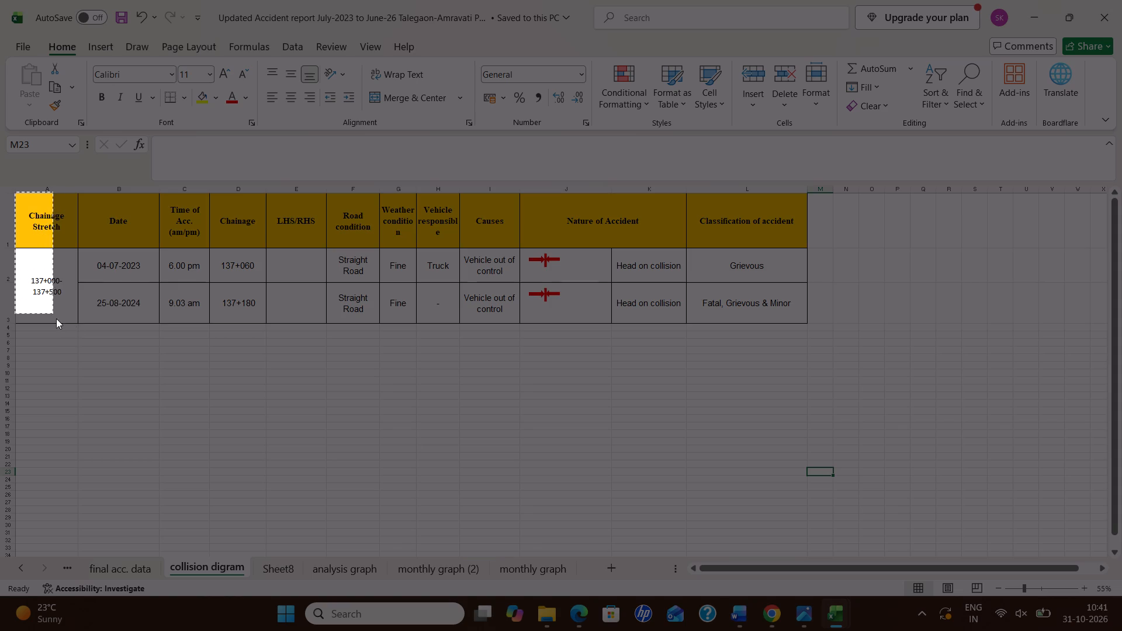
{"action": "left_click_drag", "start_coordinate": [56, 318], "coordinate": [809, 325]}
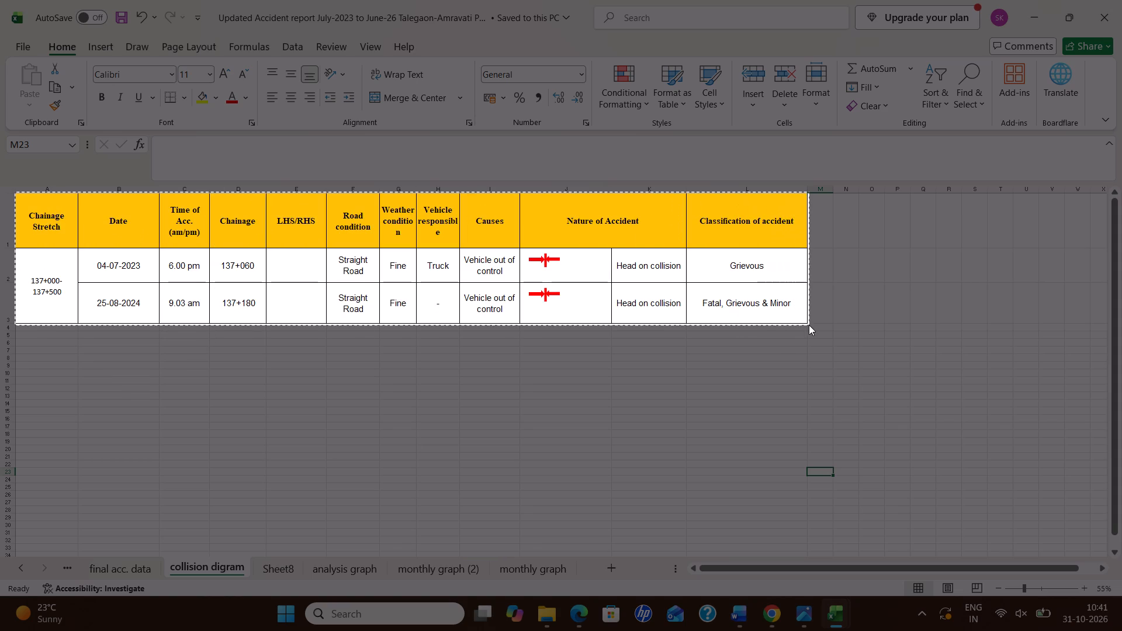
{"action": "left_click_drag", "start_coordinate": [809, 325], "coordinate": [808, 325]}
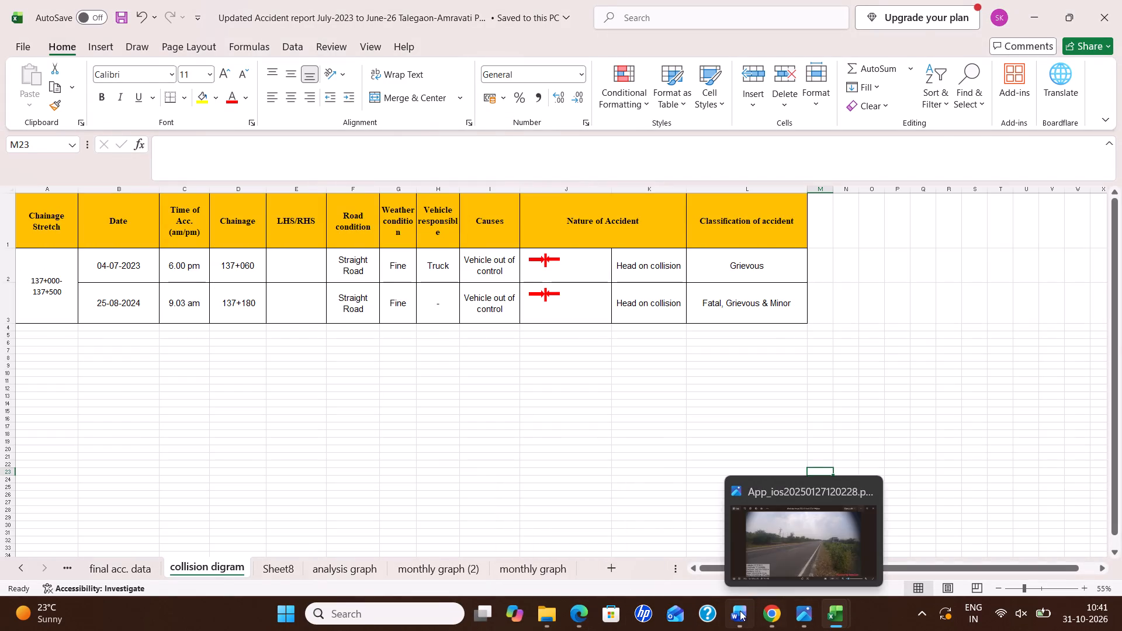
In the Word report, replace the old picture under COLLISION DIAGRAM for Blackspot 01 with the captured table.
{"action": "left_click", "coordinate": [739, 611]}
{"action": "left_click", "coordinate": [512, 383]}
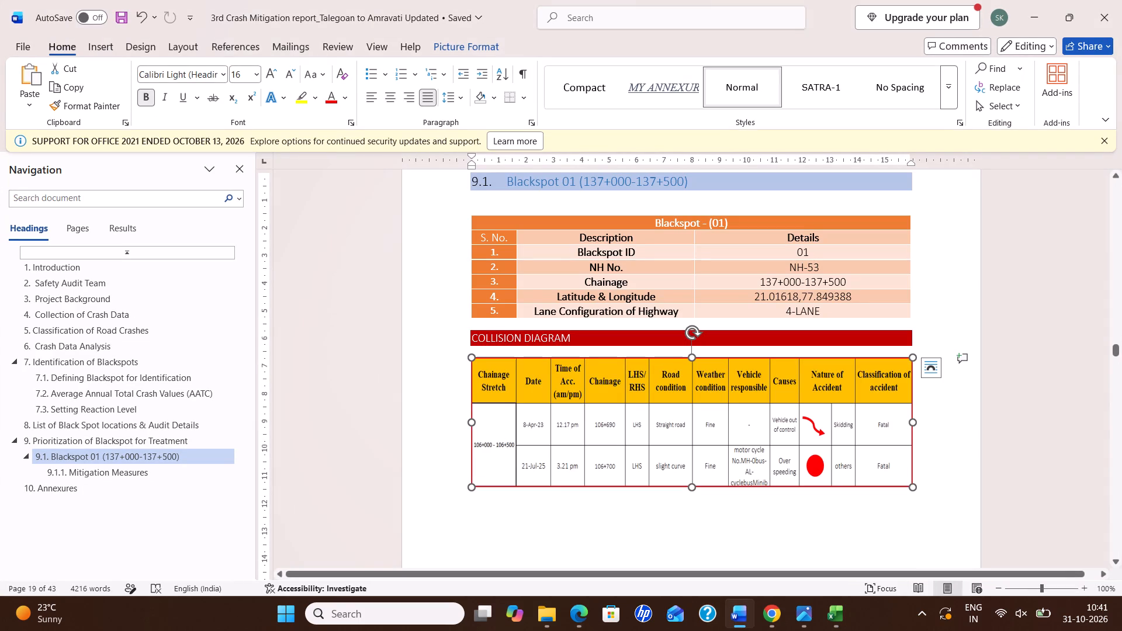
{"action": "key", "text": "Delete"}
{"action": "key", "text": "ctrl+v"}
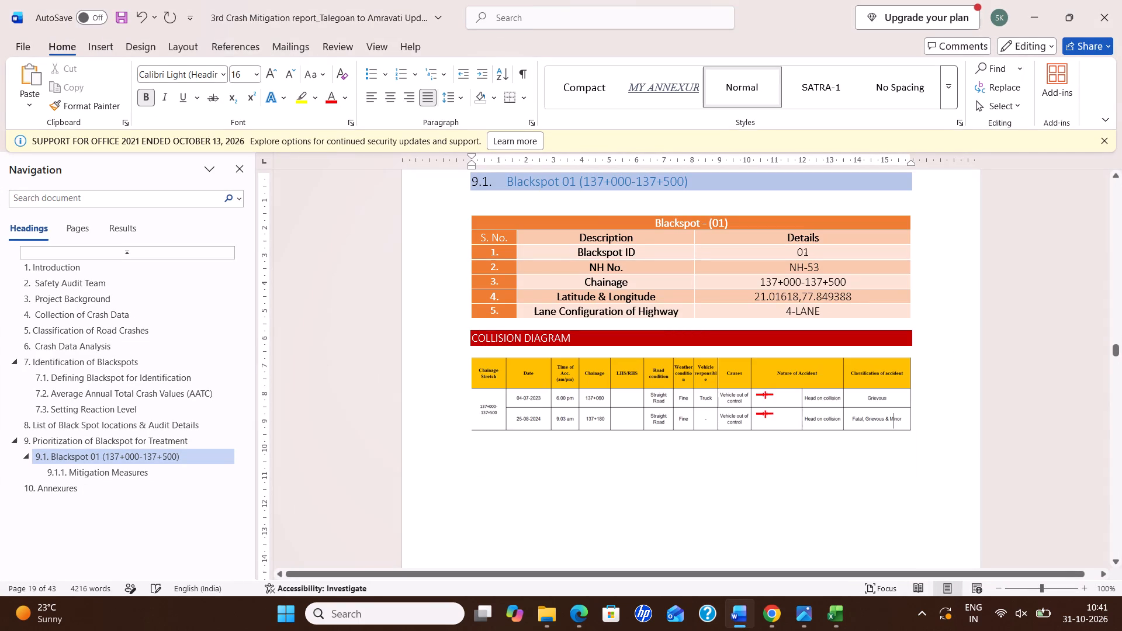
Stretch the pasted collision diagram picture vertically to about the old picture's height and save the report.
{"action": "left_click", "coordinate": [559, 406]}
{"action": "left_click_drag", "start_coordinate": [693, 432], "coordinate": [700, 462]}
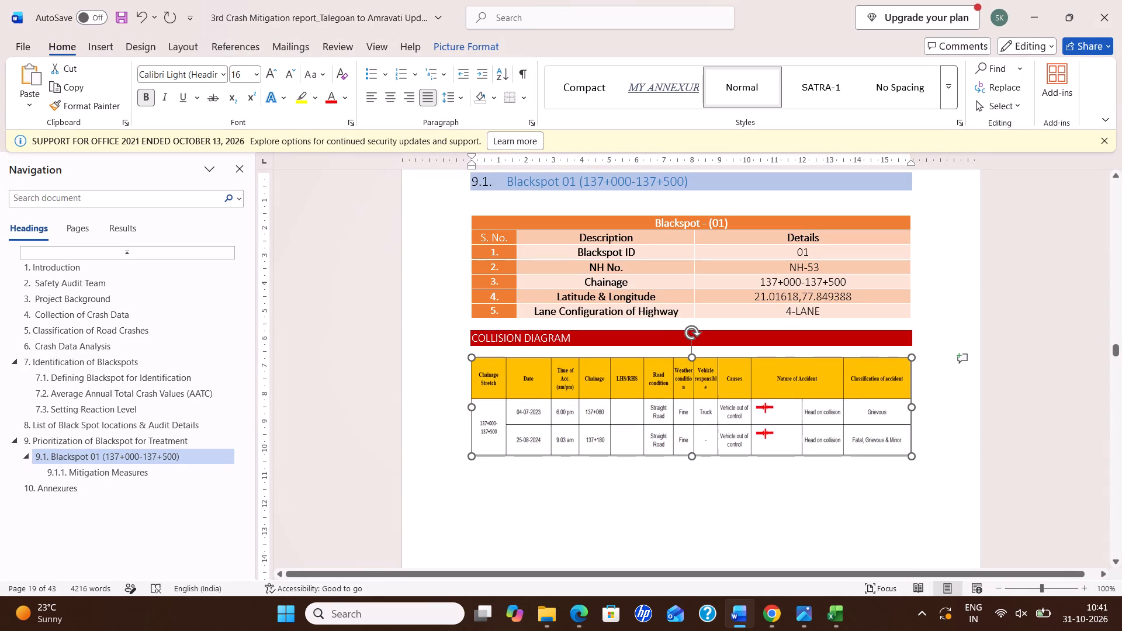
{"action": "left_click_drag", "start_coordinate": [700, 462], "coordinate": [707, 477]}
{"action": "left_click", "coordinate": [857, 541]}
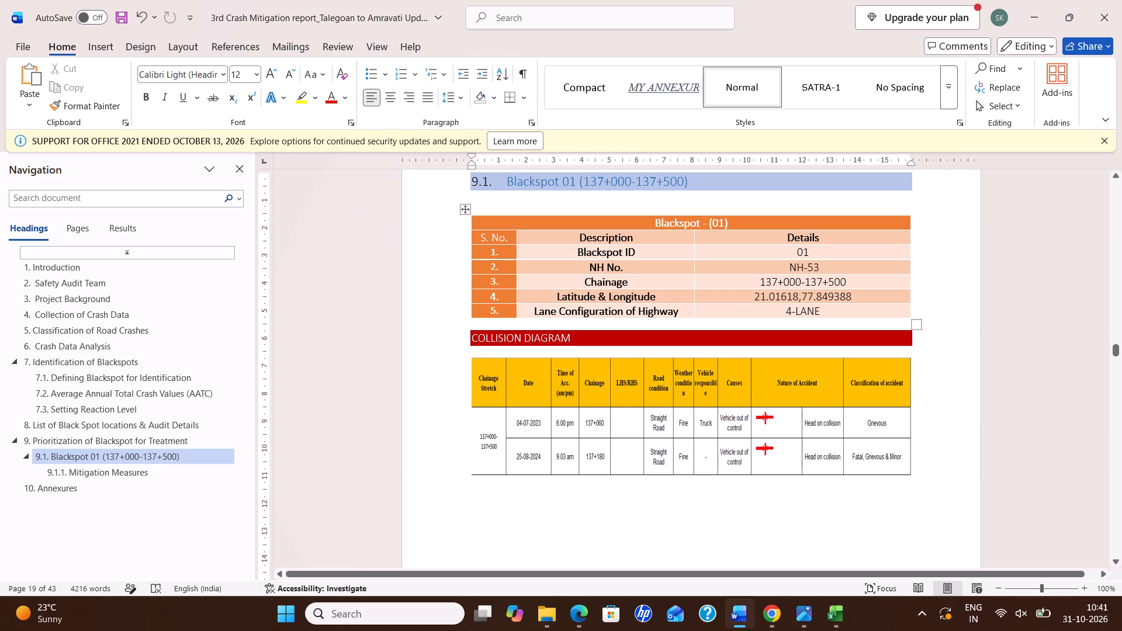
{"action": "key", "text": "ctrl+s"}
{"action": "key", "text": "ctrl+s"}
{"action": "key", "text": "ctrl+s"}
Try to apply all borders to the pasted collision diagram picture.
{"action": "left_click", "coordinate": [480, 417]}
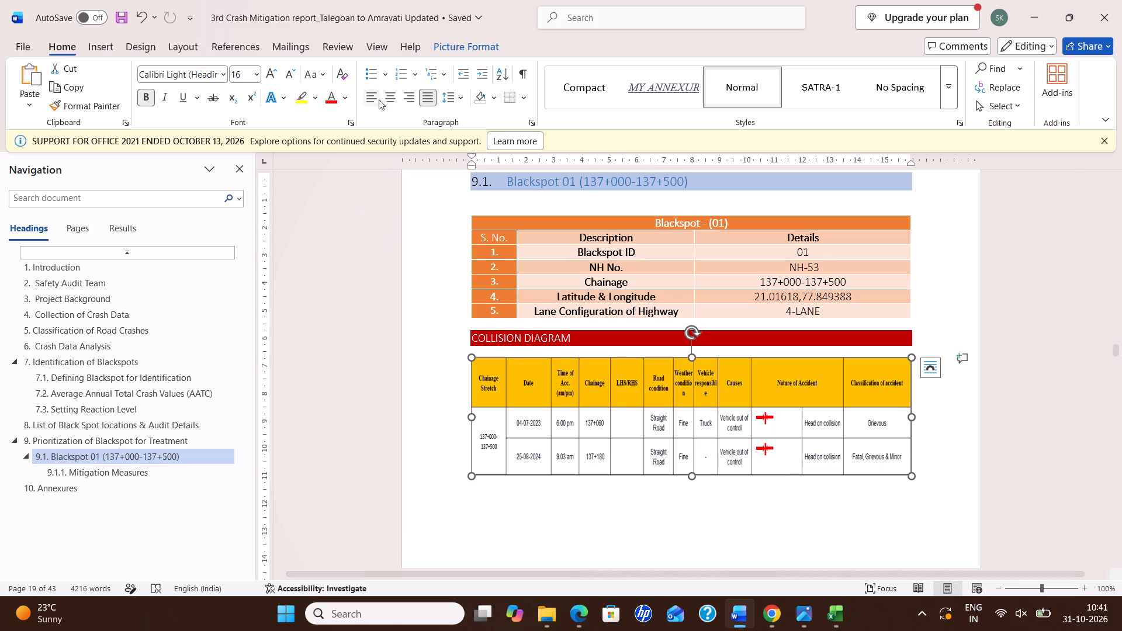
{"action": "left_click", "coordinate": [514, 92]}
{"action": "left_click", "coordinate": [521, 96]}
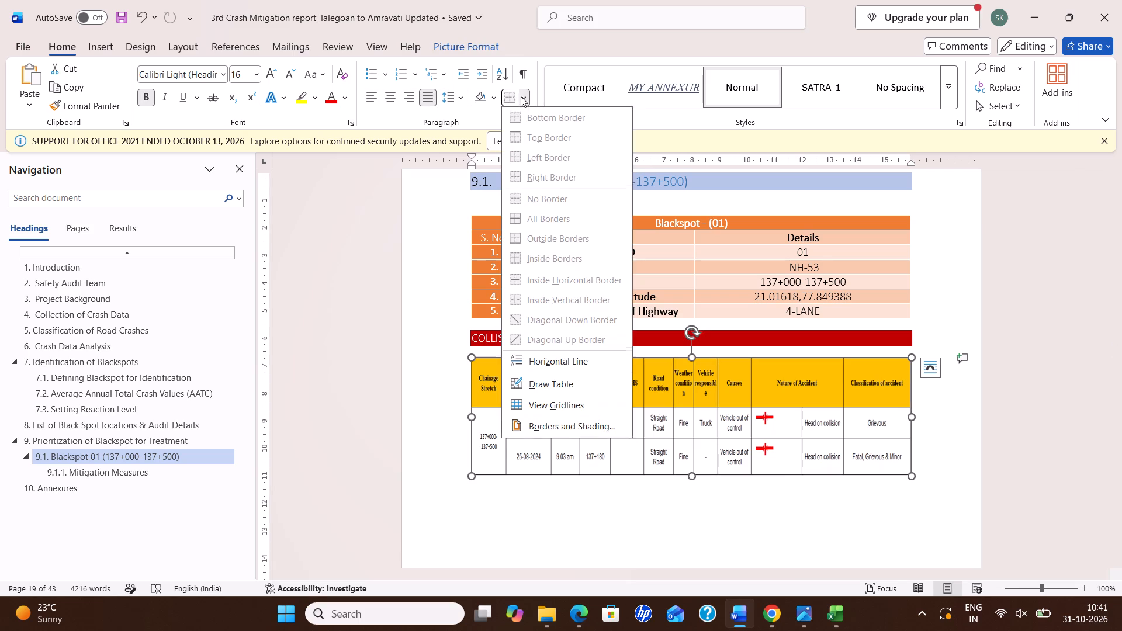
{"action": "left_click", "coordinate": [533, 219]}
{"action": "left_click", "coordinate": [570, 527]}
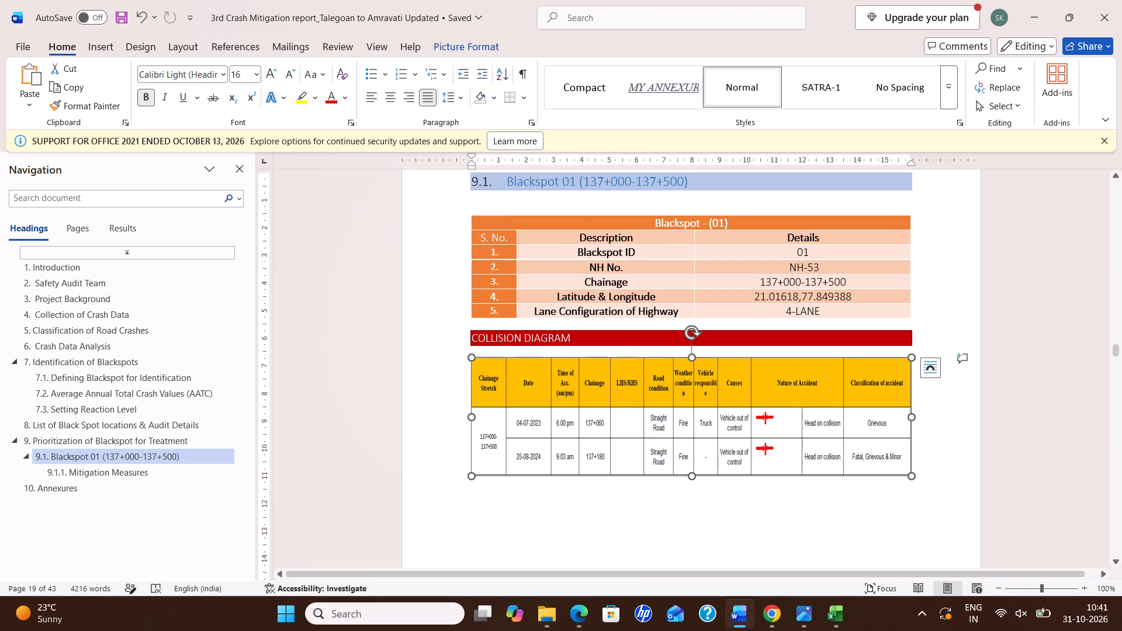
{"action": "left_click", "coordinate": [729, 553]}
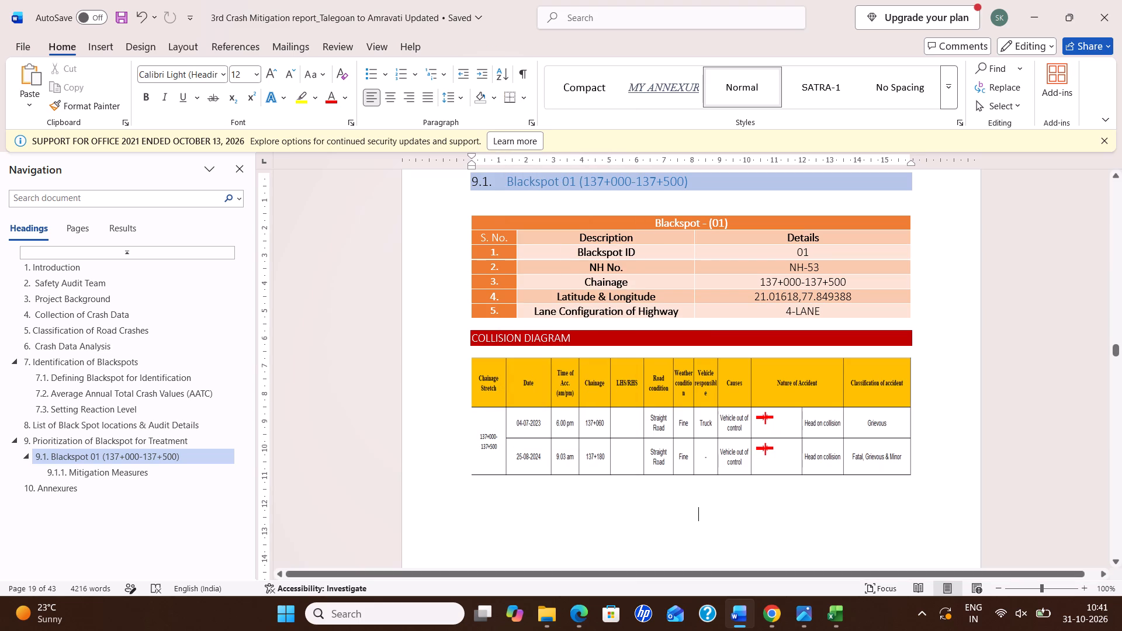
In the 9.1.1 Mitigation Measures table, reduce the left indent of the Stop line marking bullet under Site Observations.
{"action": "scroll", "coordinate": [682, 471], "scroll_direction": "down", "scroll_amount": 5}
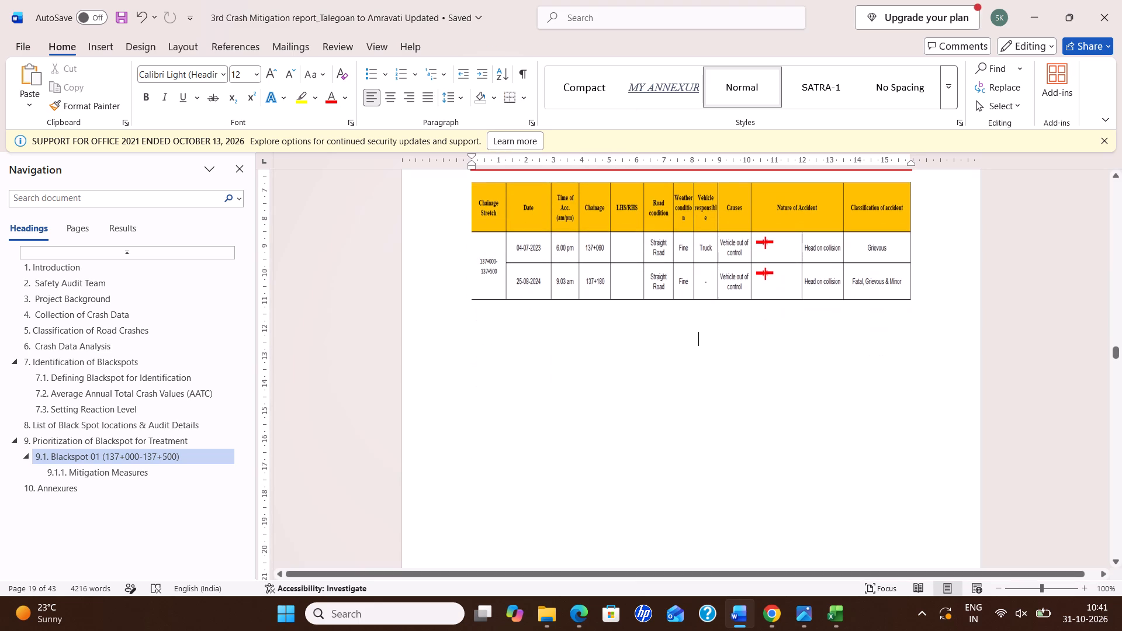
{"action": "scroll", "coordinate": [697, 436], "scroll_direction": "down", "scroll_amount": 13}
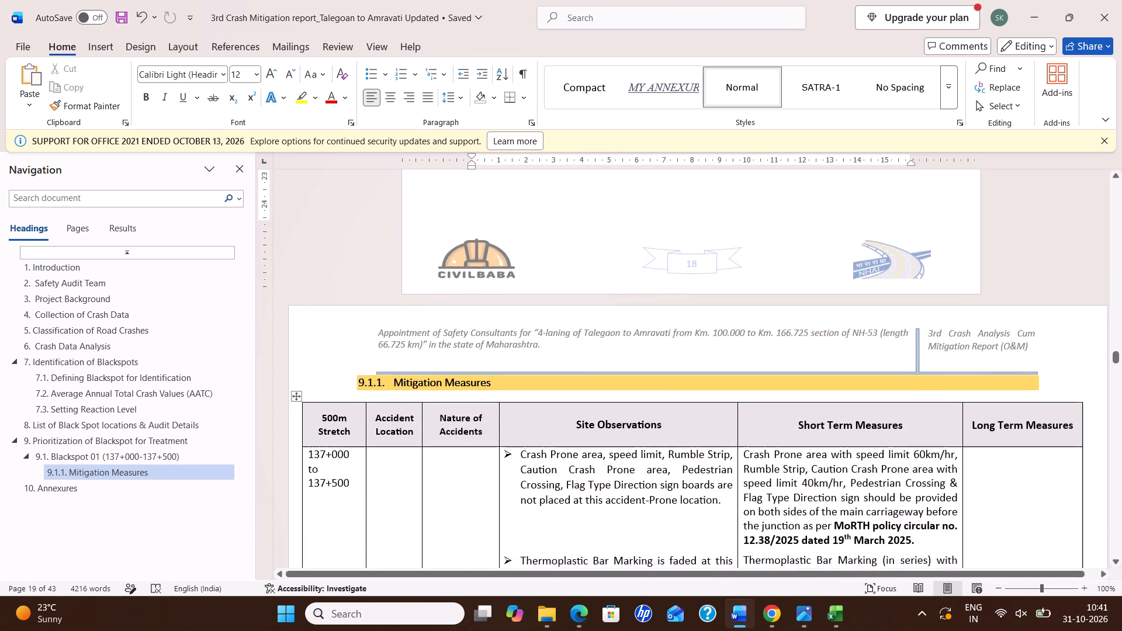
{"action": "scroll", "coordinate": [691, 451], "scroll_direction": "down", "scroll_amount": 14}
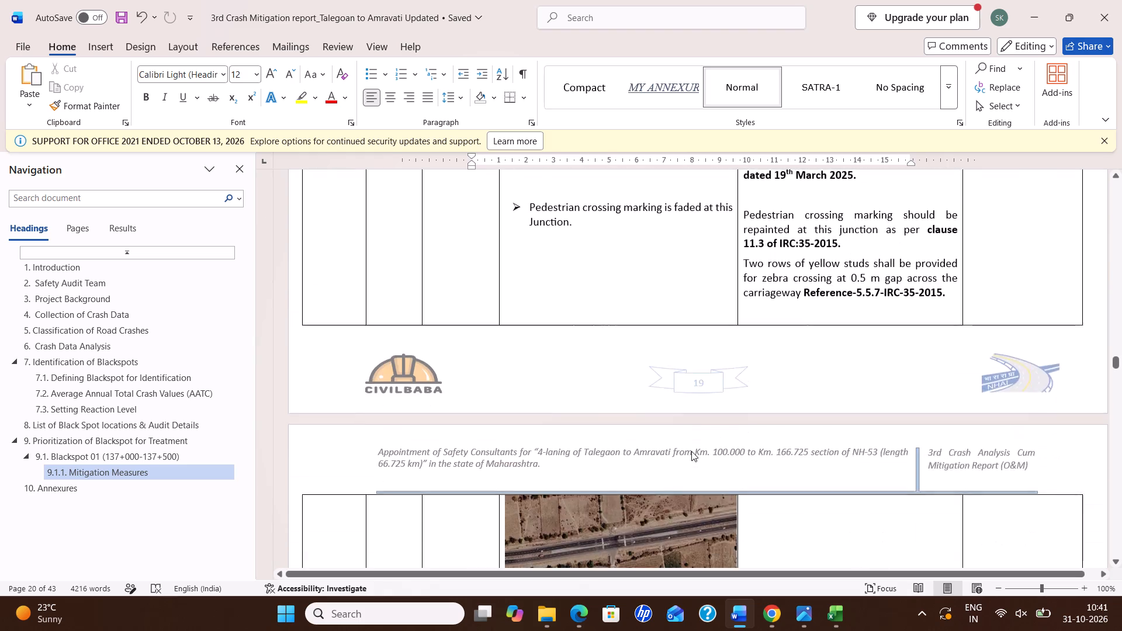
{"action": "scroll", "coordinate": [691, 451], "scroll_direction": "down", "scroll_amount": 4}
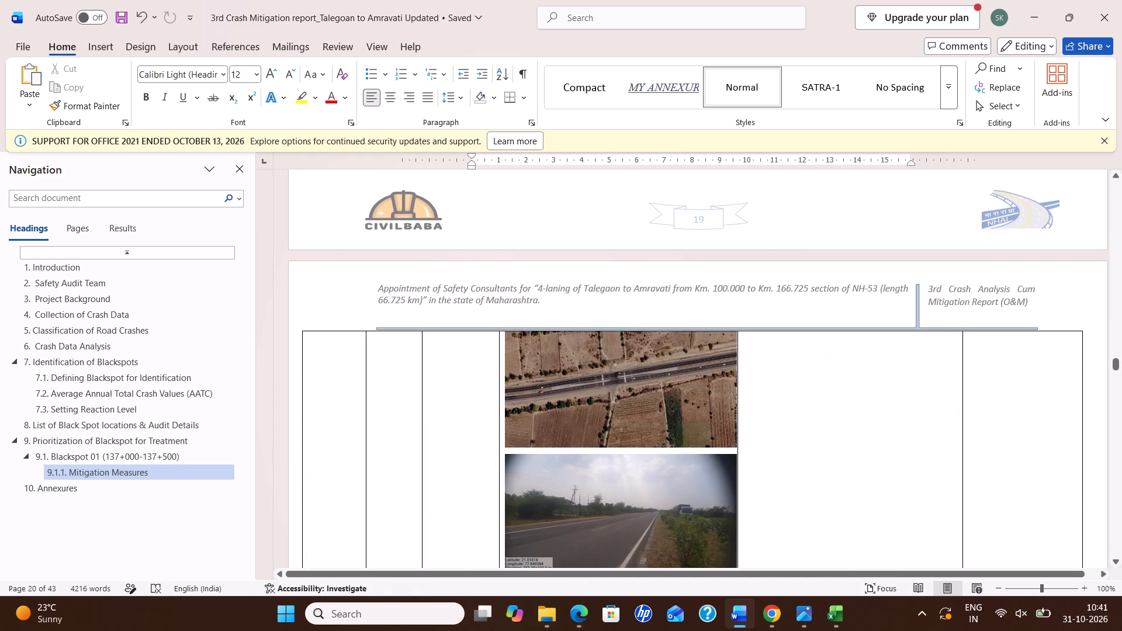
{"action": "scroll", "coordinate": [662, 441], "scroll_direction": "down", "scroll_amount": 11}
{"action": "scroll", "coordinate": [658, 384], "scroll_direction": "down", "scroll_amount": 5}
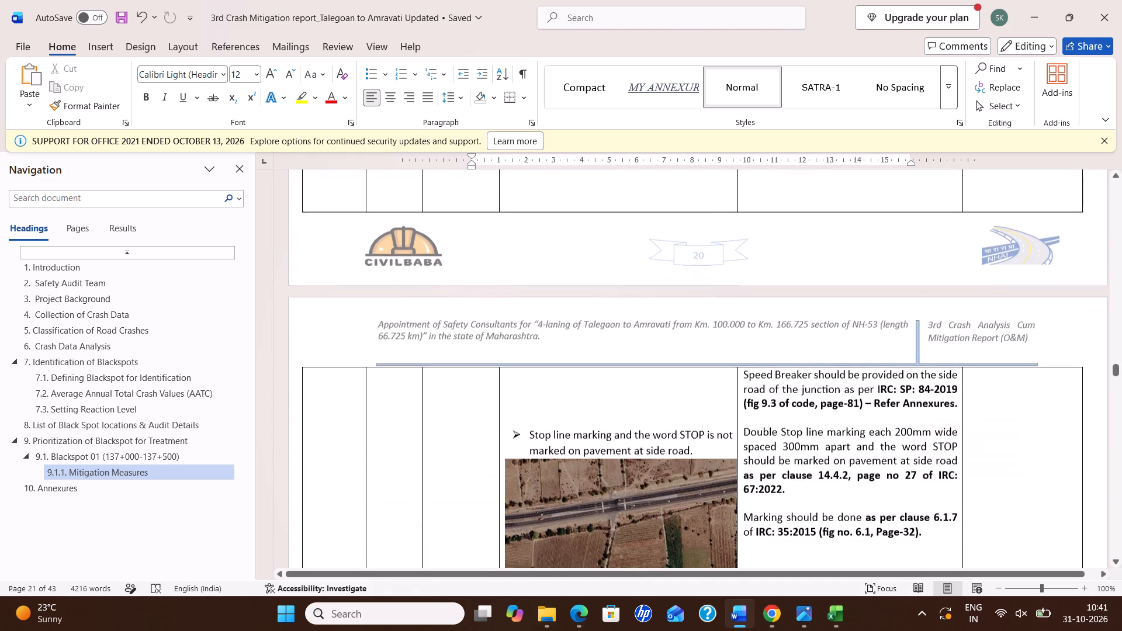
{"action": "left_click", "coordinate": [529, 424]}
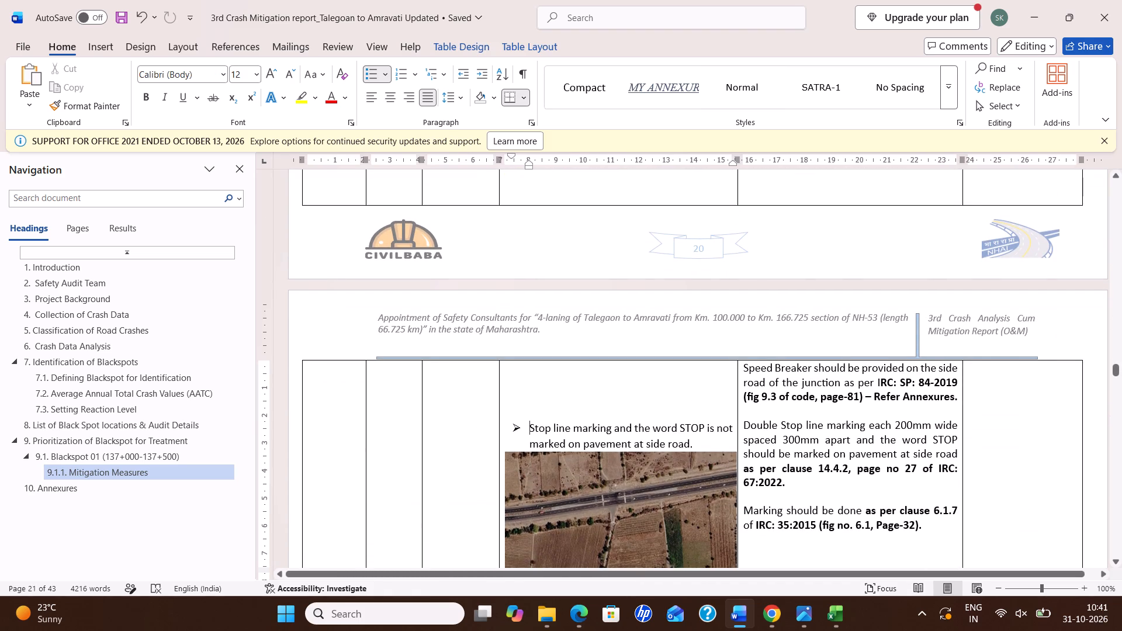
{"action": "left_click_drag", "start_coordinate": [525, 167], "coordinate": [520, 167]}
Review the Mitigation Measures table for 137+000 to 137+500, from its closing note back to the first site observations.
{"action": "scroll", "coordinate": [780, 488], "scroll_direction": "down", "scroll_amount": 3}
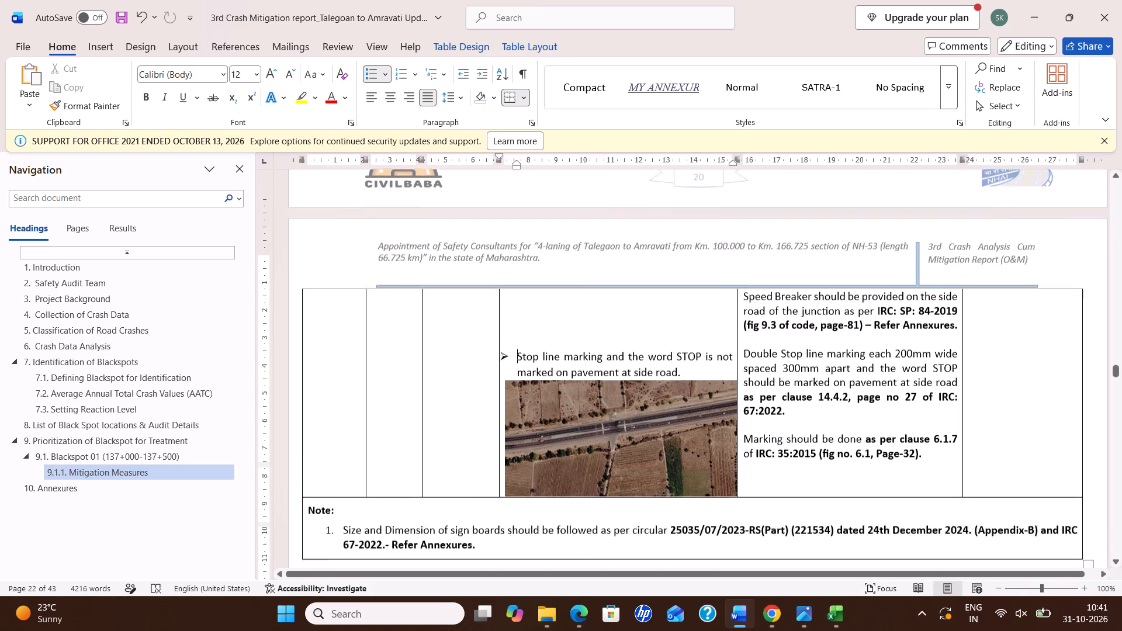
{"action": "scroll", "coordinate": [780, 488], "scroll_direction": "down", "scroll_amount": 1}
{"action": "scroll", "coordinate": [683, 435], "scroll_direction": "up", "scroll_amount": 10}
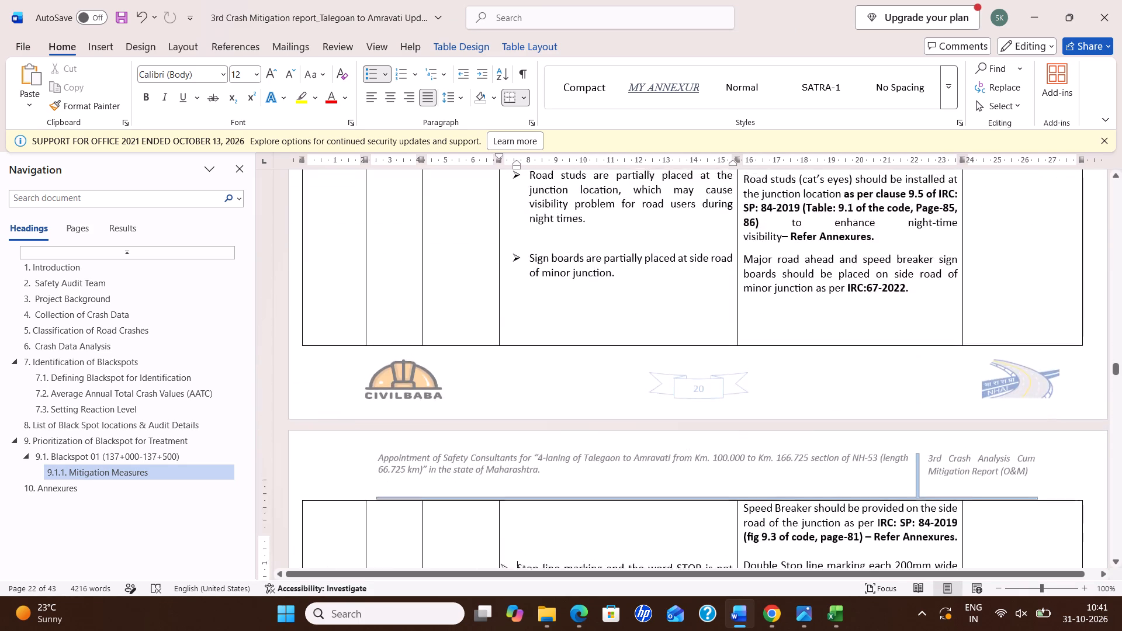
{"action": "scroll", "coordinate": [683, 434], "scroll_direction": "up", "scroll_amount": 15}
{"action": "scroll", "coordinate": [683, 434], "scroll_direction": "up", "scroll_amount": 9}
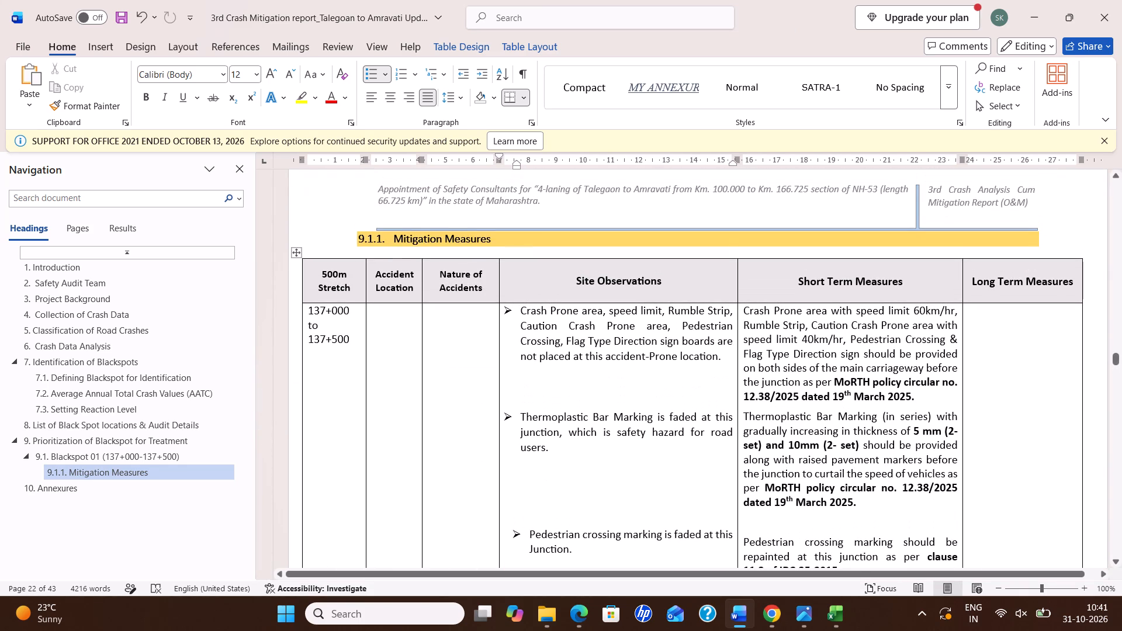
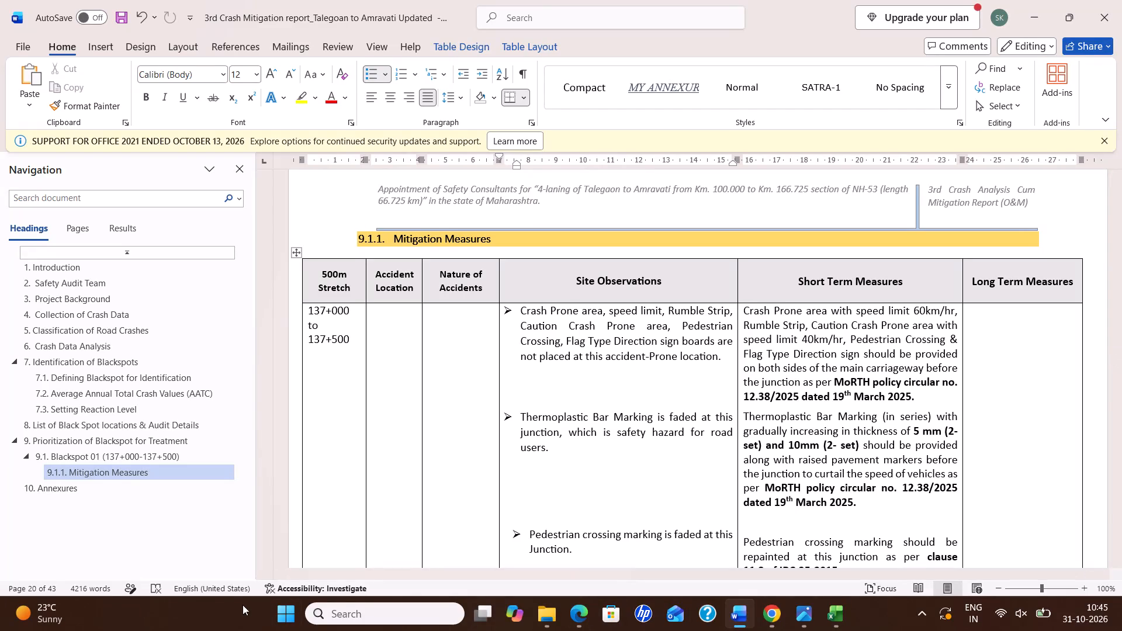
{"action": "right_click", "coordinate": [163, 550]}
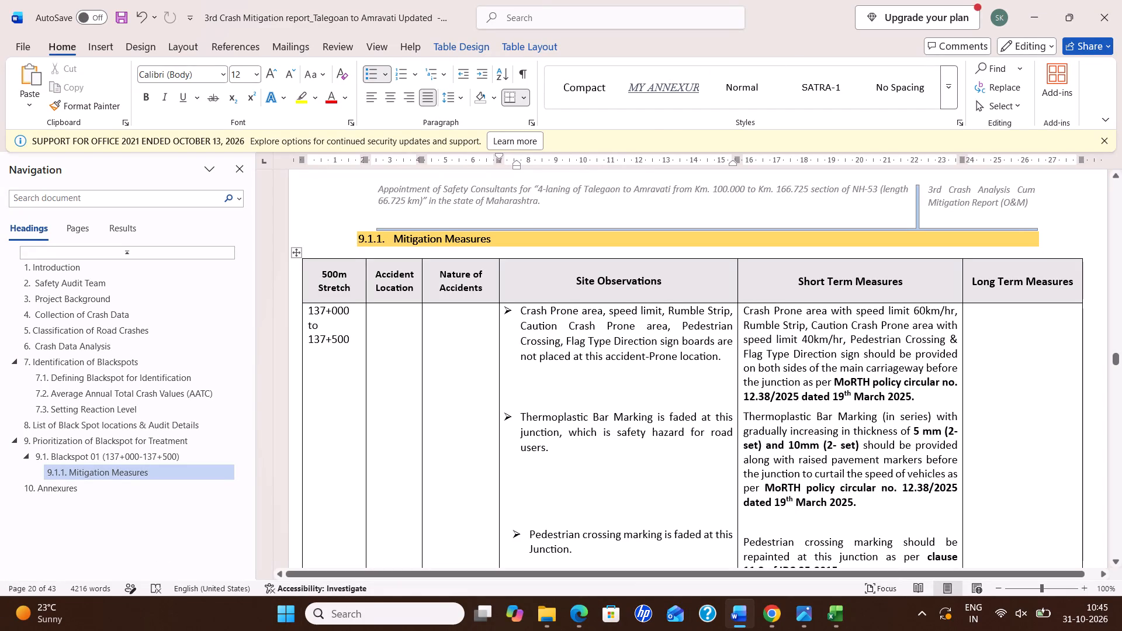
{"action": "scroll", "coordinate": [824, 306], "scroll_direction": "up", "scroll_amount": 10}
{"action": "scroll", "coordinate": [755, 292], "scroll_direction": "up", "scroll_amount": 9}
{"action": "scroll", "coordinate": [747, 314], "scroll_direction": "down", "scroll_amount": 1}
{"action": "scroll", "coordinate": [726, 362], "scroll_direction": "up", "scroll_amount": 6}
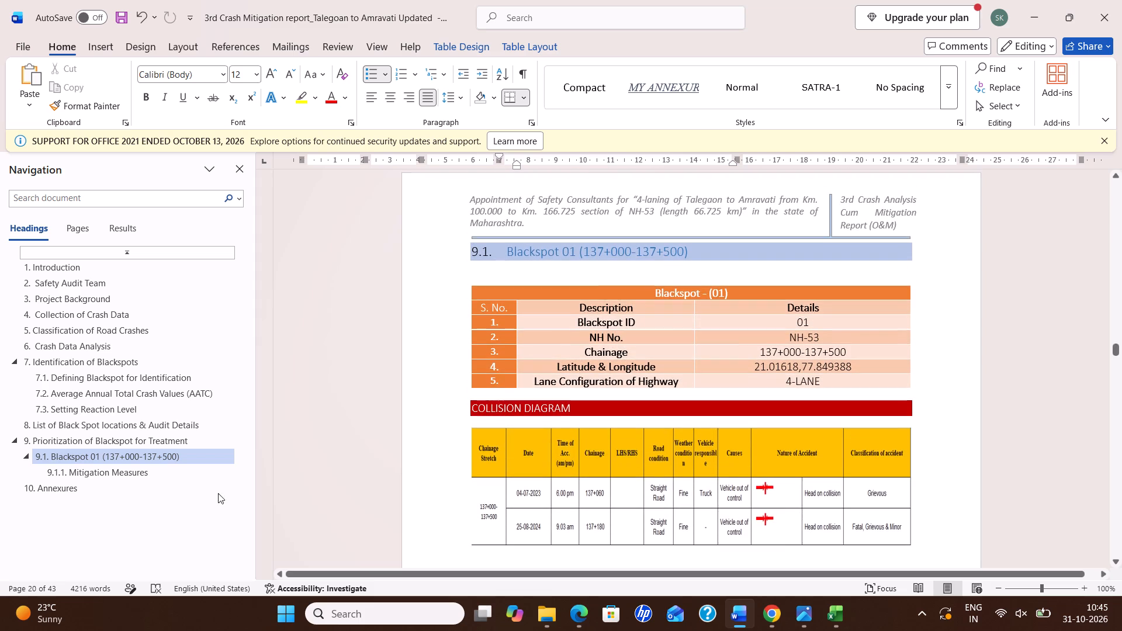
Go to the Annexures and review the first pages, from the crash data table to the sign size and dimension tables.
{"action": "left_click", "coordinate": [165, 470]}
{"action": "left_click", "coordinate": [119, 481]}
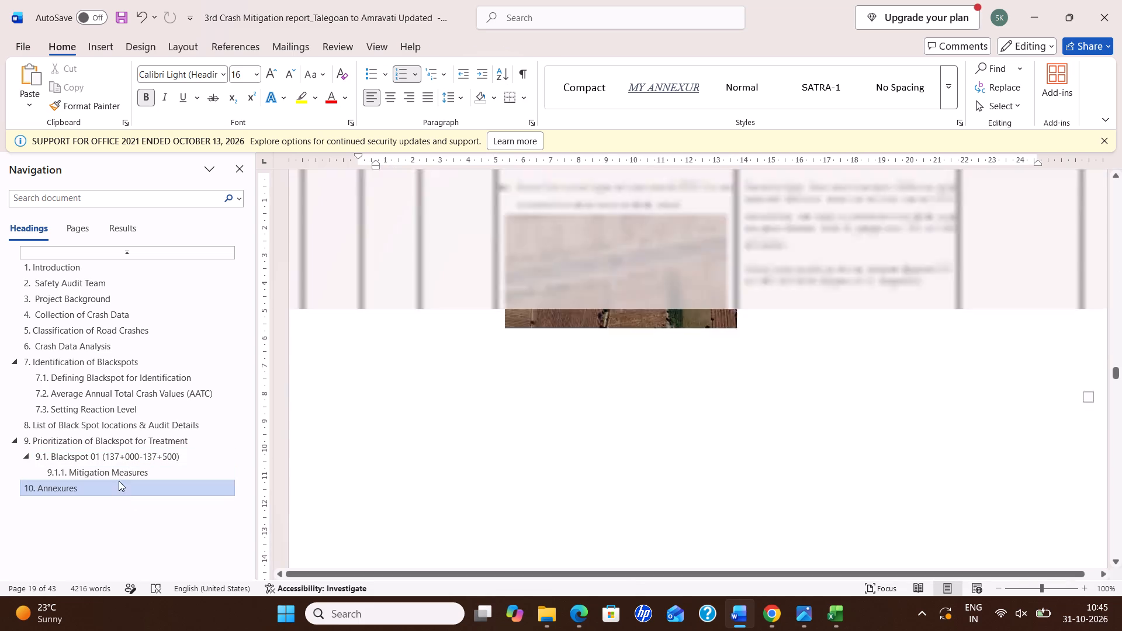
{"action": "scroll", "coordinate": [688, 404], "scroll_direction": "down", "scroll_amount": 19}
{"action": "scroll", "coordinate": [735, 439], "scroll_direction": "up", "scroll_amount": 1}
{"action": "scroll", "coordinate": [744, 433], "scroll_direction": "down", "scroll_amount": 15}
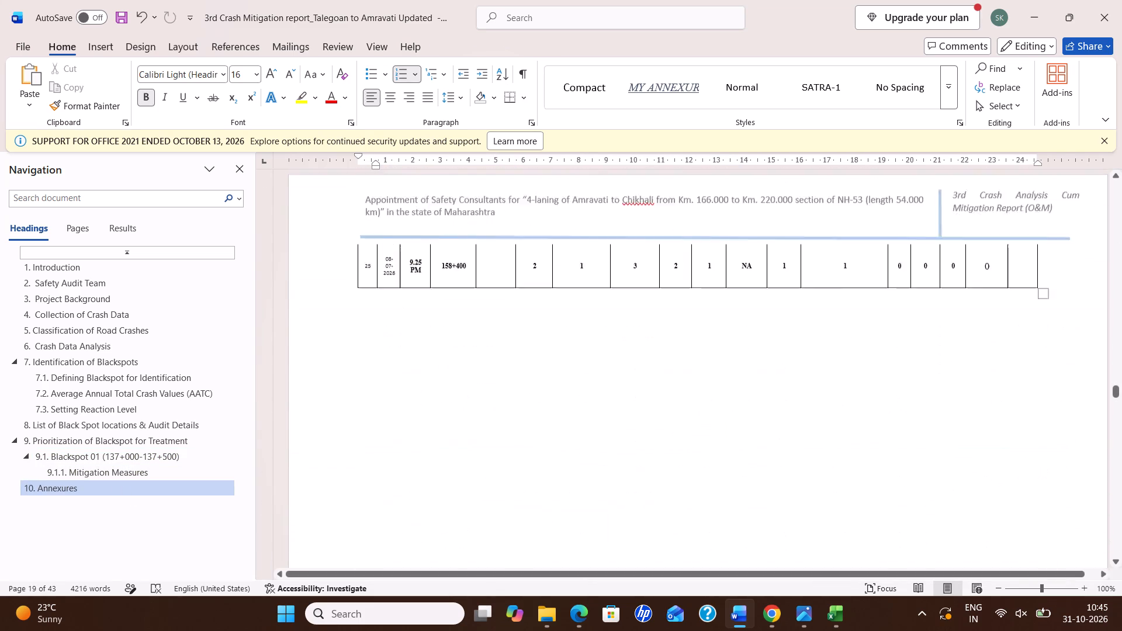
{"action": "scroll", "coordinate": [797, 442], "scroll_direction": "down", "scroll_amount": 20}
{"action": "scroll", "coordinate": [797, 442], "scroll_direction": "down", "scroll_amount": 18}
{"action": "scroll", "coordinate": [744, 473], "scroll_direction": "up", "scroll_amount": 1}
{"action": "scroll", "coordinate": [744, 473], "scroll_direction": "down", "scroll_amount": 3}
{"action": "scroll", "coordinate": [743, 474], "scroll_direction": "up", "scroll_amount": 1}
{"action": "scroll", "coordinate": [743, 474], "scroll_direction": "down", "scroll_amount": 4}
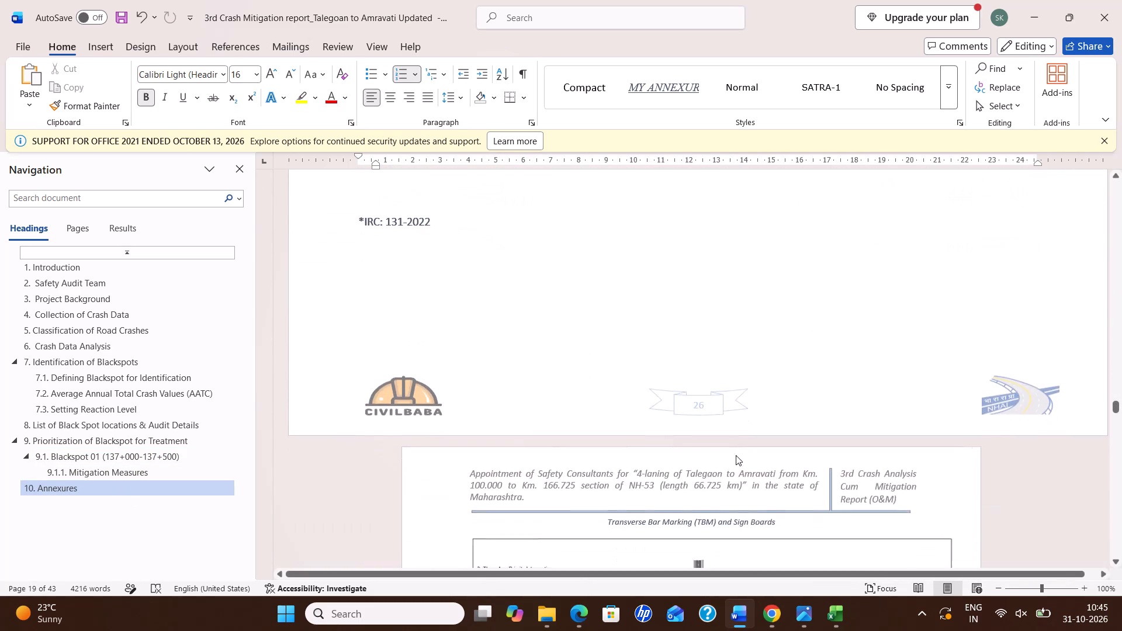
{"action": "scroll", "coordinate": [736, 455], "scroll_direction": "down", "scroll_amount": 12}
{"action": "scroll", "coordinate": [759, 391], "scroll_direction": "down", "scroll_amount": 18}
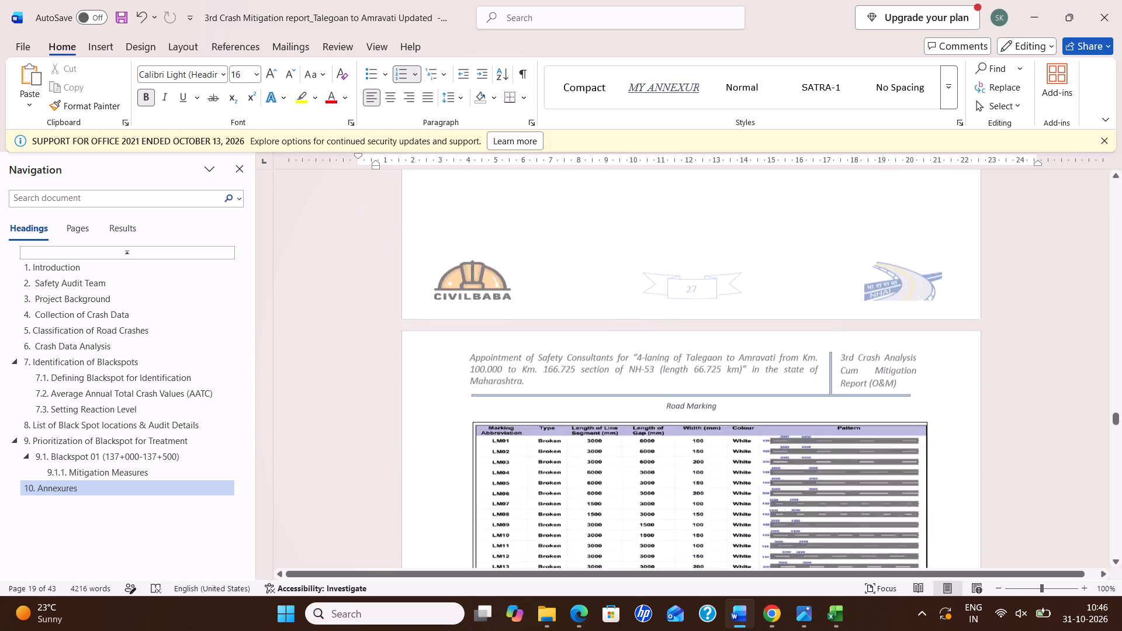
{"action": "scroll", "coordinate": [739, 415], "scroll_direction": "down", "scroll_amount": 8}
{"action": "scroll", "coordinate": [733, 421], "scroll_direction": "up", "scroll_amount": 9}
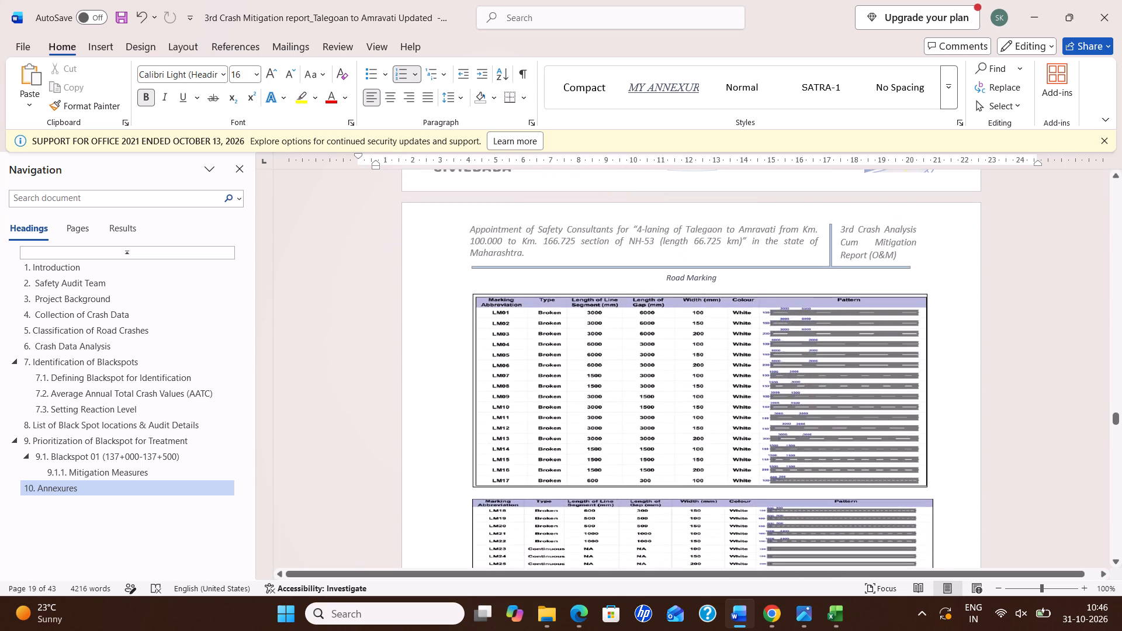
{"action": "scroll", "coordinate": [746, 422], "scroll_direction": "down", "scroll_amount": 4}
{"action": "scroll", "coordinate": [770, 418], "scroll_direction": "down", "scroll_amount": 17}
{"action": "scroll", "coordinate": [731, 399], "scroll_direction": "up", "scroll_amount": 1}
{"action": "scroll", "coordinate": [731, 400], "scroll_direction": "down", "scroll_amount": 1}
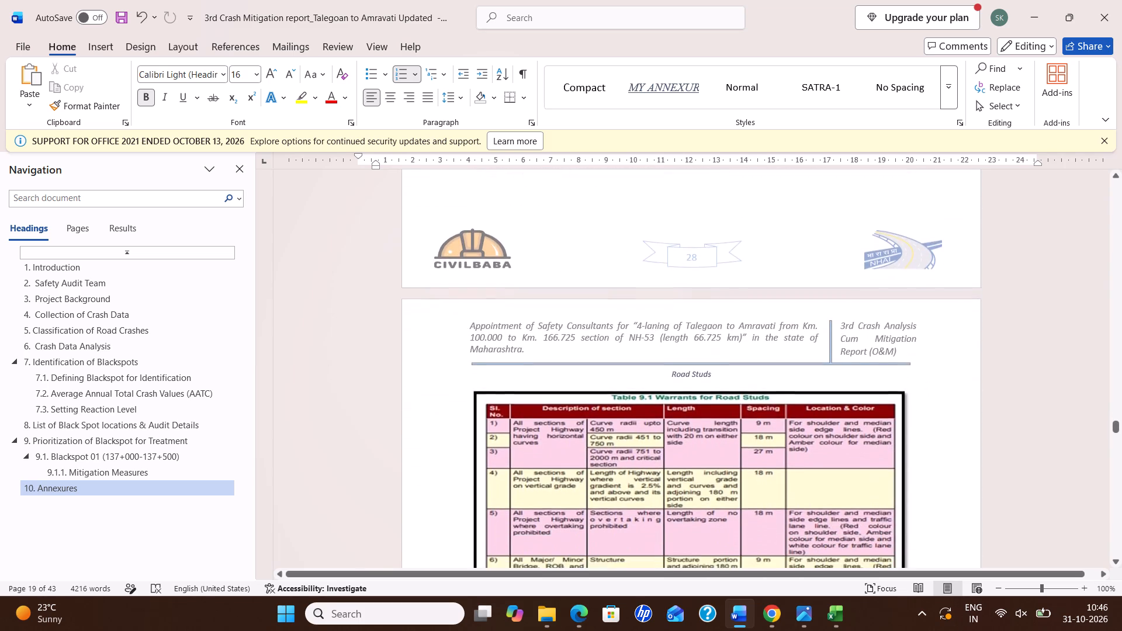
{"action": "scroll", "coordinate": [761, 416], "scroll_direction": "down", "scroll_amount": 13}
{"action": "scroll", "coordinate": [763, 403], "scroll_direction": "down", "scroll_amount": 12}
{"action": "scroll", "coordinate": [759, 415], "scroll_direction": "up", "scroll_amount": 1}
{"action": "scroll", "coordinate": [759, 415], "scroll_direction": "down", "scroll_amount": 5}
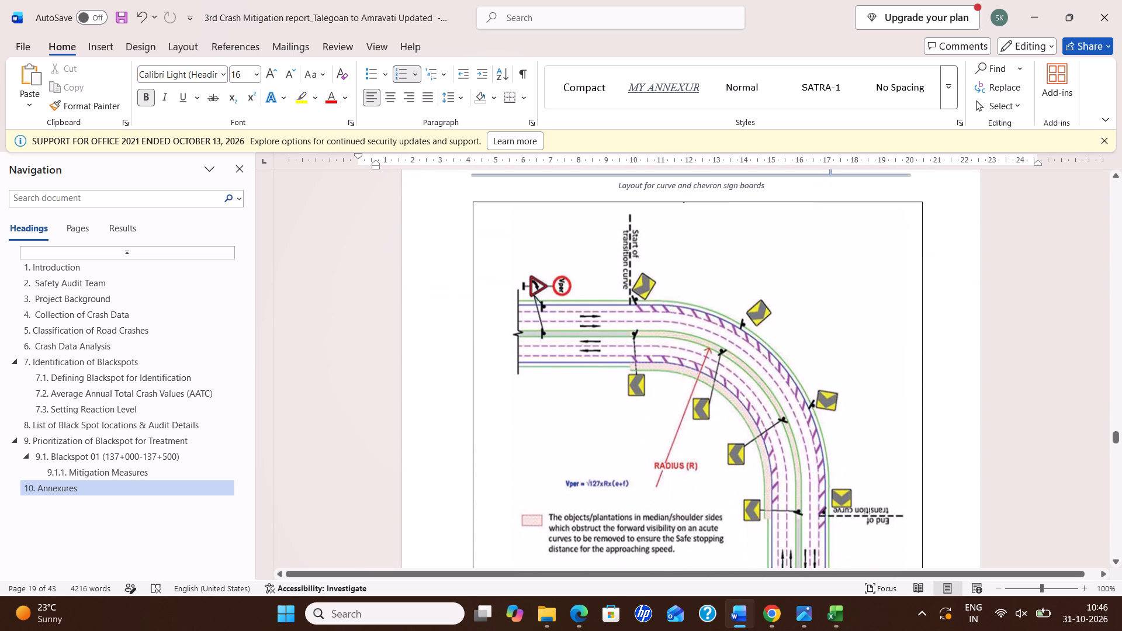
{"action": "scroll", "coordinate": [762, 416], "scroll_direction": "down", "scroll_amount": 12}
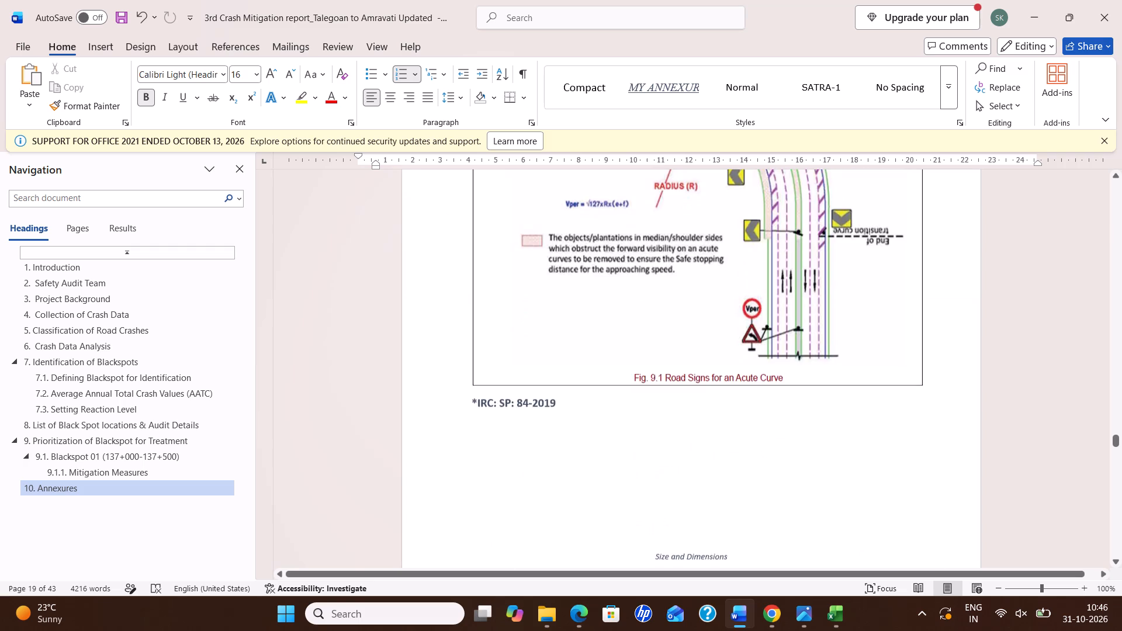
{"action": "scroll", "coordinate": [757, 393], "scroll_direction": "down", "scroll_amount": 11}
{"action": "scroll", "coordinate": [738, 341], "scroll_direction": "down", "scroll_amount": 7}
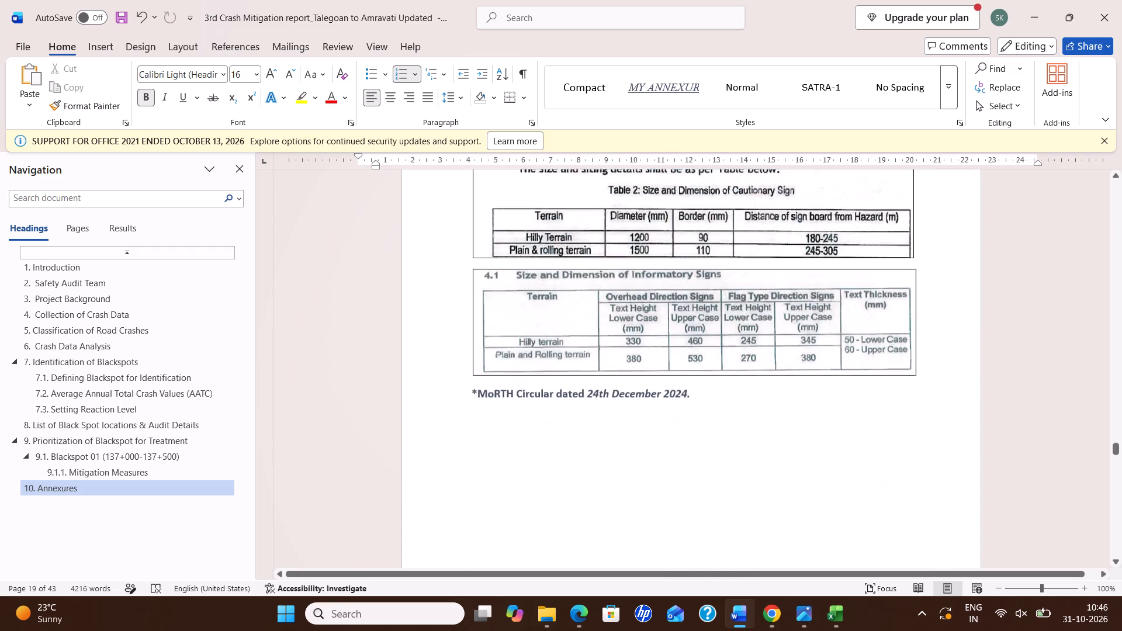
{"action": "scroll", "coordinate": [766, 372], "scroll_direction": "down", "scroll_amount": 4}
{"action": "scroll", "coordinate": [766, 374], "scroll_direction": "up", "scroll_amount": 1}
{"action": "scroll", "coordinate": [766, 374], "scroll_direction": "down", "scroll_amount": 1}
{"action": "scroll", "coordinate": [766, 375], "scroll_direction": "up", "scroll_amount": 1}
{"action": "scroll", "coordinate": [766, 375], "scroll_direction": "down", "scroll_amount": 16}
{"action": "scroll", "coordinate": [773, 400], "scroll_direction": "down", "scroll_amount": 10}
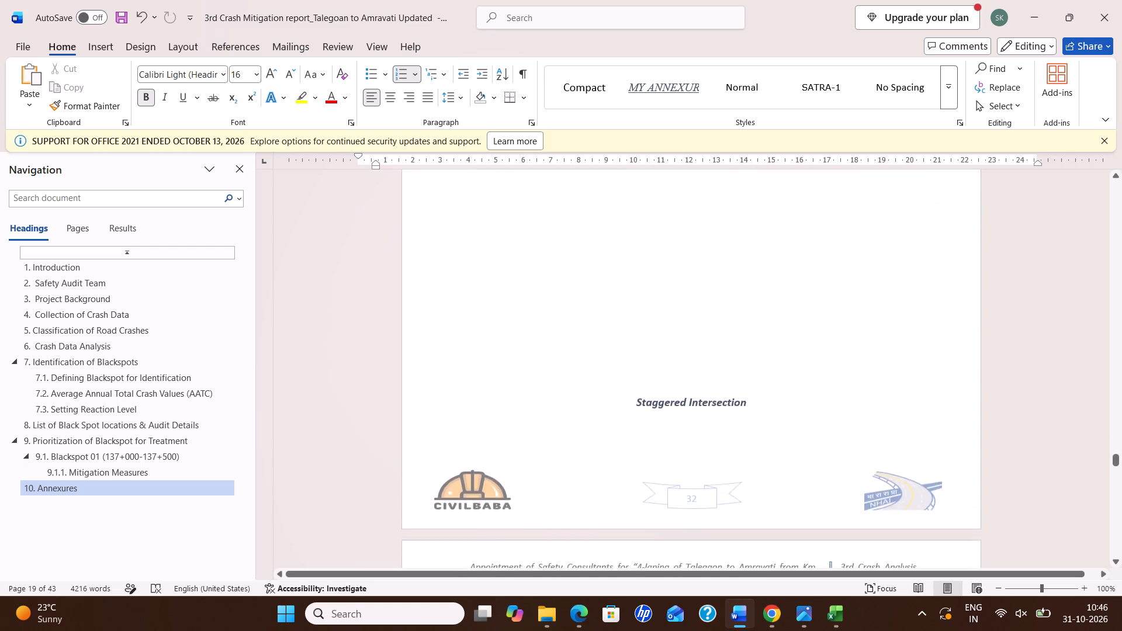
Review the remaining annexure pages, from Staggered Intersection through the junction, hump, rumble strip and sign drawings to MBCB End Treatment.
{"action": "scroll", "coordinate": [771, 407], "scroll_direction": "down", "scroll_amount": 8}
{"action": "scroll", "coordinate": [770, 416], "scroll_direction": "up", "scroll_amount": 1}
{"action": "scroll", "coordinate": [770, 416], "scroll_direction": "down", "scroll_amount": 19}
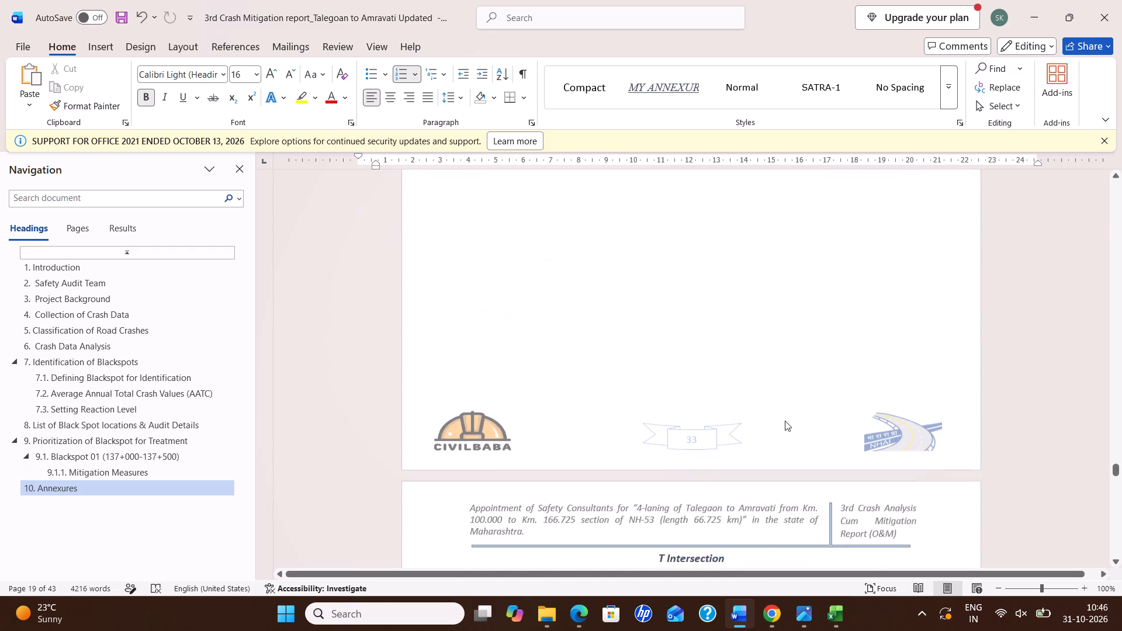
{"action": "scroll", "coordinate": [785, 424], "scroll_direction": "down", "scroll_amount": 10}
{"action": "scroll", "coordinate": [736, 353], "scroll_direction": "down", "scroll_amount": 4}
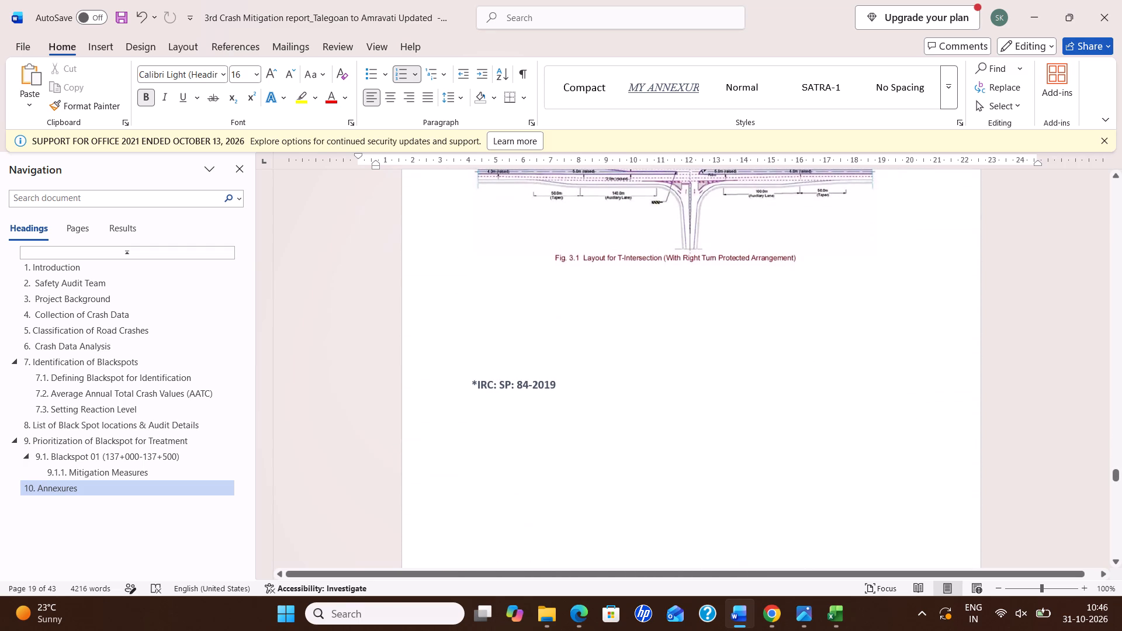
{"action": "scroll", "coordinate": [739, 348], "scroll_direction": "down", "scroll_amount": 20}
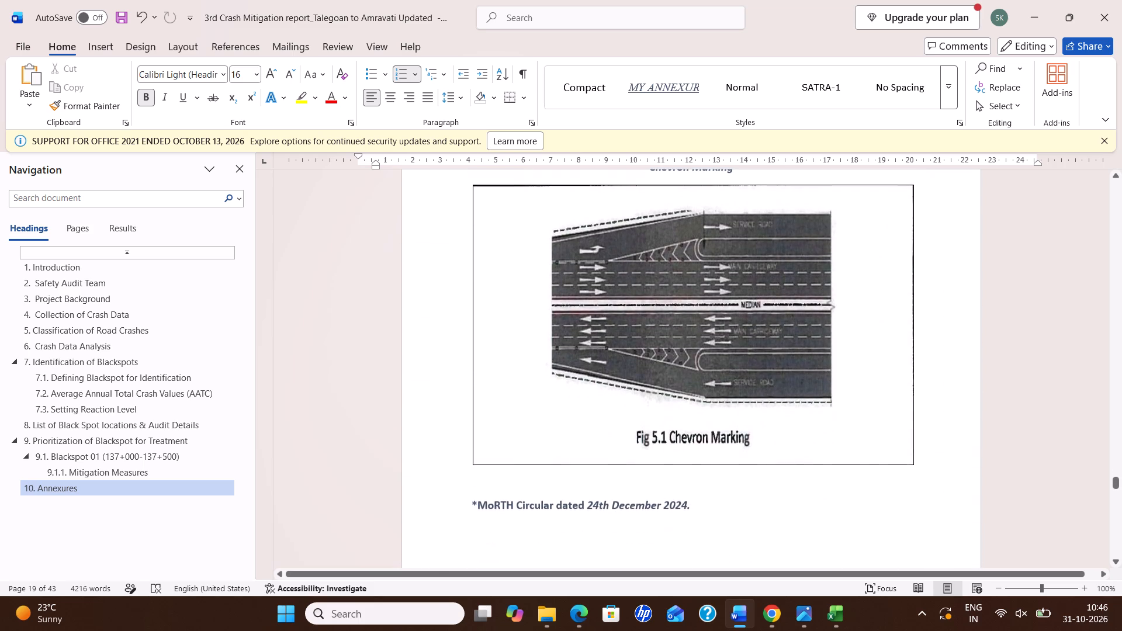
{"action": "scroll", "coordinate": [751, 345], "scroll_direction": "up", "scroll_amount": 3}
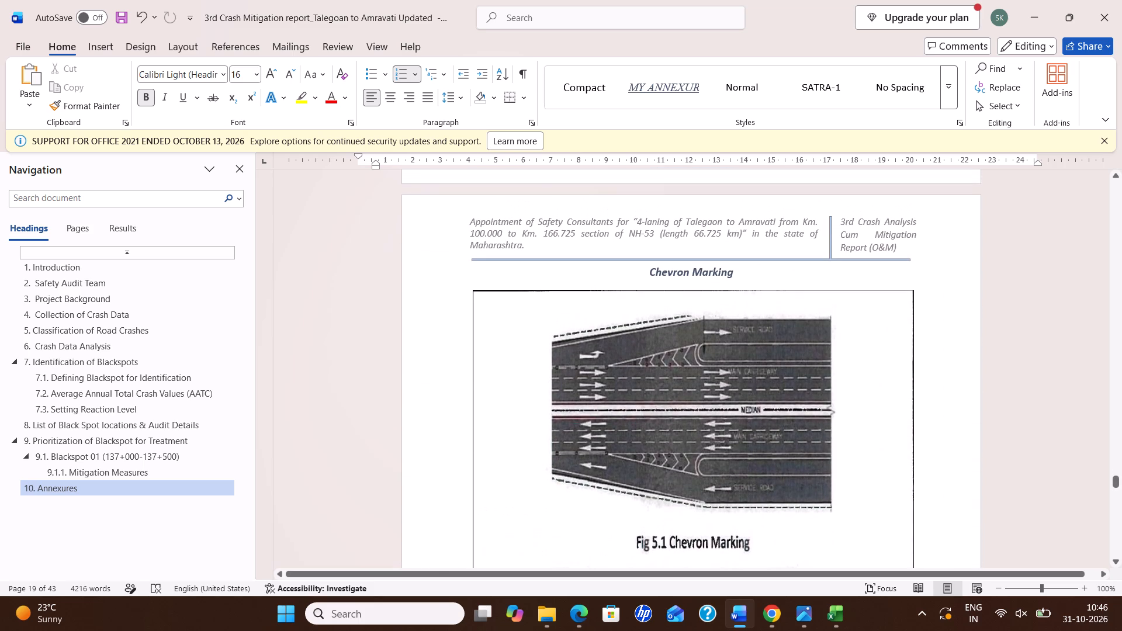
{"action": "scroll", "coordinate": [751, 356], "scroll_direction": "down", "scroll_amount": 10}
{"action": "scroll", "coordinate": [751, 360], "scroll_direction": "up", "scroll_amount": 1}
{"action": "scroll", "coordinate": [751, 360], "scroll_direction": "down", "scroll_amount": 10}
{"action": "scroll", "coordinate": [754, 350], "scroll_direction": "up", "scroll_amount": 1}
{"action": "scroll", "coordinate": [754, 350], "scroll_direction": "down", "scroll_amount": 6}
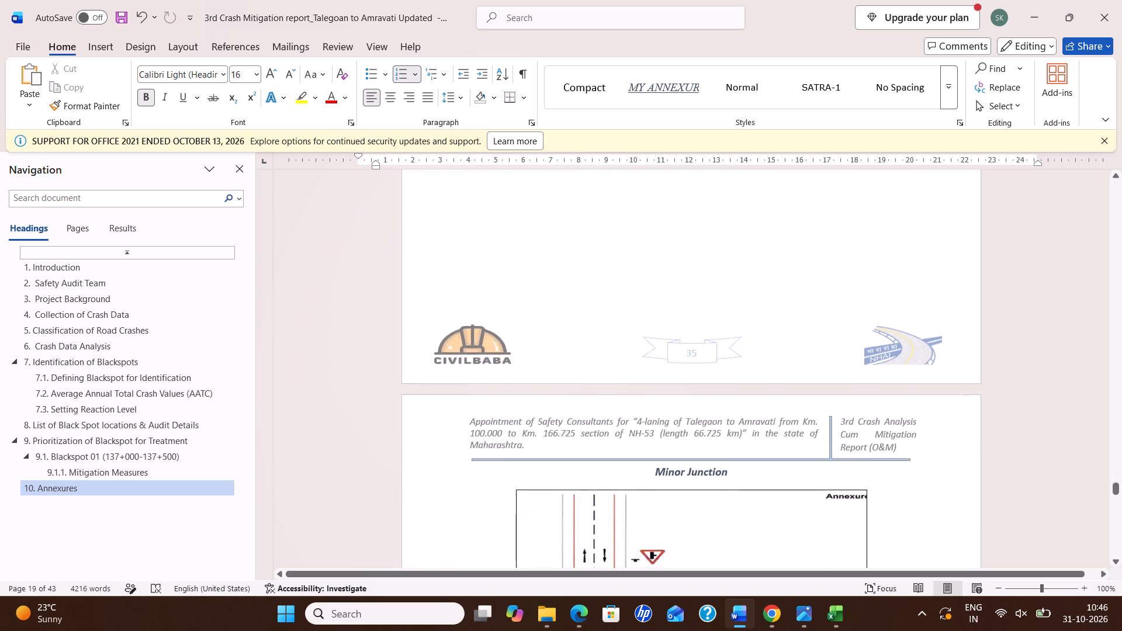
{"action": "scroll", "coordinate": [754, 350], "scroll_direction": "down", "scroll_amount": 15}
{"action": "scroll", "coordinate": [774, 375], "scroll_direction": "down", "scroll_amount": 10}
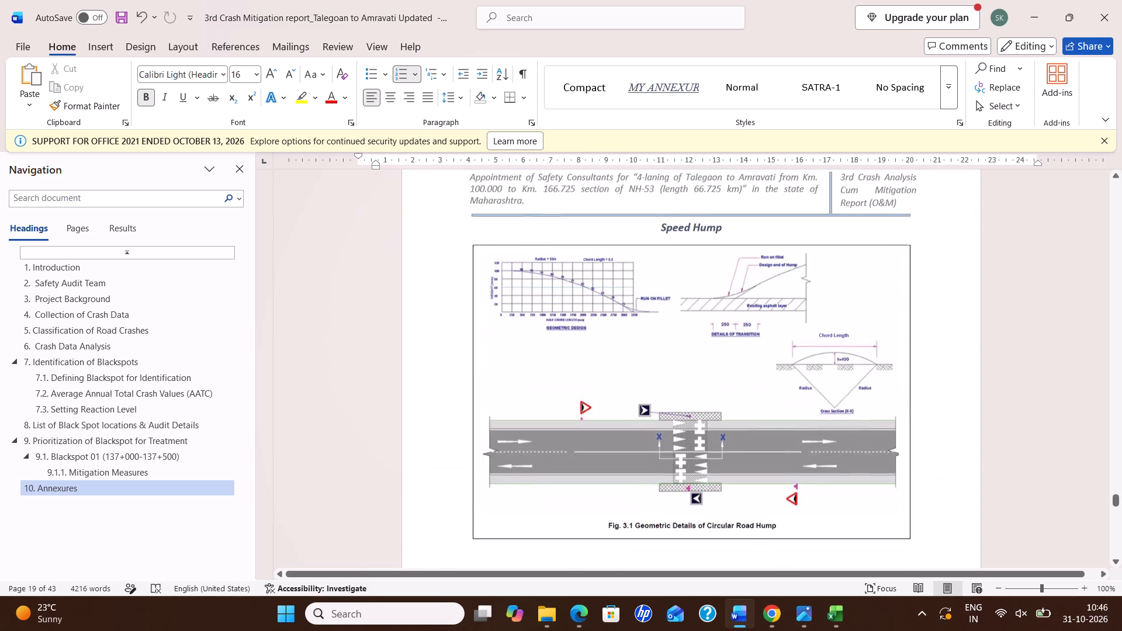
{"action": "scroll", "coordinate": [774, 375], "scroll_direction": "down", "scroll_amount": 18}
{"action": "scroll", "coordinate": [773, 386], "scroll_direction": "down", "scroll_amount": 9}
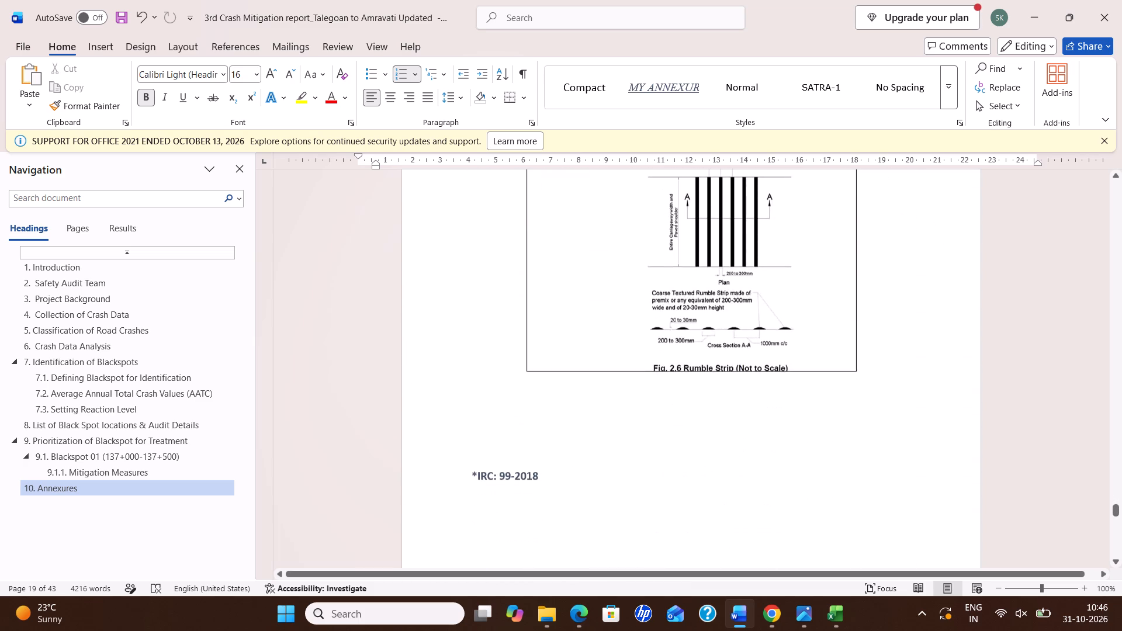
{"action": "scroll", "coordinate": [776, 394], "scroll_direction": "down", "scroll_amount": 19}
{"action": "scroll", "coordinate": [775, 390], "scroll_direction": "down", "scroll_amount": 10}
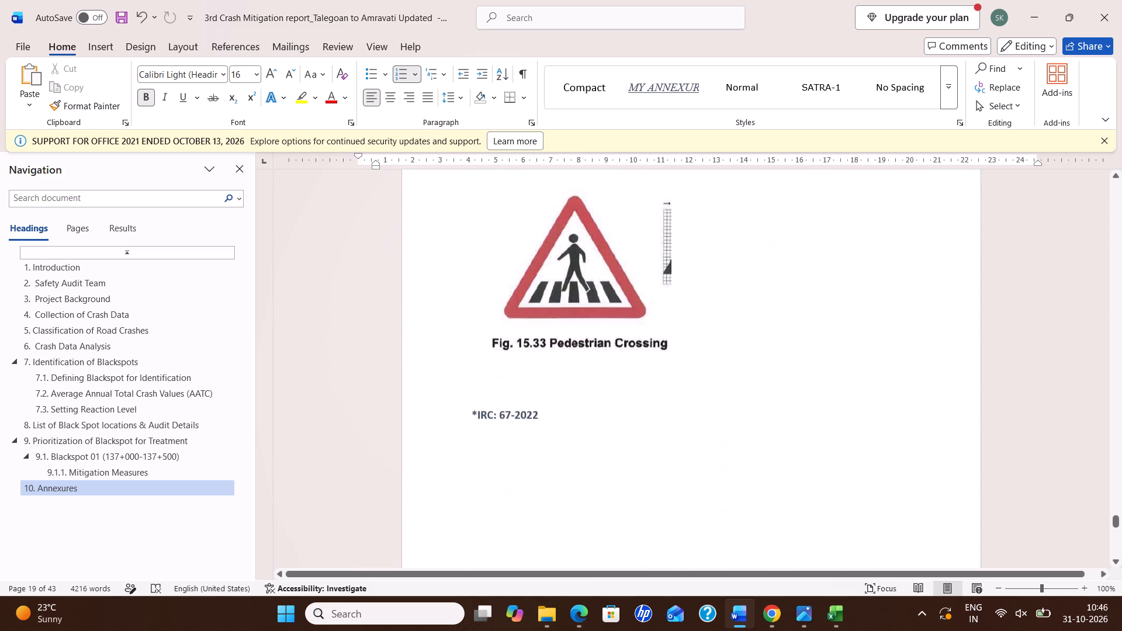
{"action": "scroll", "coordinate": [767, 402], "scroll_direction": "down", "scroll_amount": 10}
{"action": "scroll", "coordinate": [764, 403], "scroll_direction": "down", "scroll_amount": 16}
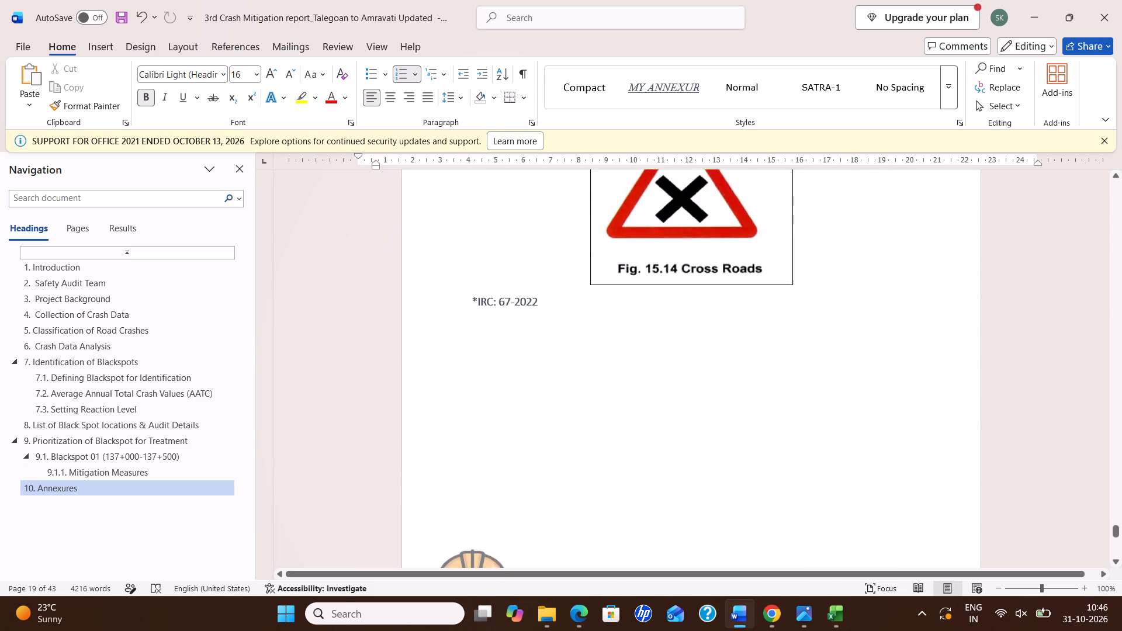
{"action": "scroll", "coordinate": [704, 433], "scroll_direction": "down", "scroll_amount": 4}
{"action": "scroll", "coordinate": [714, 344], "scroll_direction": "down", "scroll_amount": 8}
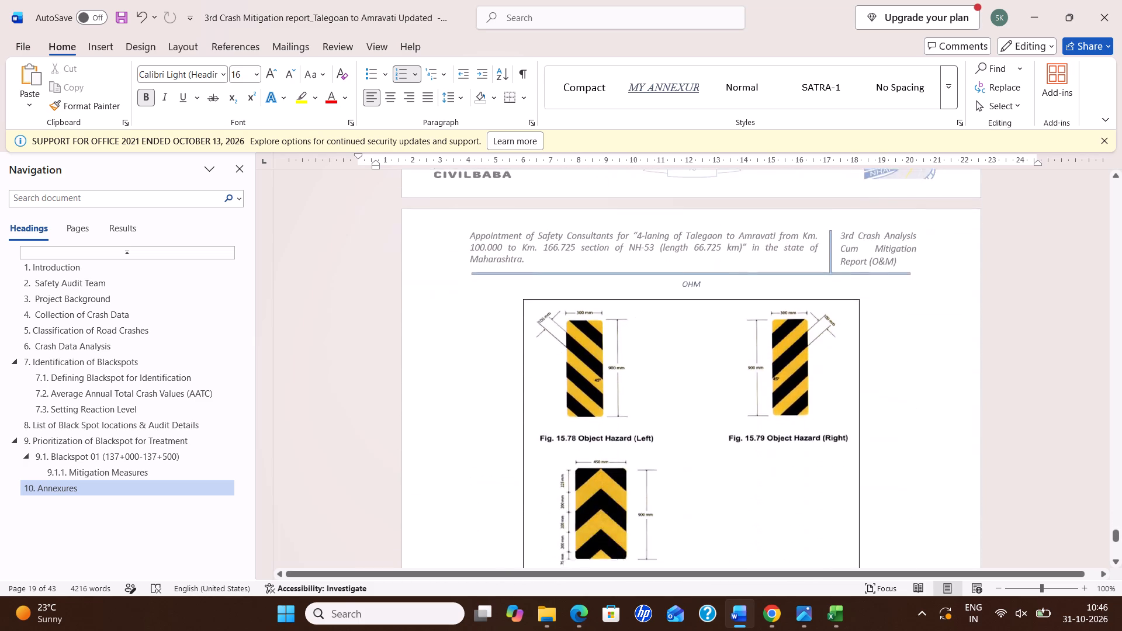
{"action": "scroll", "coordinate": [737, 308], "scroll_direction": "down", "scroll_amount": 14}
{"action": "scroll", "coordinate": [794, 393], "scroll_direction": "up", "scroll_amount": 1}
{"action": "scroll", "coordinate": [801, 397], "scroll_direction": "down", "scroll_amount": 1}
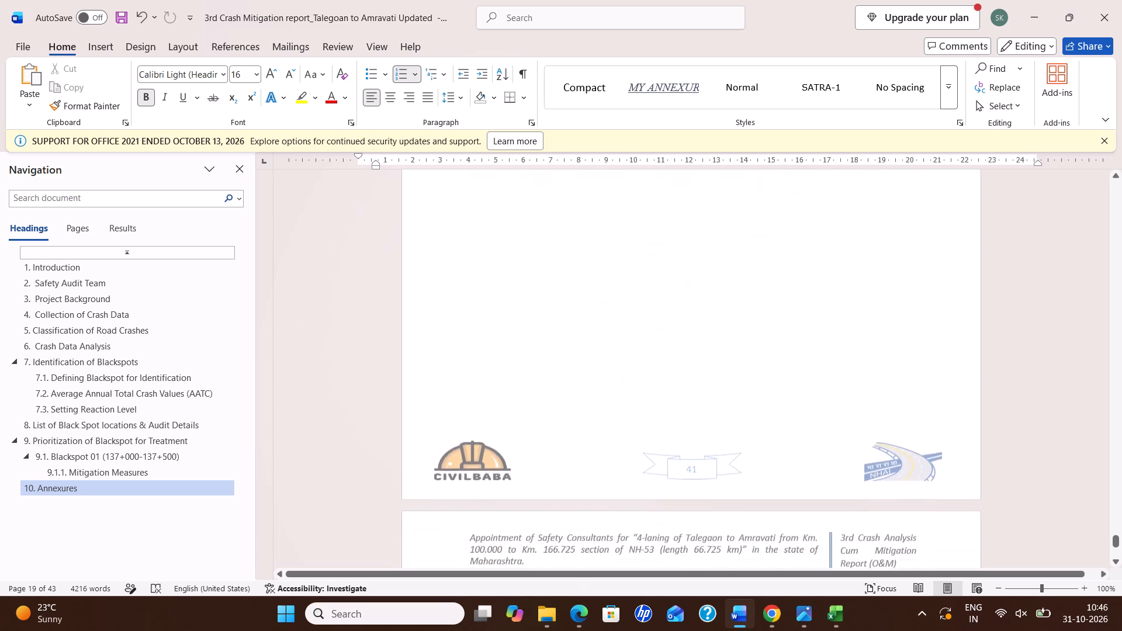
{"action": "scroll", "coordinate": [806, 391], "scroll_direction": "down", "scroll_amount": 7}
{"action": "scroll", "coordinate": [753, 422], "scroll_direction": "down", "scroll_amount": 9}
{"action": "scroll", "coordinate": [815, 435], "scroll_direction": "up", "scroll_amount": 5}
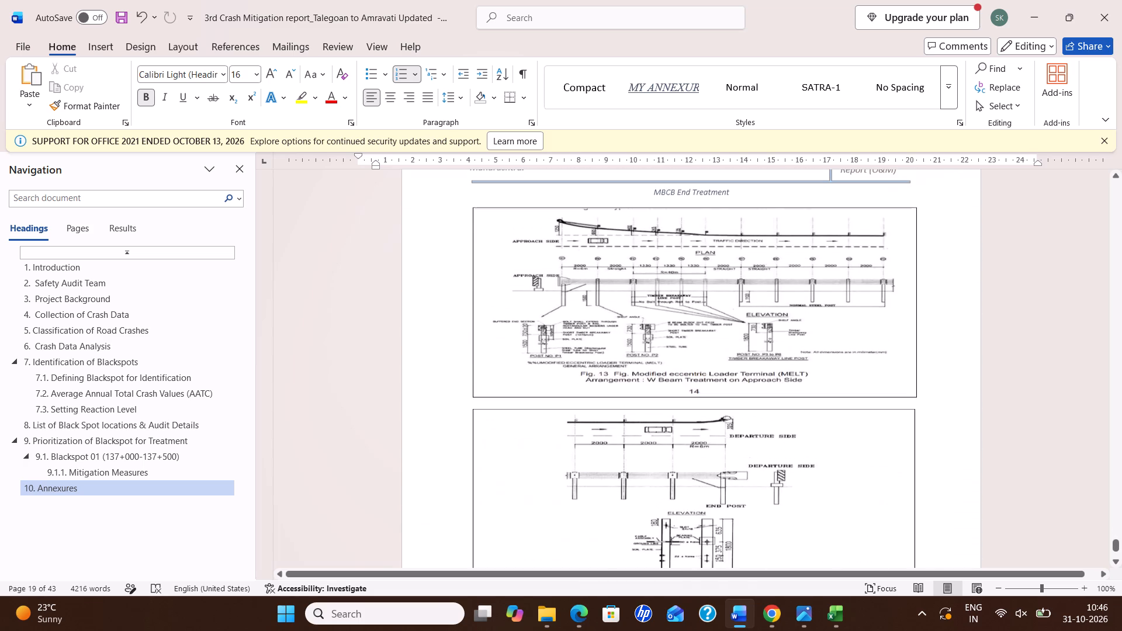
{"action": "scroll", "coordinate": [817, 439], "scroll_direction": "down", "scroll_amount": 8}
{"action": "scroll", "coordinate": [849, 308], "scroll_direction": "down", "scroll_amount": 4}
{"action": "scroll", "coordinate": [851, 308], "scroll_direction": "up", "scroll_amount": 1}
{"action": "scroll", "coordinate": [851, 308], "scroll_direction": "down", "scroll_amount": 6}
{"action": "scroll", "coordinate": [863, 365], "scroll_direction": "up", "scroll_amount": 1}
{"action": "scroll", "coordinate": [863, 365], "scroll_direction": "down", "scroll_amount": 12}
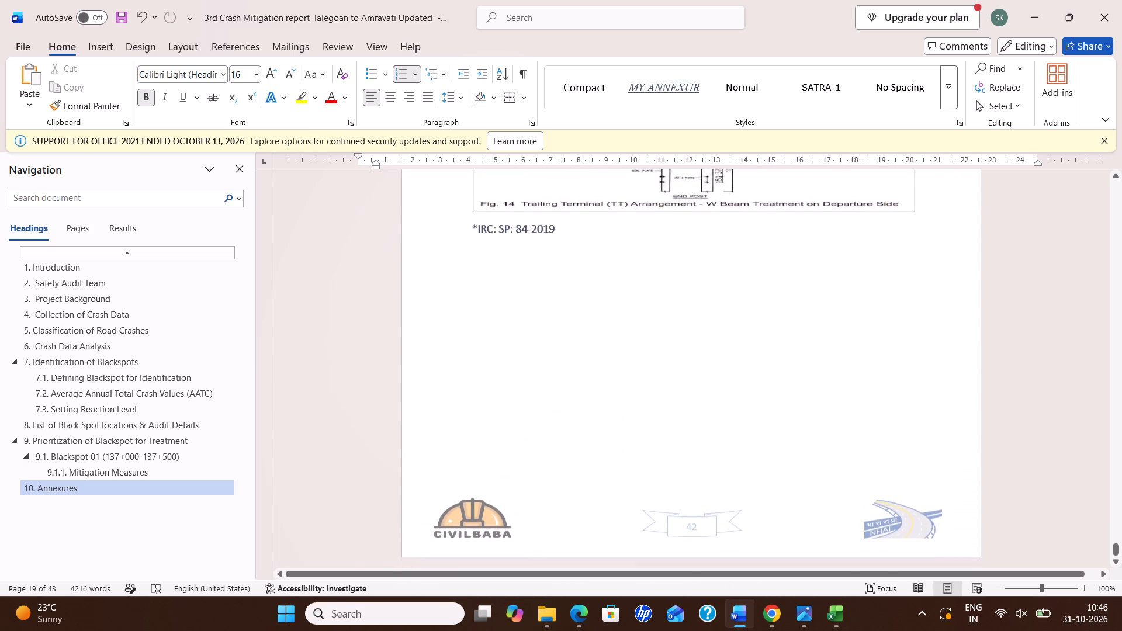
Delete both W-beam terminal figures, Fig. 14 and Fig. 13, from the MBCB End Treatment annexure.
{"action": "scroll", "coordinate": [846, 380], "scroll_direction": "down", "scroll_amount": 2}
{"action": "scroll", "coordinate": [822, 388], "scroll_direction": "up", "scroll_amount": 8}
{"action": "left_click", "coordinate": [834, 362]}
{"action": "key", "text": "Delete"}
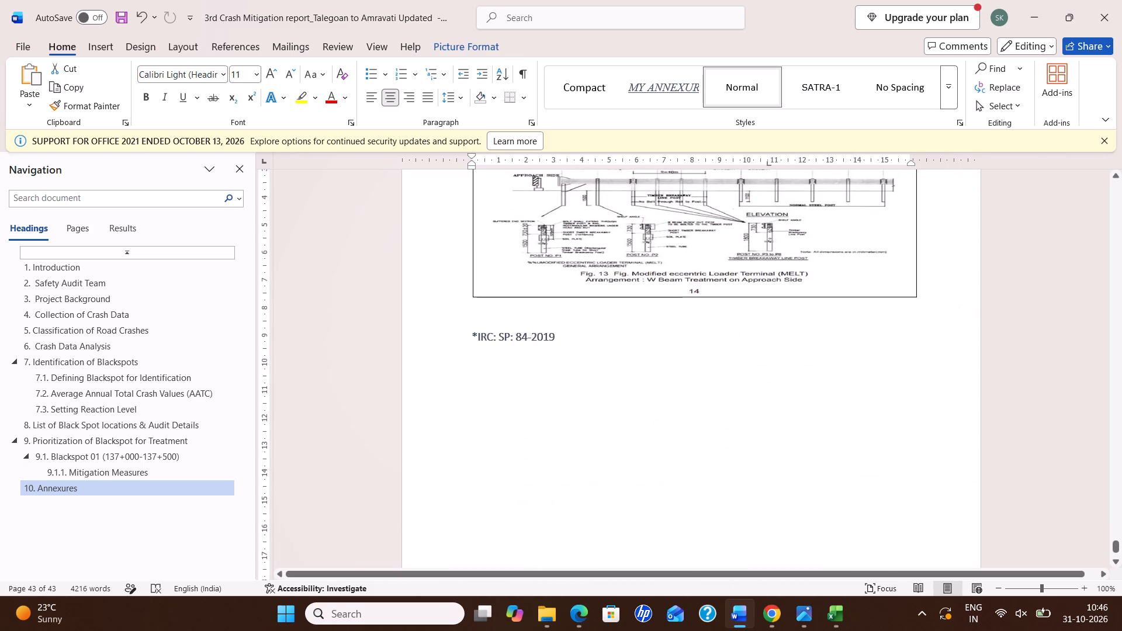
{"action": "left_click", "coordinate": [826, 288]}
{"action": "key", "text": "Delete"}
Delete the MBCB End Treatment title, the *IRC: SP: 84-2019 reference and the empty lines between them.
{"action": "scroll", "coordinate": [754, 359], "scroll_direction": "up", "scroll_amount": 7}
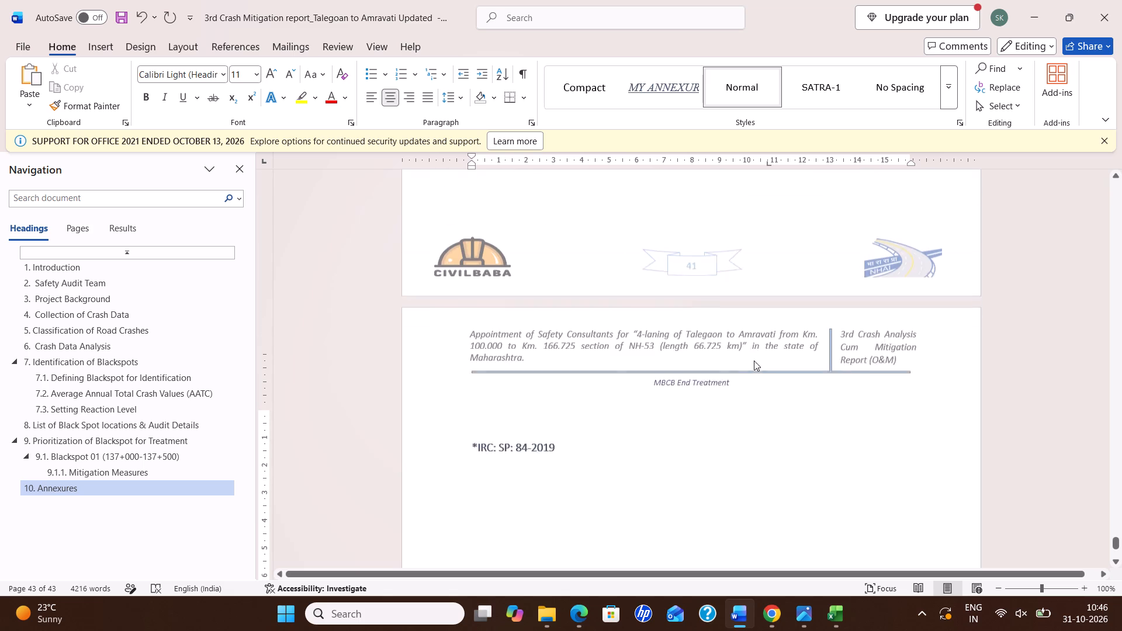
{"action": "key", "text": "Delete"}
{"action": "key", "text": "Delete"}
{"action": "left_click_drag", "start_coordinate": [663, 414], "coordinate": [667, 432]}
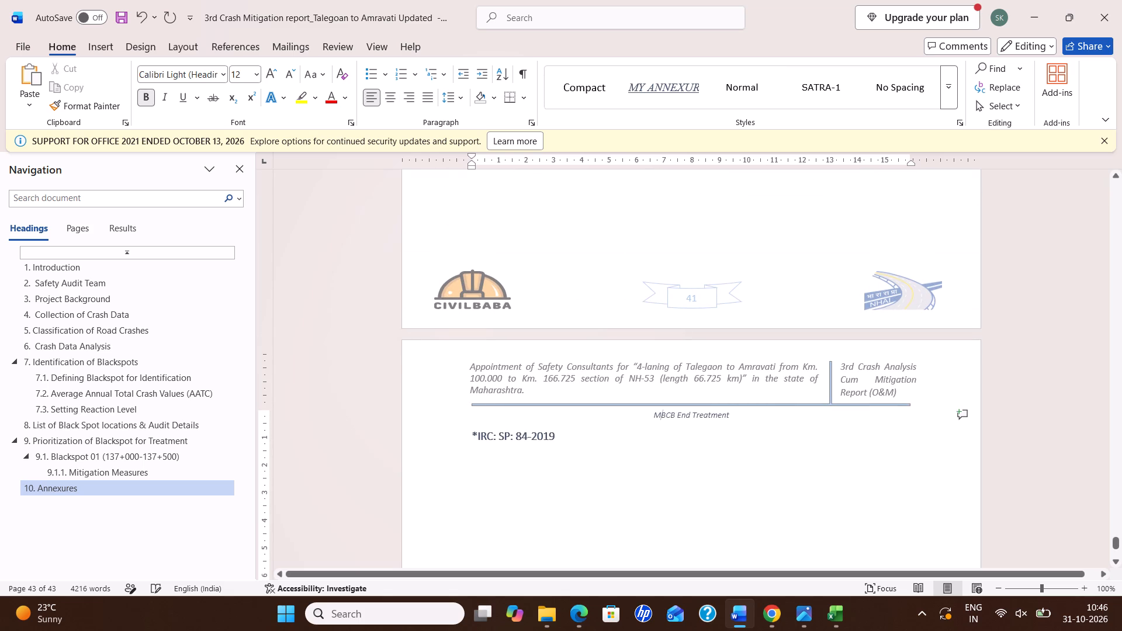
{"action": "left_click_drag", "start_coordinate": [667, 432], "coordinate": [669, 442]}
{"action": "key", "text": "Delete"}
{"action": "key", "text": "Delete"}
{"action": "key", "text": "Delete"}
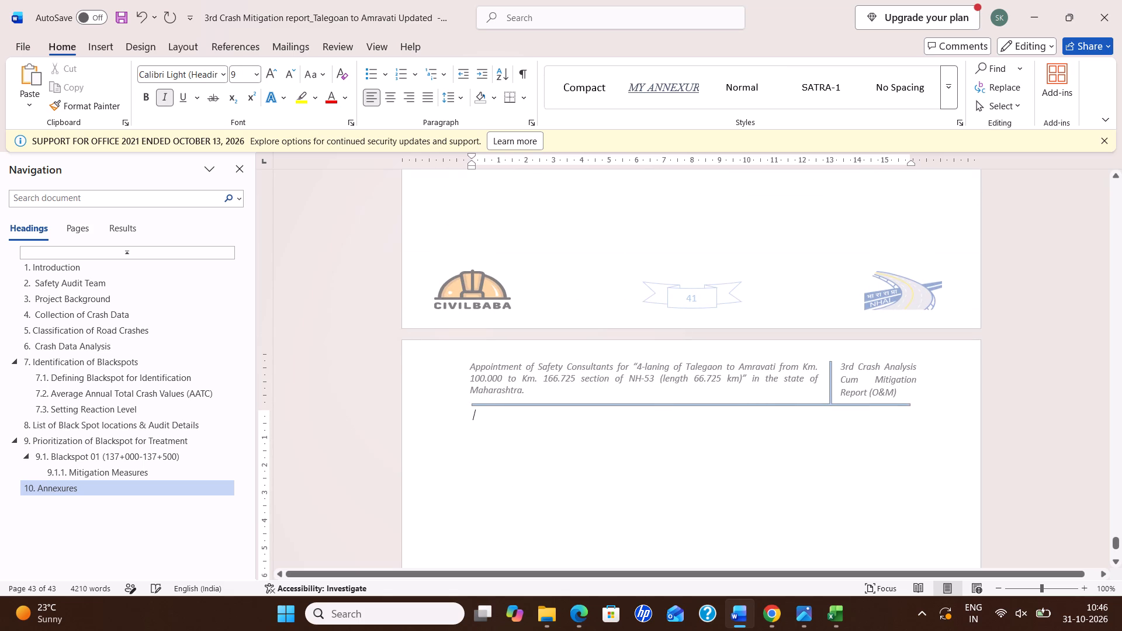
Remove the empty last page by deleting the leftover blank lines and page break after the OHM annexure.
{"action": "key", "text": "Delete"}
{"action": "key", "text": "Delete"}
{"action": "key", "text": "BackSpace"}
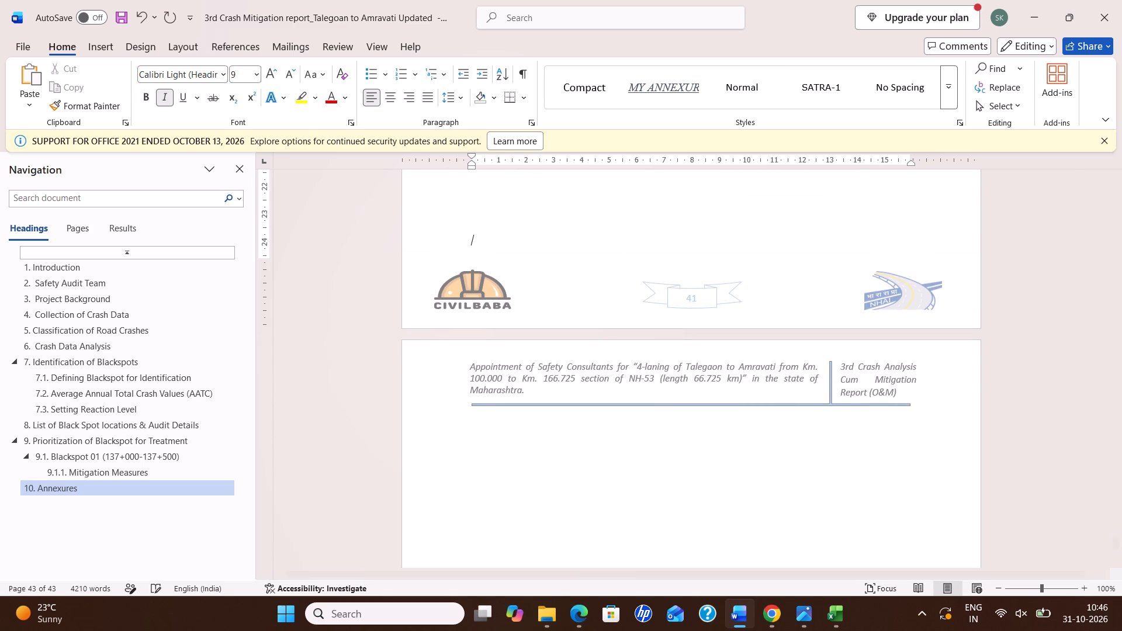
{"action": "key", "text": "BackSpace"}
{"action": "scroll", "coordinate": [607, 328], "scroll_direction": "down", "scroll_amount": 6}
{"action": "left_click_drag", "start_coordinate": [565, 291], "coordinate": [583, 464]}
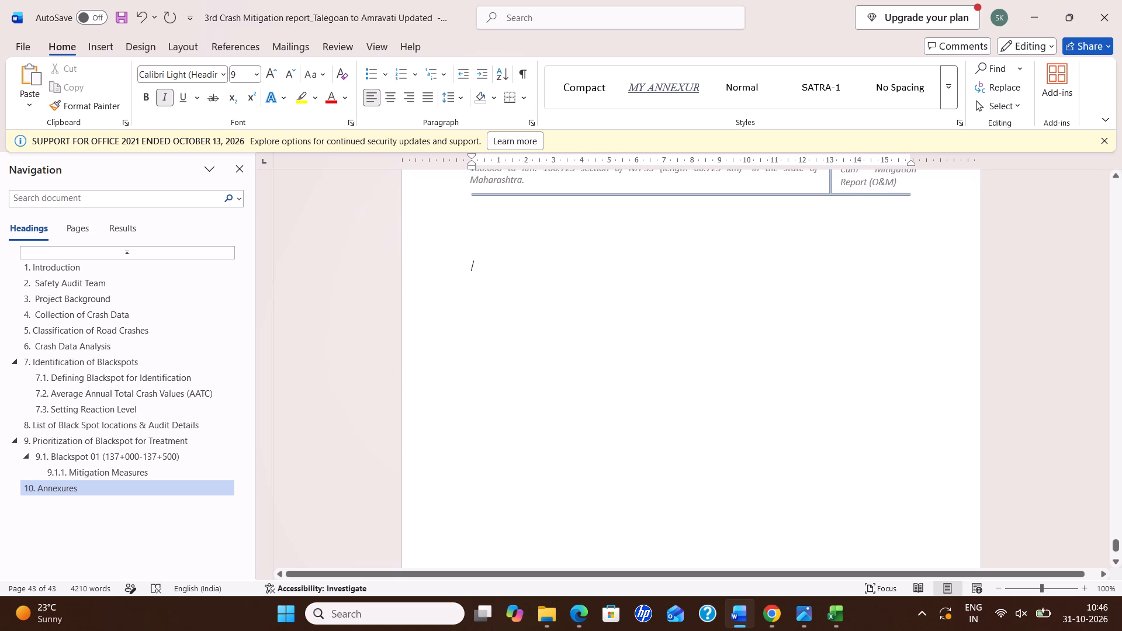
{"action": "left_click_drag", "start_coordinate": [583, 464], "coordinate": [590, 470]}
{"action": "key", "text": "Delete"}
{"action": "key", "text": "Delete"}
{"action": "key", "text": "Delete"}
{"action": "key", "text": "Delete"}
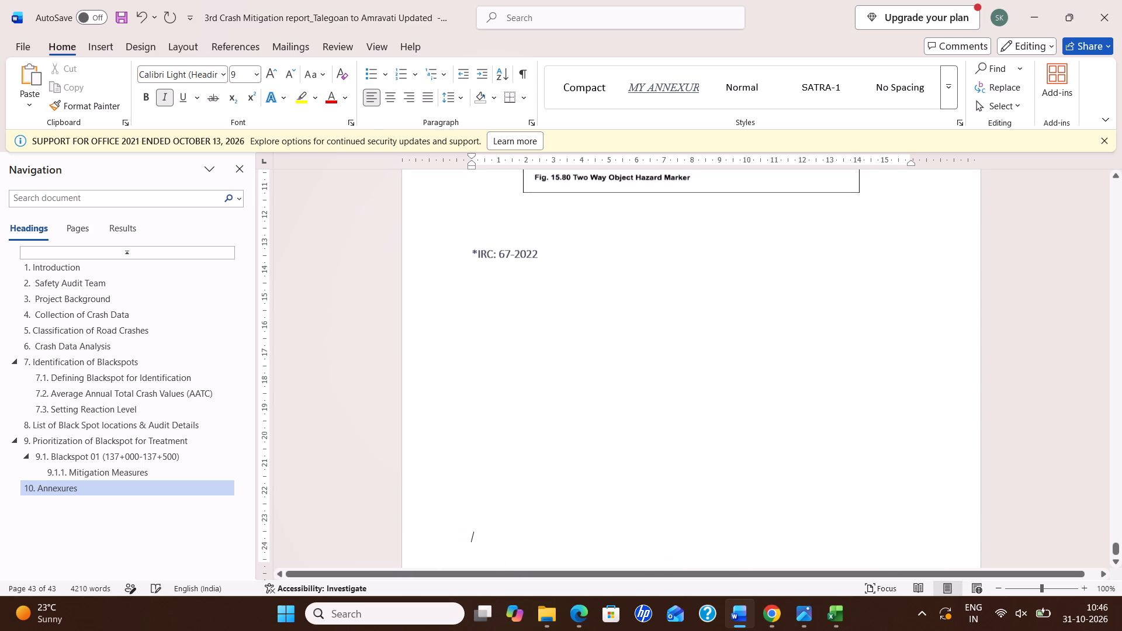
Delete the Gap in Median, right-hand curve and Cross Roads sign figures from the Sign Boards annexure page.
{"action": "scroll", "coordinate": [731, 369], "scroll_direction": "up", "scroll_amount": 10}
{"action": "scroll", "coordinate": [724, 377], "scroll_direction": "up", "scroll_amount": 12}
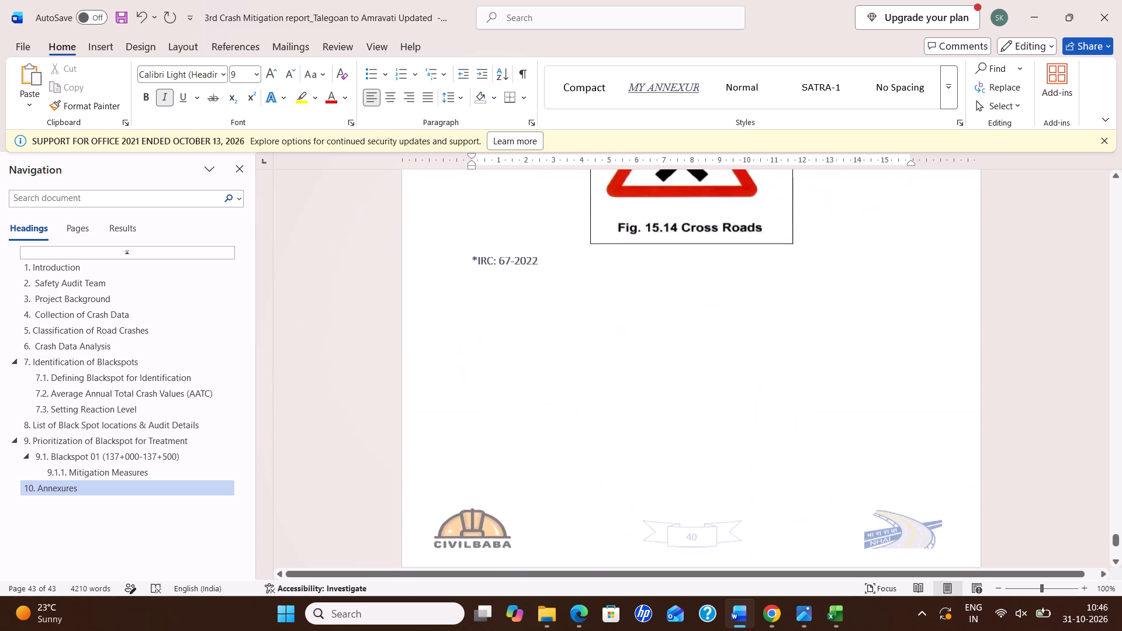
{"action": "scroll", "coordinate": [730, 395], "scroll_direction": "up", "scroll_amount": 7}
{"action": "scroll", "coordinate": [726, 411], "scroll_direction": "up", "scroll_amount": 20}
{"action": "scroll", "coordinate": [755, 405], "scroll_direction": "up", "scroll_amount": 4}
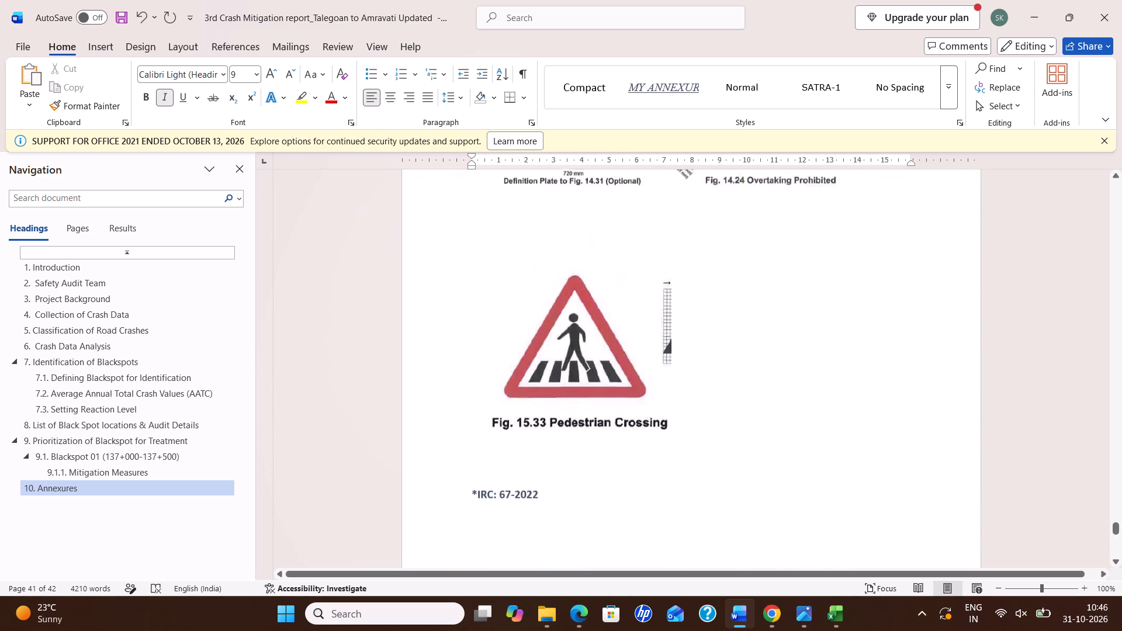
{"action": "scroll", "coordinate": [717, 369], "scroll_direction": "down", "scroll_amount": 3}
{"action": "scroll", "coordinate": [716, 372], "scroll_direction": "up", "scroll_amount": 1}
{"action": "scroll", "coordinate": [721, 396], "scroll_direction": "down", "scroll_amount": 5}
{"action": "scroll", "coordinate": [704, 446], "scroll_direction": "down", "scroll_amount": 9}
{"action": "scroll", "coordinate": [684, 509], "scroll_direction": "down", "scroll_amount": 4}
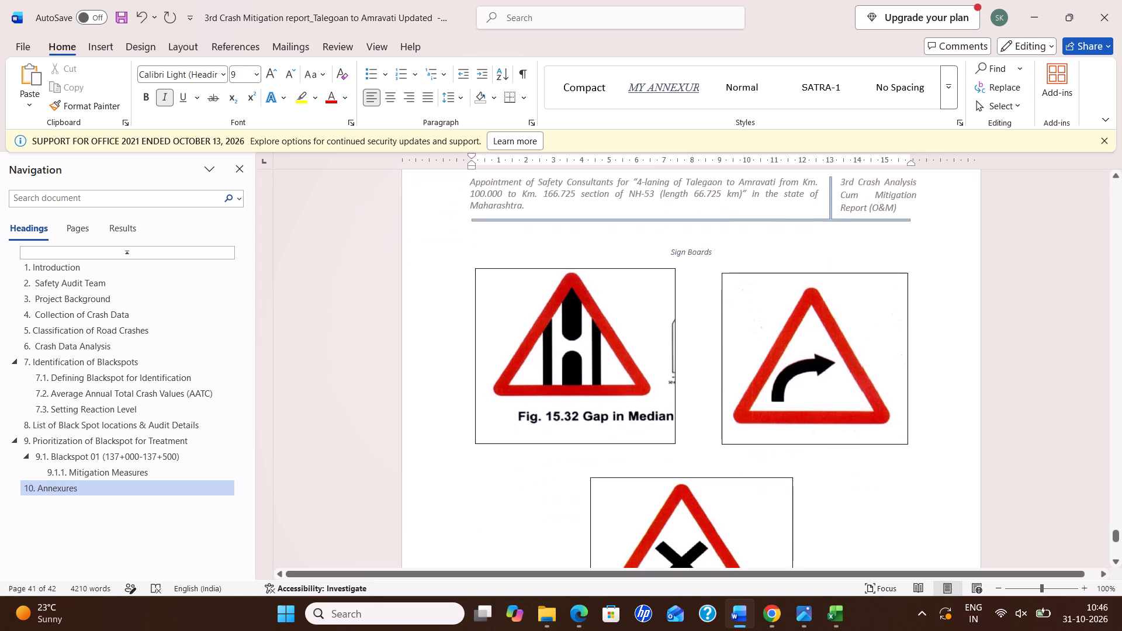
{"action": "left_click", "coordinate": [699, 497]}
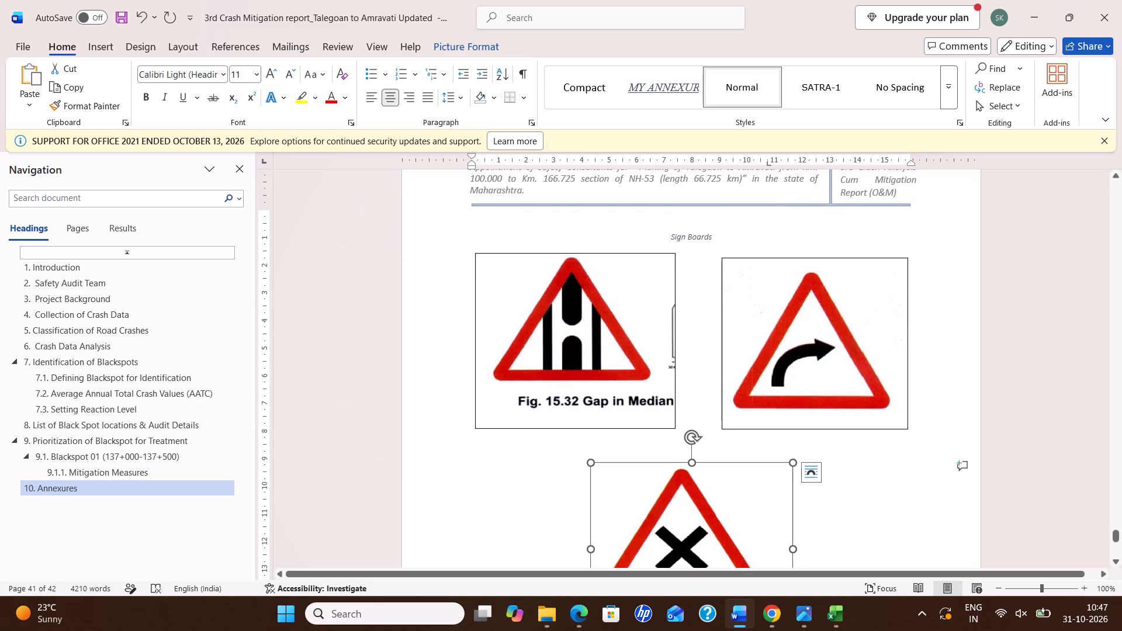
{"action": "left_click", "coordinate": [600, 346]}
{"action": "key", "text": "Delete"}
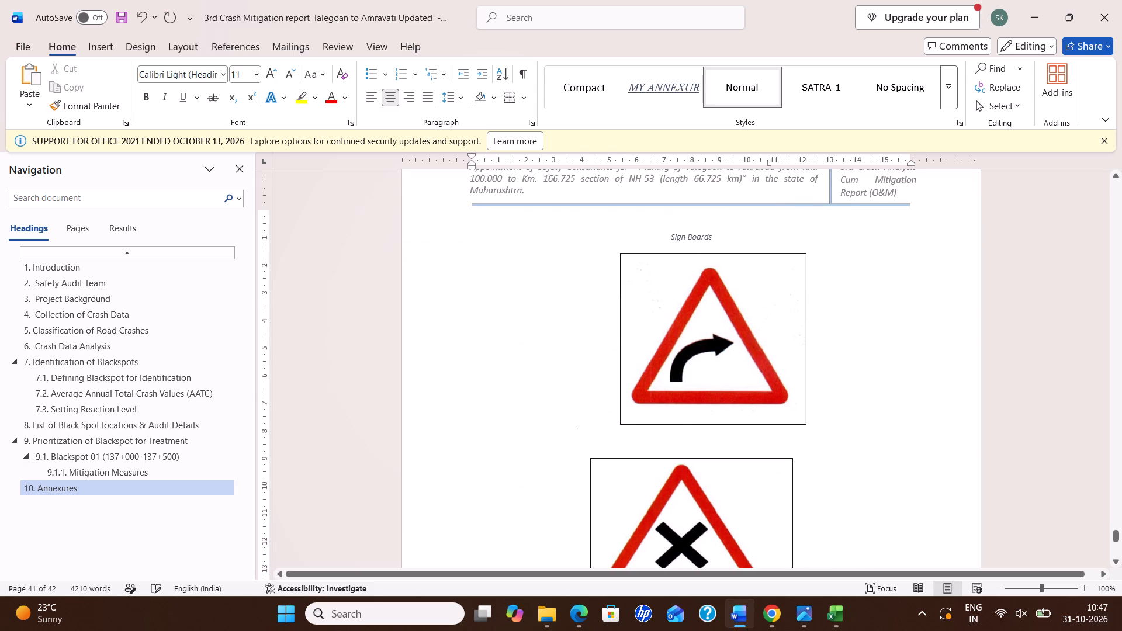
{"action": "left_click", "coordinate": [728, 334]}
{"action": "key", "text": "Delete"}
{"action": "left_click", "coordinate": [709, 411]}
{"action": "key", "text": "Delete"}
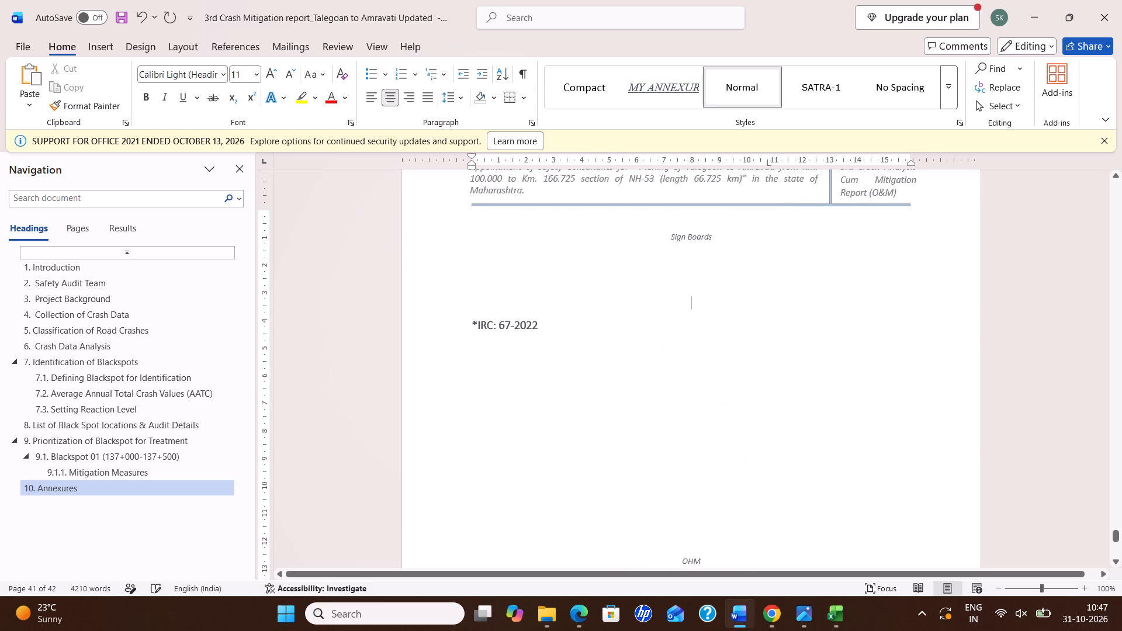
Delete the Sign Boards title and the *IRC: 67-2022 reference left on that page.
{"action": "left_click_drag", "start_coordinate": [647, 219], "coordinate": [696, 294]}
{"action": "key", "text": "Delete"}
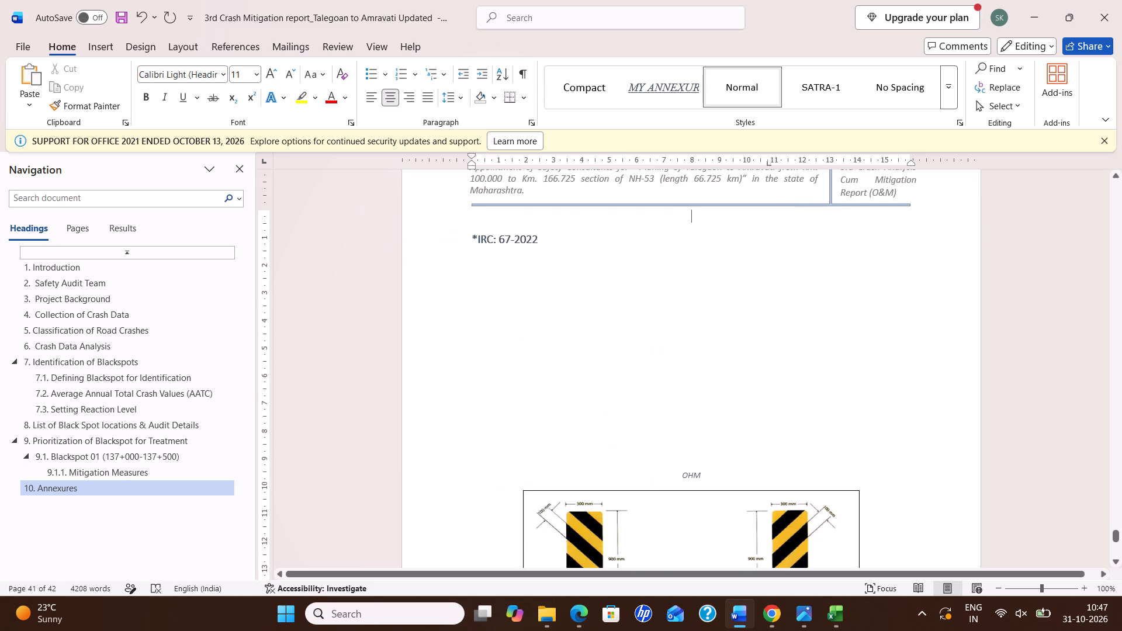
{"action": "left_click_drag", "start_coordinate": [478, 240], "coordinate": [618, 259]}
{"action": "key", "text": "Delete"}
Remove the empty lines above the OHM title so it sits directly under the page header.
{"action": "left_click", "coordinate": [538, 243]}
{"action": "key", "text": "BackSpace"}
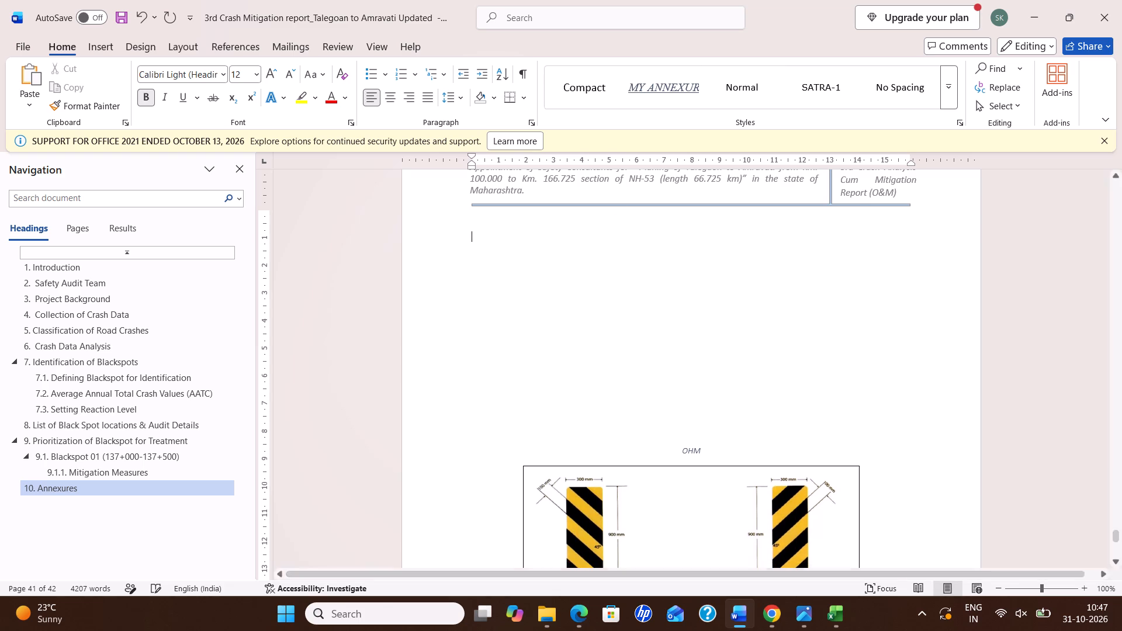
{"action": "key", "text": "BackSpace"}
{"action": "key", "text": "Delete"}
{"action": "key", "text": "Delete"}
{"action": "key", "text": "Delete"}
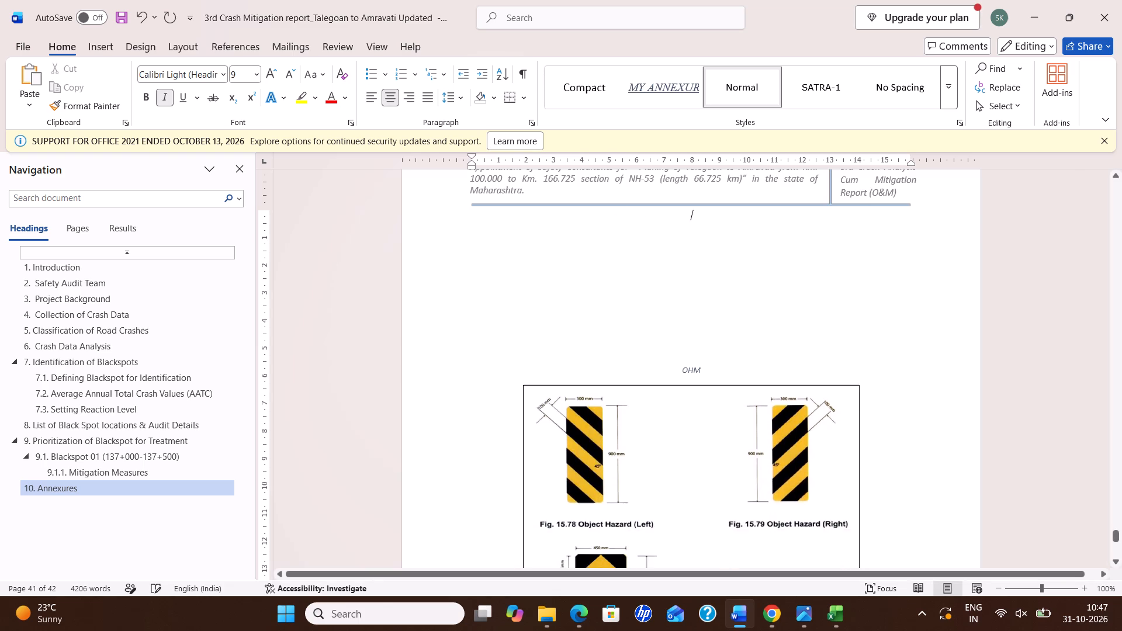
{"action": "key", "text": "Delete"}
{"action": "key", "text": "Delete"}
{"action": "key", "text": "Delete"}
{"action": "key", "text": "Delete"}
{"action": "key", "text": "Delete"}
{"action": "key", "text": "Delete"}
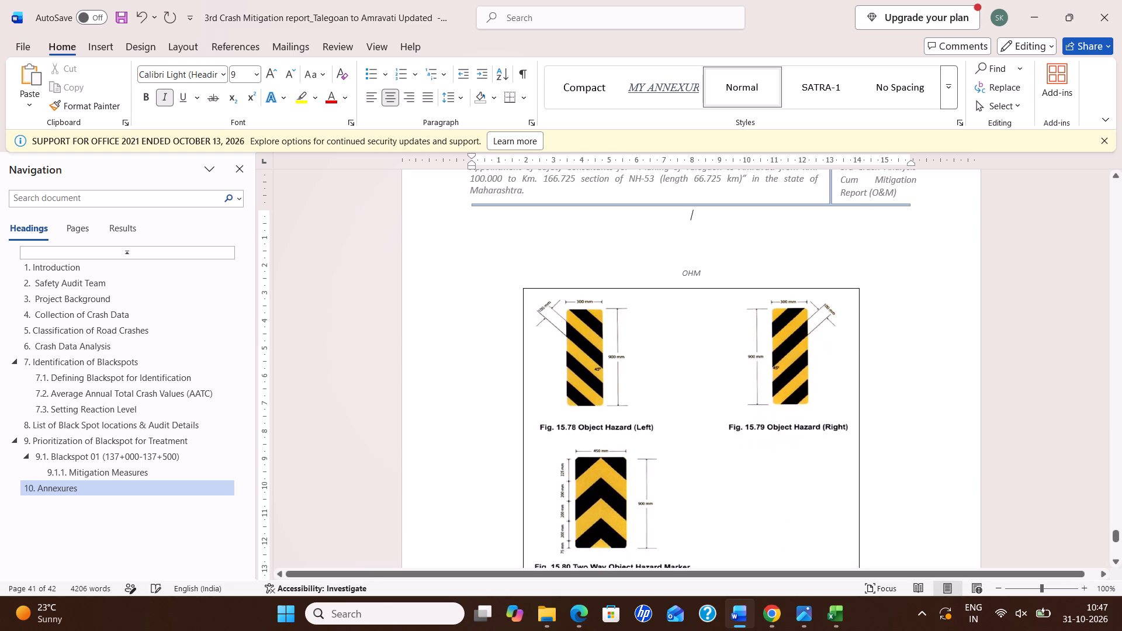
{"action": "key", "text": "Delete"}
{"action": "key", "text": "Delete"}
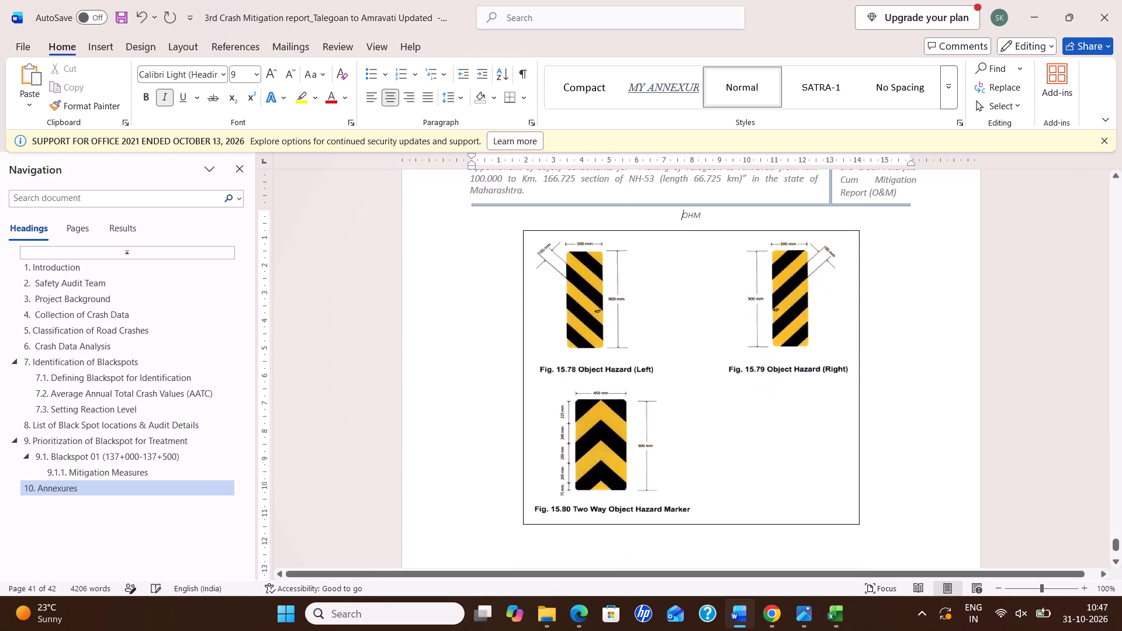
Delete the Fig. 2.6 Rumble Strip drawing from the Rumble Strip annexure.
{"action": "scroll", "coordinate": [630, 202], "scroll_direction": "up", "scroll_amount": 8}
{"action": "scroll", "coordinate": [701, 283], "scroll_direction": "down", "scroll_amount": 17}
{"action": "scroll", "coordinate": [721, 331], "scroll_direction": "down", "scroll_amount": 4}
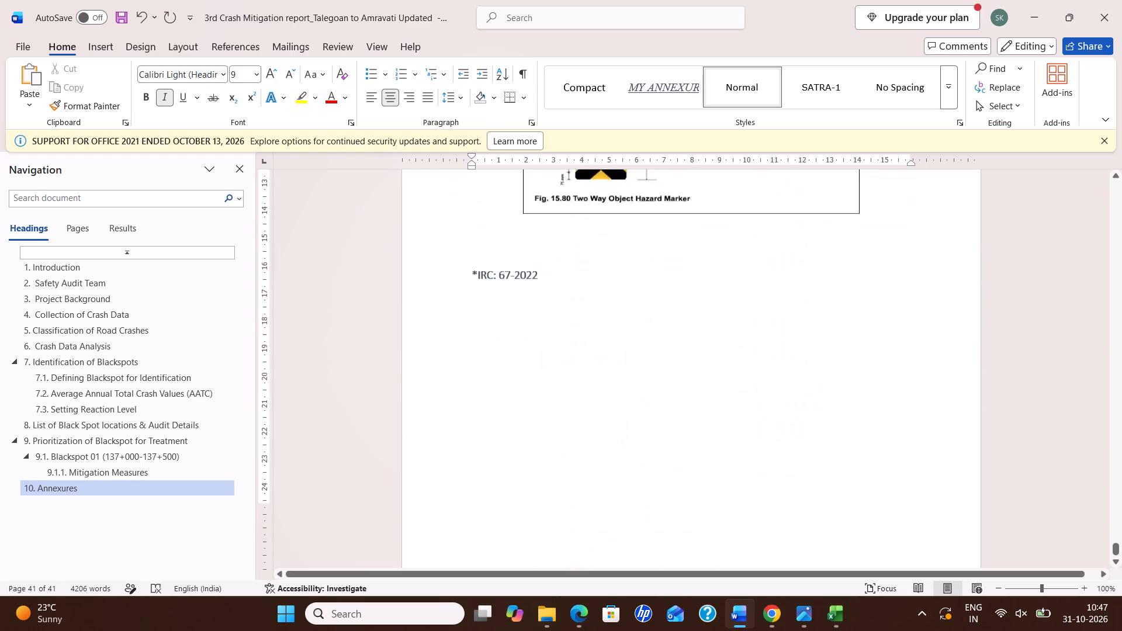
{"action": "scroll", "coordinate": [721, 338], "scroll_direction": "down", "scroll_amount": 5}
{"action": "scroll", "coordinate": [714, 375], "scroll_direction": "up", "scroll_amount": 19}
{"action": "scroll", "coordinate": [718, 326], "scroll_direction": "up", "scroll_amount": 5}
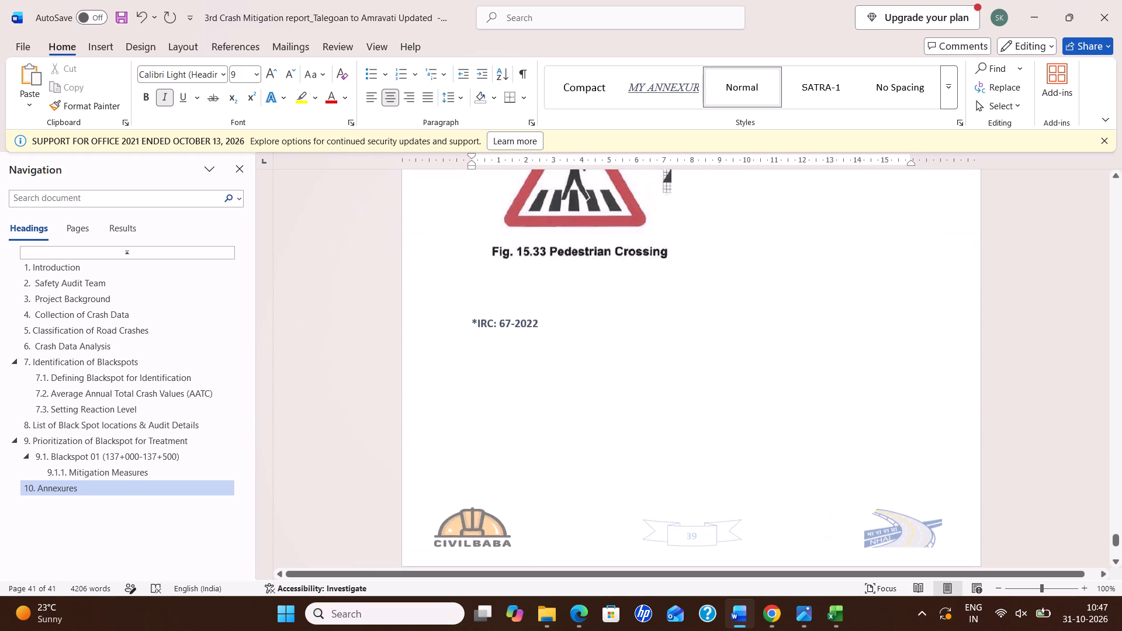
{"action": "scroll", "coordinate": [709, 327], "scroll_direction": "up", "scroll_amount": 17}
{"action": "scroll", "coordinate": [719, 346], "scroll_direction": "up", "scroll_amount": 7}
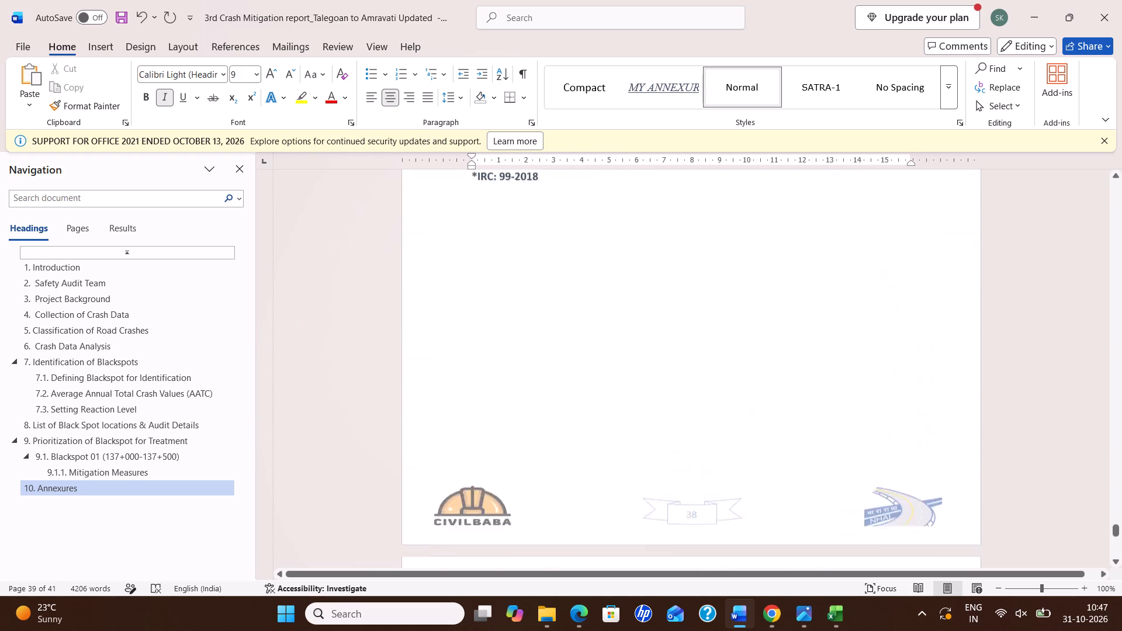
{"action": "scroll", "coordinate": [720, 346], "scroll_direction": "up", "scroll_amount": 16}
{"action": "scroll", "coordinate": [619, 417], "scroll_direction": "down", "scroll_amount": 2}
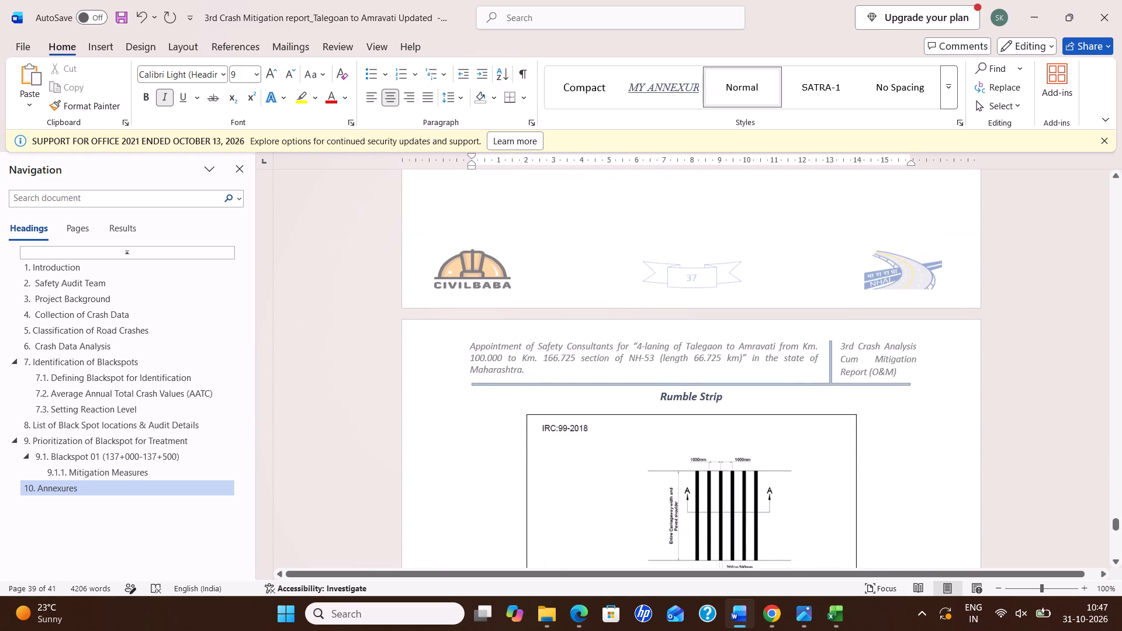
{"action": "scroll", "coordinate": [618, 417], "scroll_direction": "down", "scroll_amount": 5}
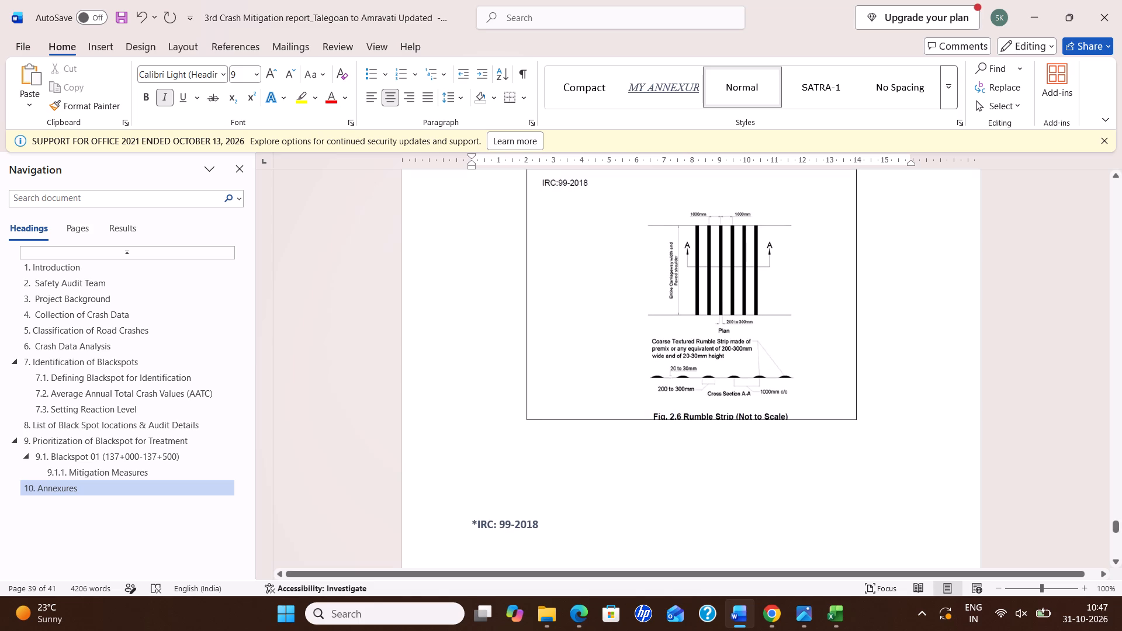
{"action": "left_click", "coordinate": [618, 375]}
{"action": "key", "text": "Delete"}
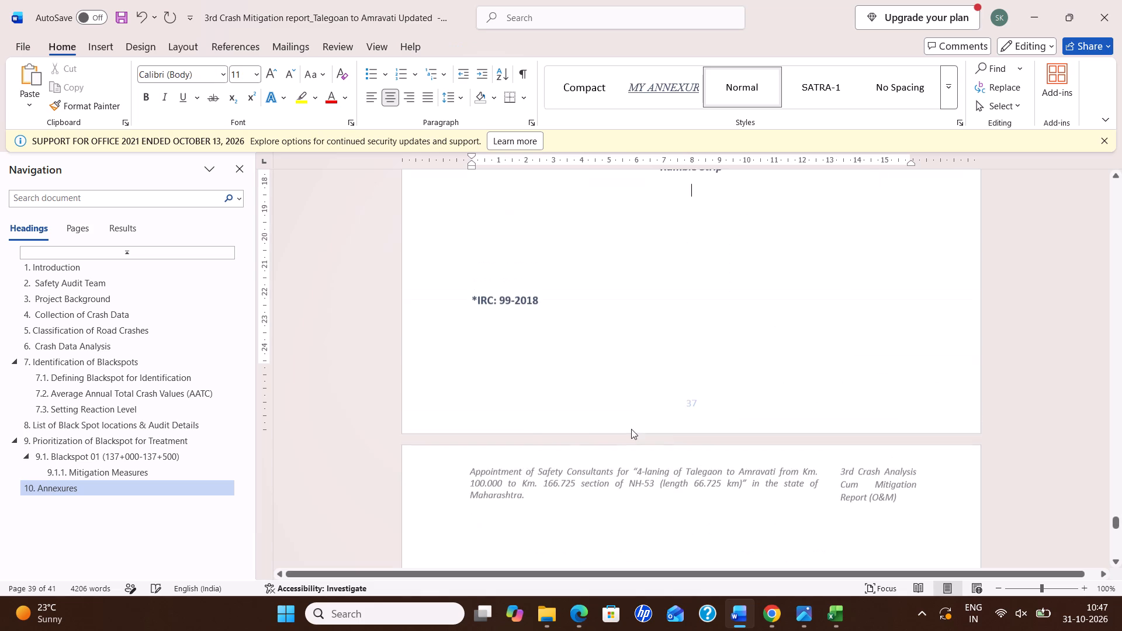
Delete the Rumble Strip title, its *IRC: 99-2018 reference and the empty lines around them.
{"action": "scroll", "coordinate": [620, 435], "scroll_direction": "up", "scroll_amount": 8}
{"action": "left_click_drag", "start_coordinate": [633, 429], "coordinate": [658, 512]}
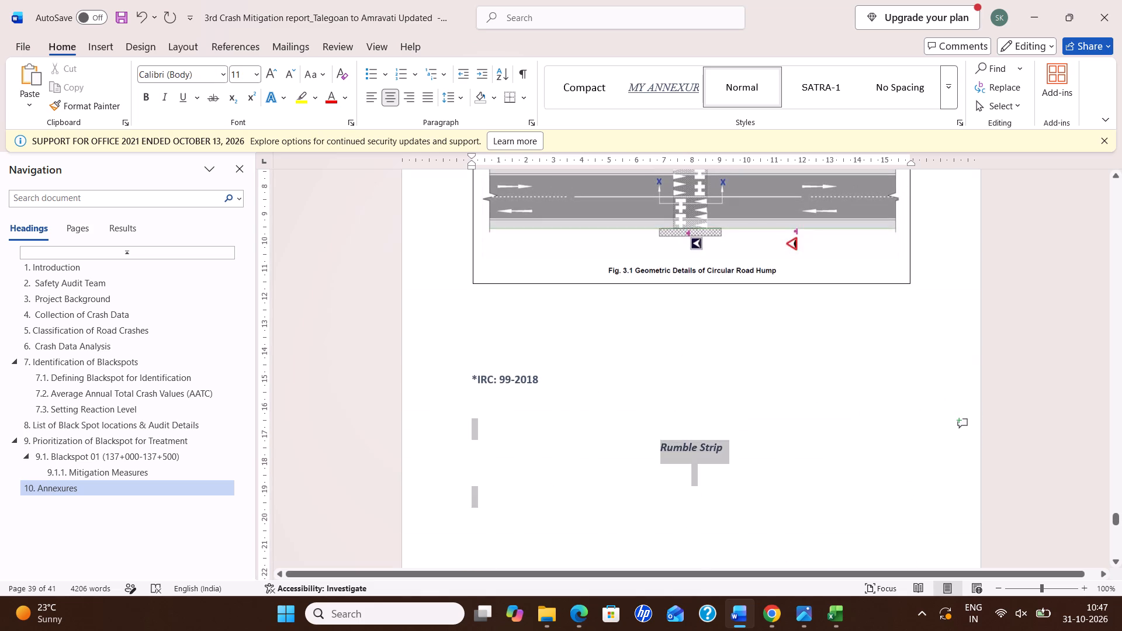
{"action": "left_click_drag", "start_coordinate": [658, 512], "coordinate": [662, 528]}
{"action": "key", "text": "Delete"}
{"action": "scroll", "coordinate": [615, 427], "scroll_direction": "down", "scroll_amount": 4}
{"action": "left_click_drag", "start_coordinate": [476, 314], "coordinate": [579, 377]}
{"action": "key", "text": "Delete"}
Delete the Chevron Marking title together with its Fig 5.1 Chevron Marking image.
{"action": "scroll", "coordinate": [660, 397], "scroll_direction": "down", "scroll_amount": 6}
{"action": "scroll", "coordinate": [662, 409], "scroll_direction": "up", "scroll_amount": 1}
{"action": "scroll", "coordinate": [662, 409], "scroll_direction": "down", "scroll_amount": 2}
{"action": "scroll", "coordinate": [656, 437], "scroll_direction": "up", "scroll_amount": 5}
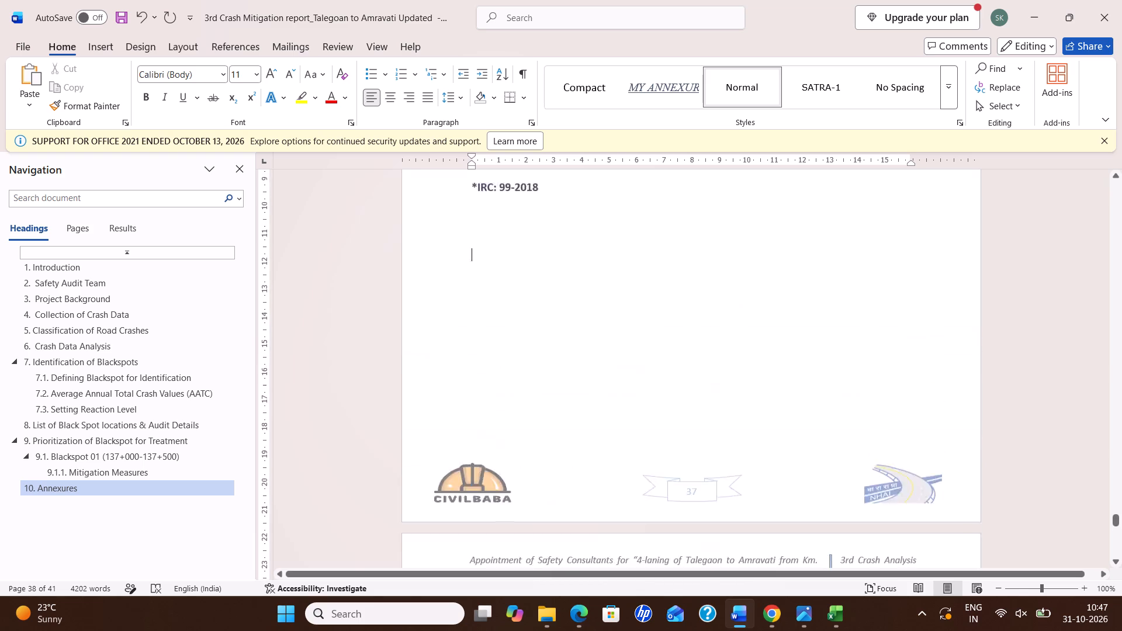
{"action": "scroll", "coordinate": [663, 437], "scroll_direction": "up", "scroll_amount": 20}
{"action": "scroll", "coordinate": [663, 437], "scroll_direction": "up", "scroll_amount": 17}
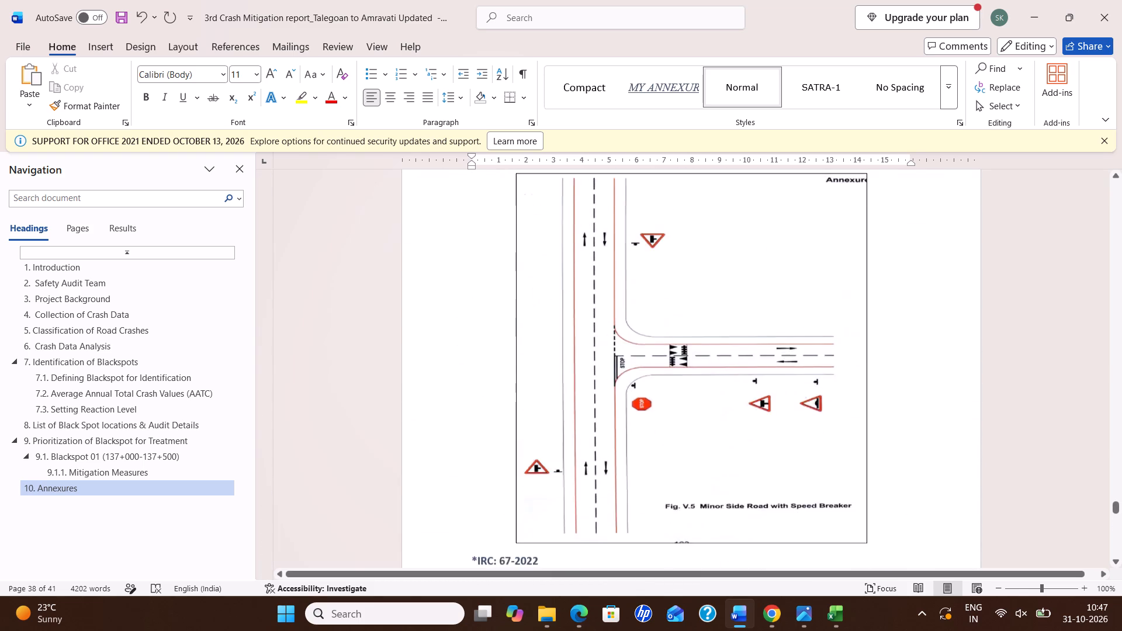
{"action": "scroll", "coordinate": [660, 427], "scroll_direction": "up", "scroll_amount": 20}
{"action": "scroll", "coordinate": [660, 427], "scroll_direction": "up", "scroll_amount": 10}
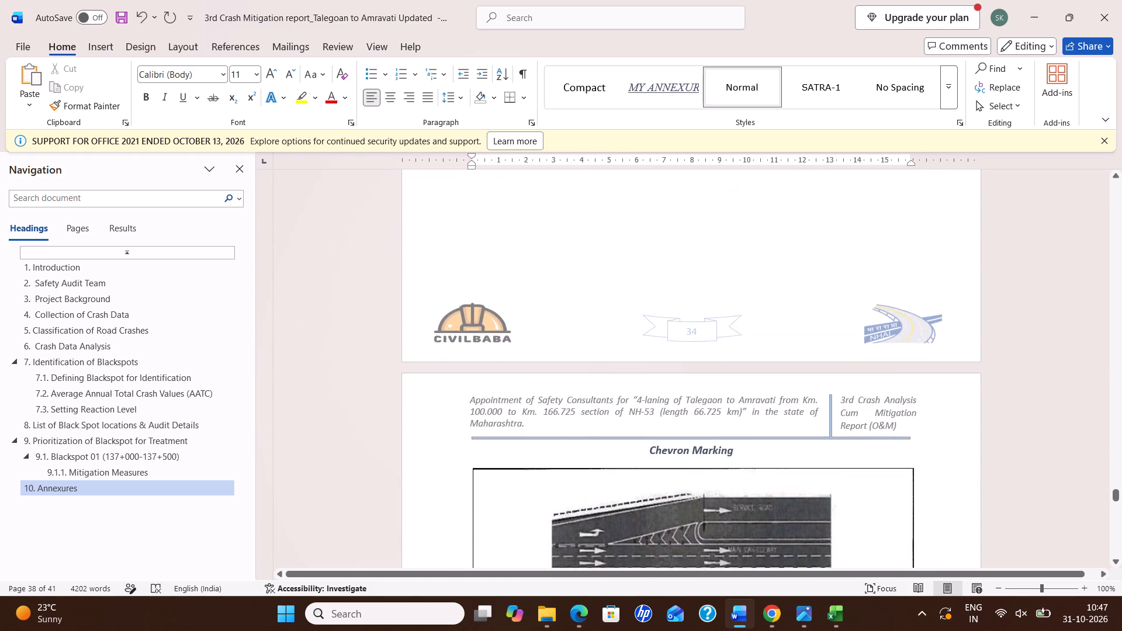
{"action": "scroll", "coordinate": [687, 473], "scroll_direction": "down", "scroll_amount": 3}
{"action": "scroll", "coordinate": [600, 371], "scroll_direction": "down", "scroll_amount": 3}
{"action": "left_click", "coordinate": [645, 249]}
{"action": "left_click_drag", "start_coordinate": [648, 245], "coordinate": [650, 244]}
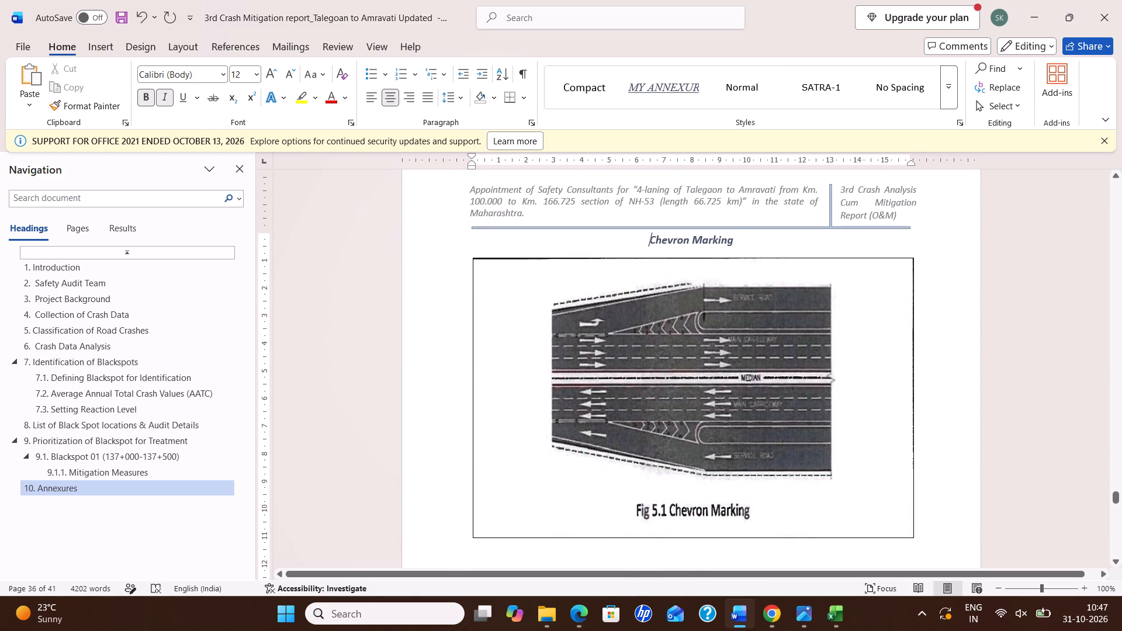
{"action": "left_click_drag", "start_coordinate": [650, 244], "coordinate": [739, 272]}
{"action": "key", "text": "Delete"}
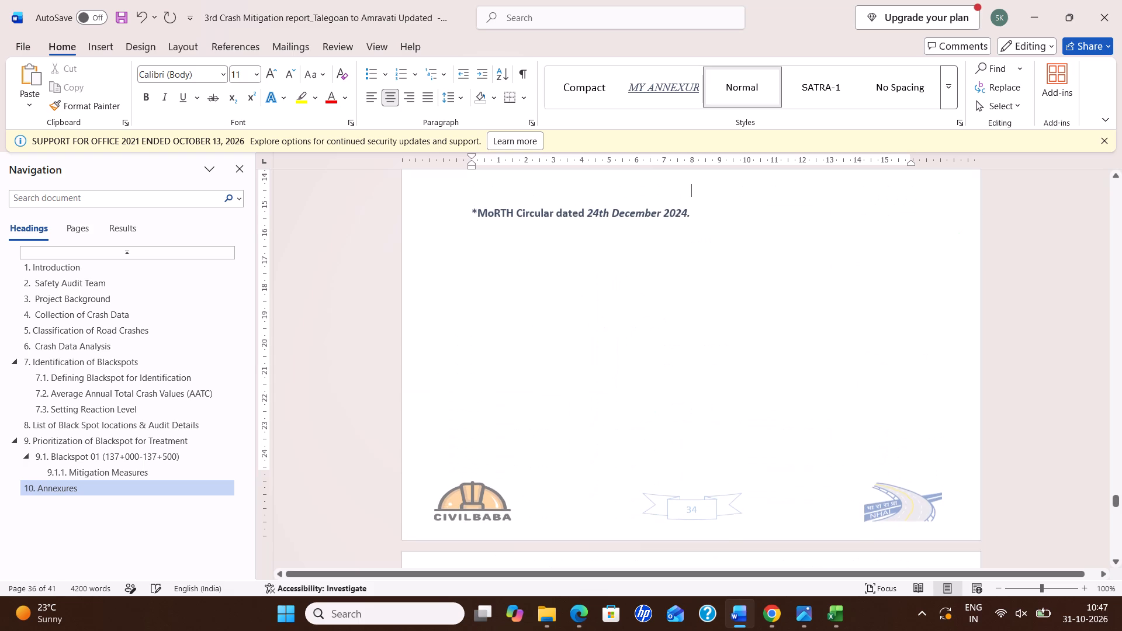
Delete the *MoRTH Circular dated 24th December 2024 reference below the T Intersection annexure.
{"action": "scroll", "coordinate": [639, 367], "scroll_direction": "up", "scroll_amount": 8}
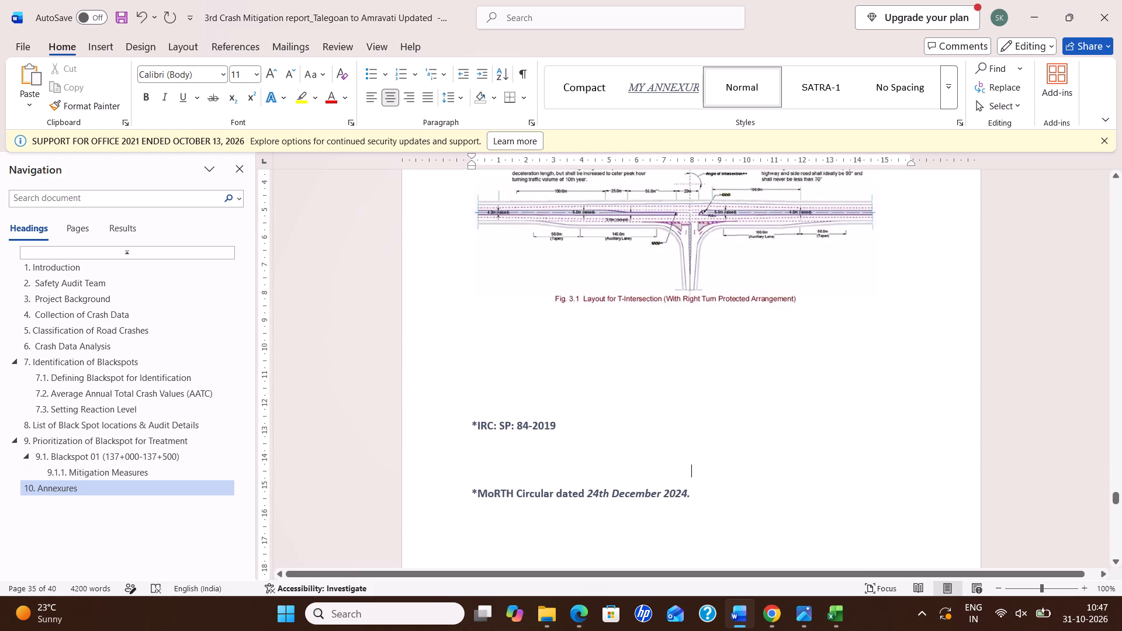
{"action": "scroll", "coordinate": [626, 455], "scroll_direction": "down", "scroll_amount": 8}
{"action": "scroll", "coordinate": [623, 286], "scroll_direction": "down", "scroll_amount": 5}
{"action": "scroll", "coordinate": [600, 300], "scroll_direction": "up", "scroll_amount": 5}
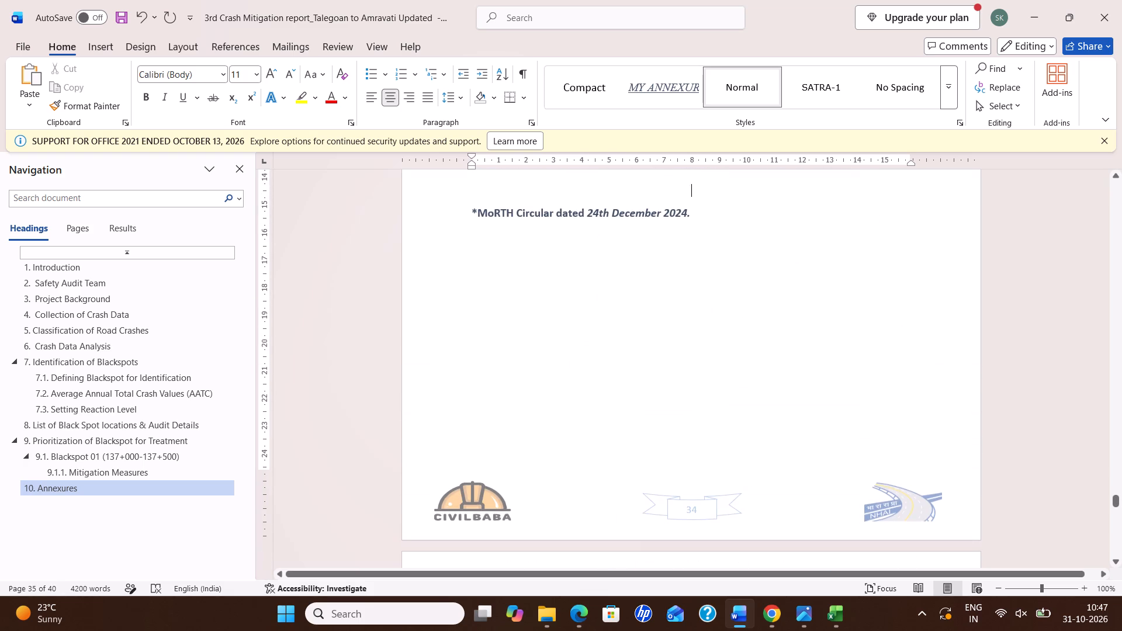
{"action": "scroll", "coordinate": [708, 240], "scroll_direction": "up", "scroll_amount": 4}
{"action": "scroll", "coordinate": [702, 344], "scroll_direction": "up", "scroll_amount": 1}
{"action": "left_click_drag", "start_coordinate": [715, 389], "coordinate": [658, 392]}
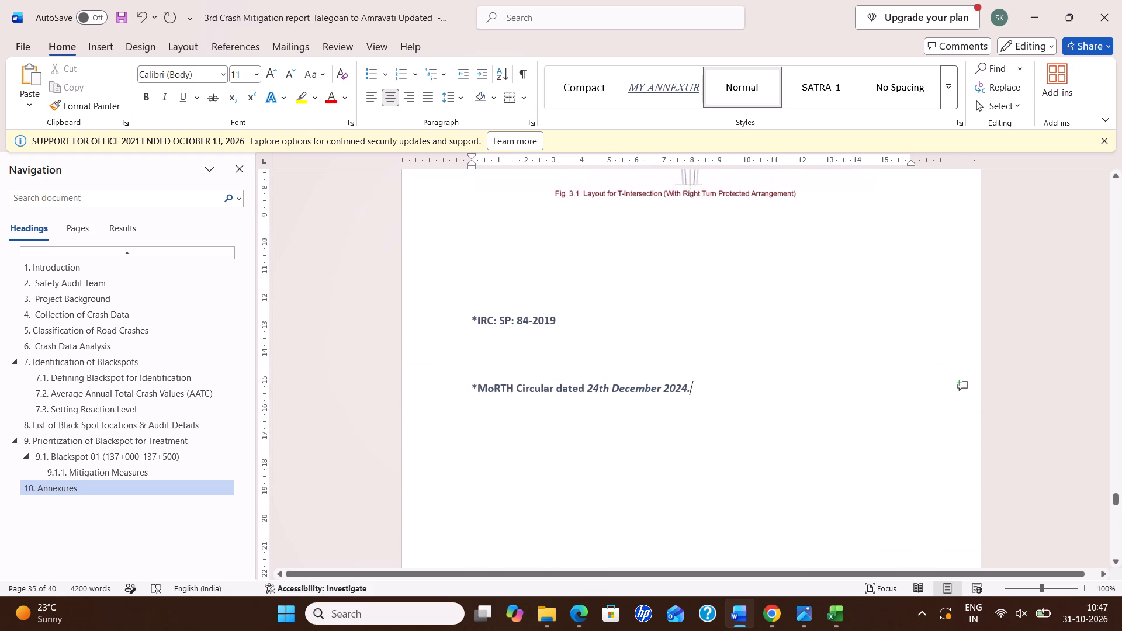
{"action": "left_click_drag", "start_coordinate": [658, 392], "coordinate": [471, 392]}
{"action": "key", "text": "Delete"}
Remove the extra empty lines between the T Intersection title and its layout figure.
{"action": "scroll", "coordinate": [676, 342], "scroll_direction": "up", "scroll_amount": 6}
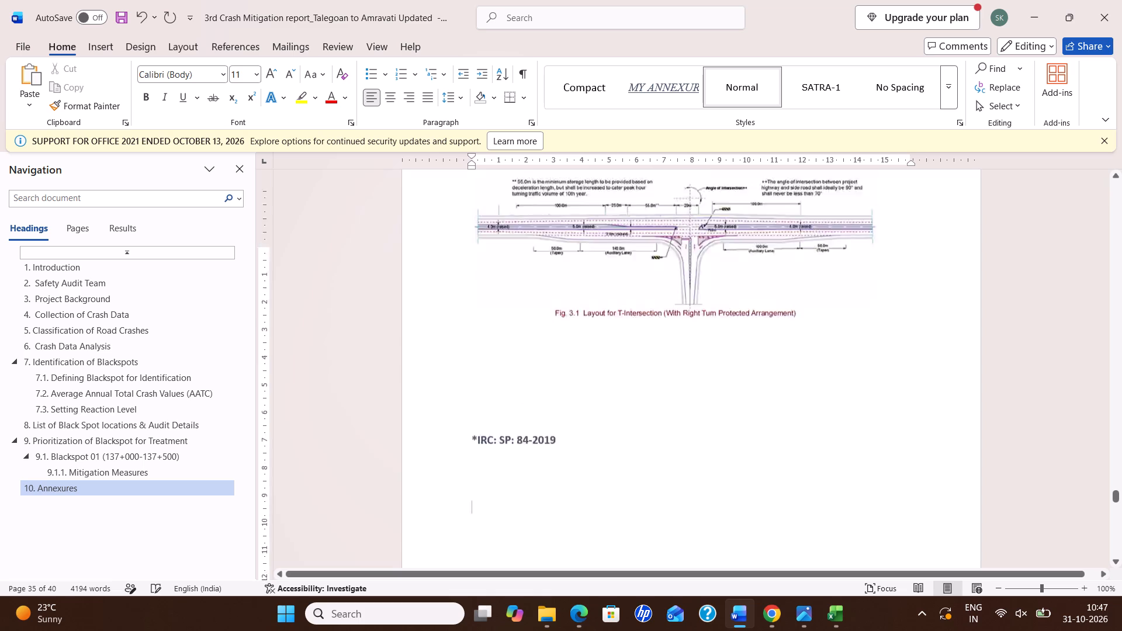
{"action": "scroll", "coordinate": [676, 342], "scroll_direction": "up", "scroll_amount": 4}
{"action": "left_click", "coordinate": [639, 382]}
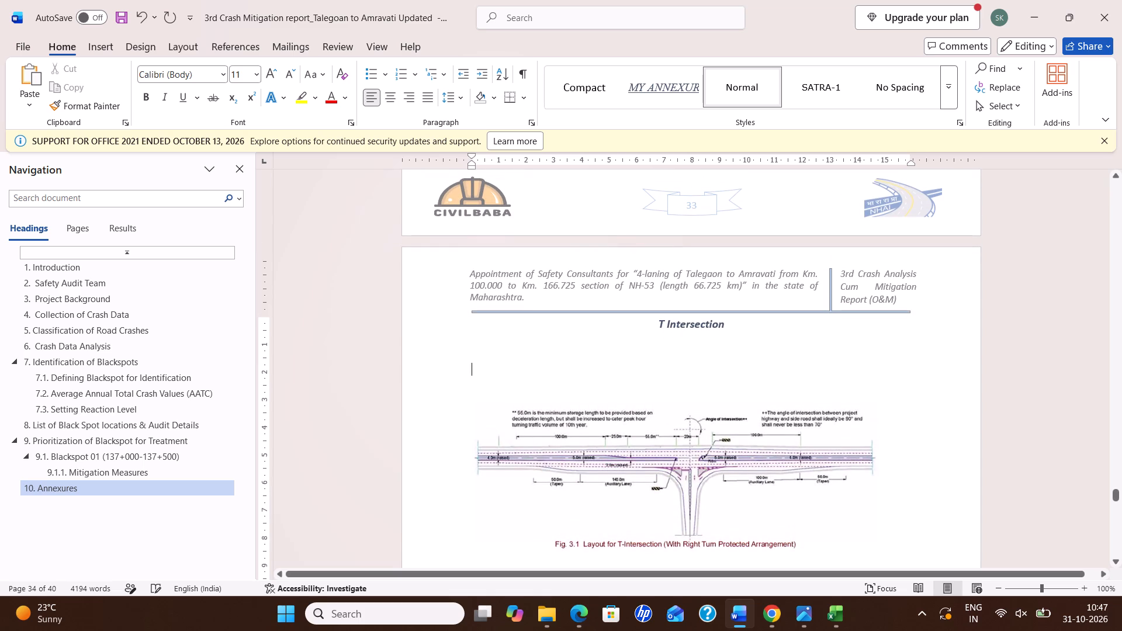
{"action": "key", "text": "BackSpace"}
{"action": "key", "text": "BackSpace"}
{"action": "scroll", "coordinate": [639, 369], "scroll_direction": "down", "scroll_amount": 5}
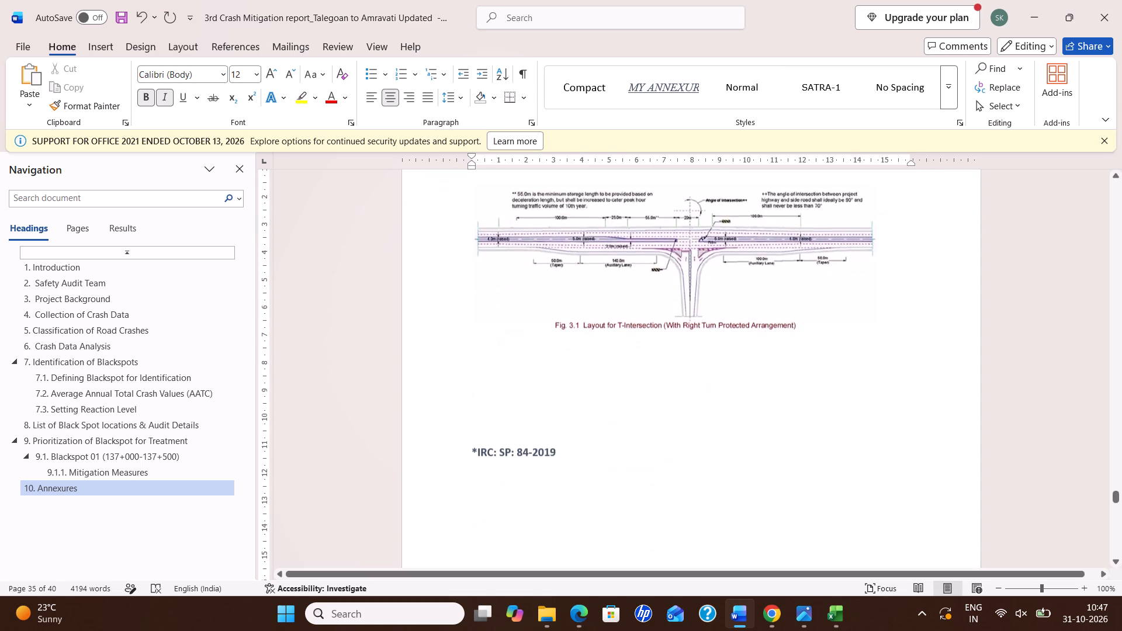
Delete the layout figure from the Staggered Intersection annexure.
{"action": "scroll", "coordinate": [571, 419], "scroll_direction": "up", "scroll_amount": 2}
{"action": "scroll", "coordinate": [571, 419], "scroll_direction": "down", "scroll_amount": 1}
{"action": "scroll", "coordinate": [571, 419], "scroll_direction": "up", "scroll_amount": 6}
{"action": "scroll", "coordinate": [614, 345], "scroll_direction": "up", "scroll_amount": 16}
{"action": "scroll", "coordinate": [659, 374], "scroll_direction": "up", "scroll_amount": 5}
{"action": "left_click", "coordinate": [637, 347]}
{"action": "key", "text": "Delete"}
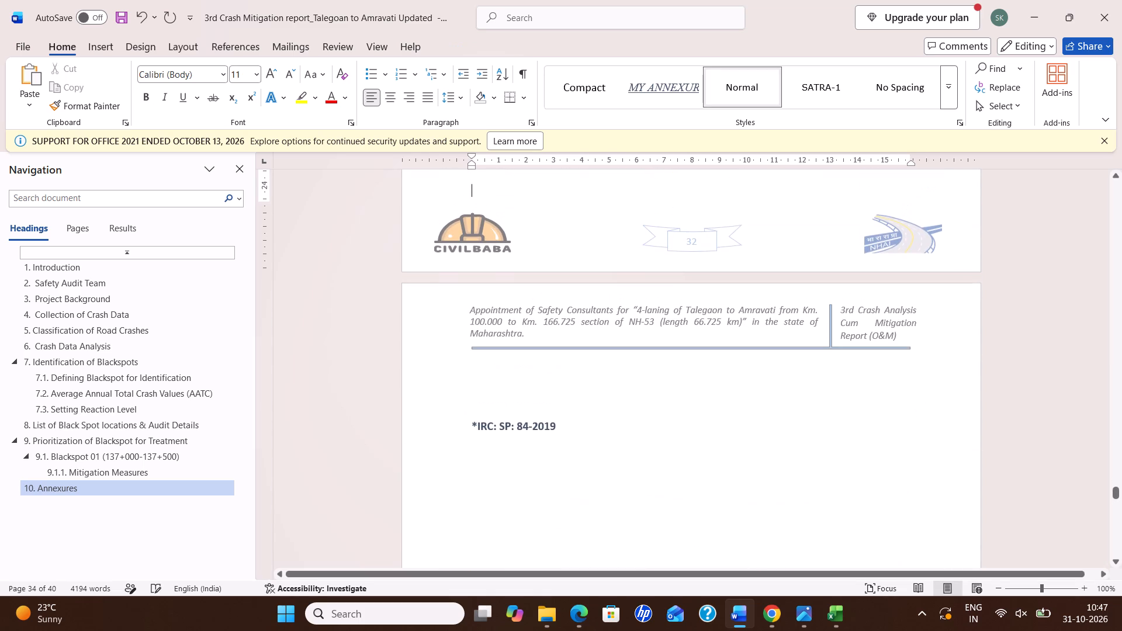
Delete the Staggered Intersection's *IRC: SP: 84-2019 reference and empty lines before the T Intersection title.
{"action": "left_click_drag", "start_coordinate": [462, 416], "coordinate": [614, 444]}
{"action": "key", "text": "Delete"}
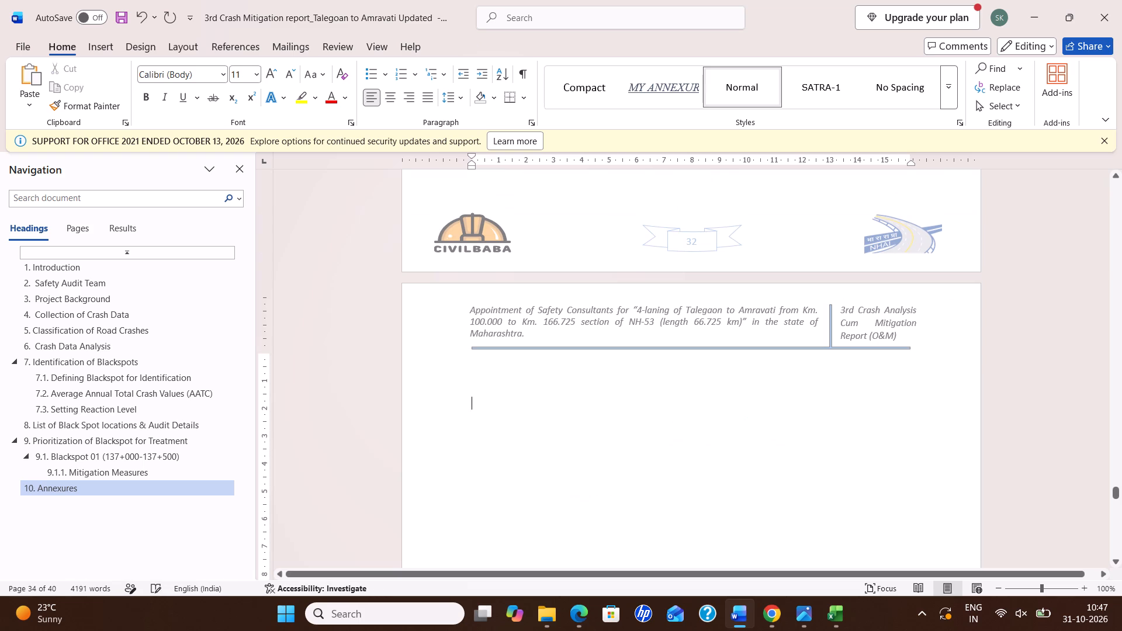
{"action": "key", "text": "Delete"}
{"action": "key", "text": "Delete"}
{"action": "key", "text": "Delete"}
{"action": "key", "text": "Delete"}
{"action": "key", "text": "Delete"}
{"action": "key", "text": "Delete"}
Delete the Staggered Intersection title and the empty lines following it.
{"action": "key", "text": "BackSpace"}
{"action": "key", "text": "BackSpace"}
{"action": "key", "text": "BackSpace"}
{"action": "key", "text": "BackSpace"}
{"action": "key", "text": "BackSpace"}
{"action": "key", "text": "BackSpace"}
{"action": "key", "text": "BackSpace"}
{"action": "key", "text": "BackSpace"}
{"action": "key", "text": "BackSpace"}
{"action": "key", "text": "BackSpace"}
{"action": "key", "text": "BackSpace"}
{"action": "key", "text": "BackSpace"}
{"action": "key", "text": "BackSpace"}
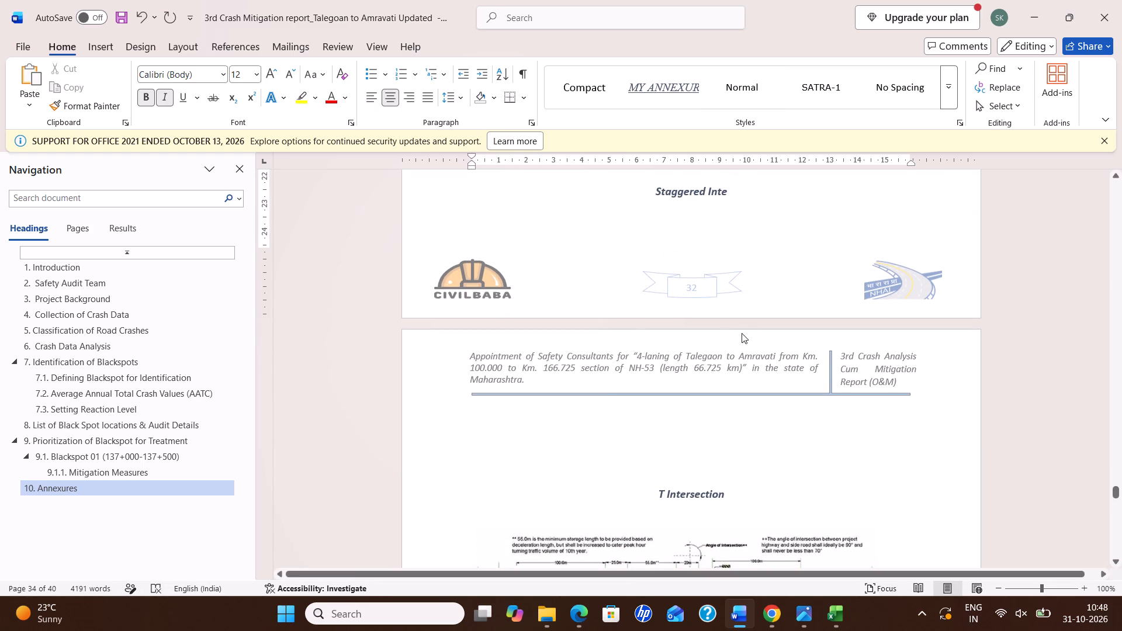
{"action": "scroll", "coordinate": [731, 335], "scroll_direction": "up", "scroll_amount": 3}
{"action": "left_click_drag", "start_coordinate": [742, 296], "coordinate": [655, 296]}
{"action": "key", "text": "Delete"}
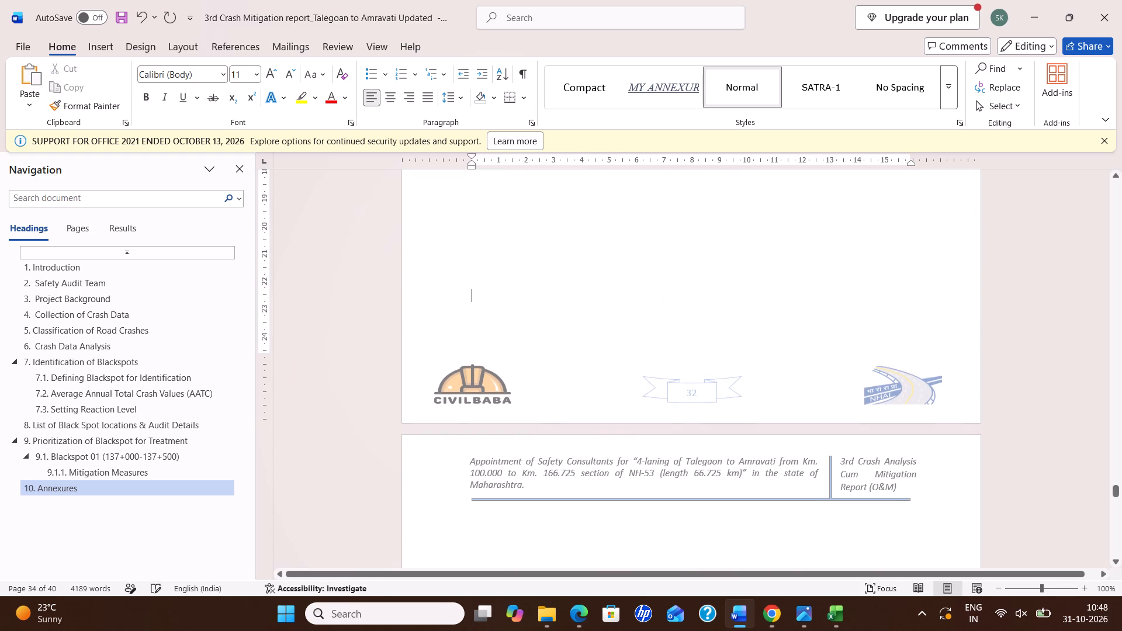
Delete the Single Chevron figure (Fig. 15.74 and 15.75) and the *IRC: 67-2022 reference below it.
{"action": "scroll", "coordinate": [718, 341], "scroll_direction": "up", "scroll_amount": 18}
{"action": "scroll", "coordinate": [723, 341], "scroll_direction": "up", "scroll_amount": 17}
{"action": "scroll", "coordinate": [737, 341], "scroll_direction": "down", "scroll_amount": 15}
{"action": "scroll", "coordinate": [639, 514], "scroll_direction": "down", "scroll_amount": 5}
{"action": "left_click", "coordinate": [671, 390]}
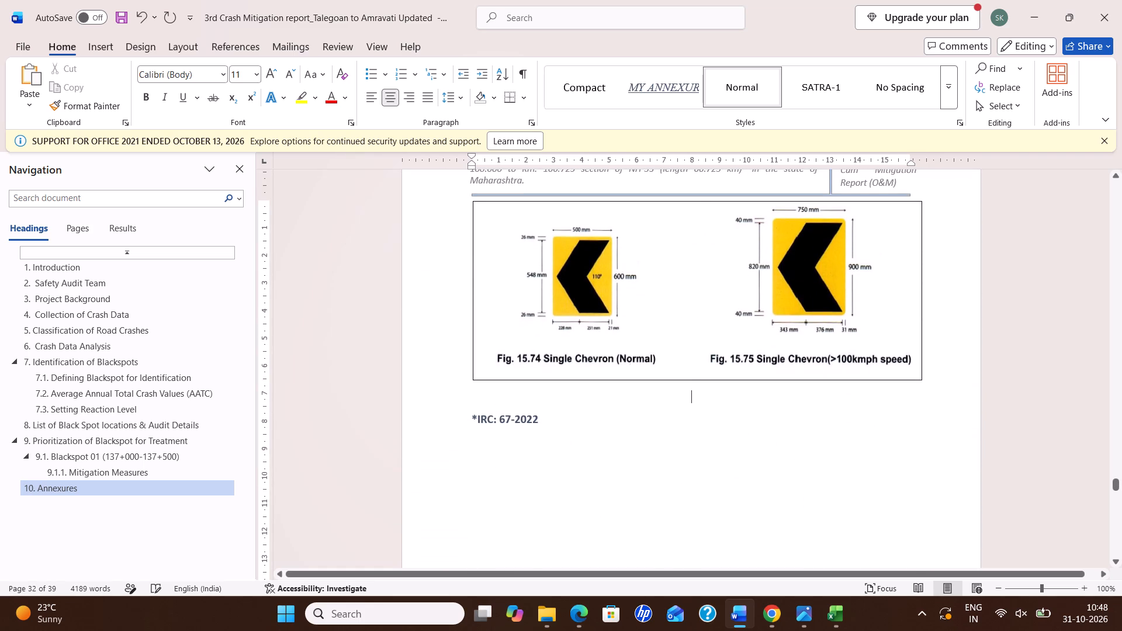
{"action": "left_click", "coordinate": [674, 369]}
{"action": "key", "text": "Delete"}
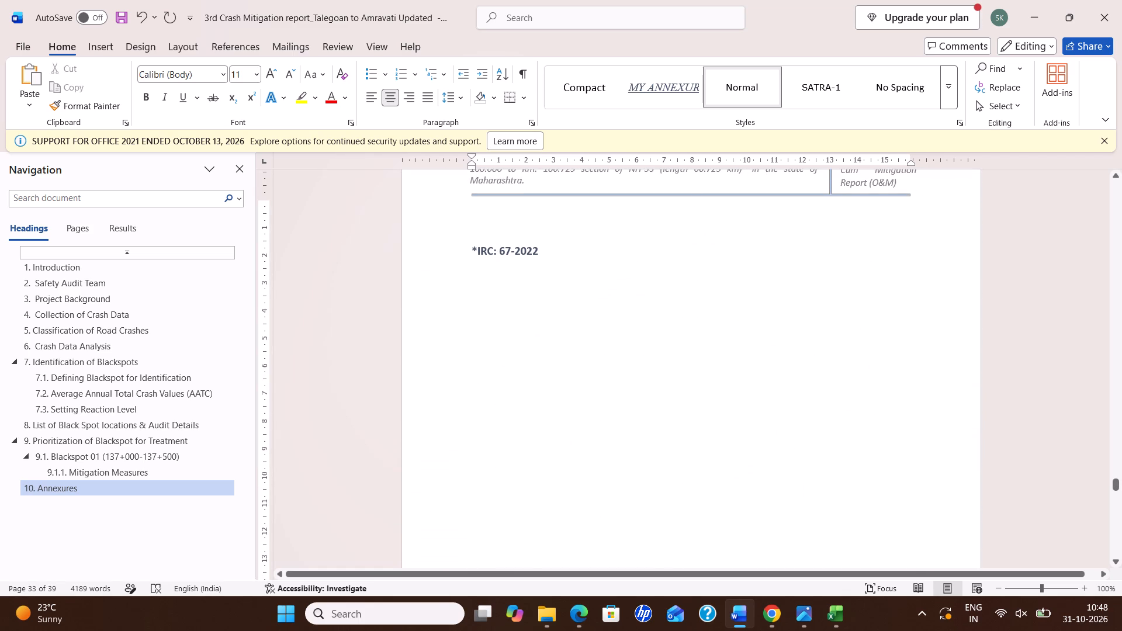
{"action": "left_click_drag", "start_coordinate": [462, 237], "coordinate": [557, 272]}
{"action": "key", "text": "Delete"}
Delete the Curve and chevron sign boards title from the annexures.
{"action": "scroll", "coordinate": [738, 359], "scroll_direction": "up", "scroll_amount": 16}
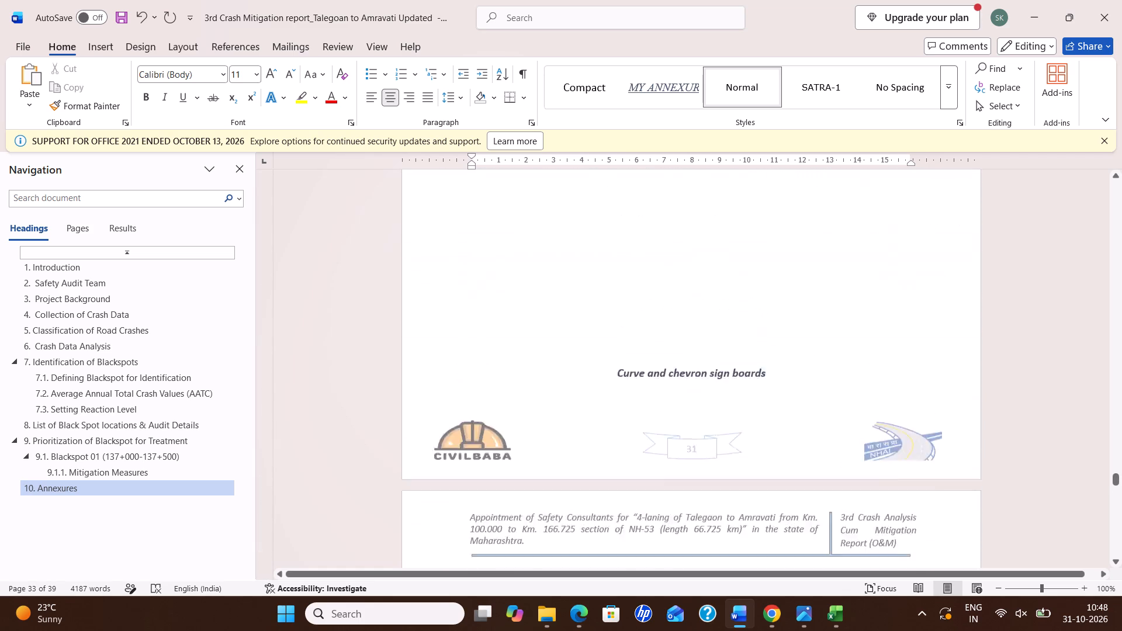
{"action": "scroll", "coordinate": [646, 390], "scroll_direction": "up", "scroll_amount": 3}
{"action": "scroll", "coordinate": [637, 408], "scroll_direction": "down", "scroll_amount": 9}
{"action": "left_click_drag", "start_coordinate": [615, 356], "coordinate": [829, 362]}
{"action": "key", "text": "Delete"}
Delete the curve layout figure under the Layout for curve and chevron sign boards caption.
{"action": "scroll", "coordinate": [612, 389], "scroll_direction": "up", "scroll_amount": 18}
{"action": "scroll", "coordinate": [620, 412], "scroll_direction": "up", "scroll_amount": 9}
{"action": "scroll", "coordinate": [616, 415], "scroll_direction": "up", "scroll_amount": 12}
{"action": "left_click", "coordinate": [583, 341]}
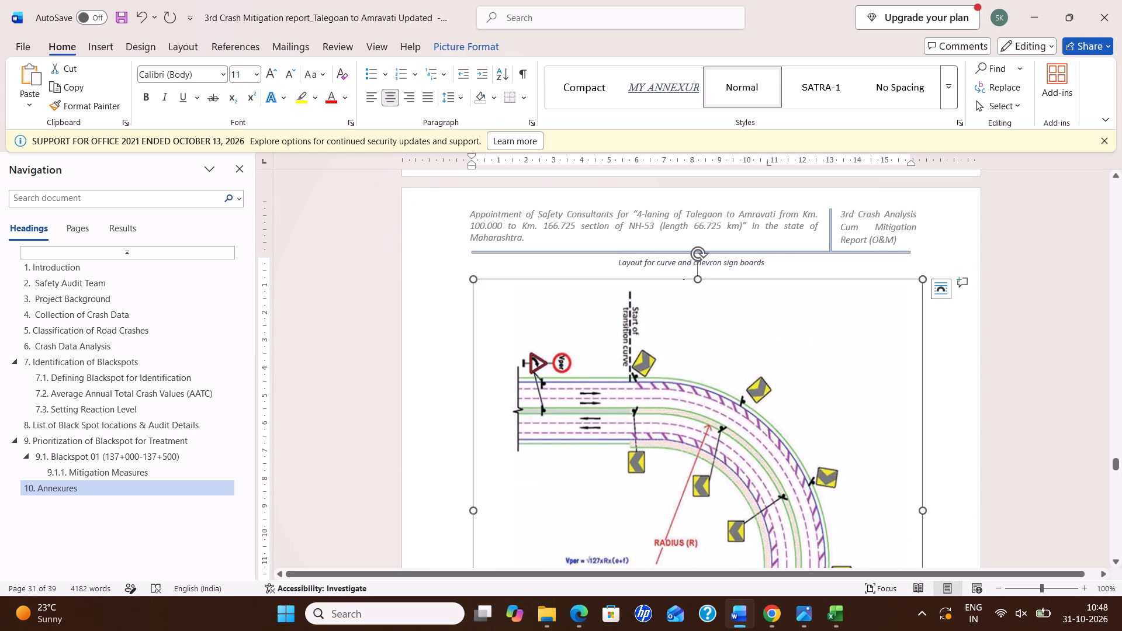
{"action": "scroll", "coordinate": [662, 453], "scroll_direction": "up", "scroll_amount": 19}
{"action": "scroll", "coordinate": [658, 452], "scroll_direction": "down", "scroll_amount": 16}
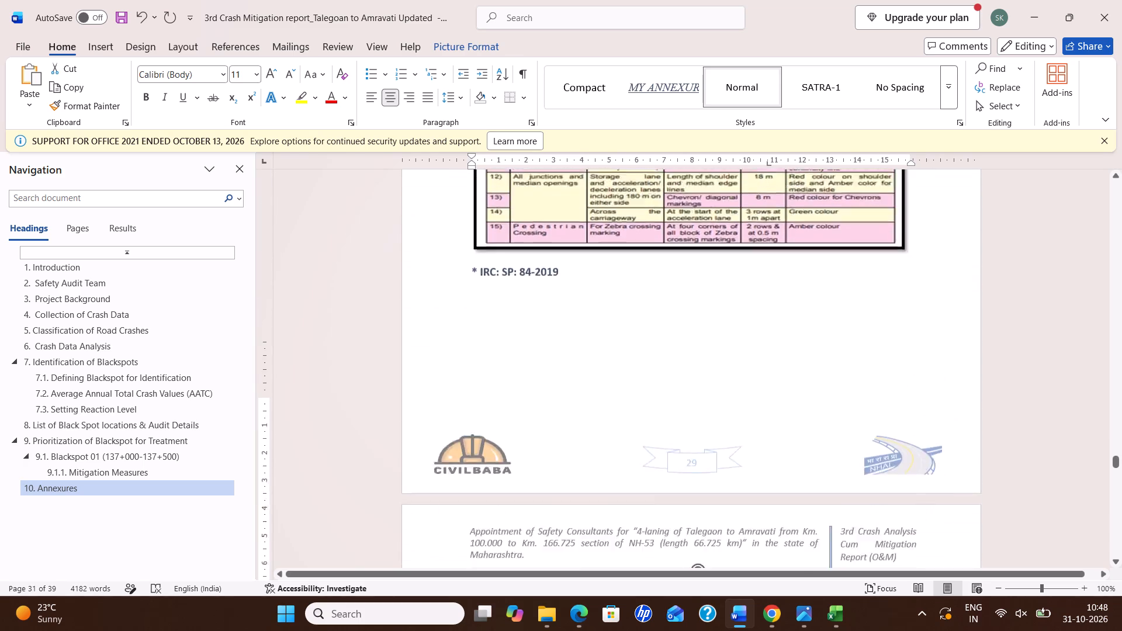
{"action": "scroll", "coordinate": [553, 466], "scroll_direction": "down", "scroll_amount": 2}
{"action": "left_click", "coordinate": [553, 344]}
{"action": "key", "text": "Delete"}
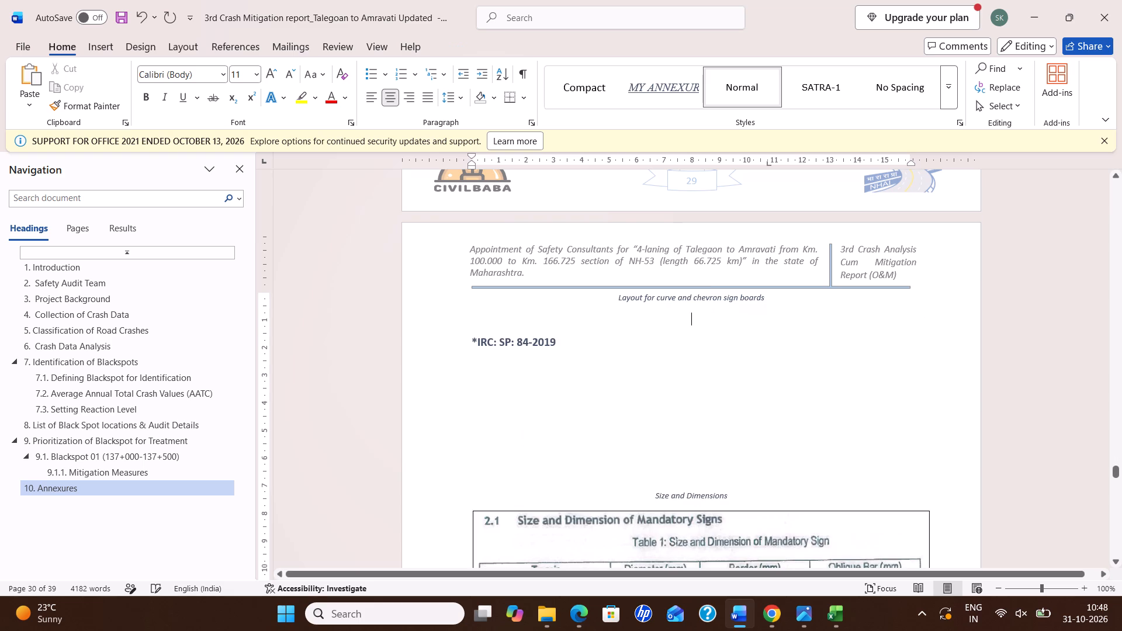
Delete the Layout for curve and chevron sign boards caption together with its *IRC: SP: 84-2019 reference.
{"action": "left_click_drag", "start_coordinate": [624, 296], "coordinate": [628, 339]}
{"action": "key", "text": "Delete"}
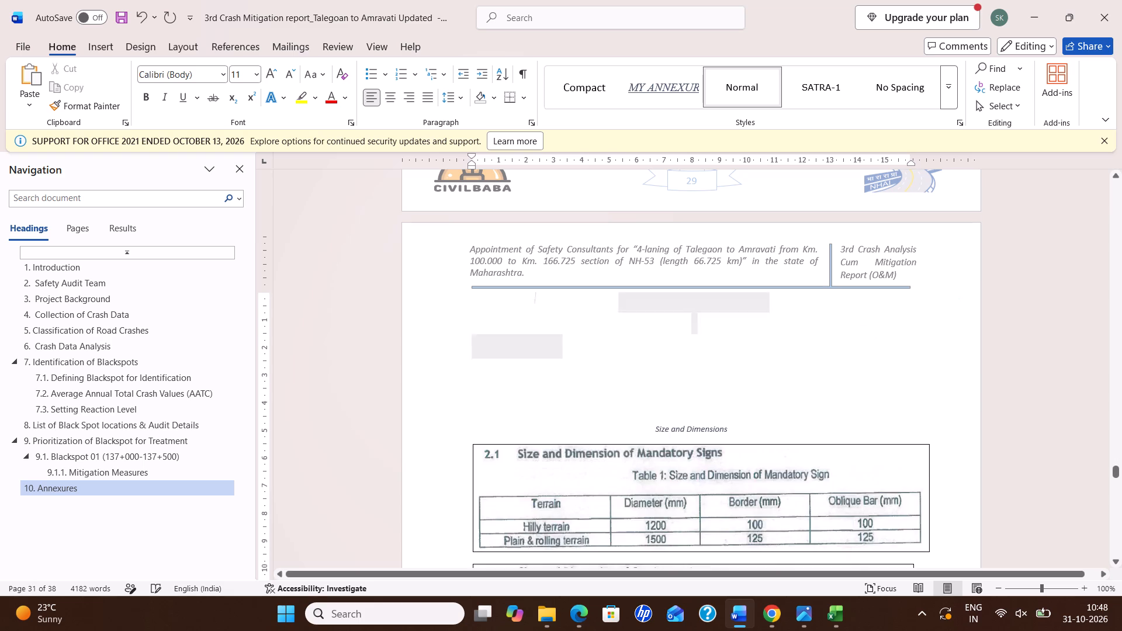
Review the annexures from the AATC table through to the Size and Dimensions page for irrelevant content and stray gaps.
{"action": "scroll", "coordinate": [560, 376], "scroll_direction": "up", "scroll_amount": 20}
{"action": "scroll", "coordinate": [560, 376], "scroll_direction": "up", "scroll_amount": 18}
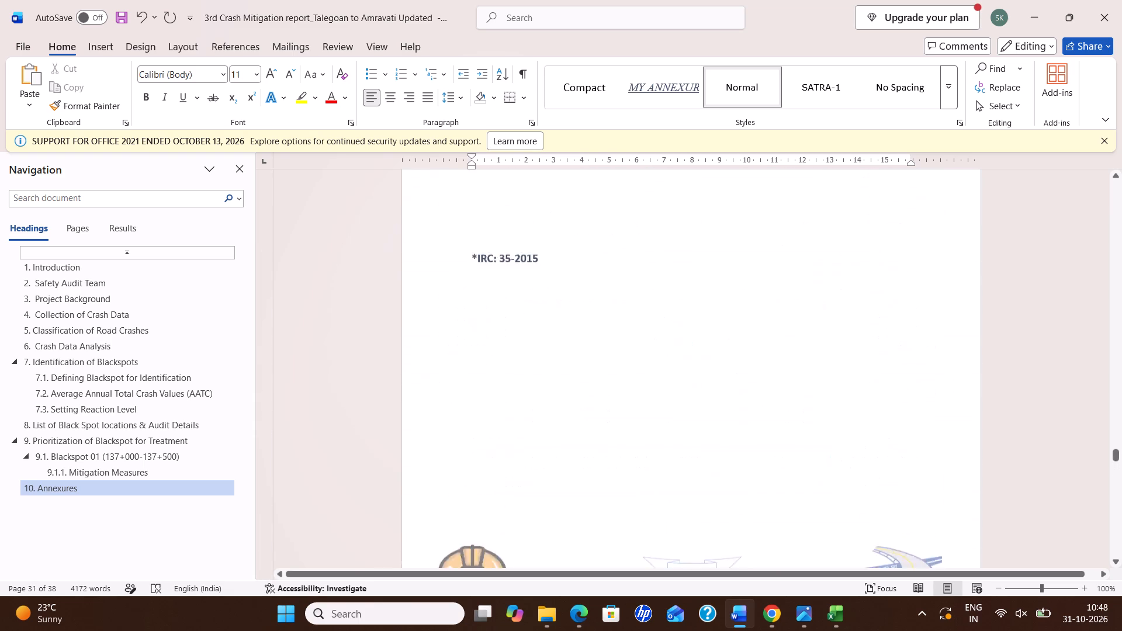
{"action": "scroll", "coordinate": [579, 377], "scroll_direction": "up", "scroll_amount": 20}
{"action": "scroll", "coordinate": [579, 377], "scroll_direction": "up", "scroll_amount": 2}
{"action": "scroll", "coordinate": [687, 441], "scroll_direction": "up", "scroll_amount": 17}
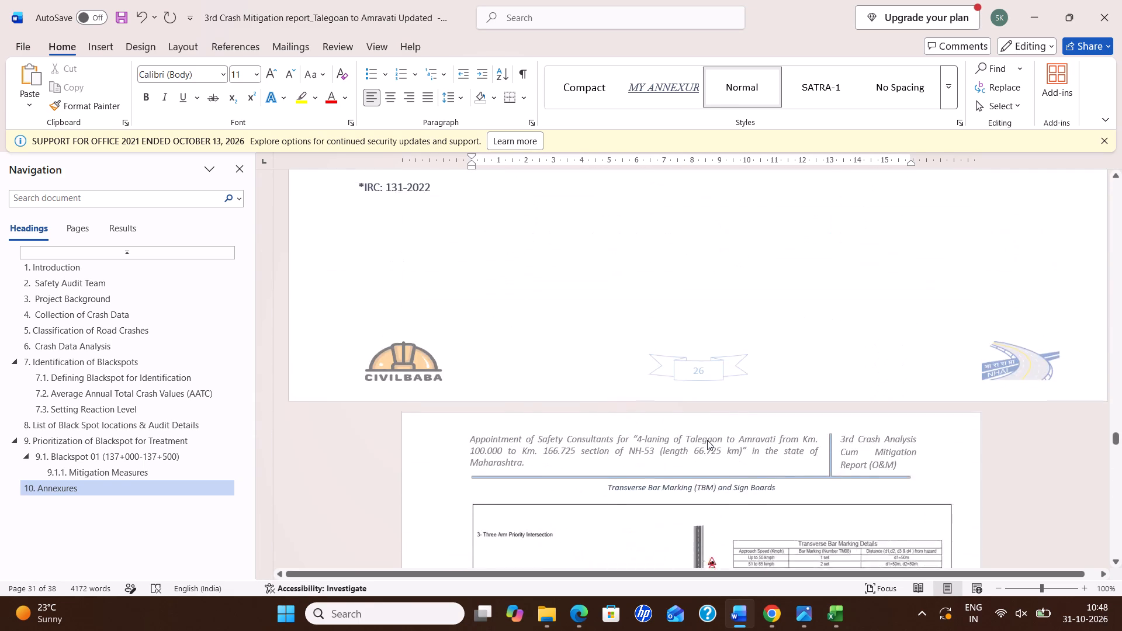
{"action": "scroll", "coordinate": [688, 440], "scroll_direction": "up", "scroll_amount": 15}
{"action": "scroll", "coordinate": [703, 446], "scroll_direction": "down", "scroll_amount": 4}
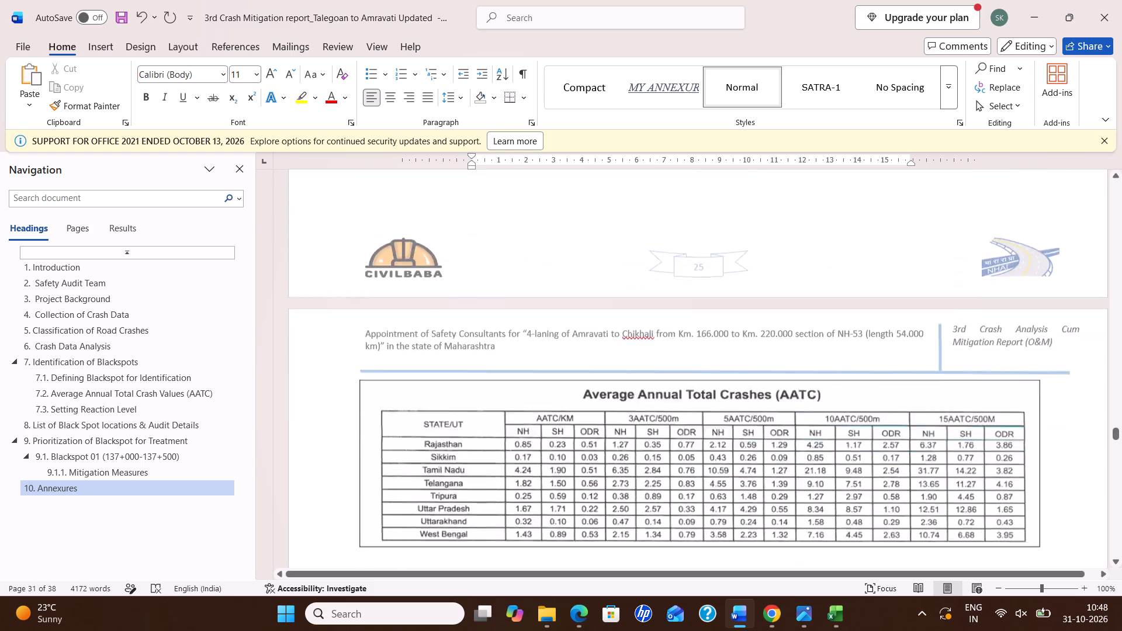
{"action": "scroll", "coordinate": [702, 449], "scroll_direction": "down", "scroll_amount": 12}
{"action": "scroll", "coordinate": [647, 588], "scroll_direction": "down", "scroll_amount": 17}
{"action": "scroll", "coordinate": [611, 424], "scroll_direction": "up", "scroll_amount": 1}
{"action": "scroll", "coordinate": [611, 424], "scroll_direction": "down", "scroll_amount": 3}
{"action": "scroll", "coordinate": [669, 392], "scroll_direction": "down", "scroll_amount": 3}
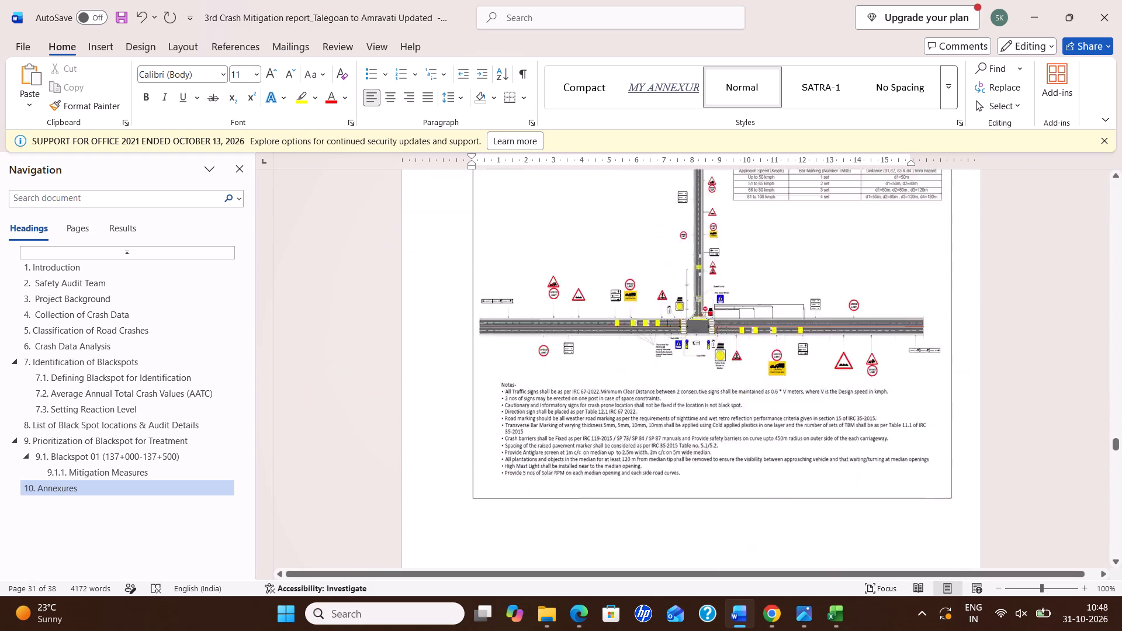
{"action": "scroll", "coordinate": [669, 392], "scroll_direction": "down", "scroll_amount": 17}
{"action": "scroll", "coordinate": [673, 368], "scroll_direction": "down", "scroll_amount": 12}
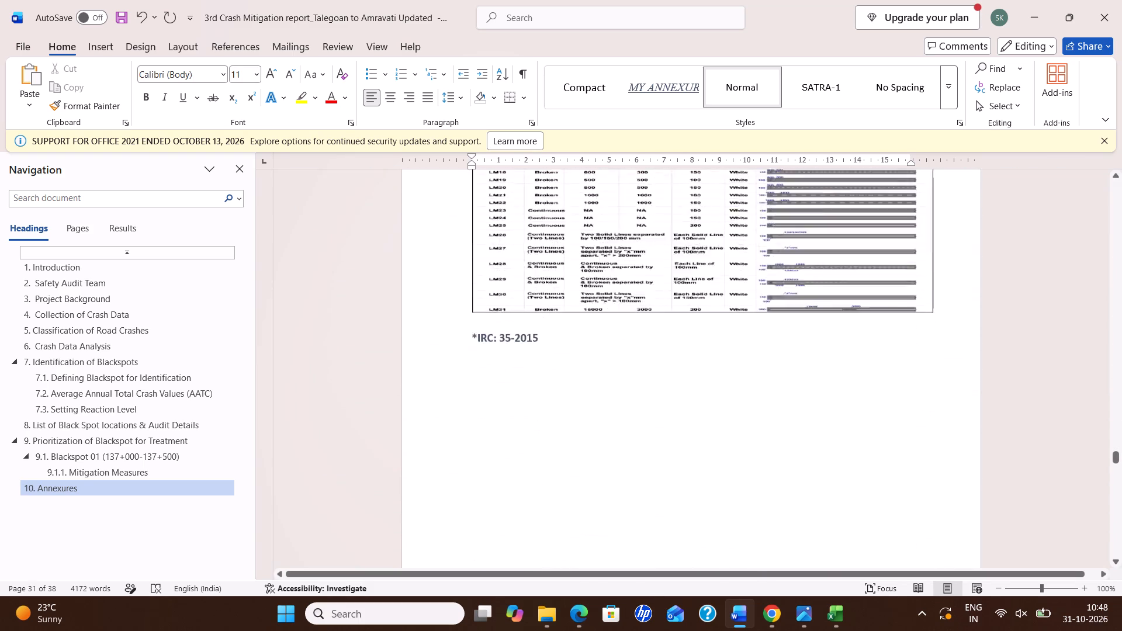
{"action": "scroll", "coordinate": [661, 413], "scroll_direction": "down", "scroll_amount": 9}
{"action": "scroll", "coordinate": [662, 375], "scroll_direction": "down", "scroll_amount": 16}
{"action": "scroll", "coordinate": [687, 386], "scroll_direction": "up", "scroll_amount": 1}
{"action": "scroll", "coordinate": [687, 386], "scroll_direction": "down", "scroll_amount": 5}
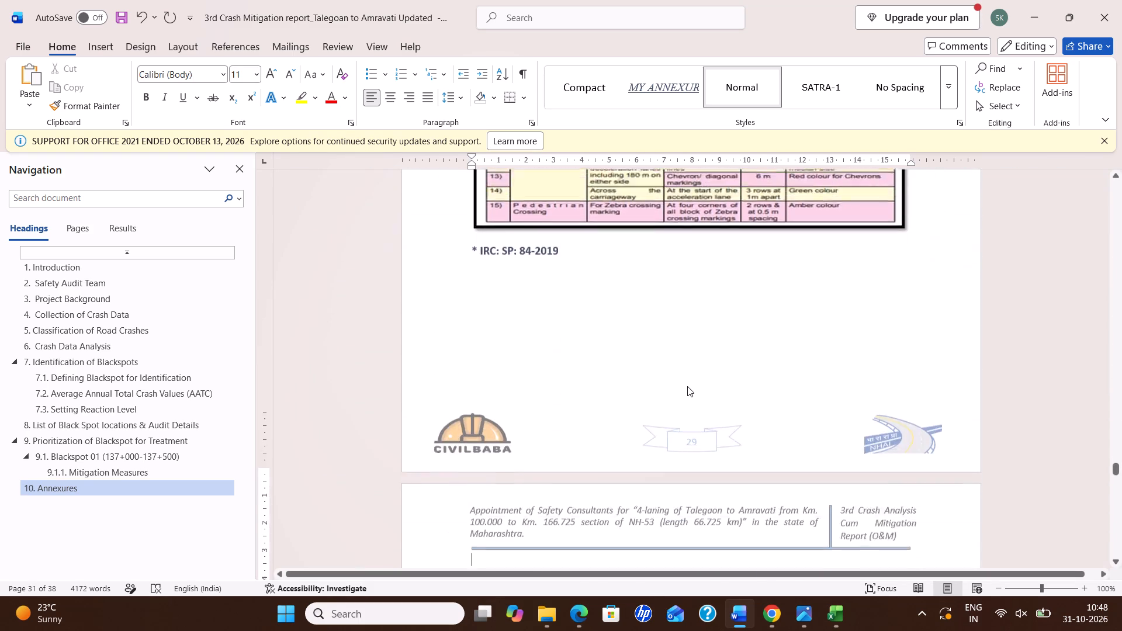
{"action": "scroll", "coordinate": [685, 398], "scroll_direction": "down", "scroll_amount": 5}
{"action": "scroll", "coordinate": [683, 405], "scroll_direction": "up", "scroll_amount": 1}
{"action": "scroll", "coordinate": [683, 405], "scroll_direction": "down", "scroll_amount": 4}
Remove the empty lines above the Size and Dimensions caption so it starts at the top of its page.
{"action": "left_click", "coordinate": [634, 299]}
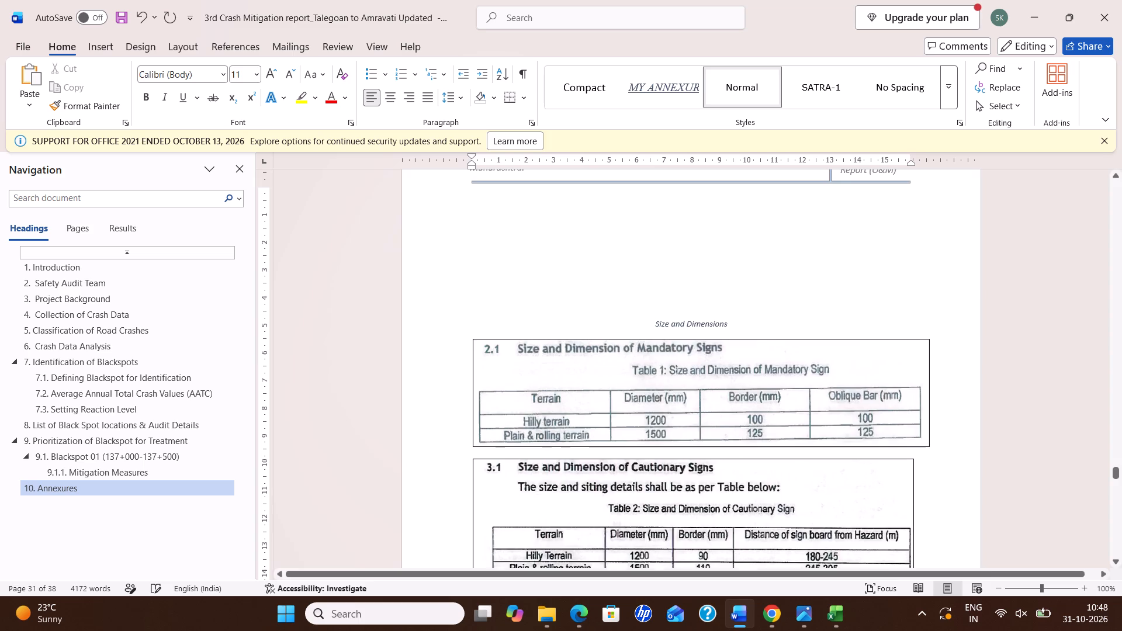
{"action": "key", "text": "BackSpace"}
{"action": "key", "text": "BackSpace"}
{"action": "key", "text": "BackSpace"}
{"action": "key", "text": "BackSpace"}
{"action": "key", "text": "BackSpace"}
{"action": "key", "text": "BackSpace"}
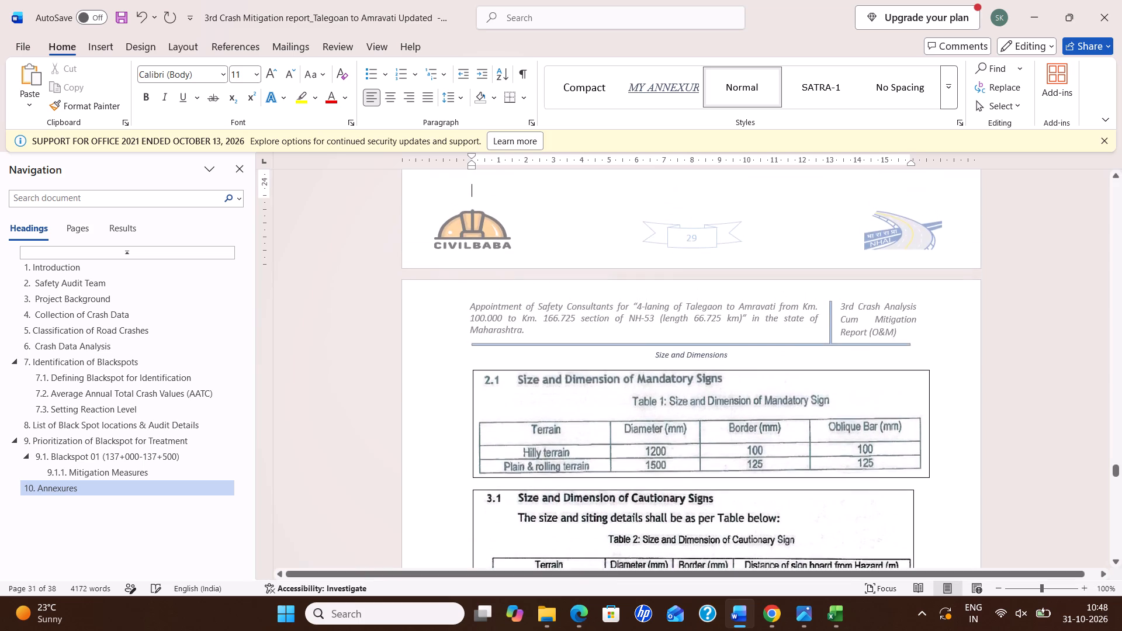
Remove a first run of empty lines from the blank space following the Size and Dimensions annexure.
{"action": "scroll", "coordinate": [648, 383], "scroll_direction": "down", "scroll_amount": 20}
{"action": "scroll", "coordinate": [651, 462], "scroll_direction": "down", "scroll_amount": 5}
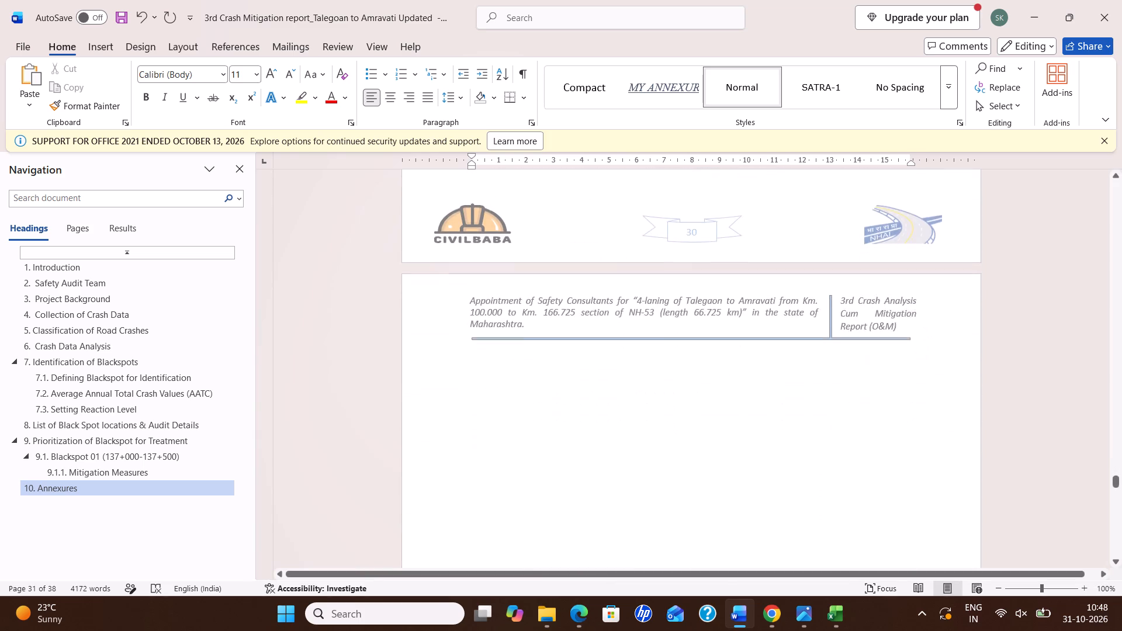
{"action": "left_click", "coordinate": [652, 455]}
{"action": "key", "text": "BackSpace"}
{"action": "key", "text": "BackSpace"}
{"action": "key", "text": "BackSpace"}
{"action": "key", "text": "BackSpace"}
{"action": "key", "text": "BackSpace"}
{"action": "key", "text": "BackSpace"}
{"action": "key", "text": "BackSpace"}
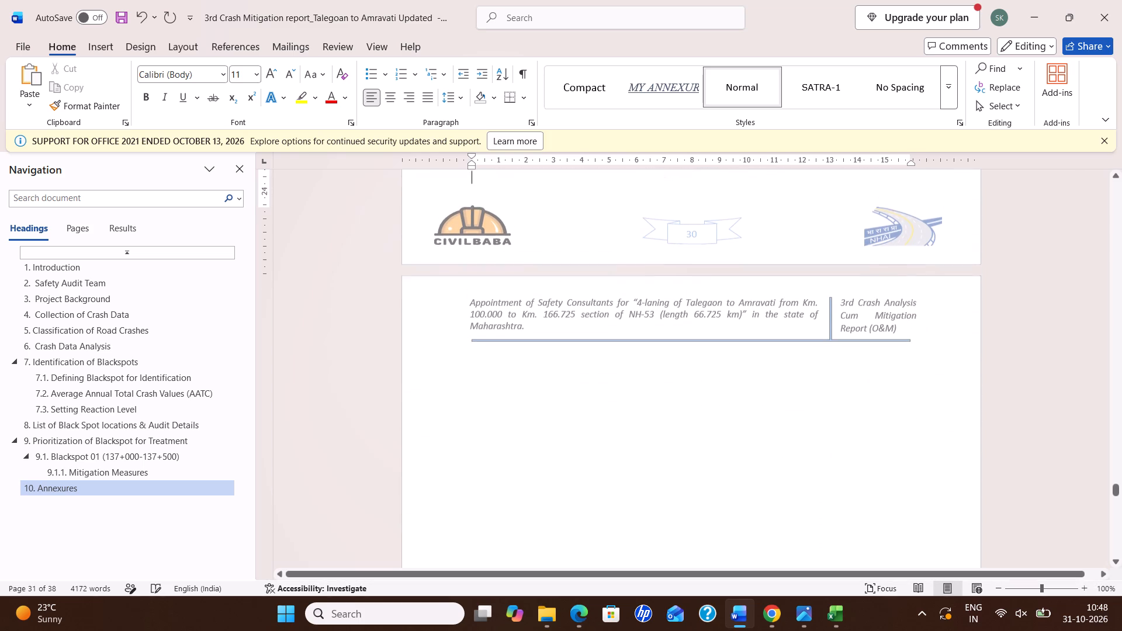
Remove the remaining empty lines before the T Intersection title to bring it to the top of its page.
{"action": "scroll", "coordinate": [659, 429], "scroll_direction": "down", "scroll_amount": 7}
{"action": "left_click", "coordinate": [644, 384]}
{"action": "key", "text": "BackSpace"}
{"action": "key", "text": "BackSpace"}
{"action": "key", "text": "BackSpace"}
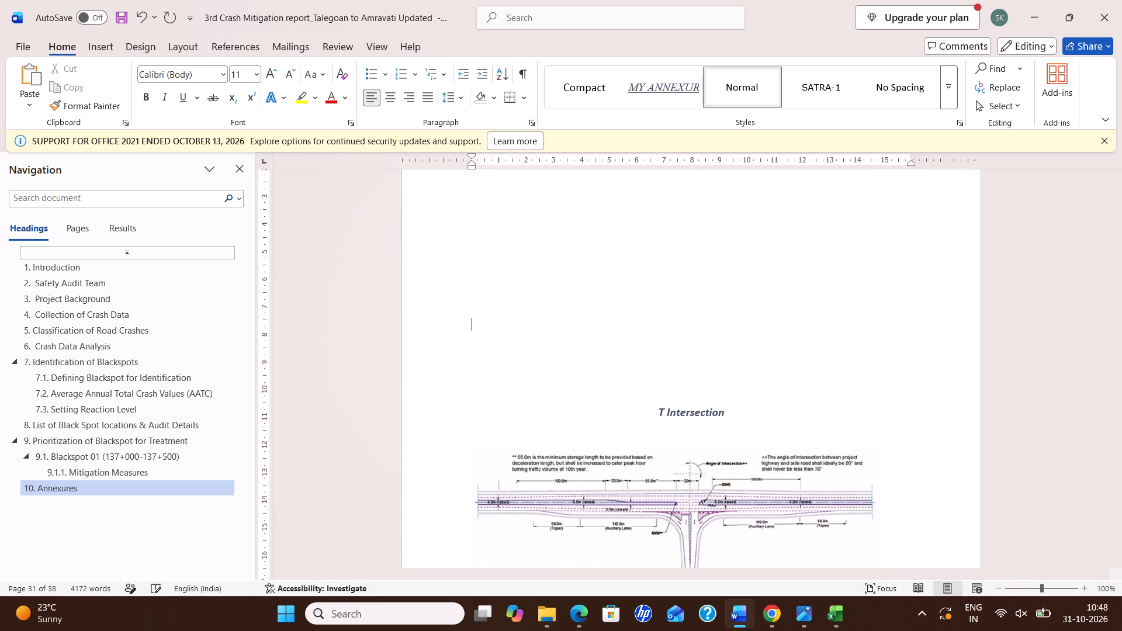
{"action": "key", "text": "BackSpace"}
{"action": "key", "text": "BackSpace"}
{"action": "key", "text": "BackSpace"}
{"action": "key", "text": "BackSpace"}
{"action": "key", "text": "BackSpace"}
{"action": "key", "text": "BackSpace"}
{"action": "key", "text": "BackSpace"}
{"action": "key", "text": "BackSpace"}
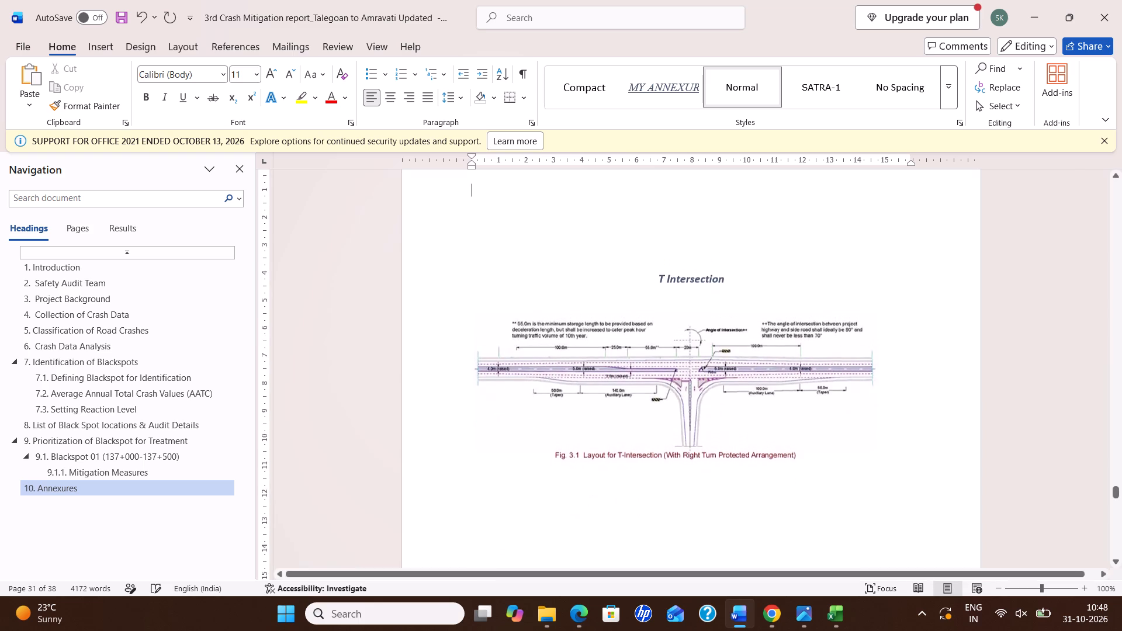
{"action": "key", "text": "BackSpace"}
{"action": "key", "text": "BackSpace"}
{"action": "key", "text": "BackSpace"}
{"action": "left_click", "coordinate": [670, 411]}
{"action": "key", "text": "BackSpace"}
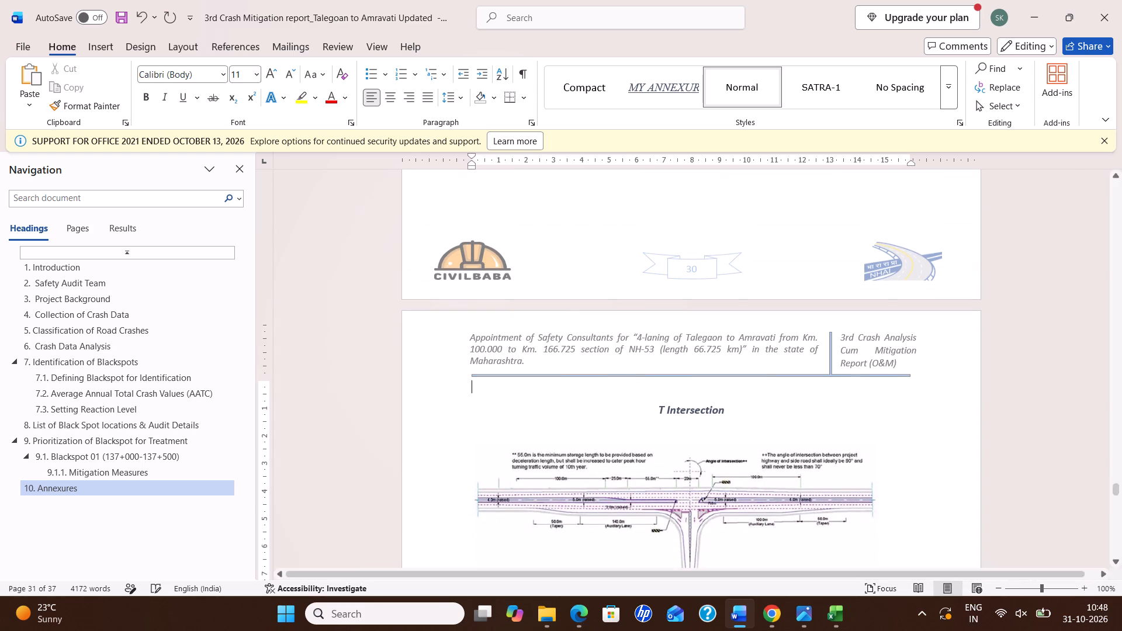
{"action": "key", "text": "BackSpace"}
Review the remaining annexures from Minor Junction and Speed Hump through Sign Boards to the end of the report.
{"action": "scroll", "coordinate": [656, 429], "scroll_direction": "down", "scroll_amount": 20}
{"action": "scroll", "coordinate": [656, 429], "scroll_direction": "down", "scroll_amount": 5}
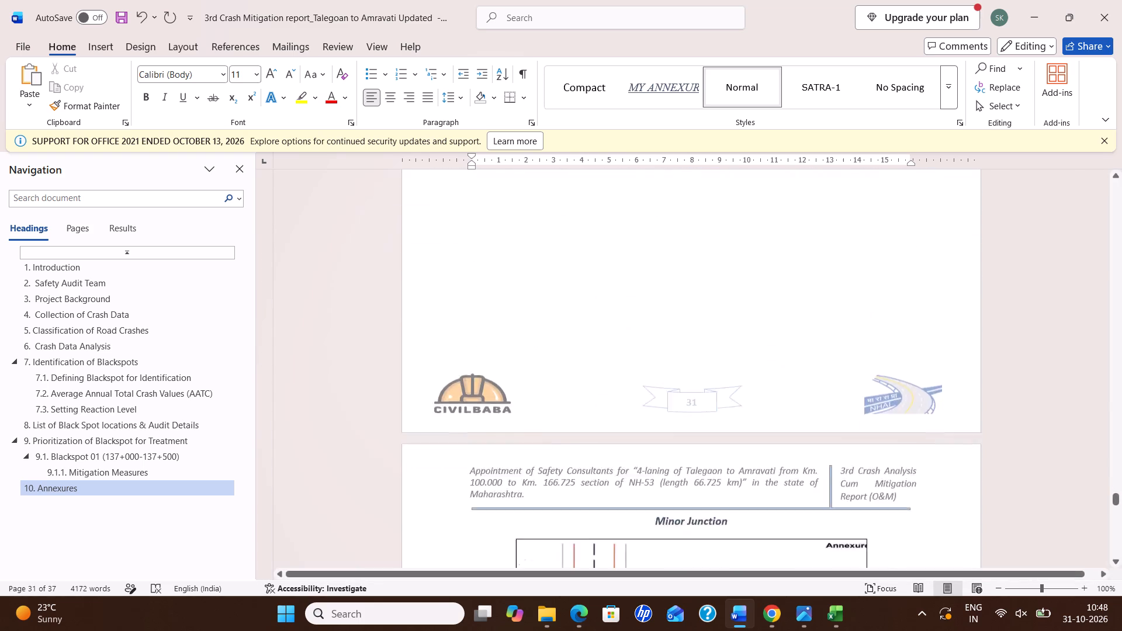
{"action": "scroll", "coordinate": [646, 415], "scroll_direction": "down", "scroll_amount": 17}
{"action": "scroll", "coordinate": [664, 424], "scroll_direction": "down", "scroll_amount": 7}
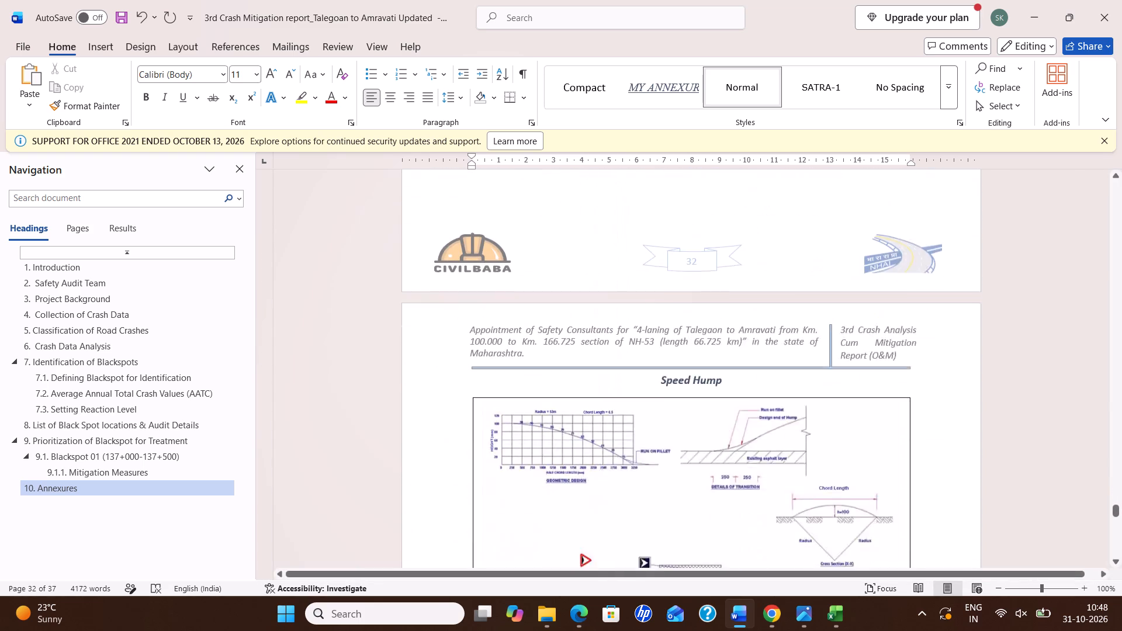
{"action": "scroll", "coordinate": [747, 336], "scroll_direction": "down", "scroll_amount": 7}
{"action": "scroll", "coordinate": [747, 335], "scroll_direction": "down", "scroll_amount": 20}
{"action": "scroll", "coordinate": [747, 335], "scroll_direction": "down", "scroll_amount": 4}
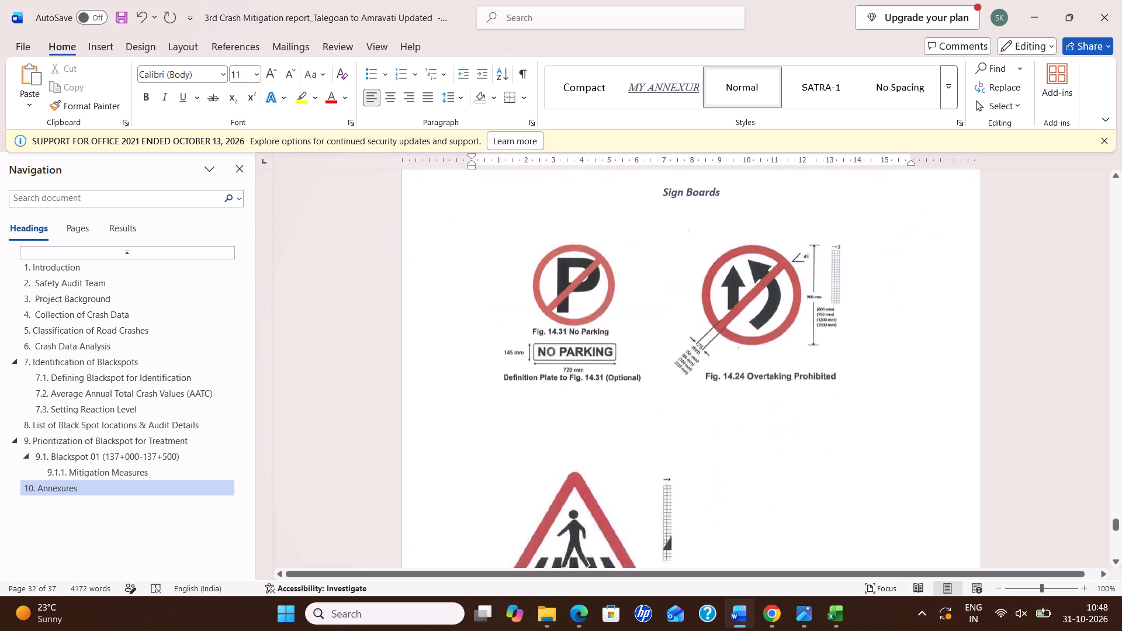
{"action": "scroll", "coordinate": [752, 363], "scroll_direction": "down", "scroll_amount": 5}
{"action": "scroll", "coordinate": [752, 363], "scroll_direction": "up", "scroll_amount": 1}
{"action": "scroll", "coordinate": [752, 364], "scroll_direction": "down", "scroll_amount": 18}
{"action": "scroll", "coordinate": [748, 375], "scroll_direction": "down", "scroll_amount": 8}
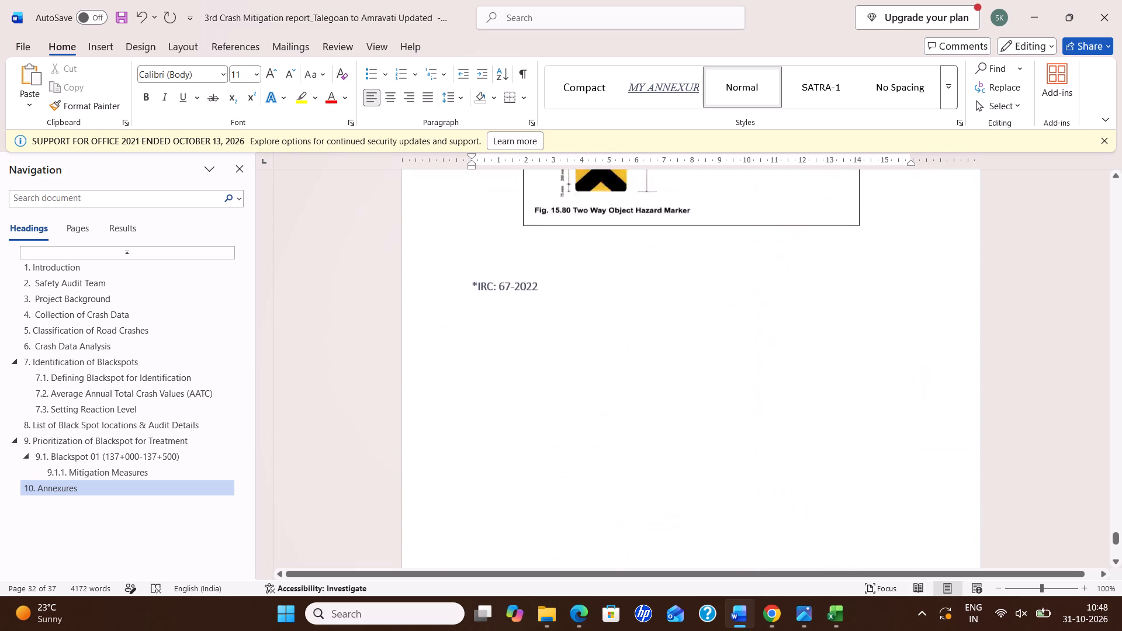
{"action": "scroll", "coordinate": [755, 380], "scroll_direction": "down", "scroll_amount": 20}
{"action": "scroll", "coordinate": [755, 380], "scroll_direction": "down", "scroll_amount": 11}
{"action": "scroll", "coordinate": [747, 389], "scroll_direction": "up", "scroll_amount": 1}
{"action": "scroll", "coordinate": [747, 389], "scroll_direction": "down", "scroll_amount": 4}
{"action": "scroll", "coordinate": [673, 402], "scroll_direction": "up", "scroll_amount": 4}
{"action": "scroll", "coordinate": [673, 402], "scroll_direction": "down", "scroll_amount": 1}
Delete a block of blank space near the *IRC: 67-2022 reference of the object hazard marker annexure.
{"action": "scroll", "coordinate": [673, 402], "scroll_direction": "up", "scroll_amount": 2}
{"action": "scroll", "coordinate": [639, 369], "scroll_direction": "up", "scroll_amount": 7}
{"action": "left_click_drag", "start_coordinate": [594, 268], "coordinate": [661, 457]}
{"action": "key", "text": "Delete"}
Recheck the final annexure pages, from the object hazard markers back through Sign Boards and Speed Hump.
{"action": "scroll", "coordinate": [656, 450], "scroll_direction": "up", "scroll_amount": 6}
{"action": "scroll", "coordinate": [656, 435], "scroll_direction": "down", "scroll_amount": 14}
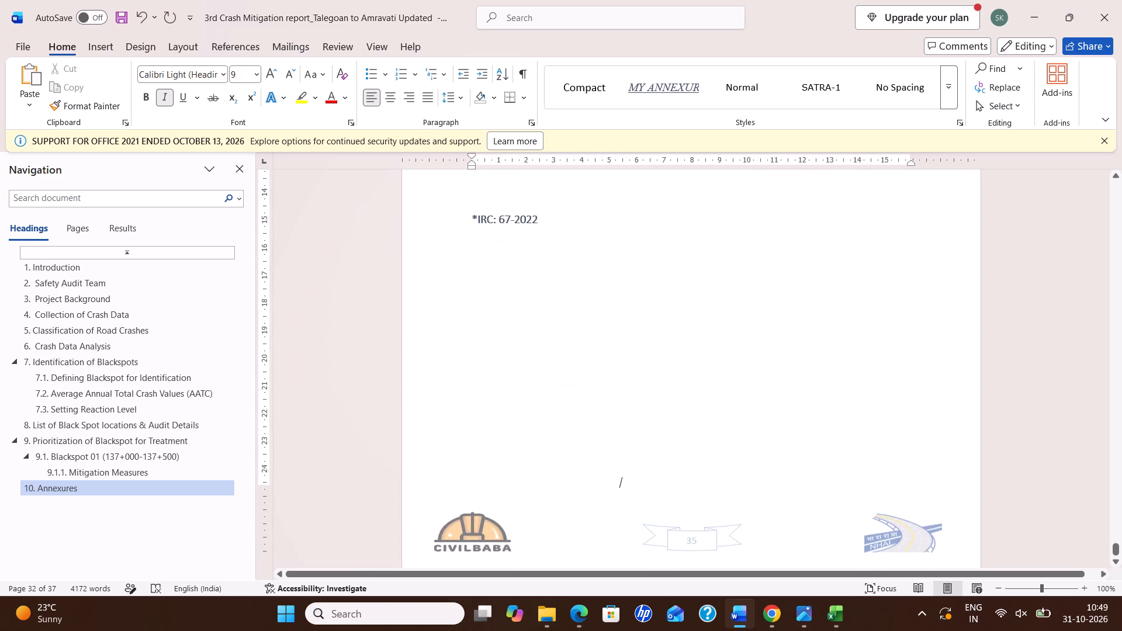
{"action": "scroll", "coordinate": [653, 449], "scroll_direction": "down", "scroll_amount": 19}
{"action": "scroll", "coordinate": [795, 476], "scroll_direction": "up", "scroll_amount": 11}
{"action": "scroll", "coordinate": [795, 476], "scroll_direction": "down", "scroll_amount": 1}
{"action": "scroll", "coordinate": [795, 476], "scroll_direction": "up", "scroll_amount": 12}
{"action": "scroll", "coordinate": [795, 476], "scroll_direction": "down", "scroll_amount": 1}
{"action": "scroll", "coordinate": [795, 476], "scroll_direction": "up", "scroll_amount": 2}
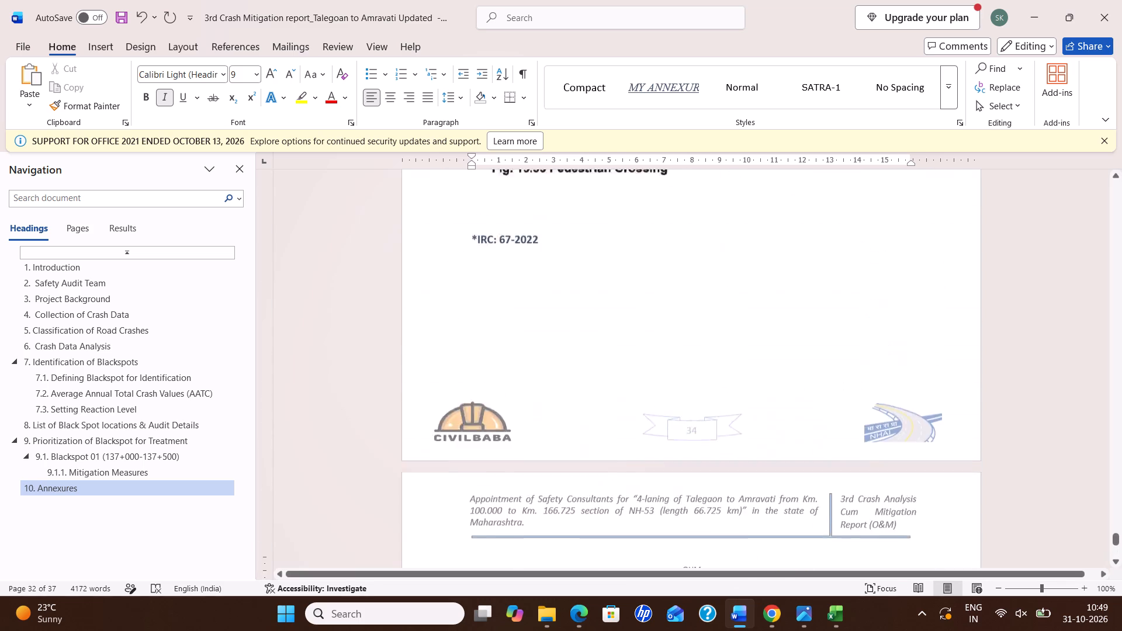
{"action": "scroll", "coordinate": [795, 476], "scroll_direction": "up", "scroll_amount": 20}
{"action": "scroll", "coordinate": [795, 476], "scroll_direction": "up", "scroll_amount": 2}
{"action": "scroll", "coordinate": [795, 476], "scroll_direction": "down", "scroll_amount": 1}
{"action": "scroll", "coordinate": [795, 476], "scroll_direction": "up", "scroll_amount": 14}
{"action": "scroll", "coordinate": [795, 476], "scroll_direction": "down", "scroll_amount": 1}
{"action": "scroll", "coordinate": [795, 476], "scroll_direction": "up", "scroll_amount": 8}
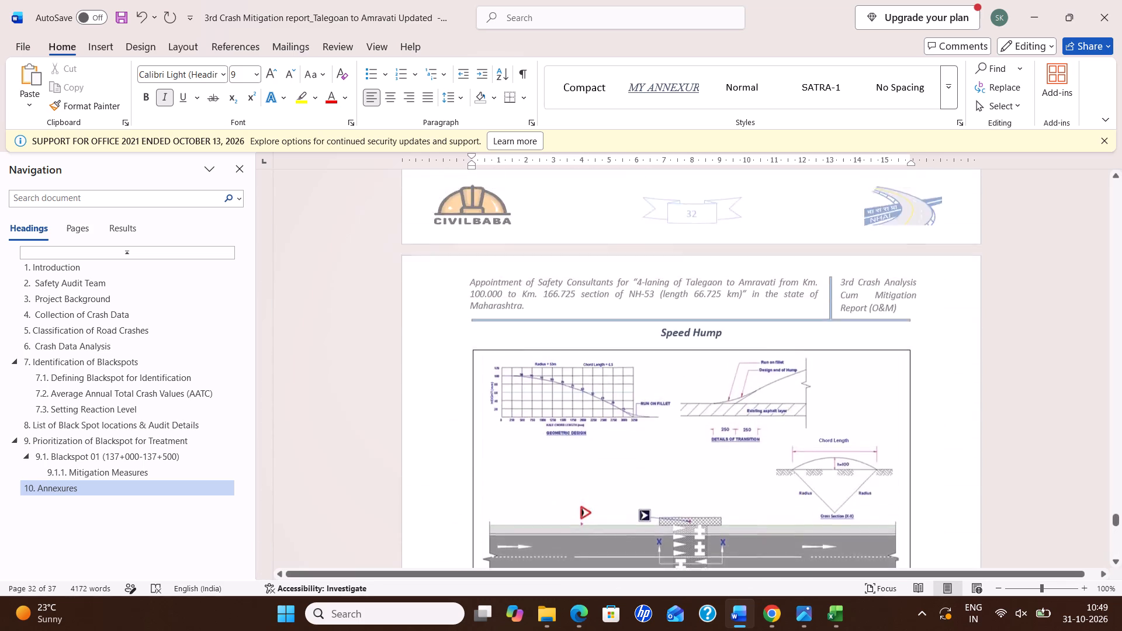
{"action": "scroll", "coordinate": [807, 476], "scroll_direction": "up", "scroll_amount": 4}
{"action": "scroll", "coordinate": [825, 491], "scroll_direction": "down", "scroll_amount": 1}
{"action": "scroll", "coordinate": [825, 491], "scroll_direction": "up", "scroll_amount": 2}
{"action": "scroll", "coordinate": [825, 491], "scroll_direction": "down", "scroll_amount": 1}
{"action": "scroll", "coordinate": [825, 491], "scroll_direction": "up", "scroll_amount": 5}
Save the updated report.
{"action": "key", "text": "ctrl+s"}
{"action": "key", "text": "ctrl+s"}
Look back through the saved report from the annexures to the cover page.
{"action": "scroll", "coordinate": [843, 491], "scroll_direction": "up", "scroll_amount": 6}
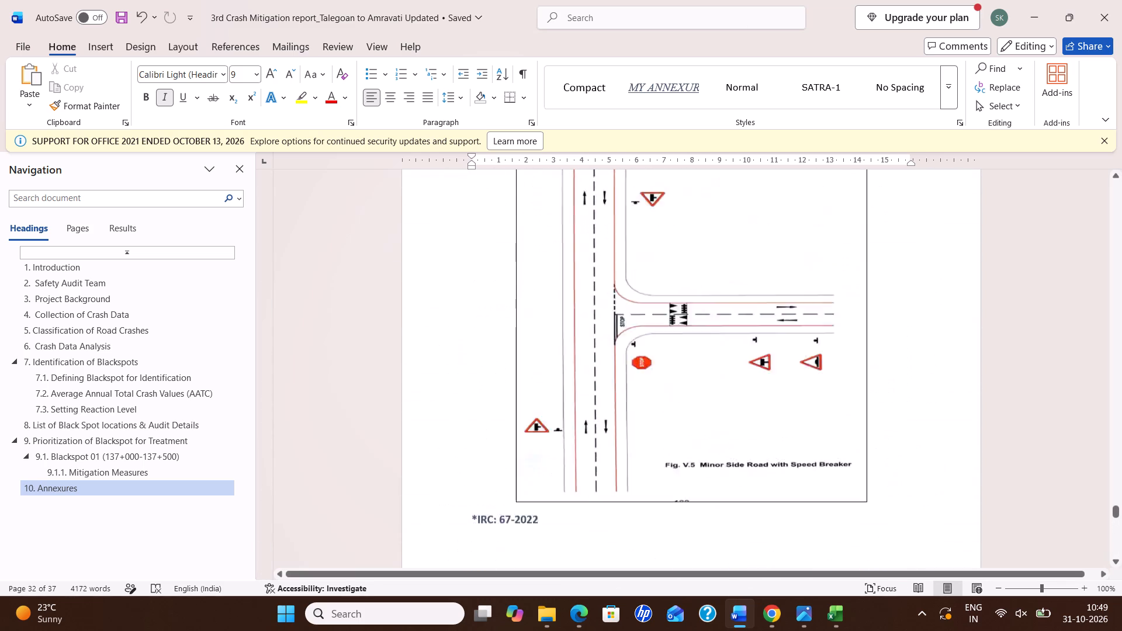
{"action": "scroll", "coordinate": [869, 449], "scroll_direction": "up", "scroll_amount": 9}
{"action": "scroll", "coordinate": [878, 447], "scroll_direction": "down", "scroll_amount": 1}
{"action": "scroll", "coordinate": [878, 447], "scroll_direction": "up", "scroll_amount": 20}
{"action": "scroll", "coordinate": [878, 447], "scroll_direction": "up", "scroll_amount": 13}
{"action": "scroll", "coordinate": [853, 409], "scroll_direction": "up", "scroll_amount": 19}
{"action": "left_click_drag", "start_coordinate": [1114, 480], "coordinate": [1113, 459]}
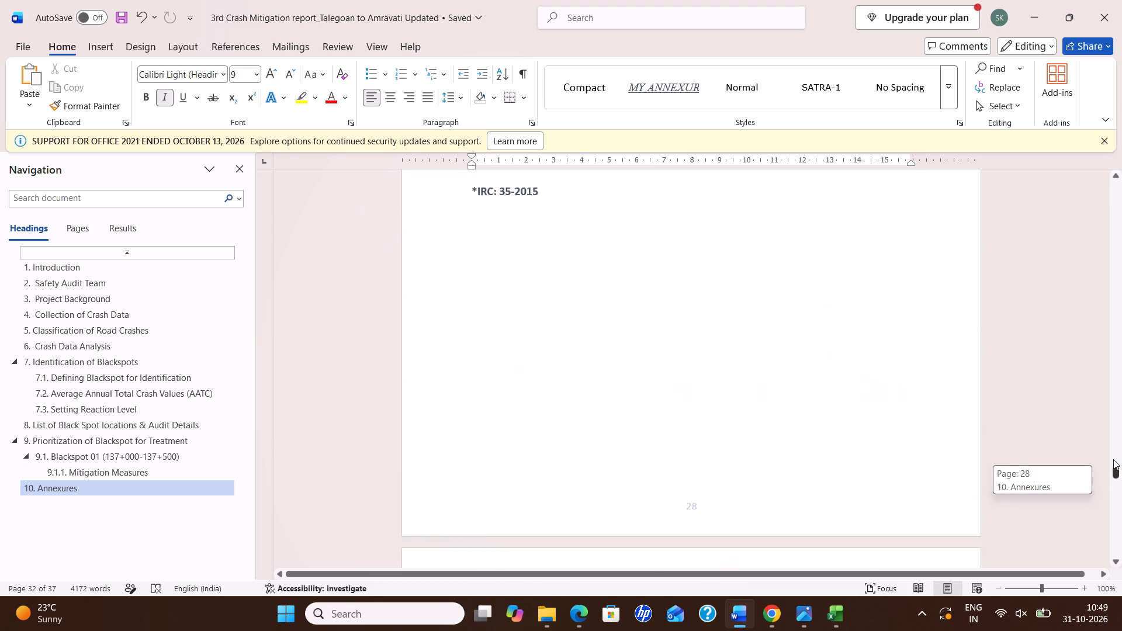
{"action": "left_click_drag", "start_coordinate": [1113, 459], "coordinate": [1048, 310]}
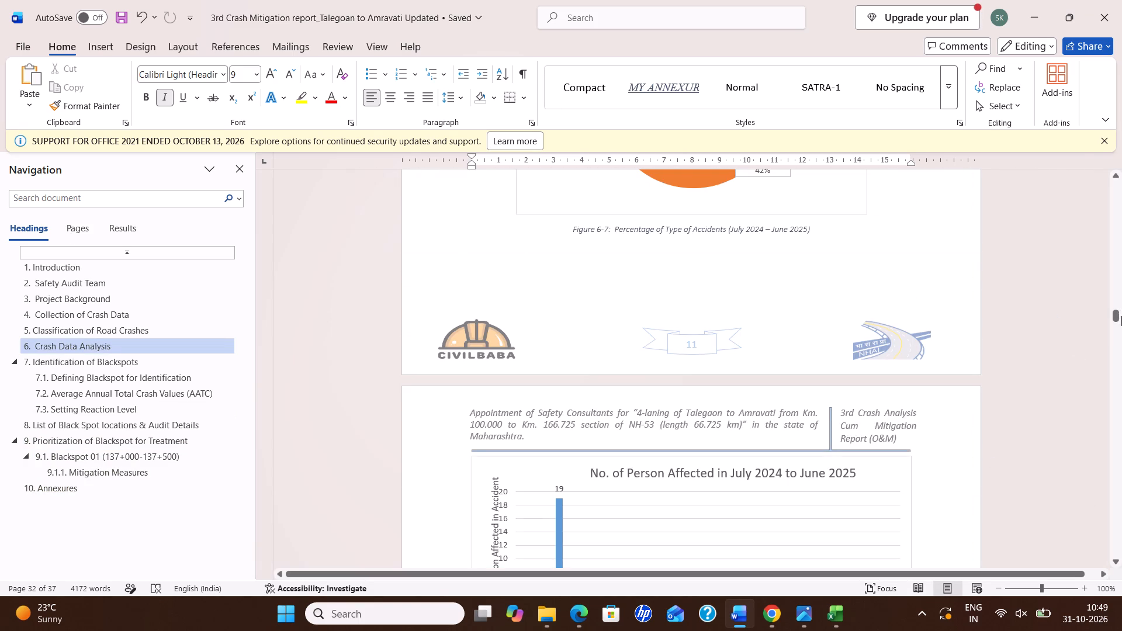
{"action": "left_click_drag", "start_coordinate": [1119, 313], "coordinate": [1110, 183]}
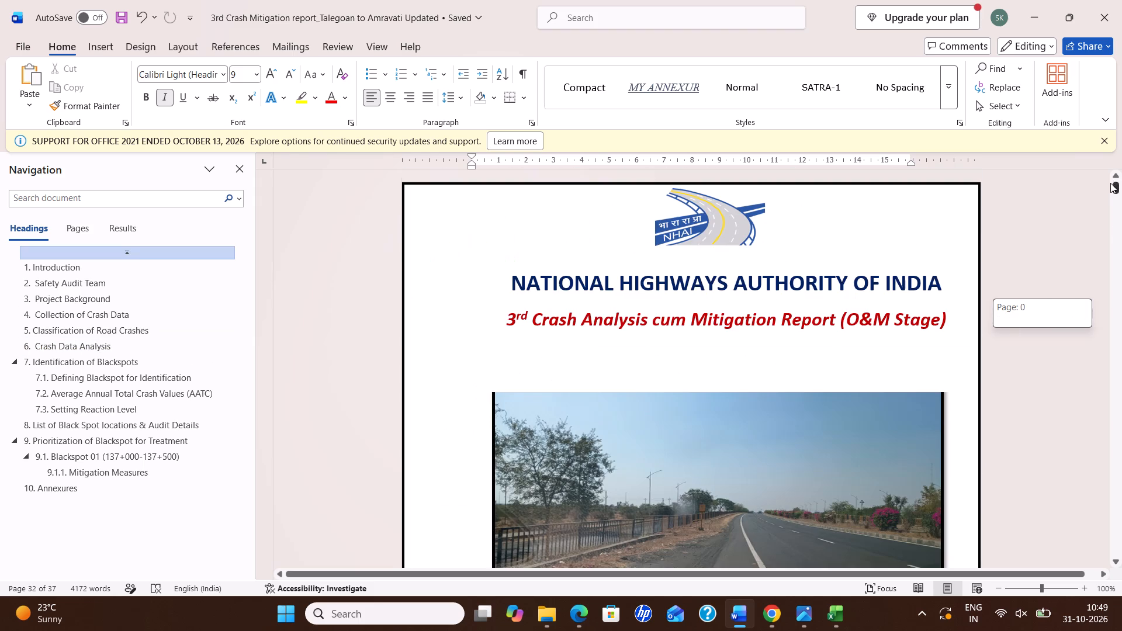
{"action": "left_click_drag", "start_coordinate": [1110, 183], "coordinate": [1110, 179]}
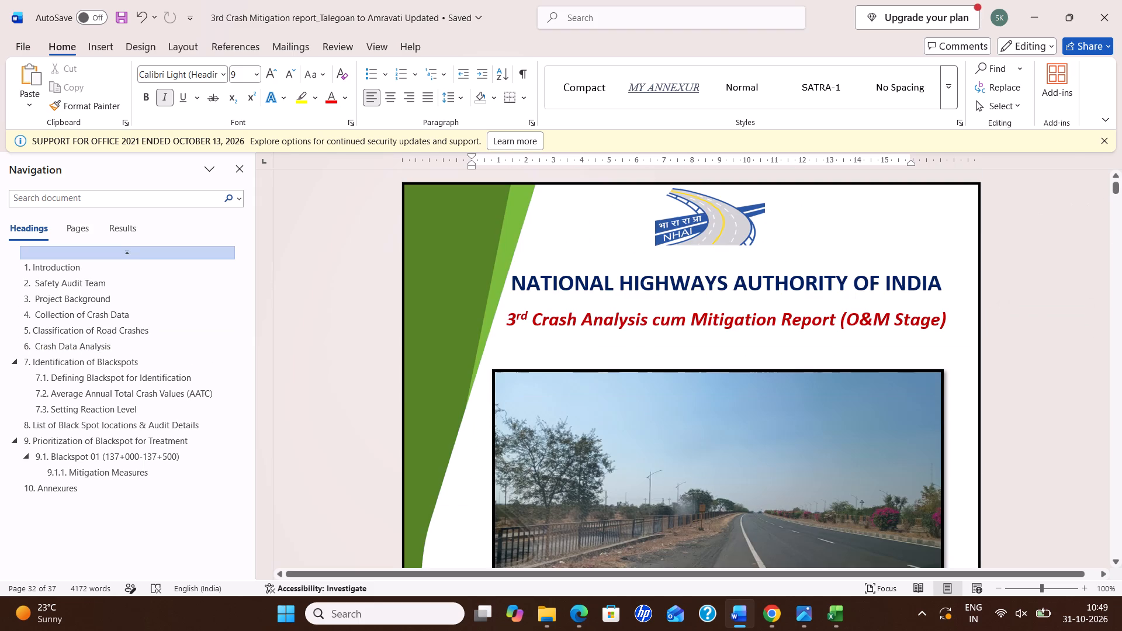
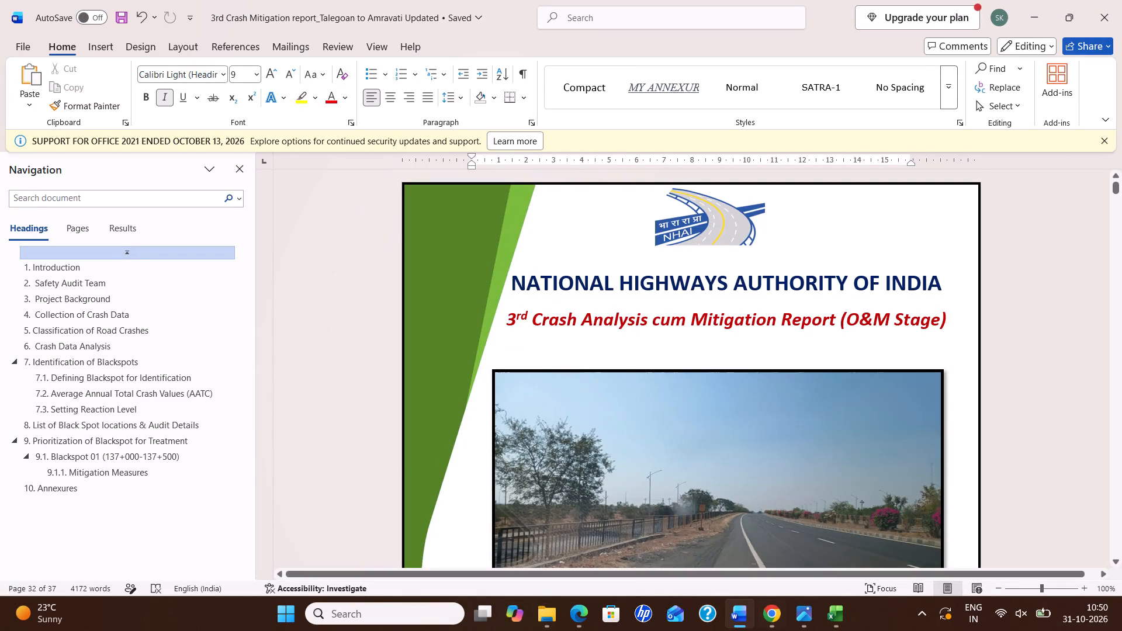
Open the site photo "WhatsApp Image 2026-10-14 at 1.57.55 PM" from the Downloads folder in Photos and copy it to the clipboard.
{"action": "scroll", "coordinate": [811, 455], "scroll_direction": "down", "scroll_amount": 3}
{"action": "scroll", "coordinate": [778, 389], "scroll_direction": "down", "scroll_amount": 3}
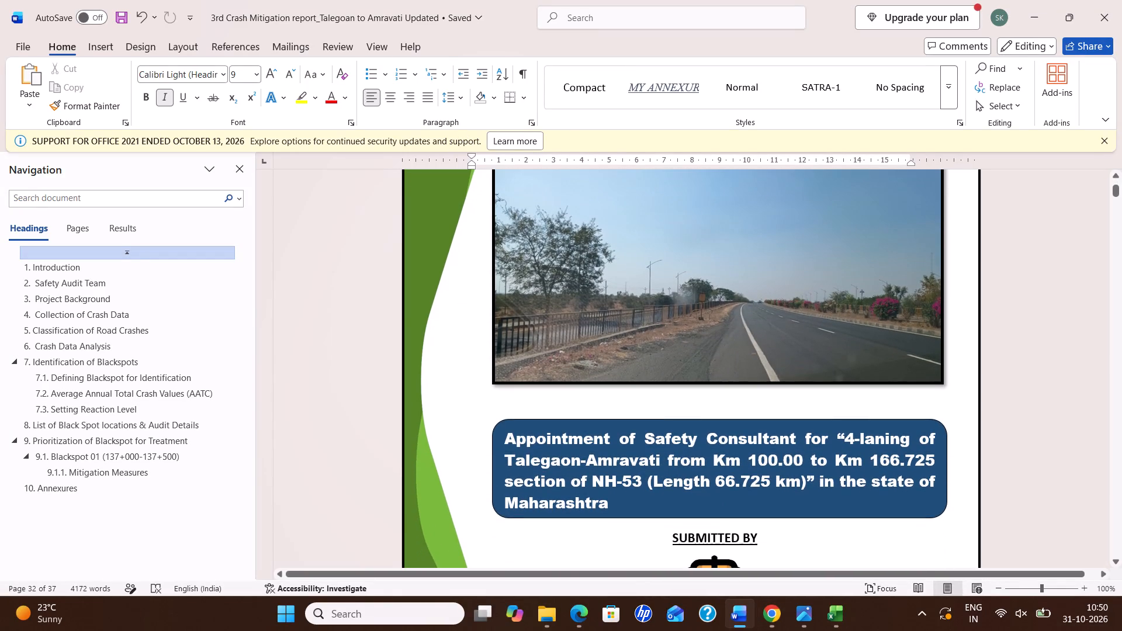
{"action": "left_click", "coordinate": [798, 611]}
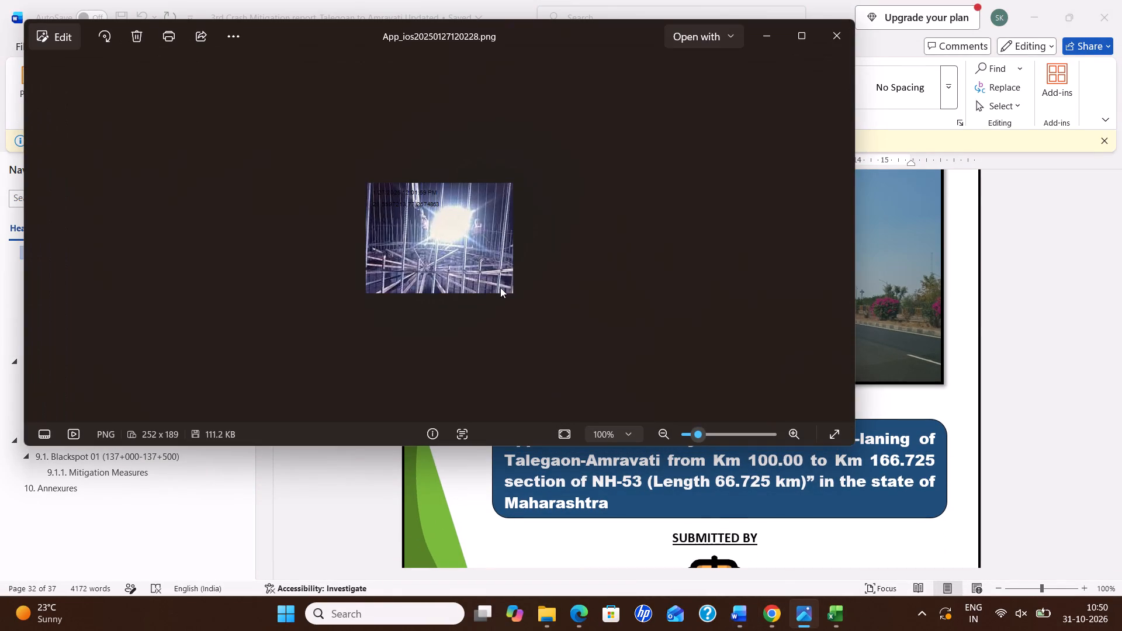
{"action": "left_click", "coordinate": [830, 41]}
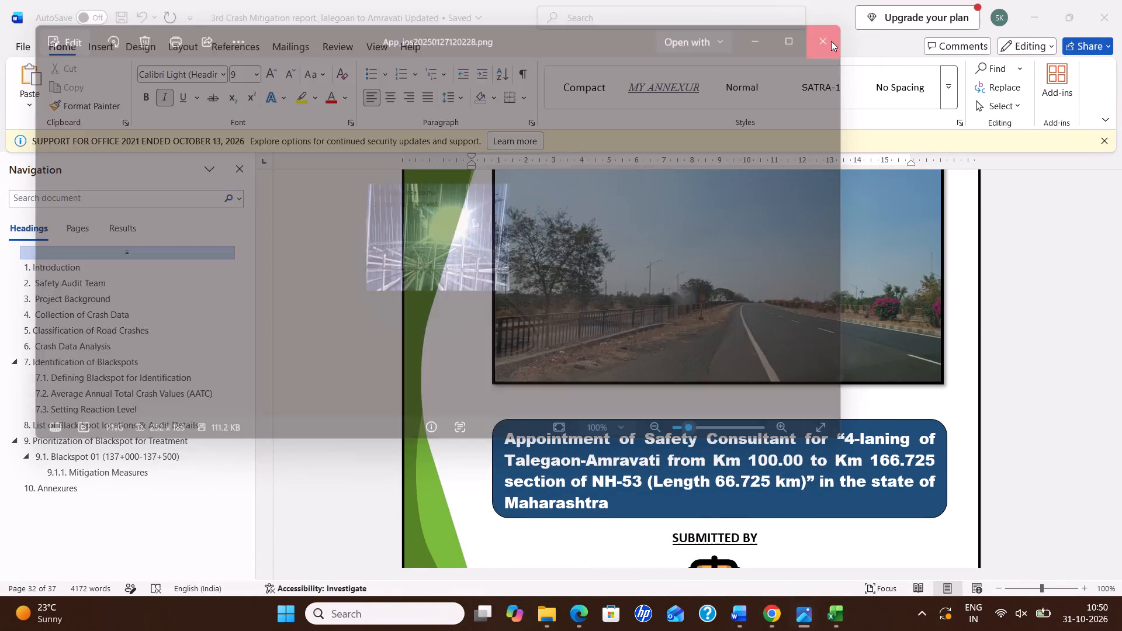
{"action": "left_click", "coordinate": [566, 610]}
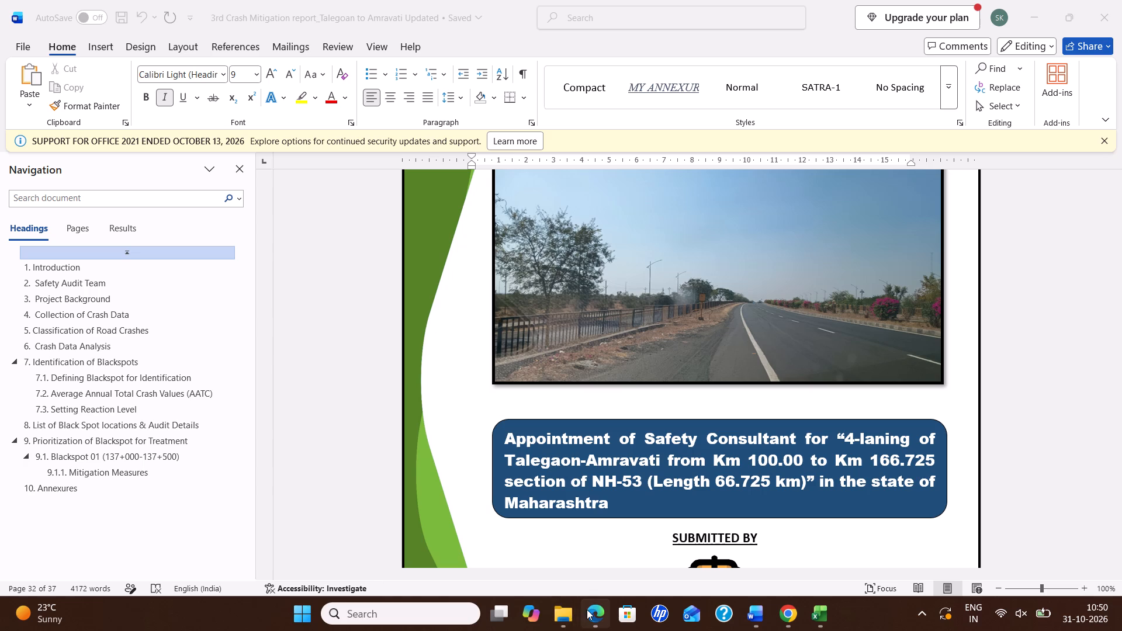
{"action": "left_click", "coordinate": [574, 613]}
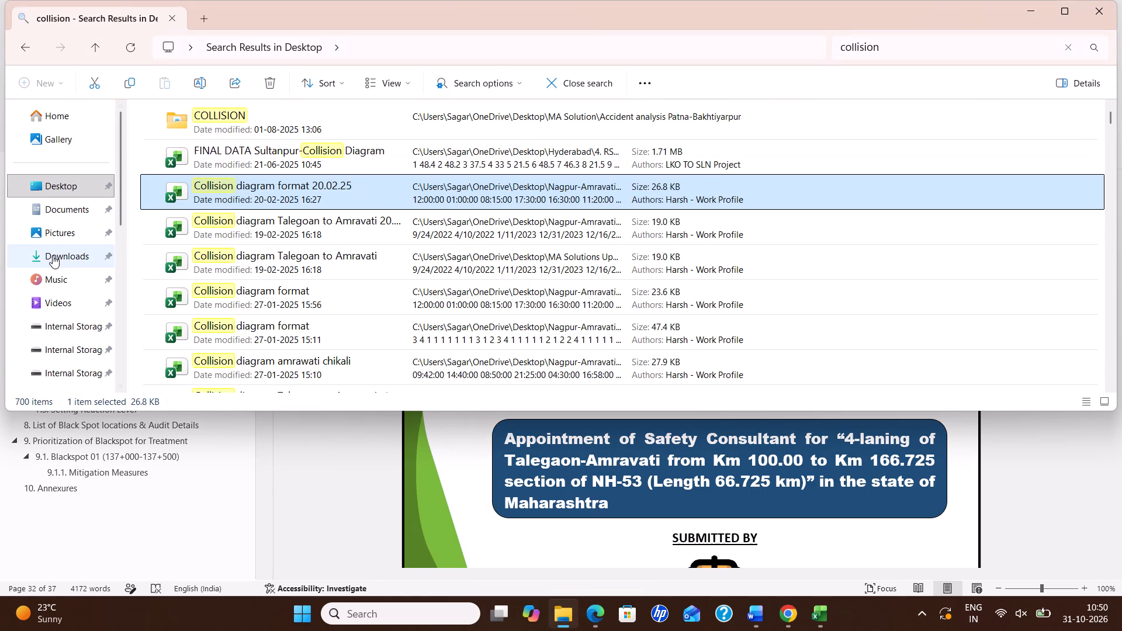
{"action": "left_click", "coordinate": [53, 255]}
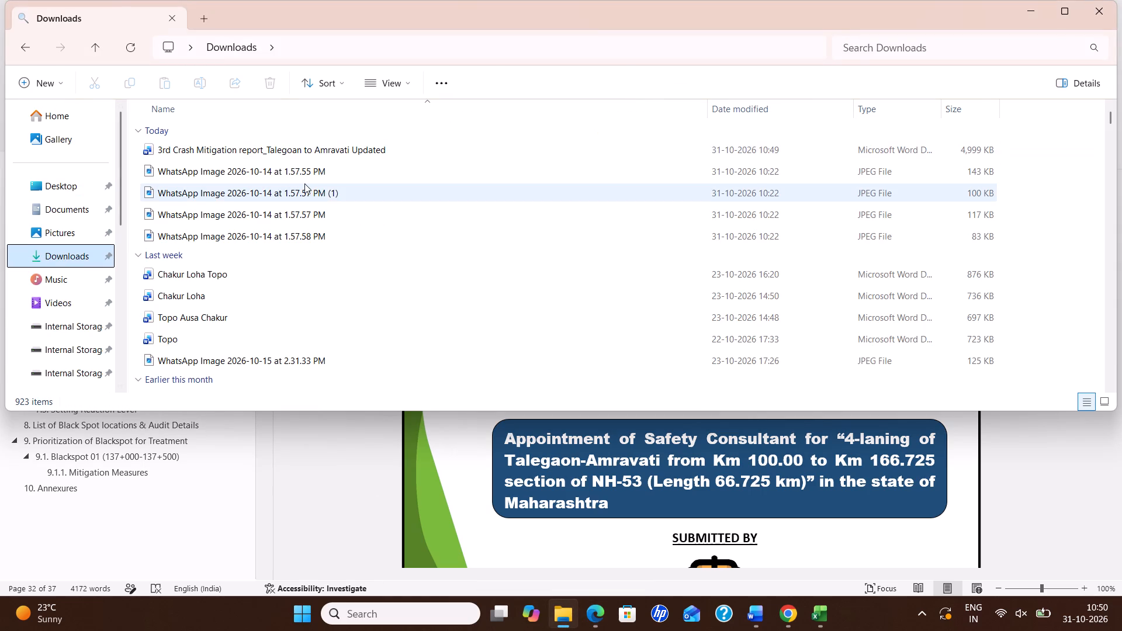
{"action": "left_click", "coordinate": [311, 175]}
{"action": "left_click", "coordinate": [305, 174]}
{"action": "double_click", "coordinate": [306, 174]}
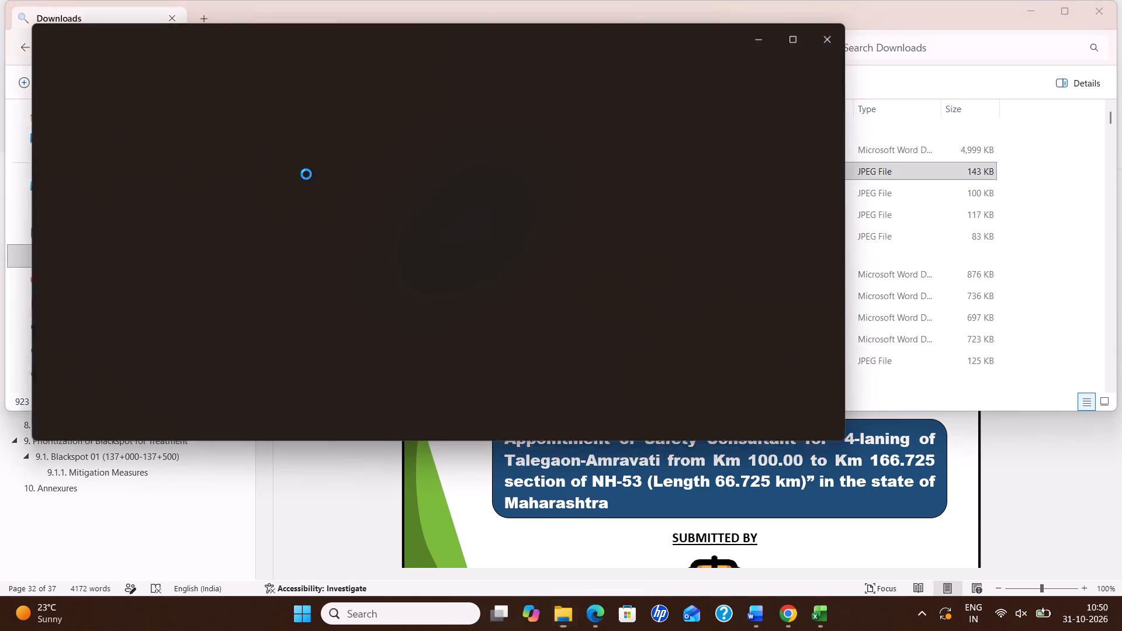
{"action": "left_click", "coordinate": [830, 254]}
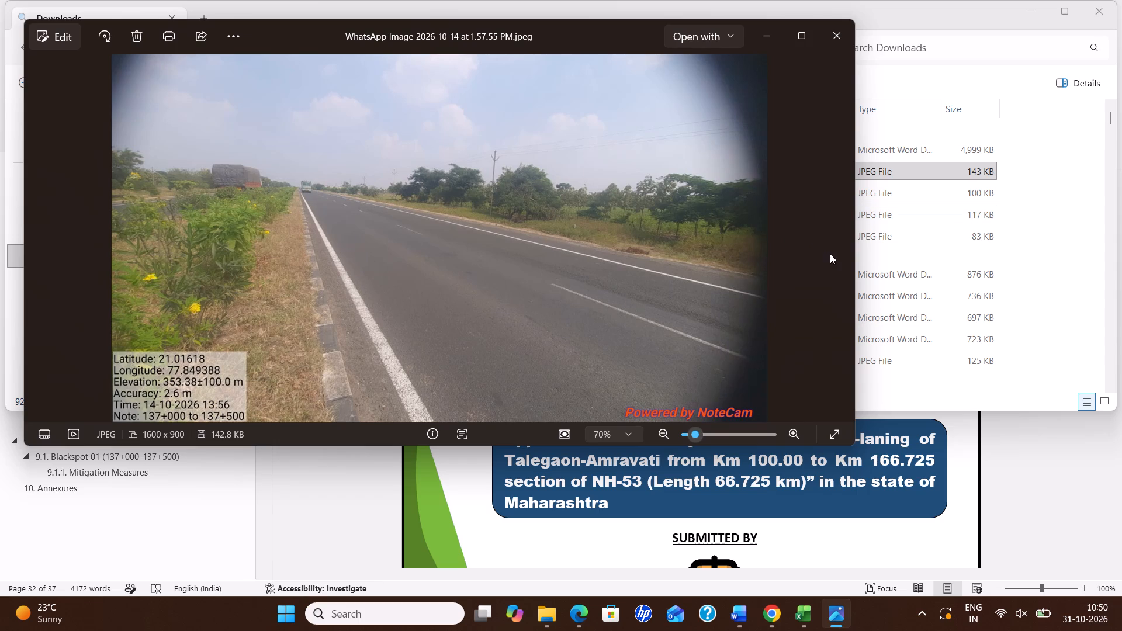
{"action": "left_click", "coordinate": [36, 269]}
{"action": "left_click", "coordinate": [46, 250]}
{"action": "key", "text": "ctrl+c"}
{"action": "key", "text": "ctrl+c"}
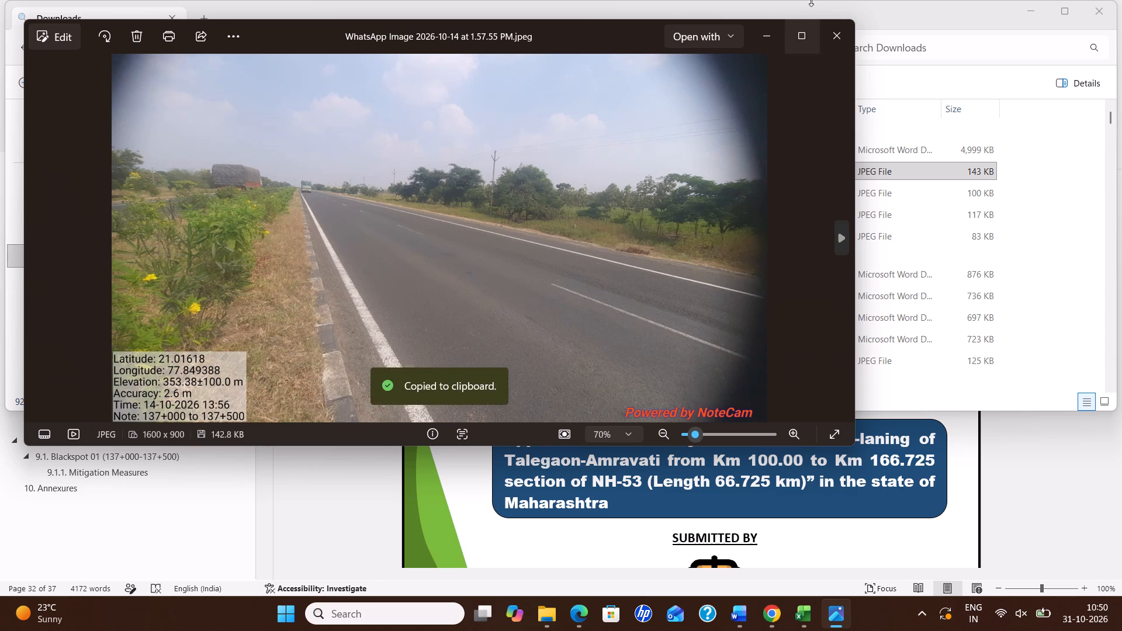
{"action": "left_click", "coordinate": [766, 41]}
Back in the Word report, replace the cover page's road picture with the copied site photo from the clipboard.
{"action": "left_click", "coordinate": [1097, 448]}
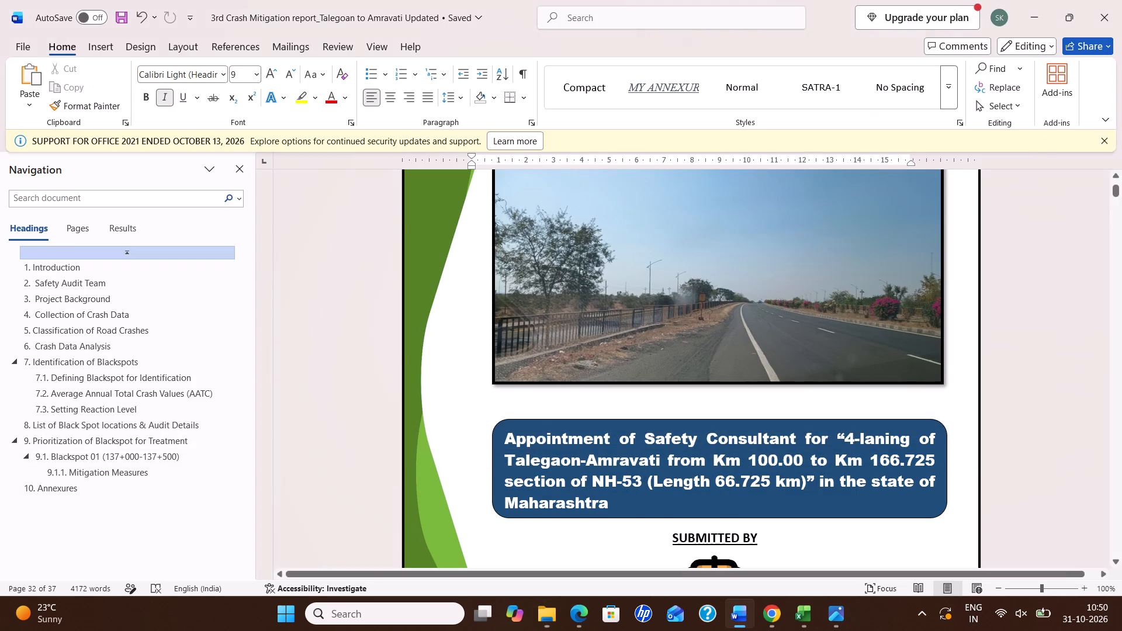
{"action": "left_click", "coordinate": [706, 276]}
{"action": "right_click", "coordinate": [707, 275]}
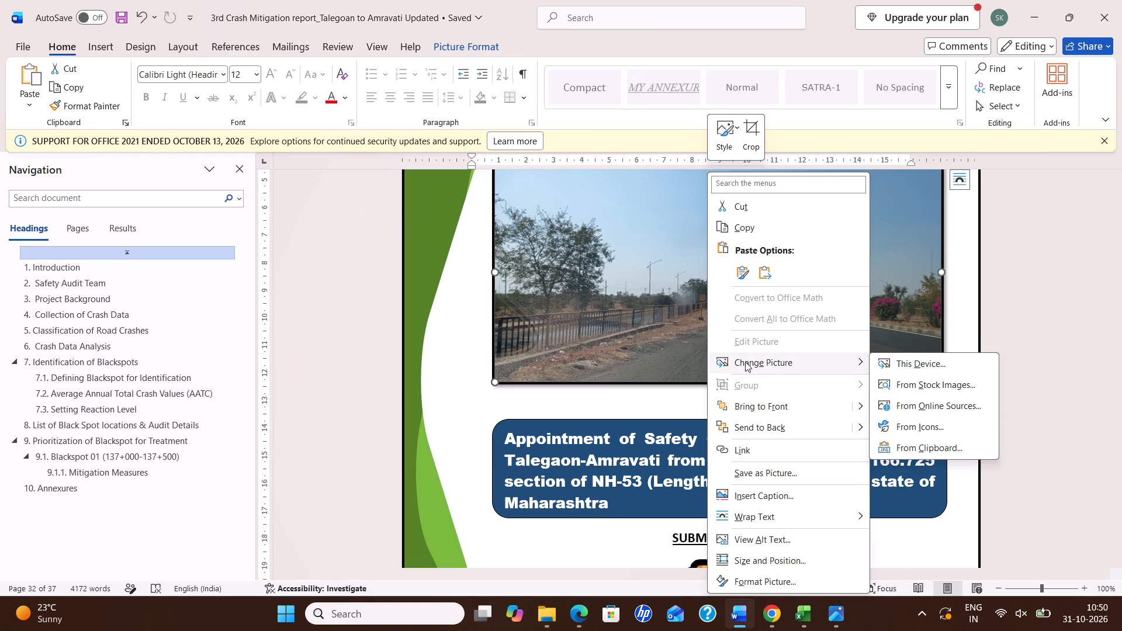
{"action": "left_click", "coordinate": [906, 448]}
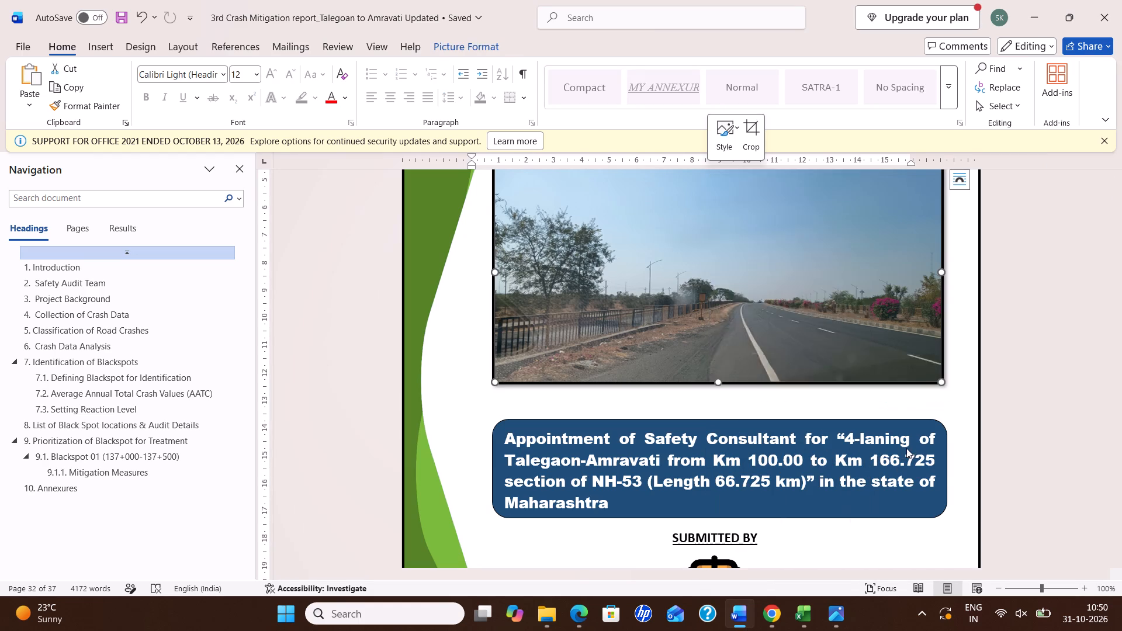
{"action": "scroll", "coordinate": [856, 413], "scroll_direction": "up", "scroll_amount": 2}
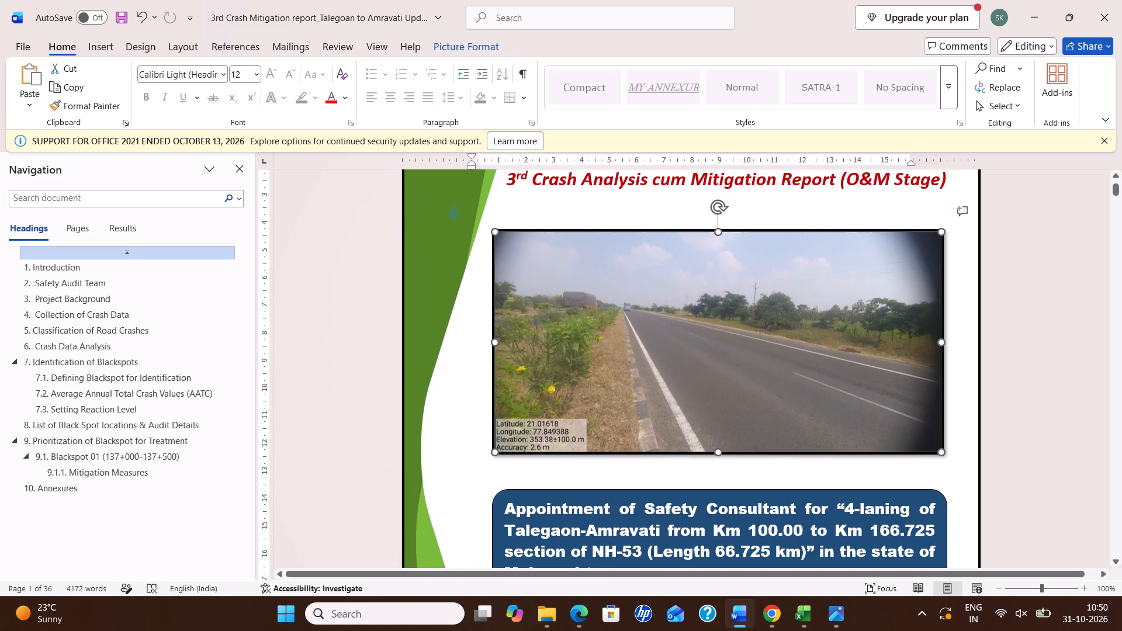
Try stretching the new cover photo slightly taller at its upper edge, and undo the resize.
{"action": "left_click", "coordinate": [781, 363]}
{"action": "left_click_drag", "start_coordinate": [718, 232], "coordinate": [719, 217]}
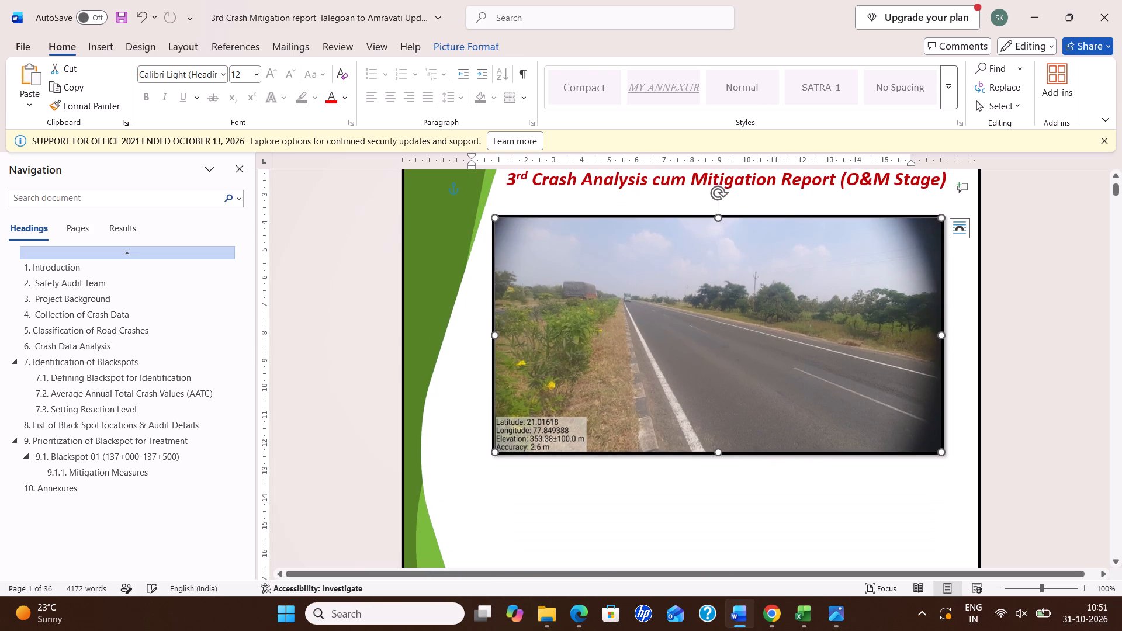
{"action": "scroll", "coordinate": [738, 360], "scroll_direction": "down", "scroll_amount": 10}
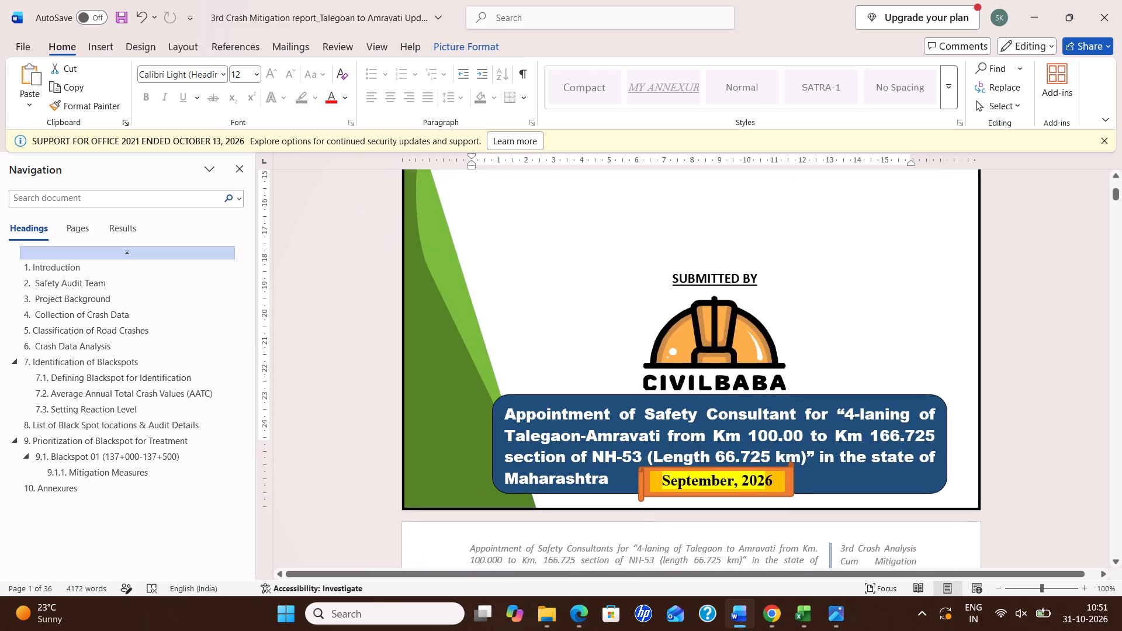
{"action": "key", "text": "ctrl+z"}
Change the month in the cover page's date banner to October.
{"action": "scroll", "coordinate": [723, 392], "scroll_direction": "down", "scroll_amount": 7}
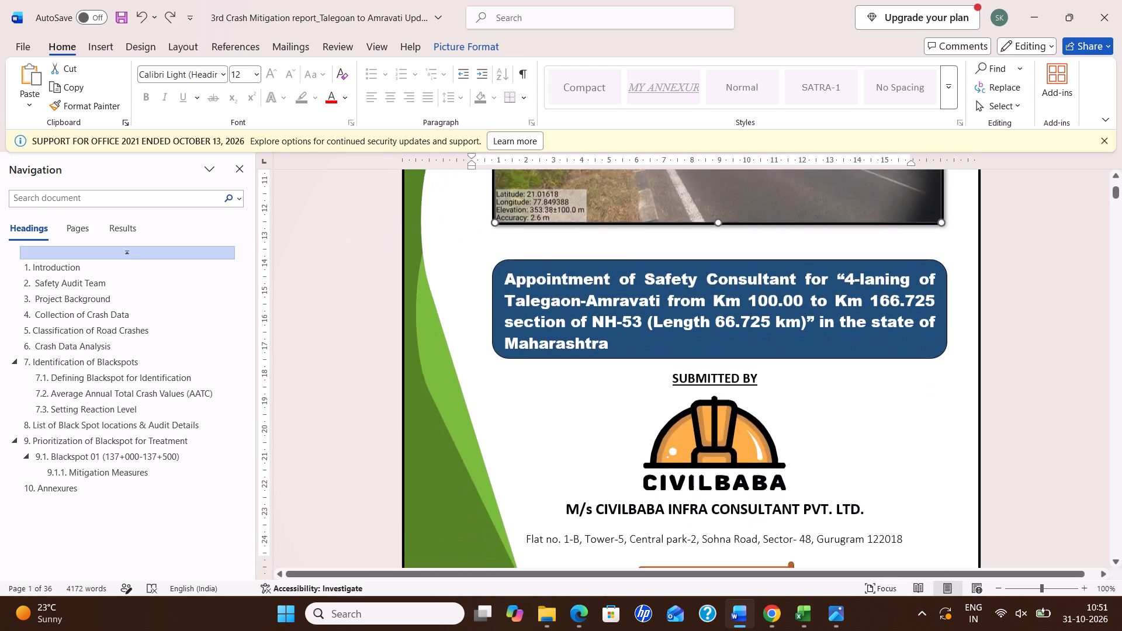
{"action": "scroll", "coordinate": [711, 385], "scroll_direction": "down", "scroll_amount": 5}
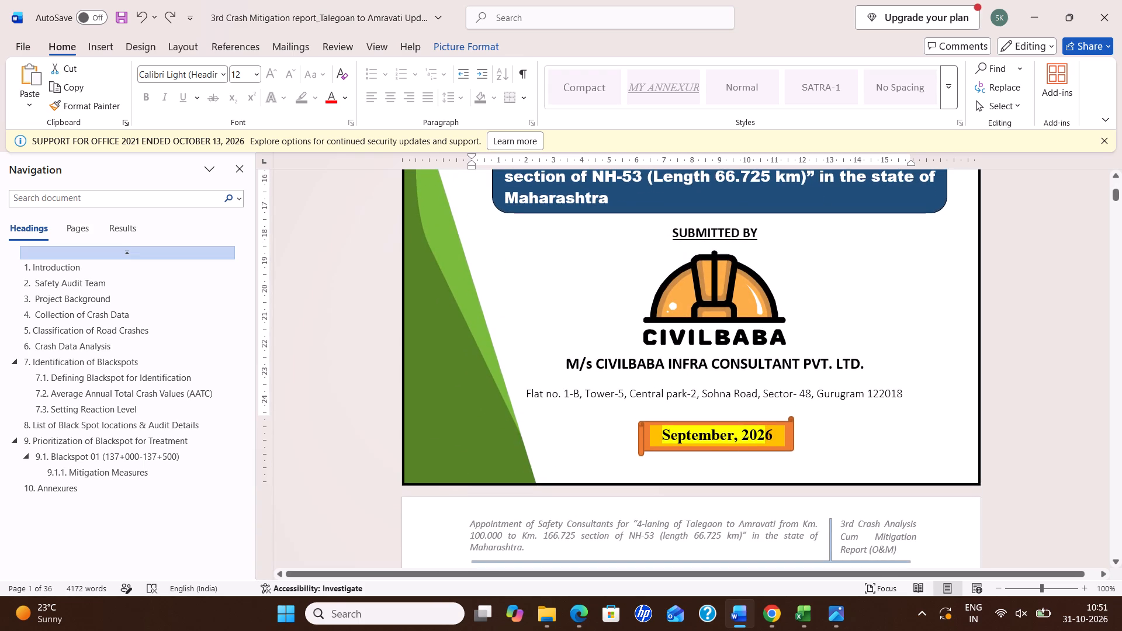
{"action": "left_click_drag", "start_coordinate": [733, 432], "coordinate": [666, 432]}
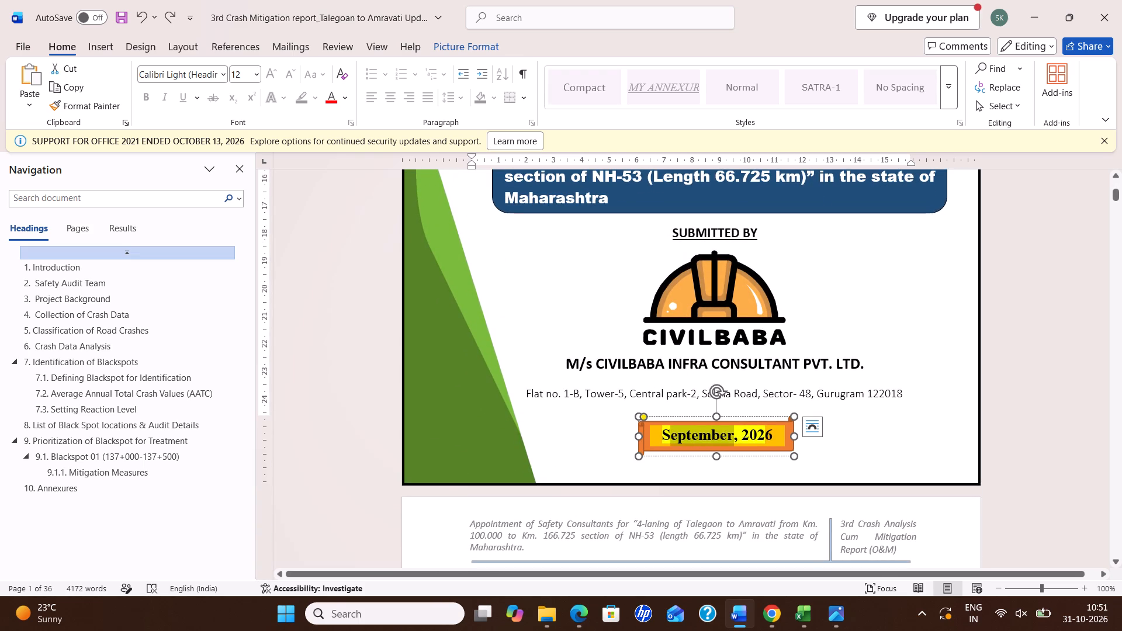
{"action": "left_click_drag", "start_coordinate": [666, 432], "coordinate": [669, 432]}
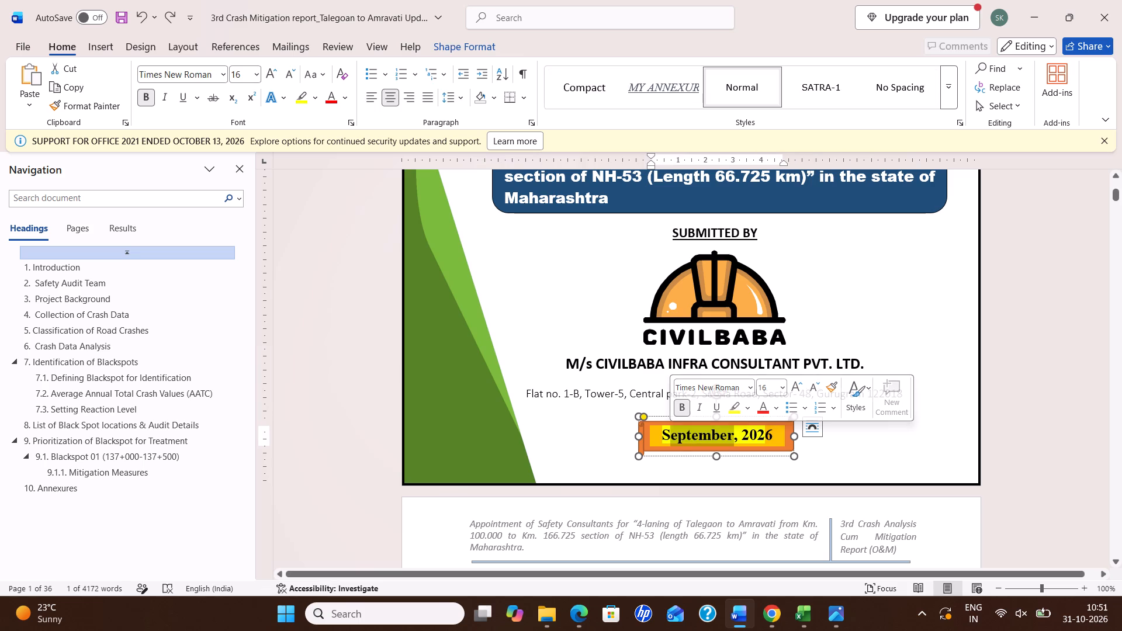
{"action": "left_click", "coordinate": [734, 441]}
{"action": "left_click", "coordinate": [731, 436]}
{"action": "left_click_drag", "start_coordinate": [733, 434], "coordinate": [678, 432]}
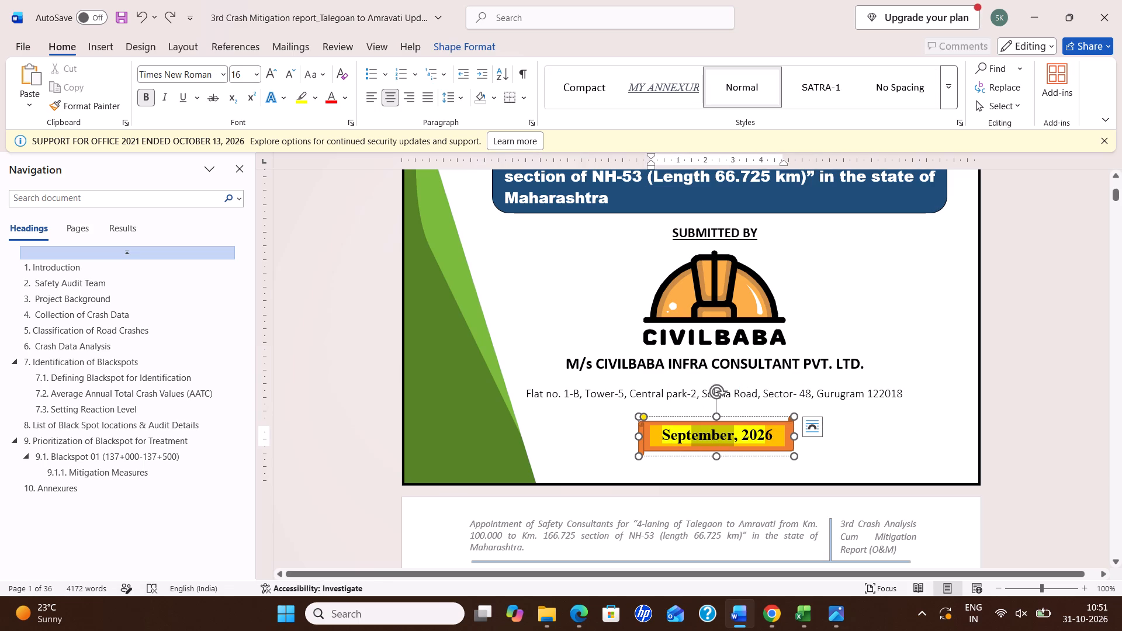
{"action": "left_click_drag", "start_coordinate": [678, 432], "coordinate": [662, 432]}
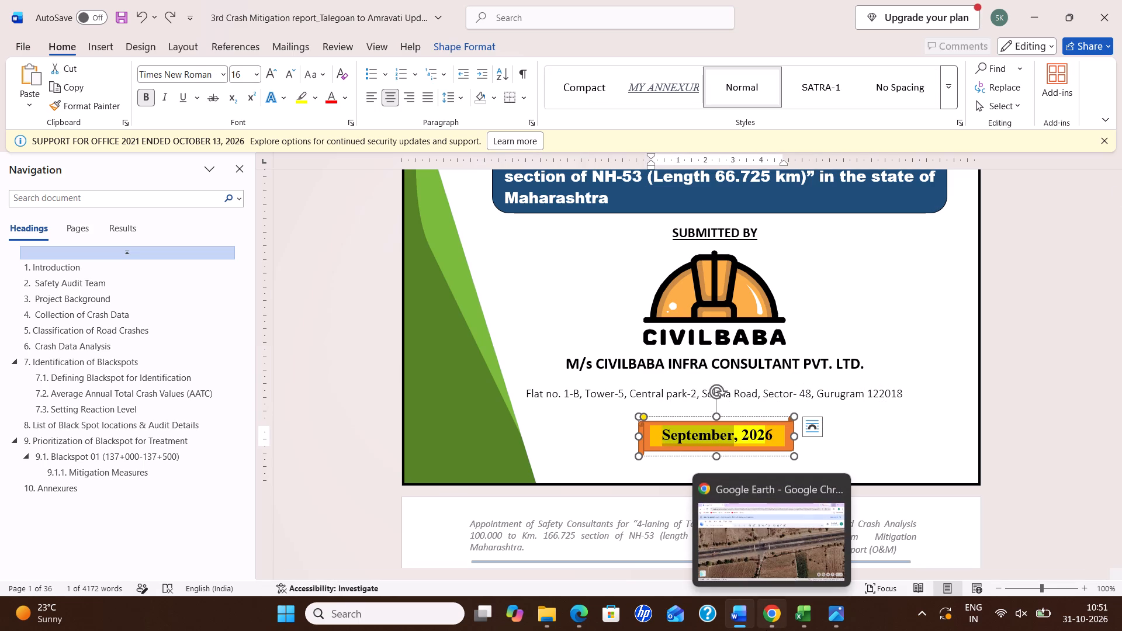
{"action": "key", "text": "shift+o"}
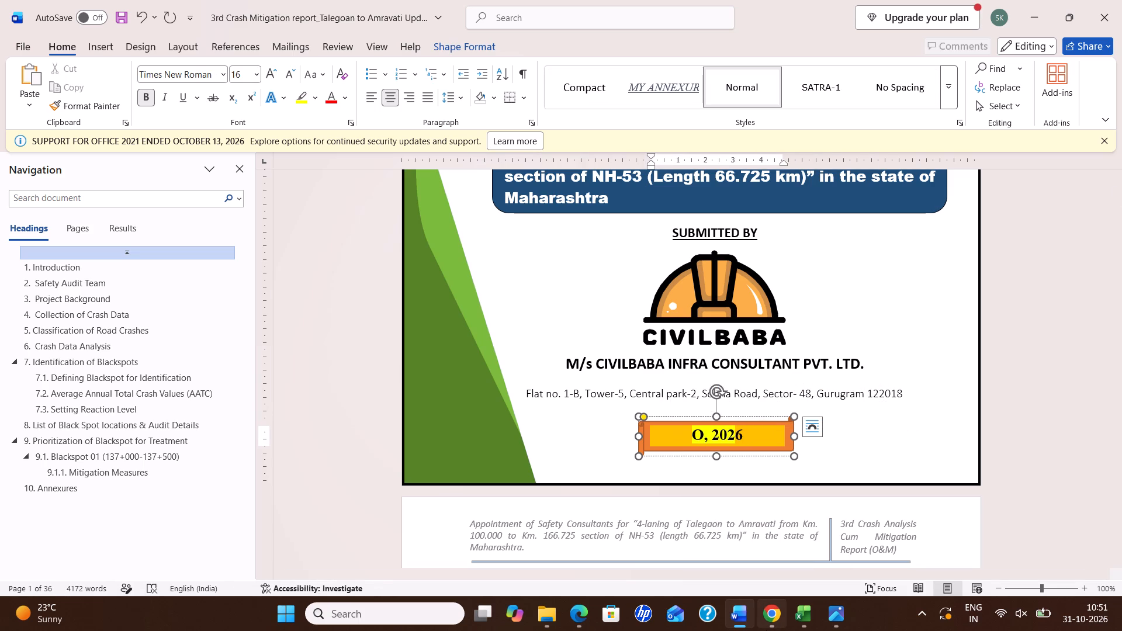
{"action": "key", "text": "c"}
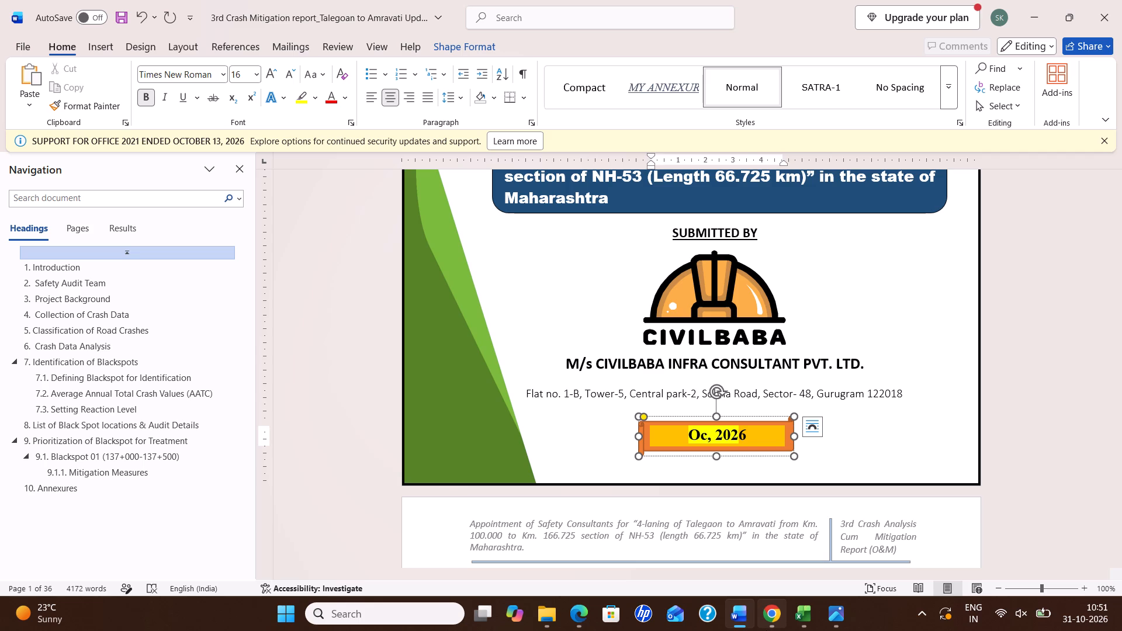
{"action": "type", "text": "tober"}
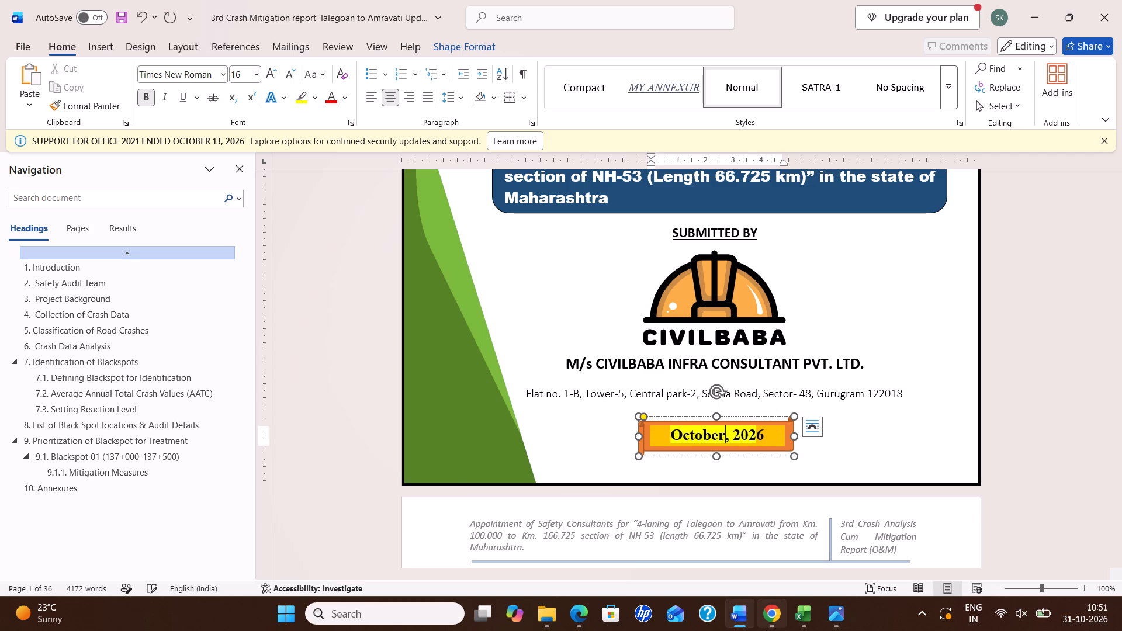
Remove the yellow text highlight from the date in the cover page banner and check the system calendar.
{"action": "left_click", "coordinate": [687, 433]}
{"action": "left_click_drag", "start_coordinate": [675, 433], "coordinate": [773, 430]}
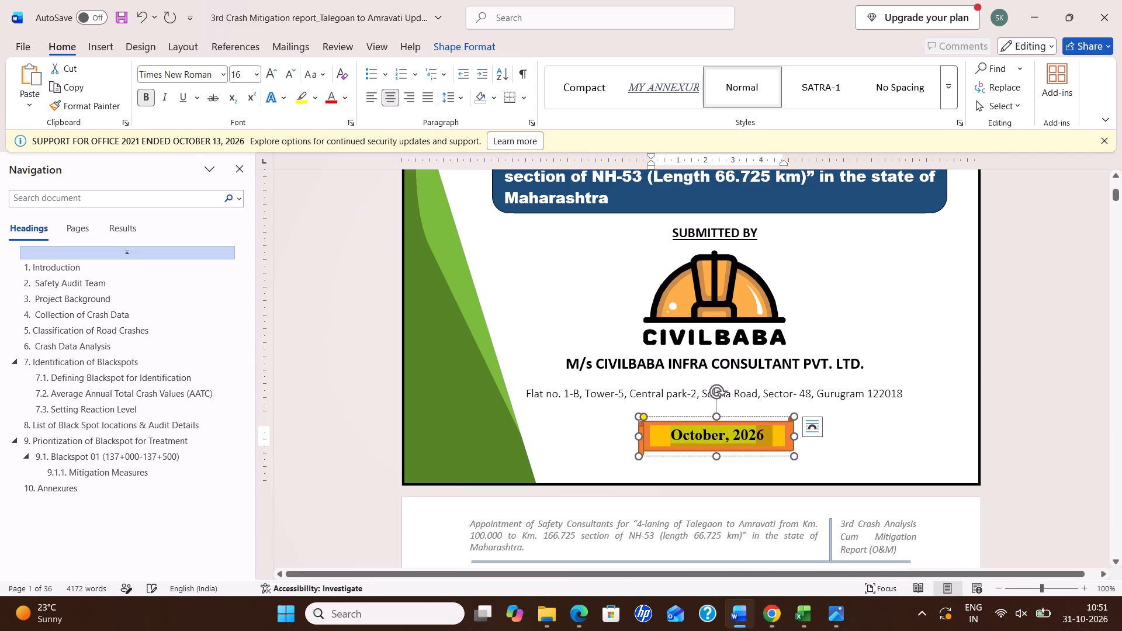
{"action": "left_click", "coordinate": [299, 100]}
{"action": "left_click", "coordinate": [299, 100]}
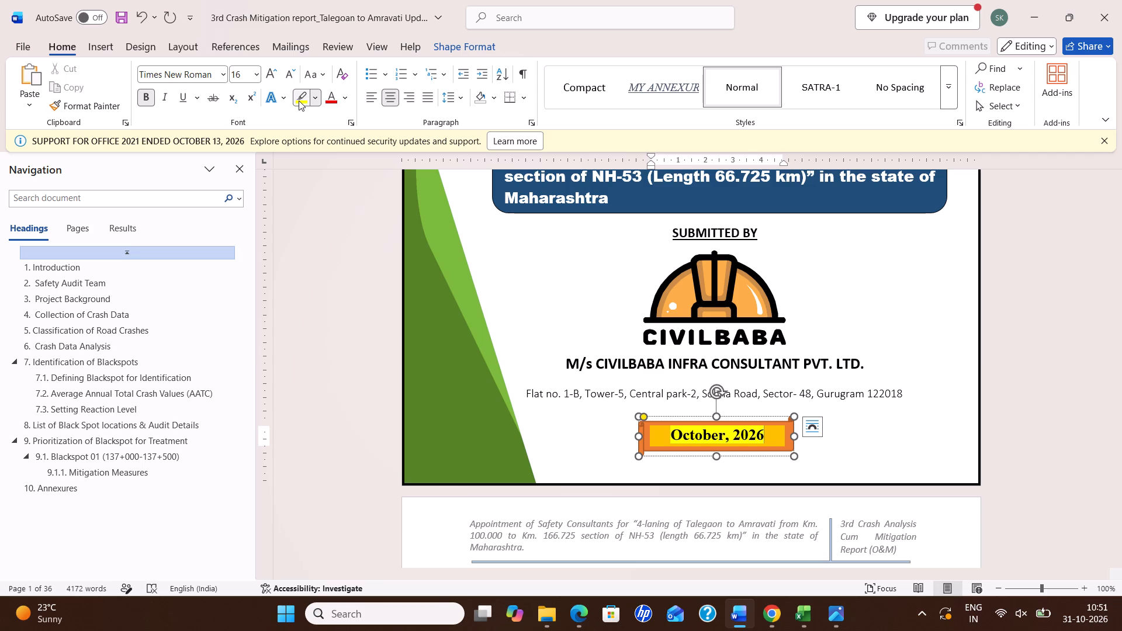
{"action": "left_click", "coordinate": [299, 100]}
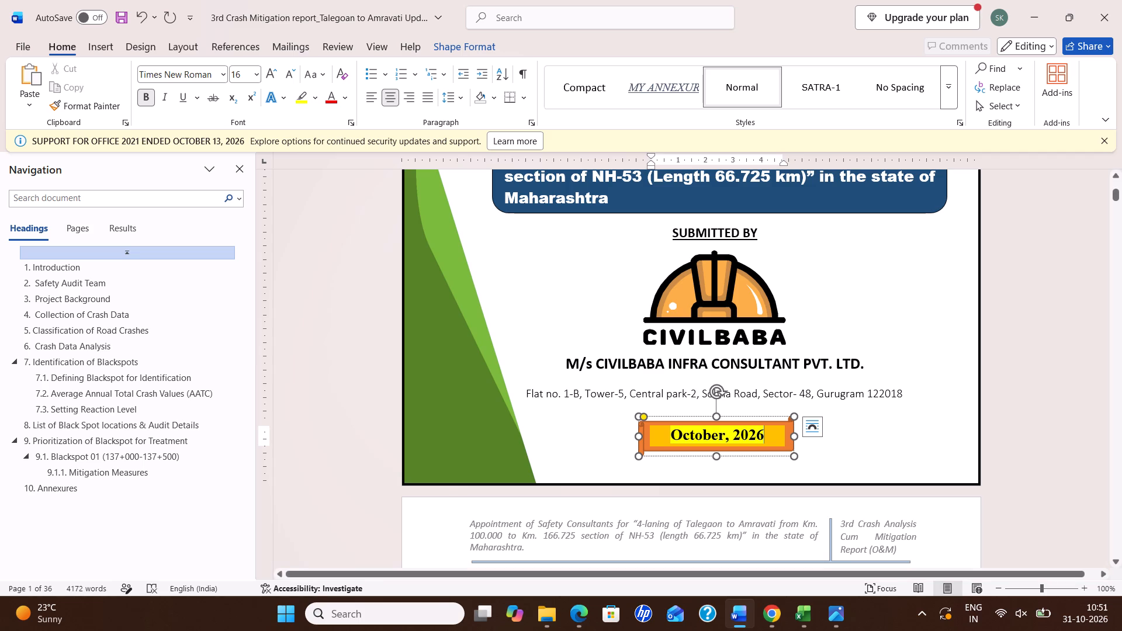
{"action": "left_click_drag", "start_coordinate": [763, 434], "coordinate": [689, 435]}
{"action": "left_click", "coordinate": [305, 99]}
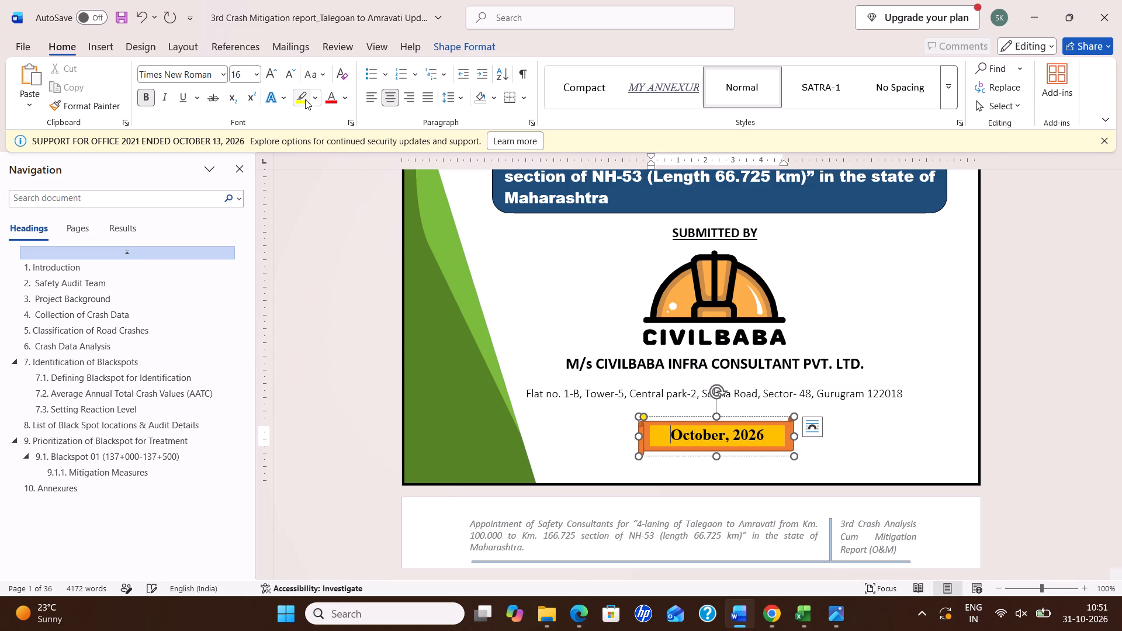
{"action": "left_click", "coordinate": [886, 457]}
{"action": "left_click", "coordinate": [1079, 615]}
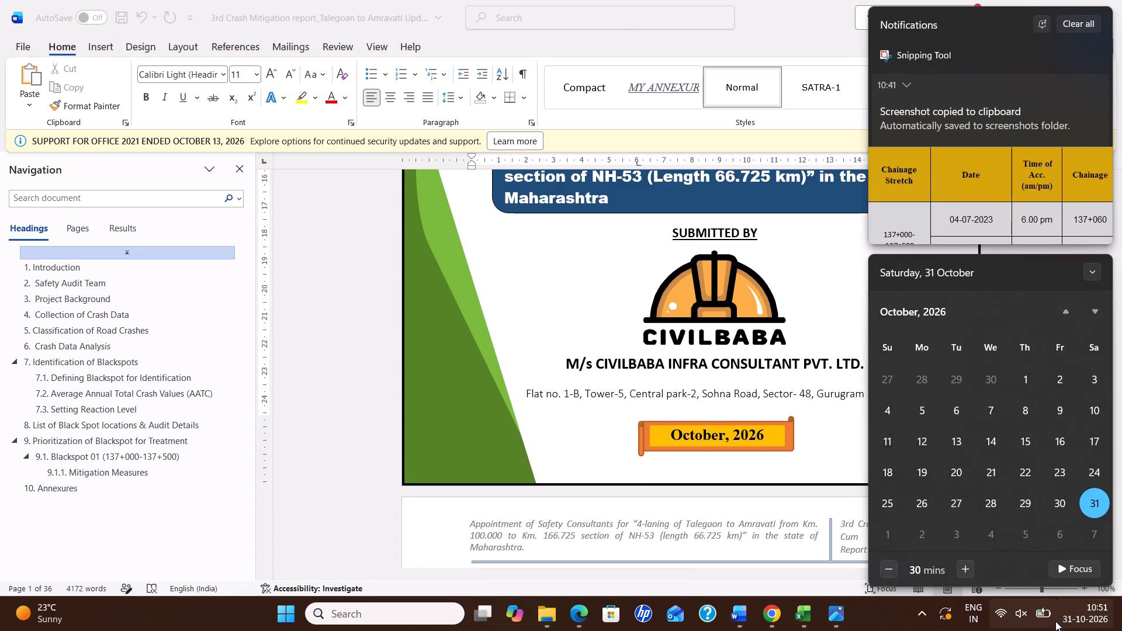
{"action": "left_click", "coordinate": [835, 453]}
Update the entire Table of Contents, including its headings and page numbers.
{"action": "scroll", "coordinate": [755, 454], "scroll_direction": "down", "scroll_amount": 7}
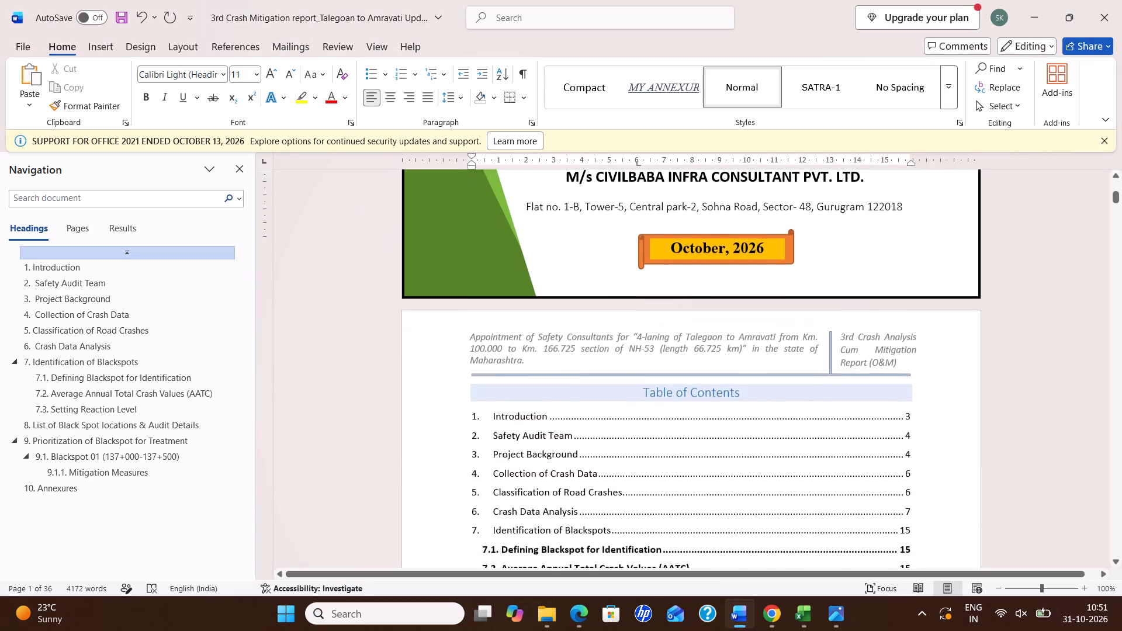
{"action": "scroll", "coordinate": [751, 454], "scroll_direction": "down", "scroll_amount": 2}
{"action": "scroll", "coordinate": [634, 360], "scroll_direction": "down", "scroll_amount": 5}
{"action": "scroll", "coordinate": [504, 341], "scroll_direction": "up", "scroll_amount": 4}
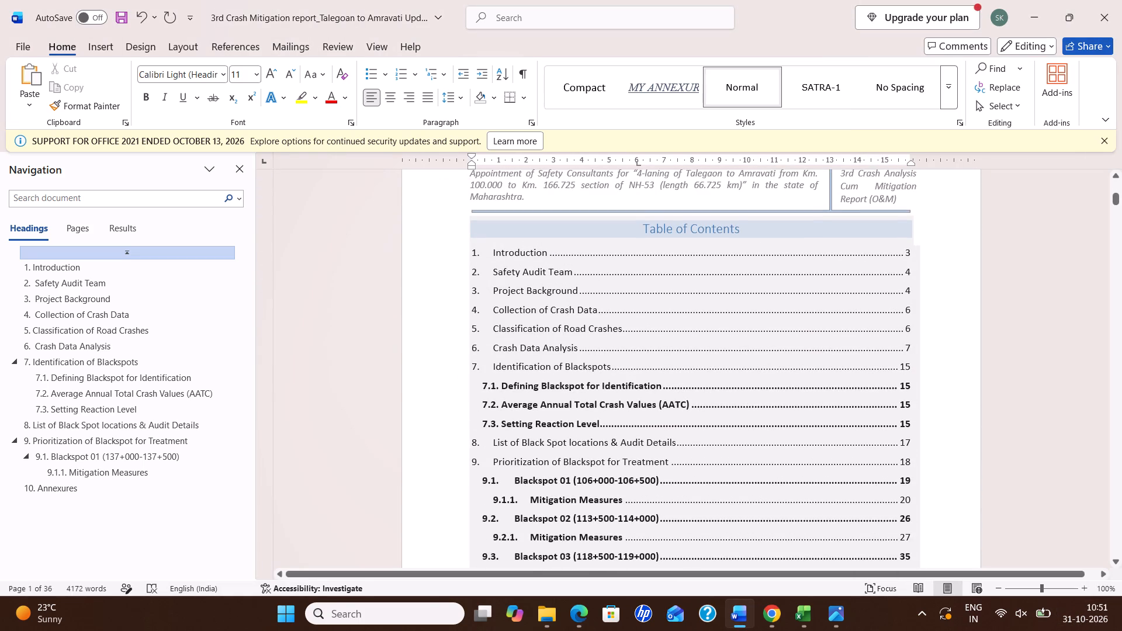
{"action": "left_click_drag", "start_coordinate": [483, 254], "coordinate": [574, 565]}
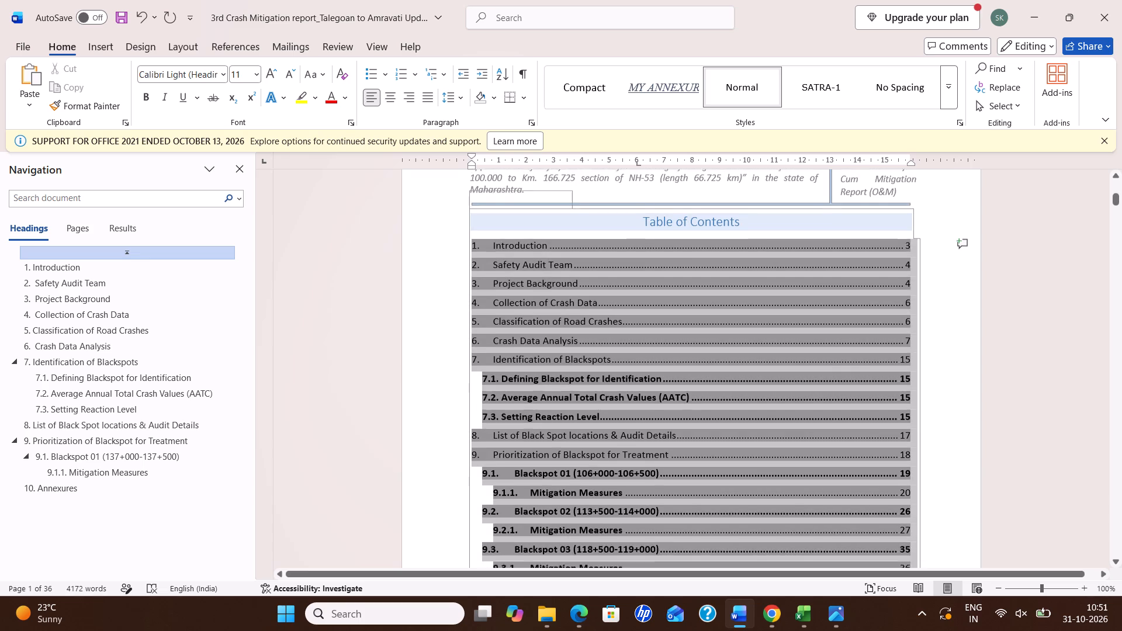
{"action": "left_click_drag", "start_coordinate": [574, 565], "coordinate": [577, 564]}
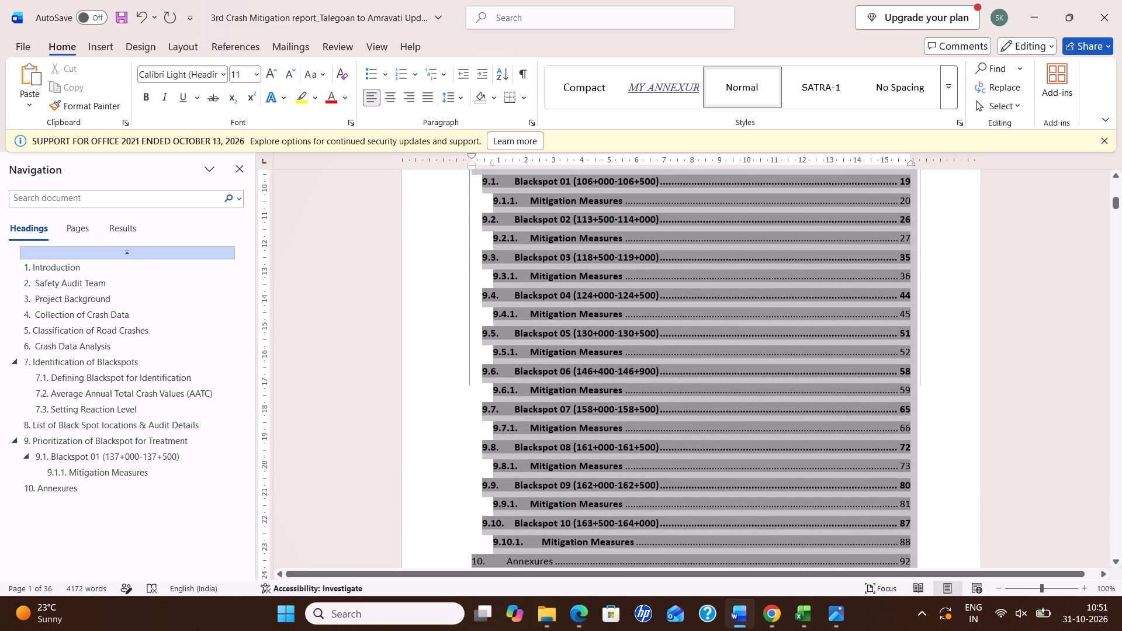
{"action": "left_click_drag", "start_coordinate": [577, 564], "coordinate": [572, 540]}
{"action": "scroll", "coordinate": [542, 463], "scroll_direction": "up", "scroll_amount": 3}
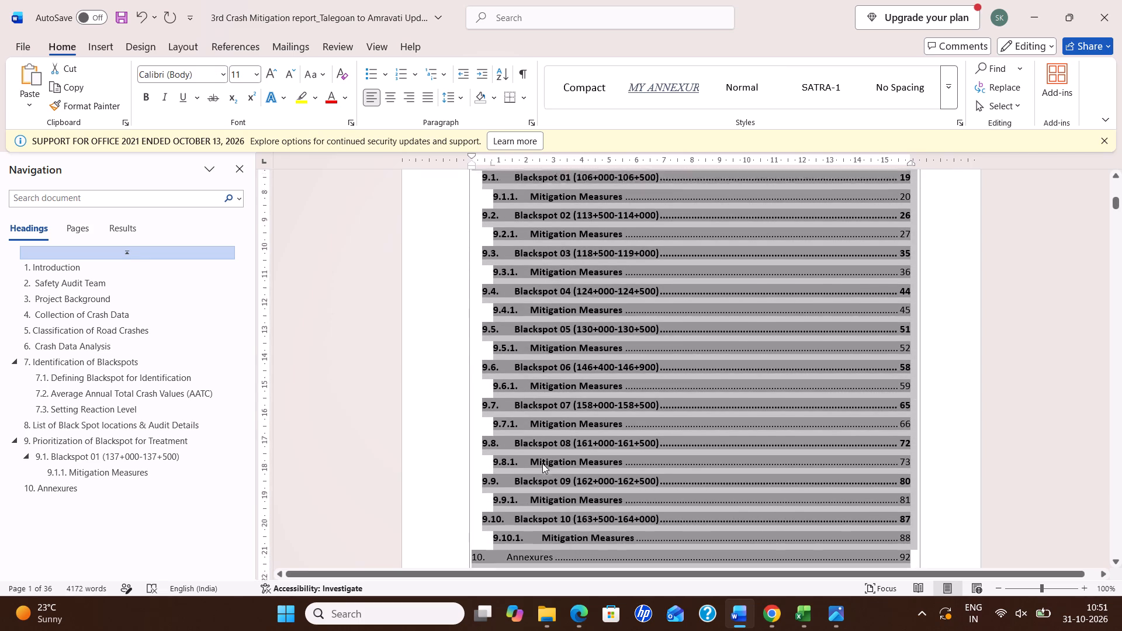
{"action": "scroll", "coordinate": [542, 463], "scroll_direction": "up", "scroll_amount": 5}
{"action": "scroll", "coordinate": [531, 386], "scroll_direction": "up", "scroll_amount": 4}
{"action": "left_click", "coordinate": [551, 308]}
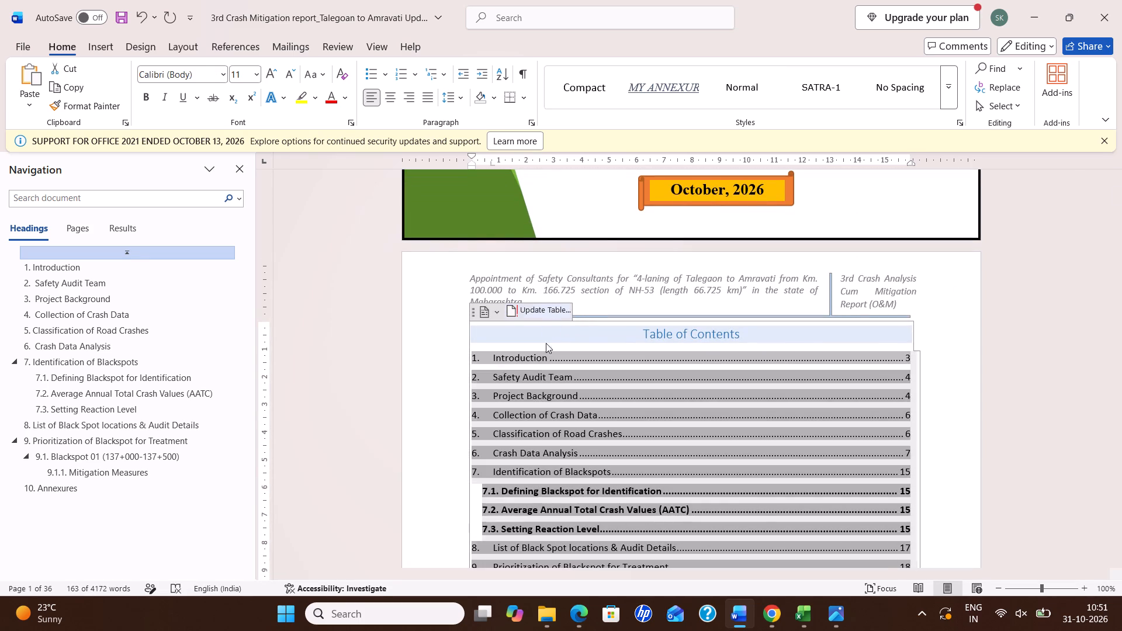
{"action": "left_click", "coordinate": [543, 314]}
{"action": "left_click", "coordinate": [504, 299]}
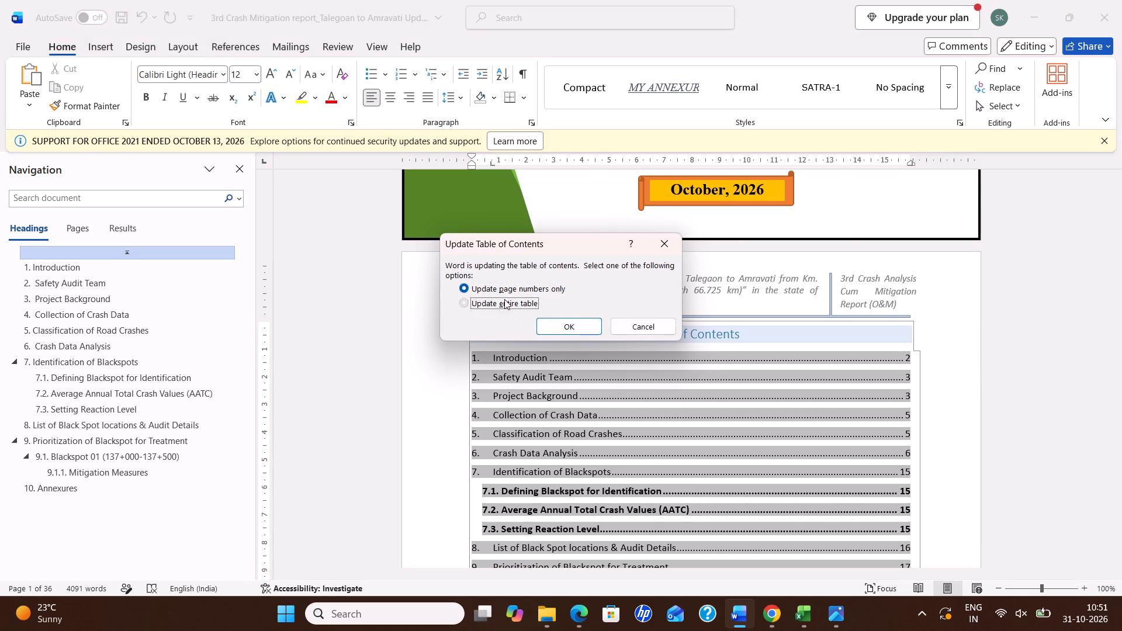
{"action": "left_click", "coordinate": [554, 318]}
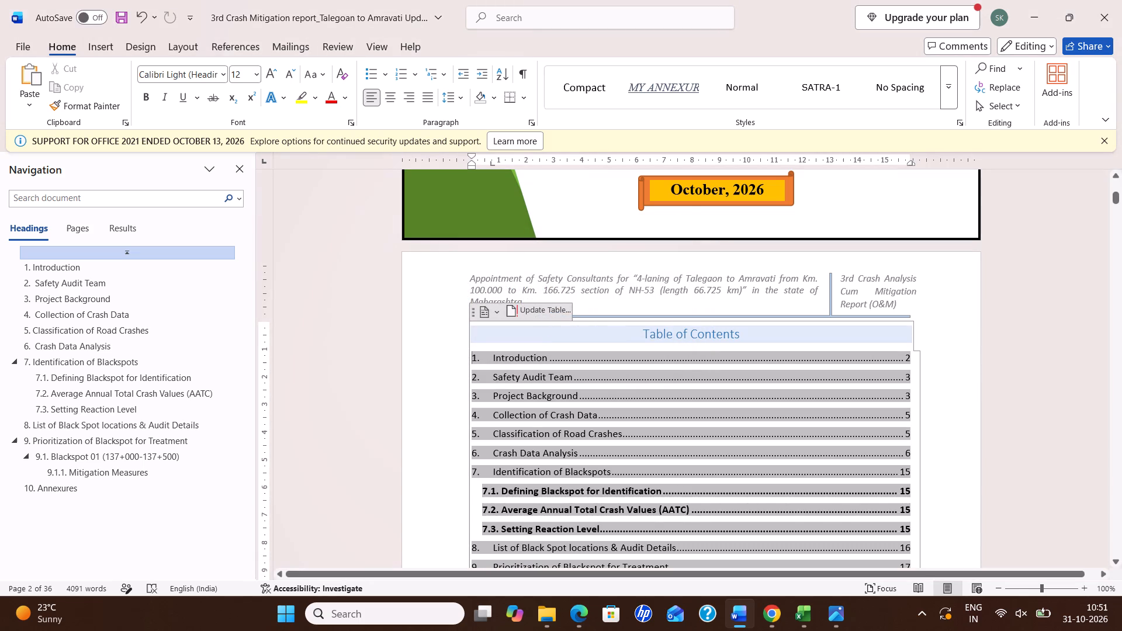
Remove bold formatting from all entries in the Table of Contents, from Introduction to Annexures.
{"action": "scroll", "coordinate": [504, 423], "scroll_direction": "down", "scroll_amount": 3}
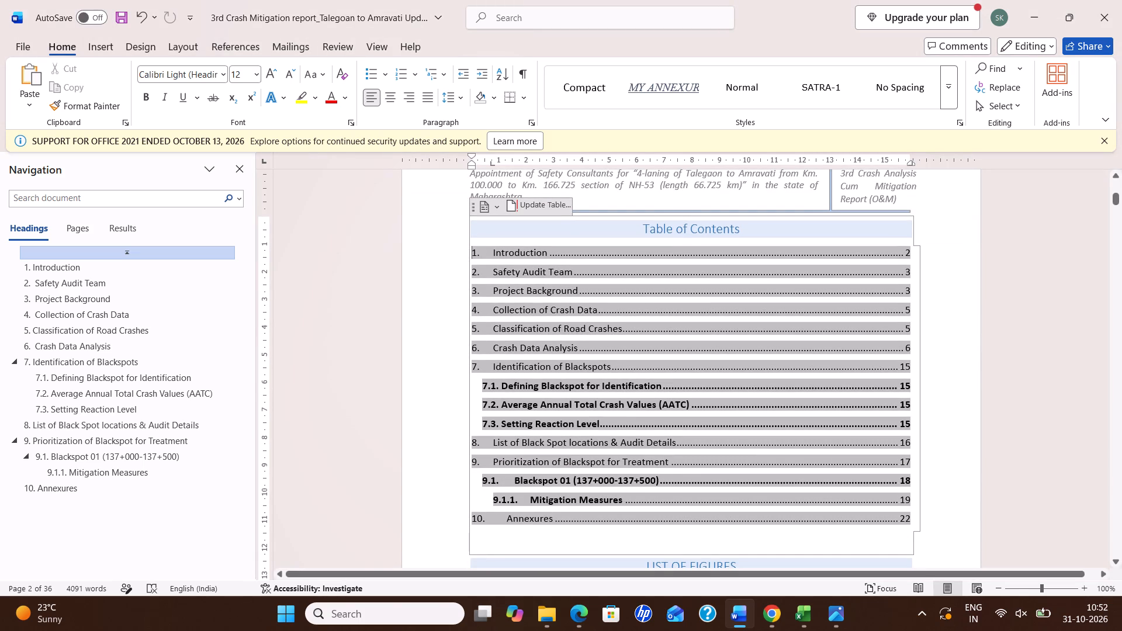
{"action": "left_click", "coordinate": [503, 384]}
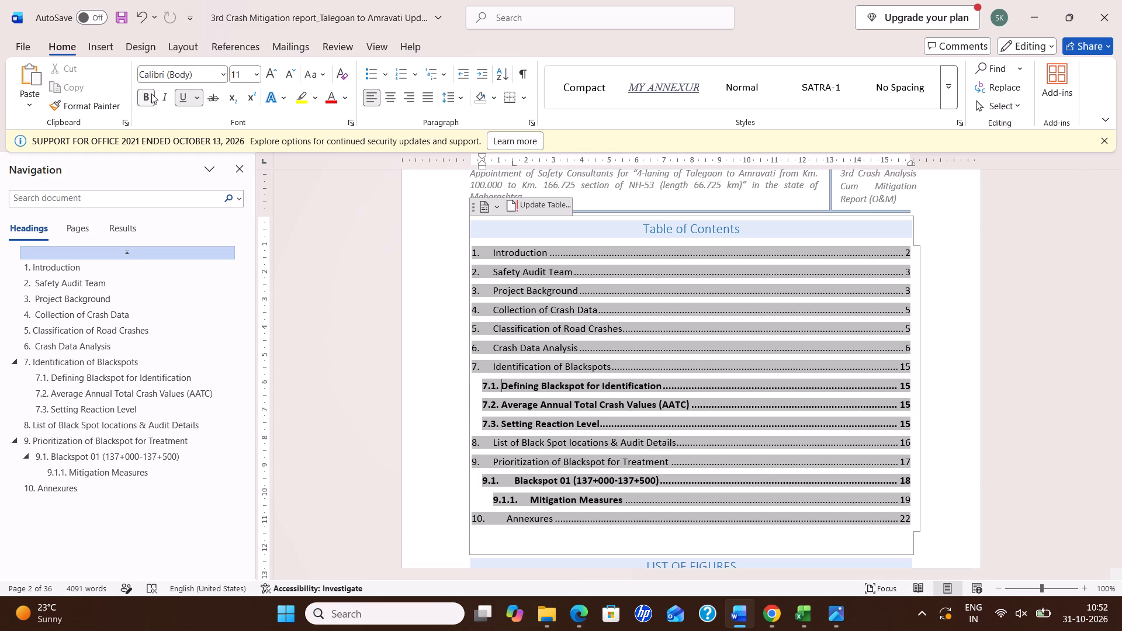
{"action": "left_click", "coordinate": [151, 93]}
{"action": "left_click", "coordinate": [145, 93]}
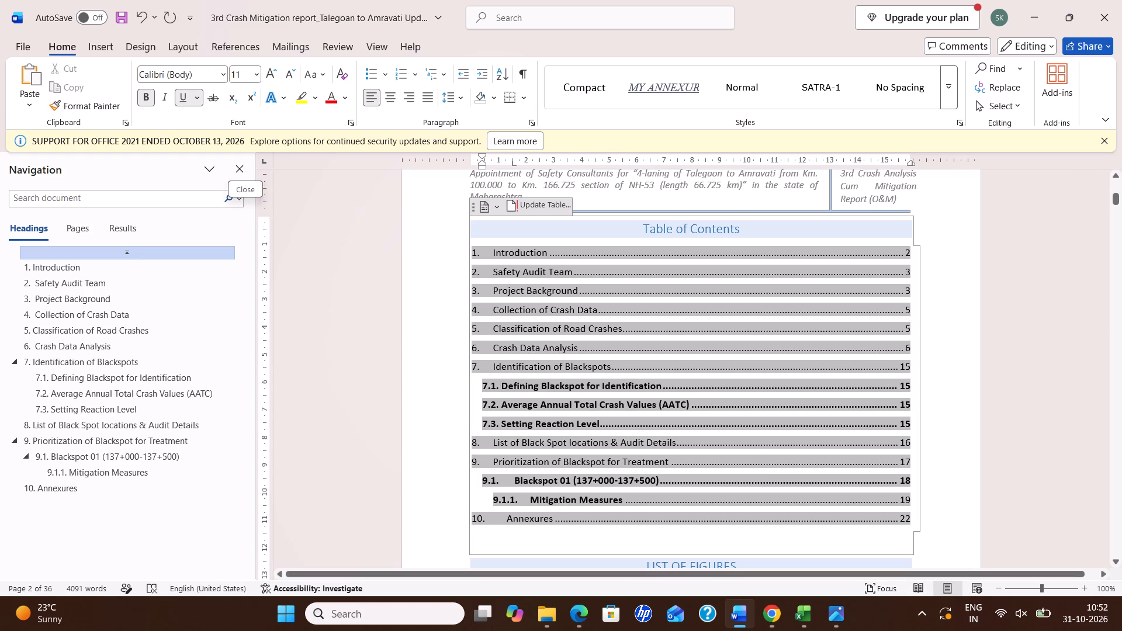
{"action": "left_click_drag", "start_coordinate": [494, 251], "coordinate": [555, 512]}
{"action": "left_click", "coordinate": [145, 96]}
{"action": "left_click", "coordinate": [145, 96]}
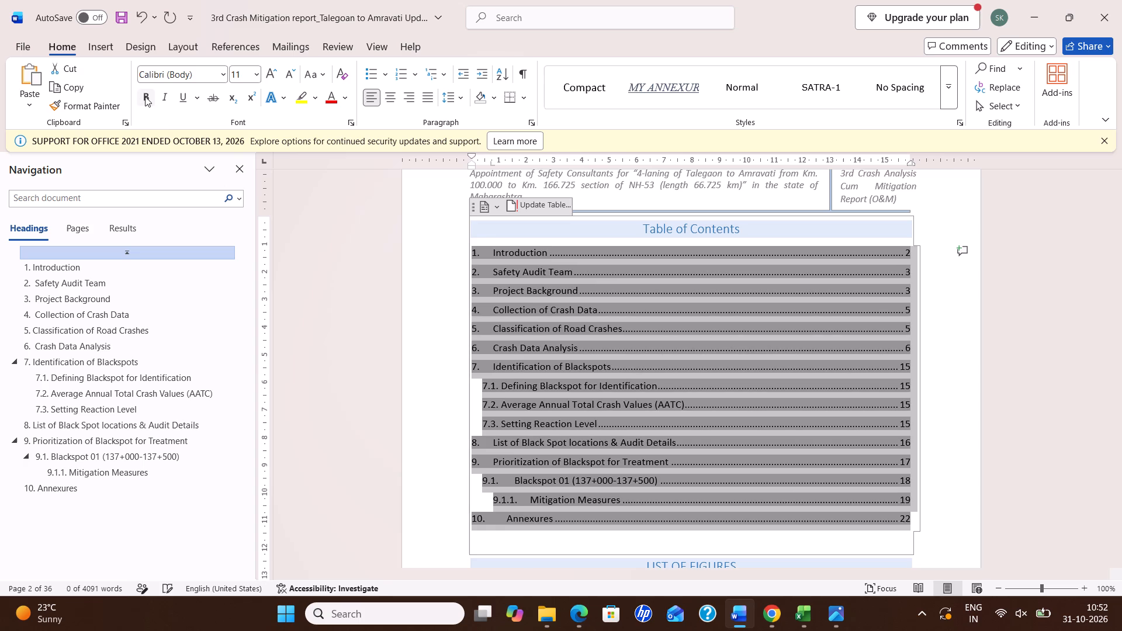
{"action": "left_click", "coordinate": [713, 433]}
{"action": "scroll", "coordinate": [711, 434], "scroll_direction": "down", "scroll_amount": 10}
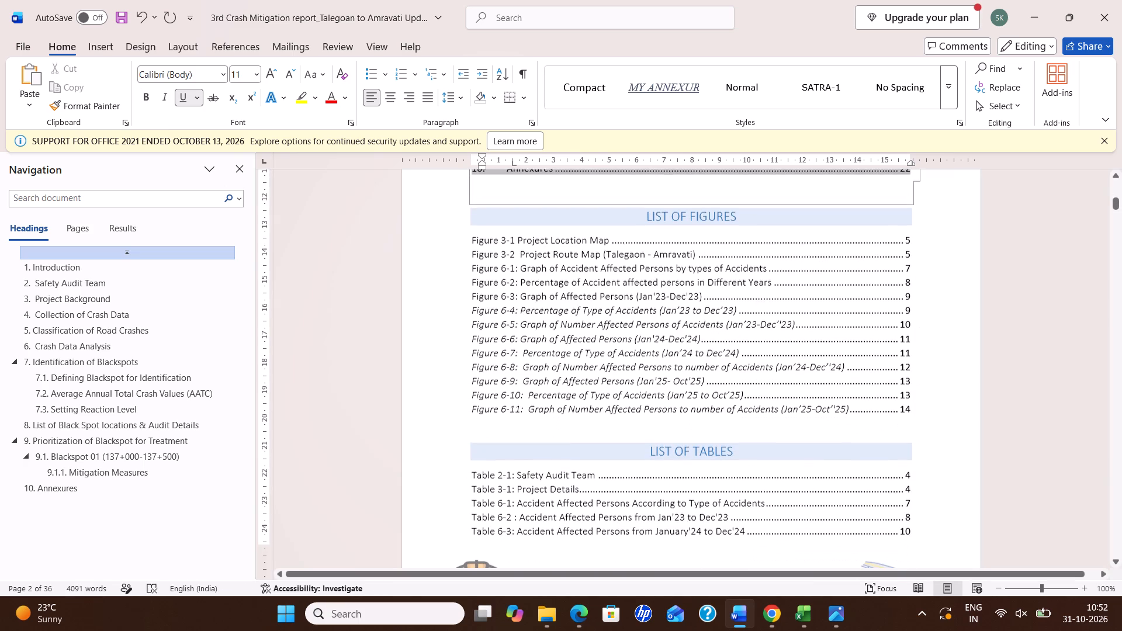
Update the entire List of Figures, including its captions and page numbers.
{"action": "left_click_drag", "start_coordinate": [482, 244], "coordinate": [612, 429]}
{"action": "right_click", "coordinate": [536, 300]}
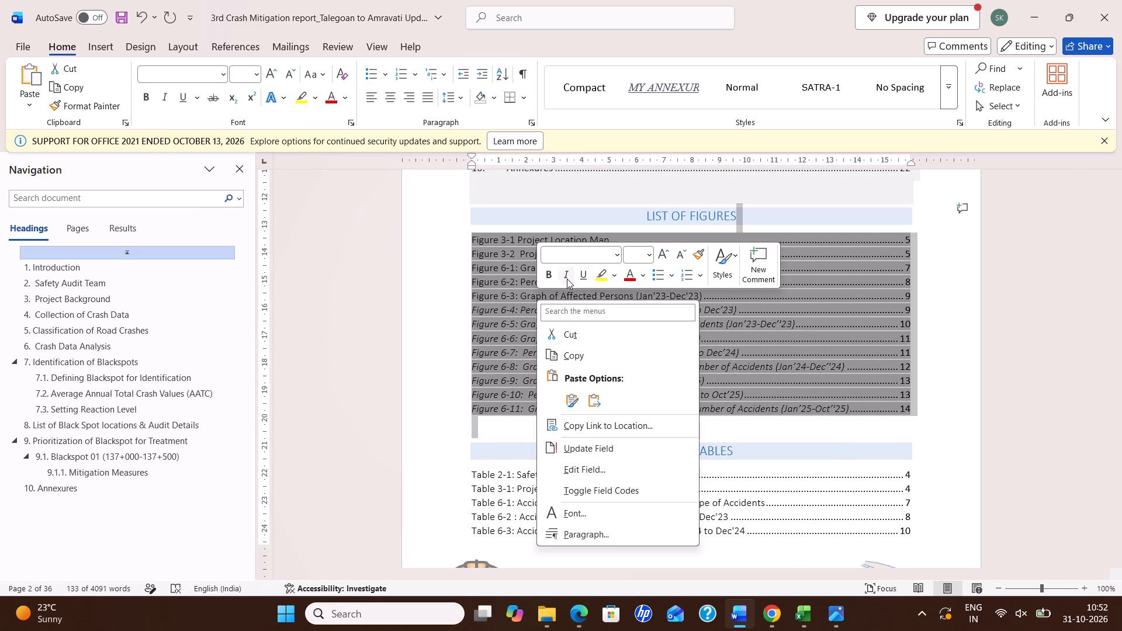
{"action": "left_click", "coordinate": [601, 457]}
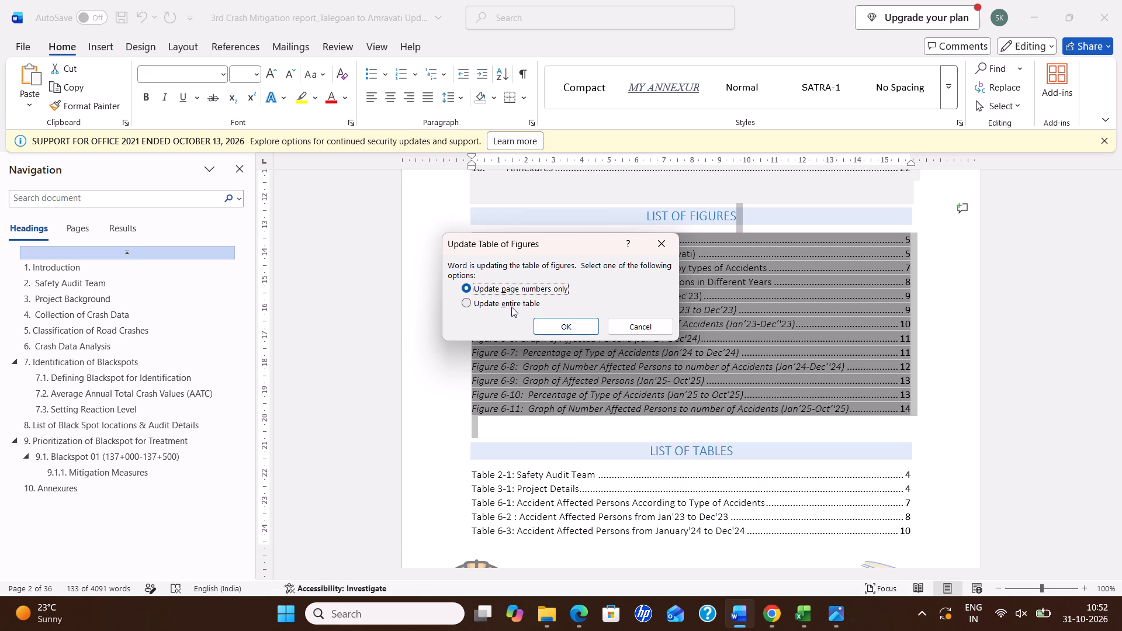
{"action": "left_click", "coordinate": [508, 307]}
{"action": "left_click", "coordinate": [562, 330]}
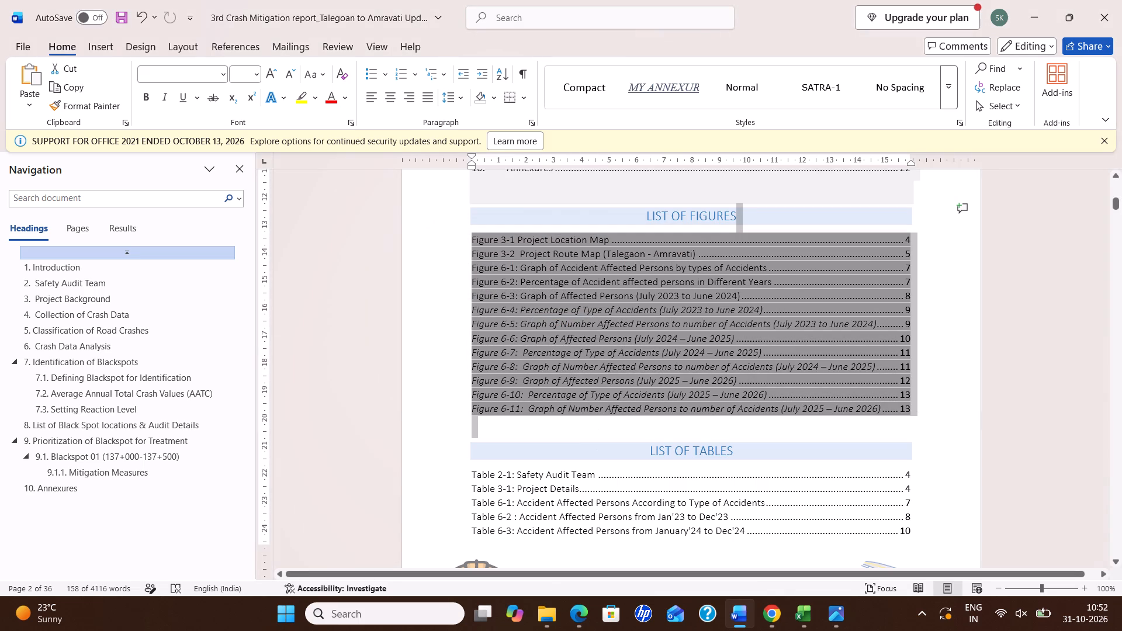
{"action": "left_click", "coordinate": [574, 431]}
Update the entire List of Tables, including its captions and page numbers.
{"action": "scroll", "coordinate": [497, 413], "scroll_direction": "down", "scroll_amount": 3}
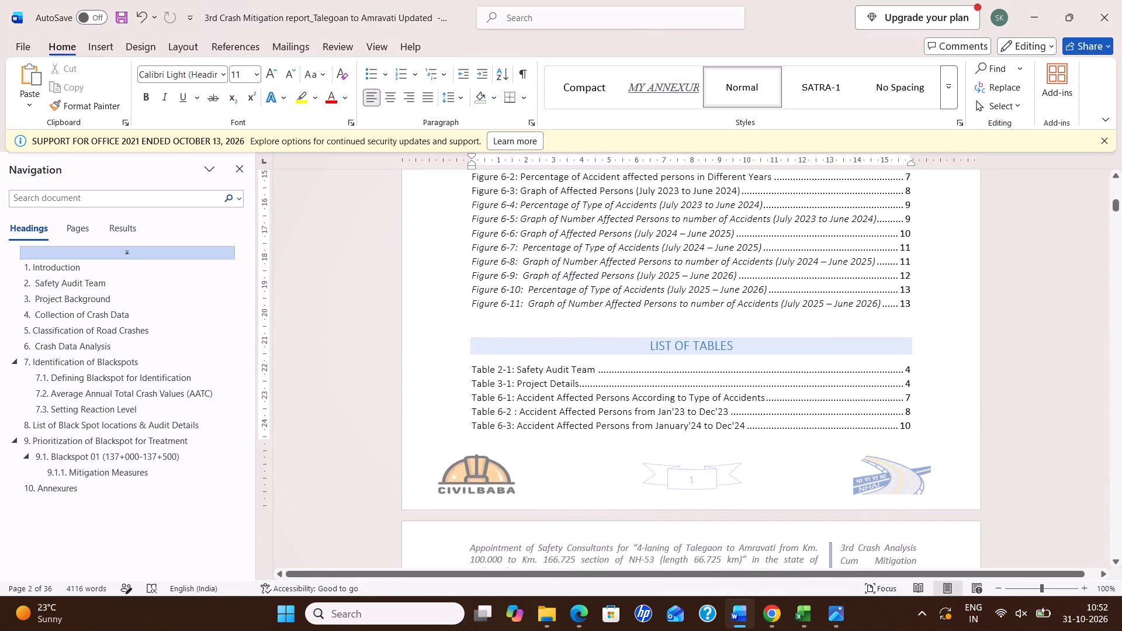
{"action": "left_click_drag", "start_coordinate": [477, 373], "coordinate": [697, 429]}
{"action": "right_click", "coordinate": [601, 404]}
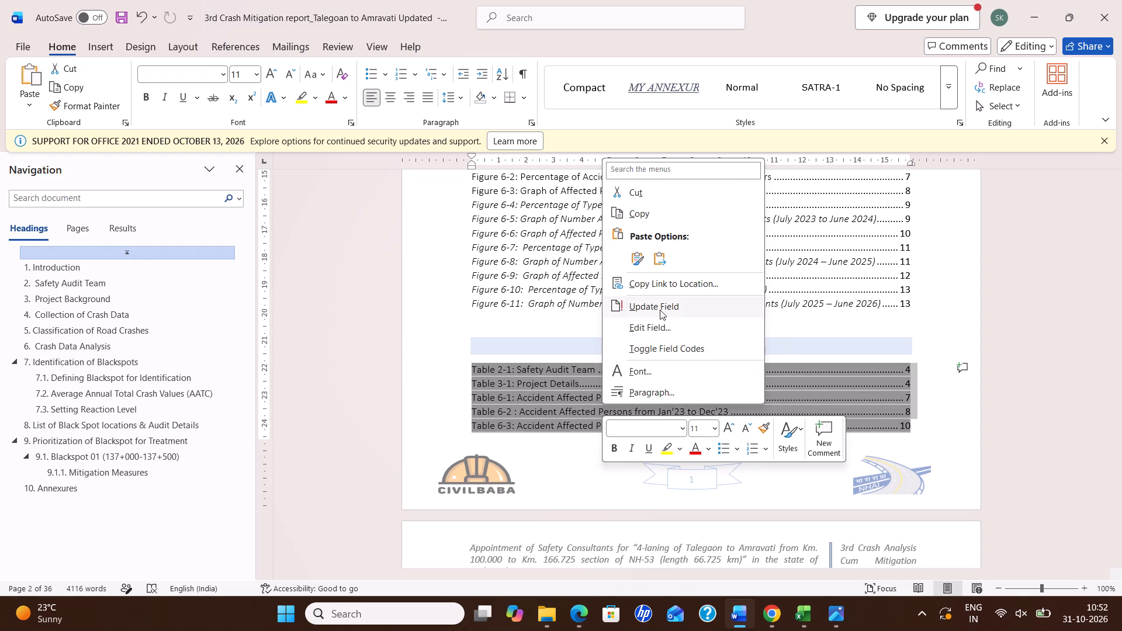
{"action": "left_click", "coordinate": [660, 310]}
{"action": "left_click", "coordinate": [533, 302]}
{"action": "left_click", "coordinate": [562, 325]}
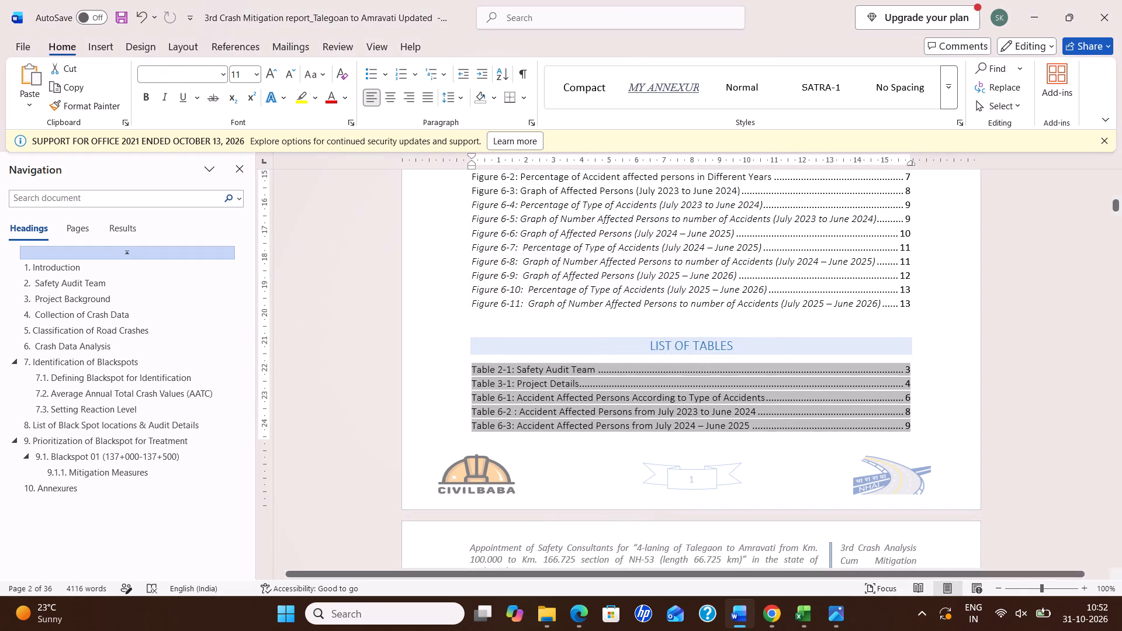
{"action": "scroll", "coordinate": [631, 355], "scroll_direction": "down", "scroll_amount": 8}
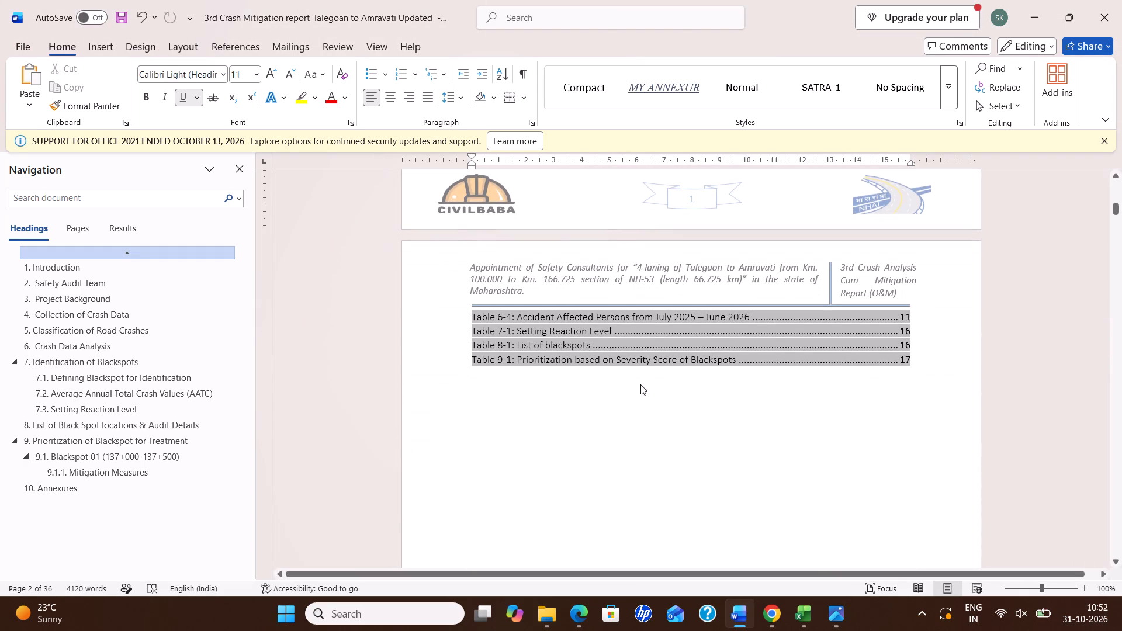
{"action": "left_click", "coordinate": [612, 418]}
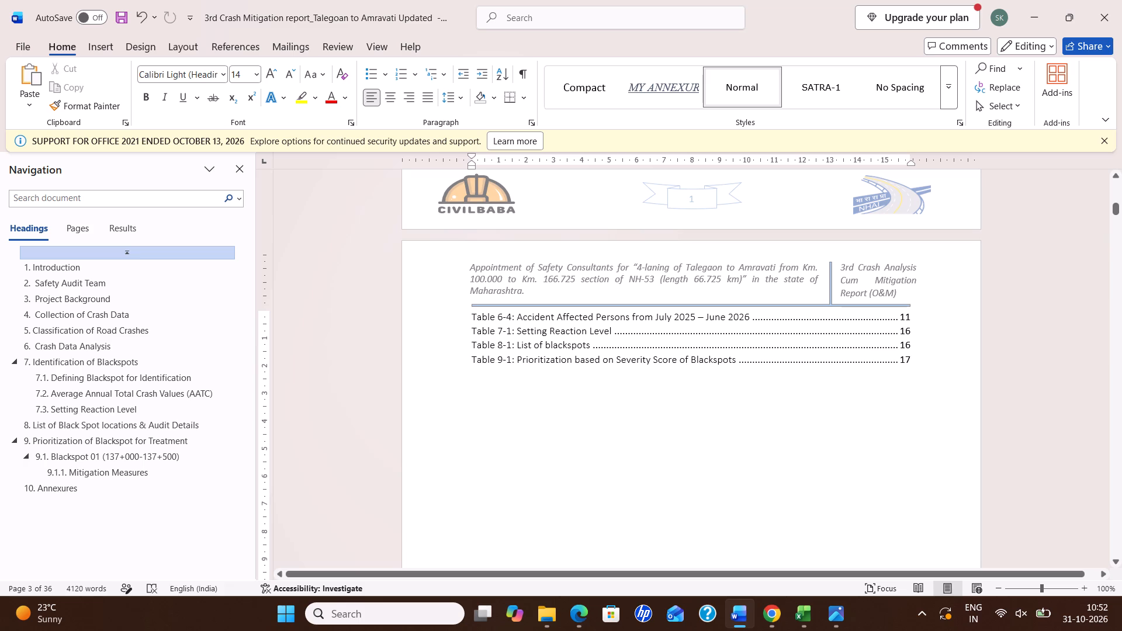
Save the 3rd Crash Mitigation report.
{"action": "key", "text": "ctrl+s"}
{"action": "key", "text": "ctrl+s"}
{"action": "key", "text": "ctrl+s"}
{"action": "key", "text": "ctrl+s"}
{"action": "key", "text": "ctrl+s"}
{"action": "key", "text": "ctrl+s"}
{"action": "key", "text": "ctrl+s"}
{"action": "key", "text": "ctrl+s"}
Insert blank lines above the Introduction heading, after the List of Tables, so that the section starts on a new page.
{"action": "scroll", "coordinate": [679, 401], "scroll_direction": "down", "scroll_amount": 3}
{"action": "scroll", "coordinate": [679, 401], "scroll_direction": "up", "scroll_amount": 1}
{"action": "scroll", "coordinate": [679, 401], "scroll_direction": "down", "scroll_amount": 2}
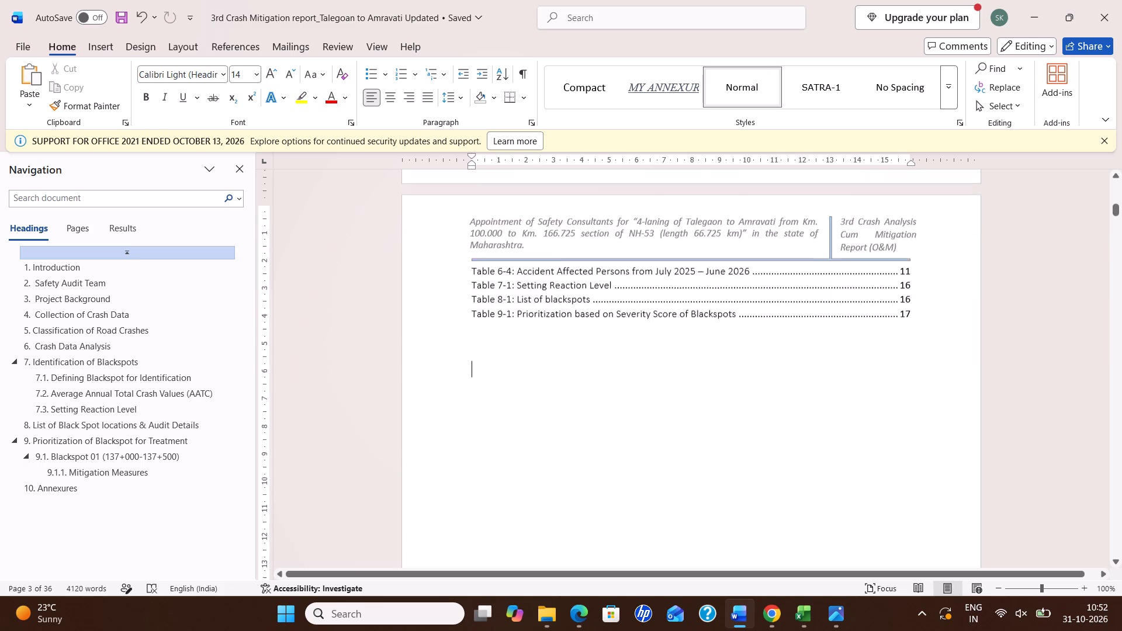
{"action": "scroll", "coordinate": [680, 401], "scroll_direction": "down", "scroll_amount": 7}
{"action": "left_click", "coordinate": [640, 210]}
{"action": "key", "text": "Return"}
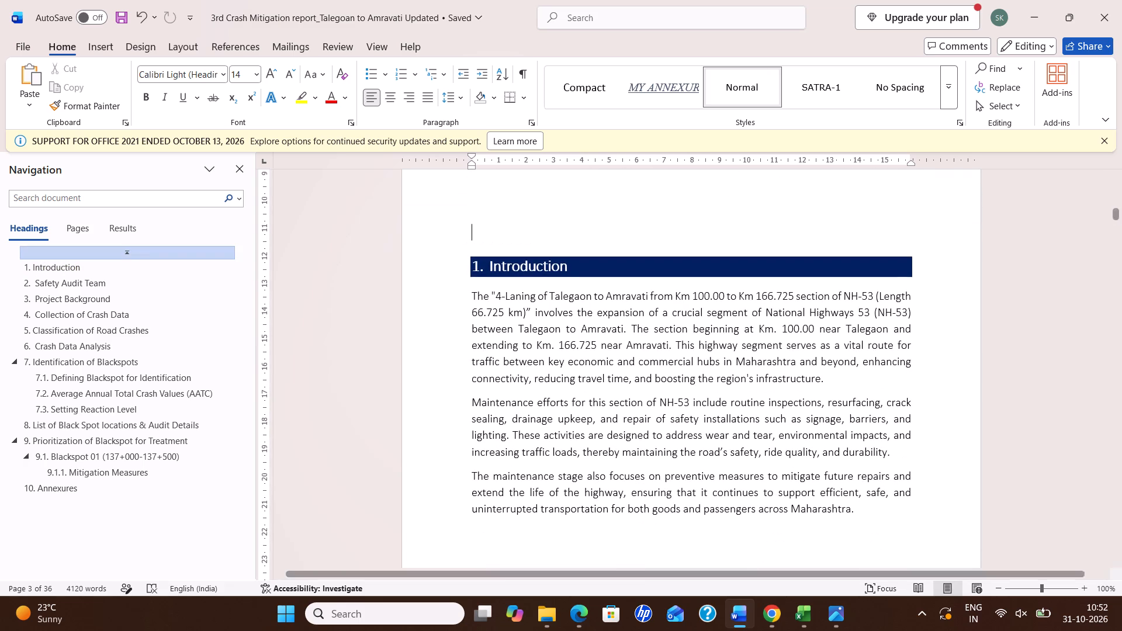
{"action": "key", "text": "Return"}
{"action": "key", "text": "Return"}
{"action": "key", "text": "Return"}
{"action": "key", "text": "Return"}
{"action": "key", "text": "Return"}
{"action": "key", "text": "Return"}
{"action": "key", "text": "Return"}
{"action": "key", "text": "Return"}
{"action": "key", "text": "Return"}
{"action": "key", "text": "Return"}
{"action": "key", "text": "Return"}
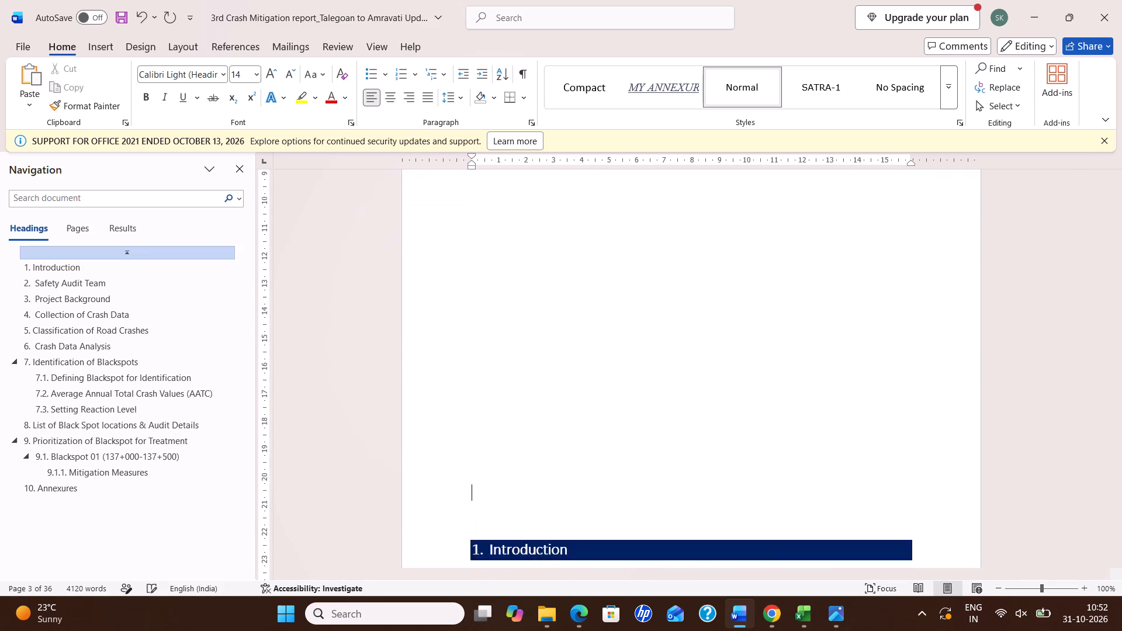
{"action": "key", "text": "Return"}
Check the page layout of the Introduction, Objectives of the Consultancy Services and Safety Audit Team sections.
{"action": "scroll", "coordinate": [645, 235], "scroll_direction": "down", "scroll_amount": 14}
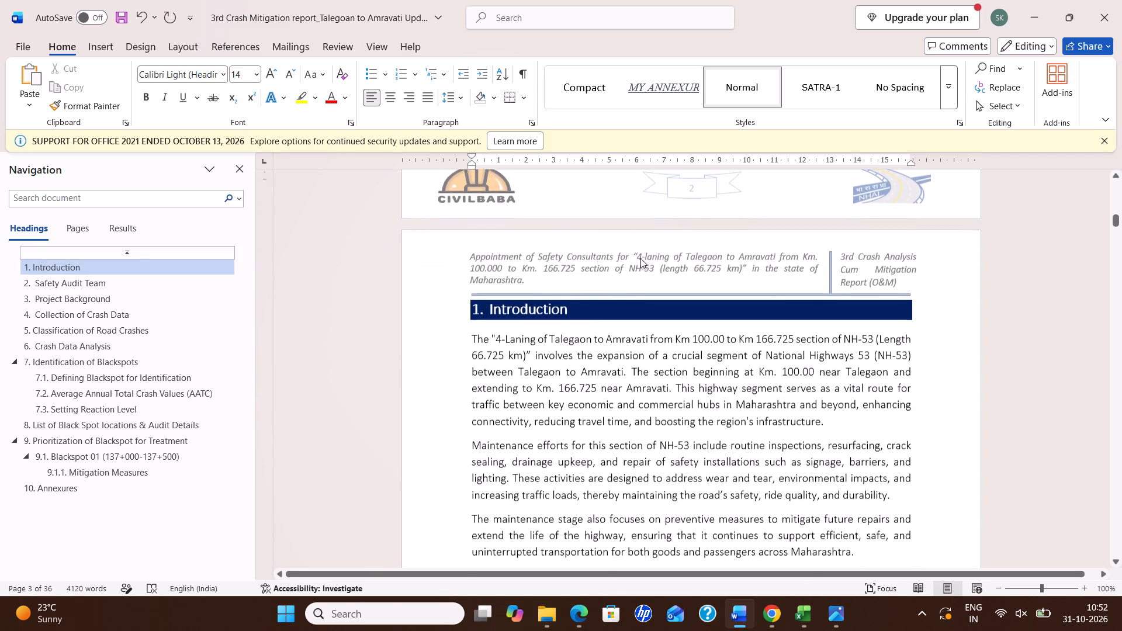
{"action": "scroll", "coordinate": [657, 266], "scroll_direction": "down", "scroll_amount": 5}
{"action": "scroll", "coordinate": [663, 269], "scroll_direction": "up", "scroll_amount": 3}
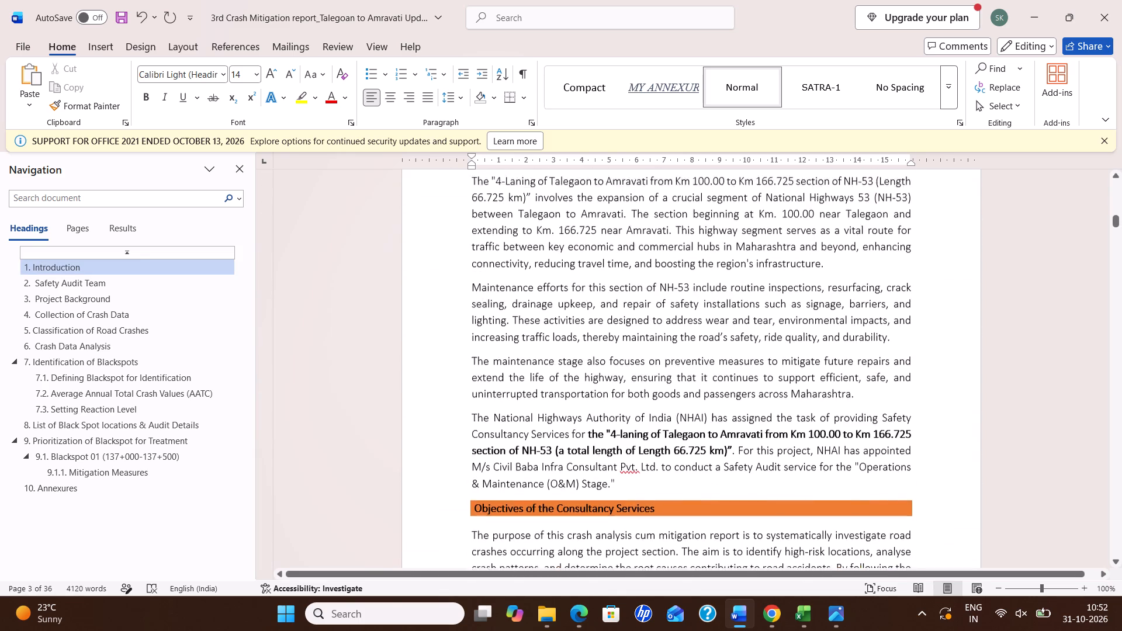
{"action": "scroll", "coordinate": [673, 274], "scroll_direction": "up", "scroll_amount": 1}
{"action": "scroll", "coordinate": [871, 330], "scroll_direction": "down", "scroll_amount": 7}
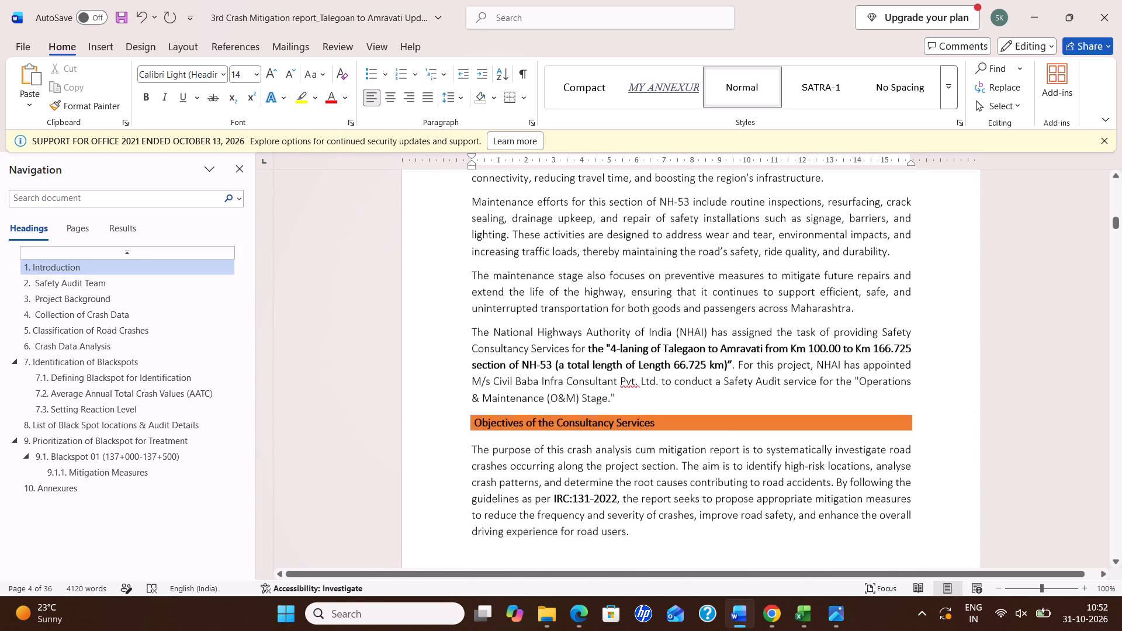
{"action": "scroll", "coordinate": [864, 339], "scroll_direction": "down", "scroll_amount": 2}
{"action": "scroll", "coordinate": [786, 341], "scroll_direction": "down", "scroll_amount": 5}
{"action": "scroll", "coordinate": [605, 301], "scroll_direction": "down", "scroll_amount": 4}
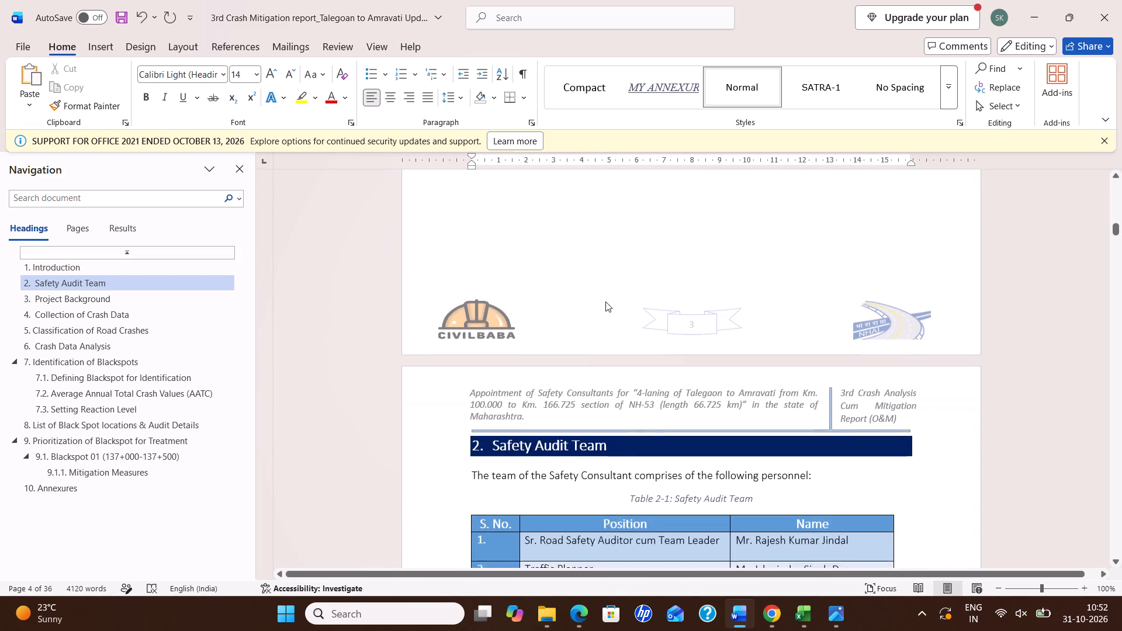
{"action": "scroll", "coordinate": [605, 301], "scroll_direction": "down", "scroll_amount": 3}
{"action": "scroll", "coordinate": [725, 359], "scroll_direction": "down", "scroll_amount": 3}
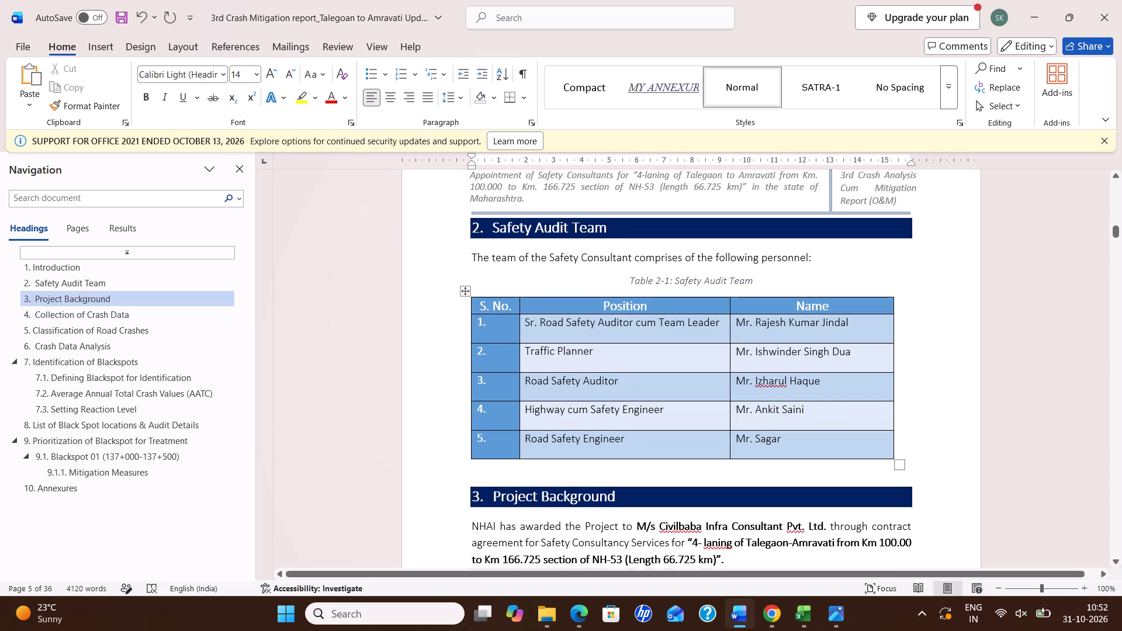
Save the 3rd Crash Mitigation report with its new page layout.
{"action": "key", "text": "ctrl+s"}
{"action": "key", "text": "ctrl+s"}
{"action": "key", "text": "ctrl+s"}
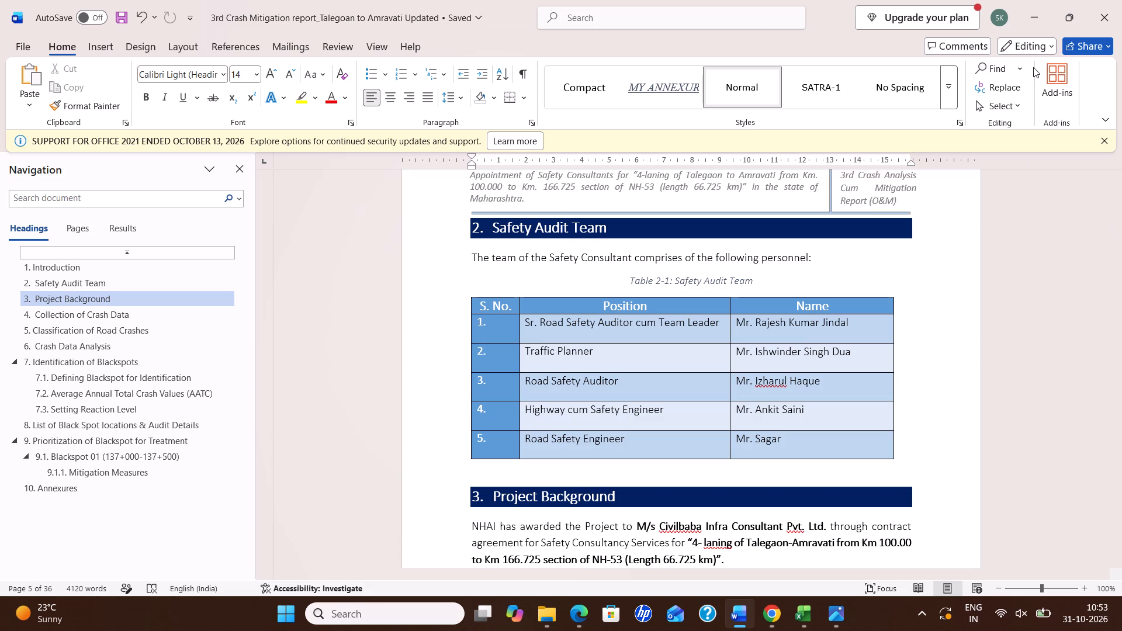
{"action": "key", "text": "ctrl+s"}
Minimise the report, Downloads folder and accident workbook windows, and close the Collision diagram format workbook.
{"action": "left_click", "coordinate": [1032, 13]}
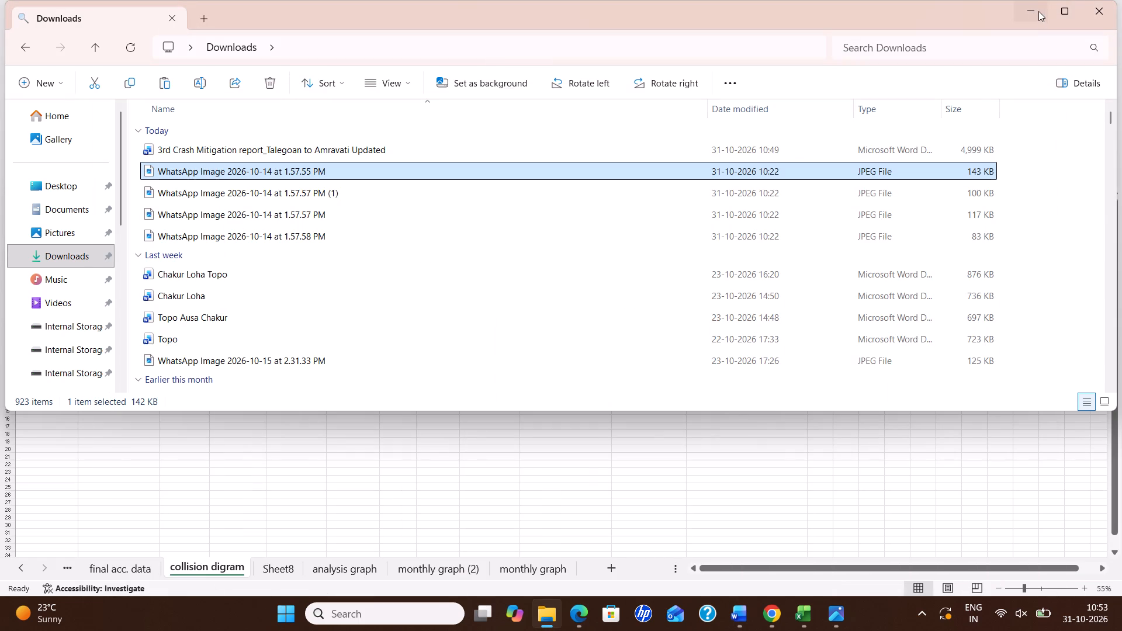
{"action": "left_click", "coordinate": [1038, 11]}
{"action": "left_click", "coordinate": [1031, 12]}
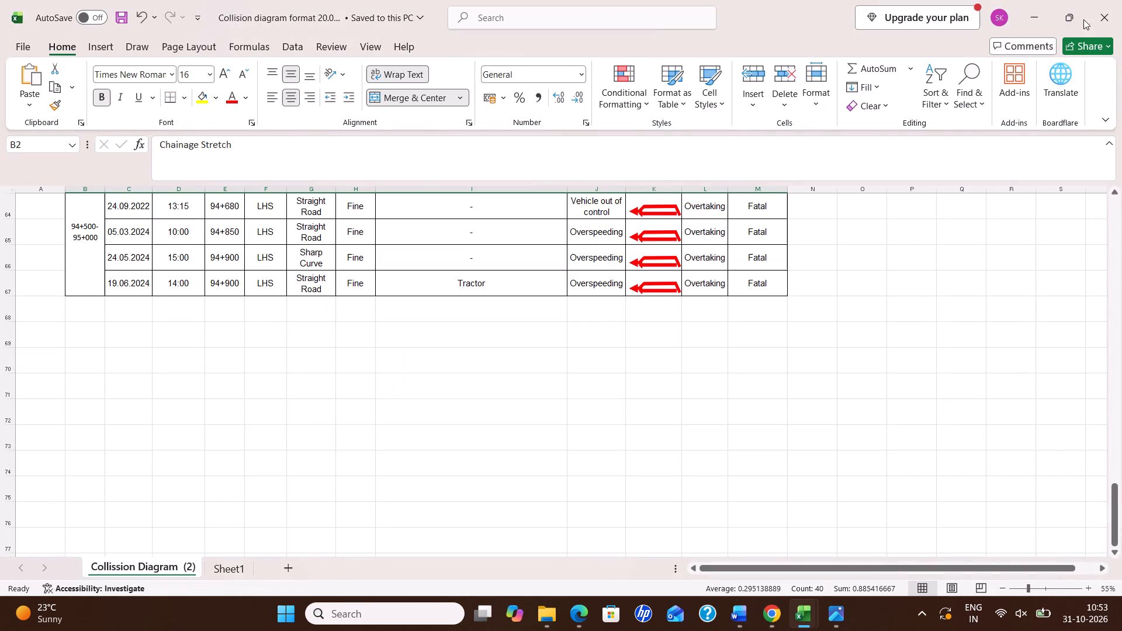
{"action": "left_click", "coordinate": [1109, 14]}
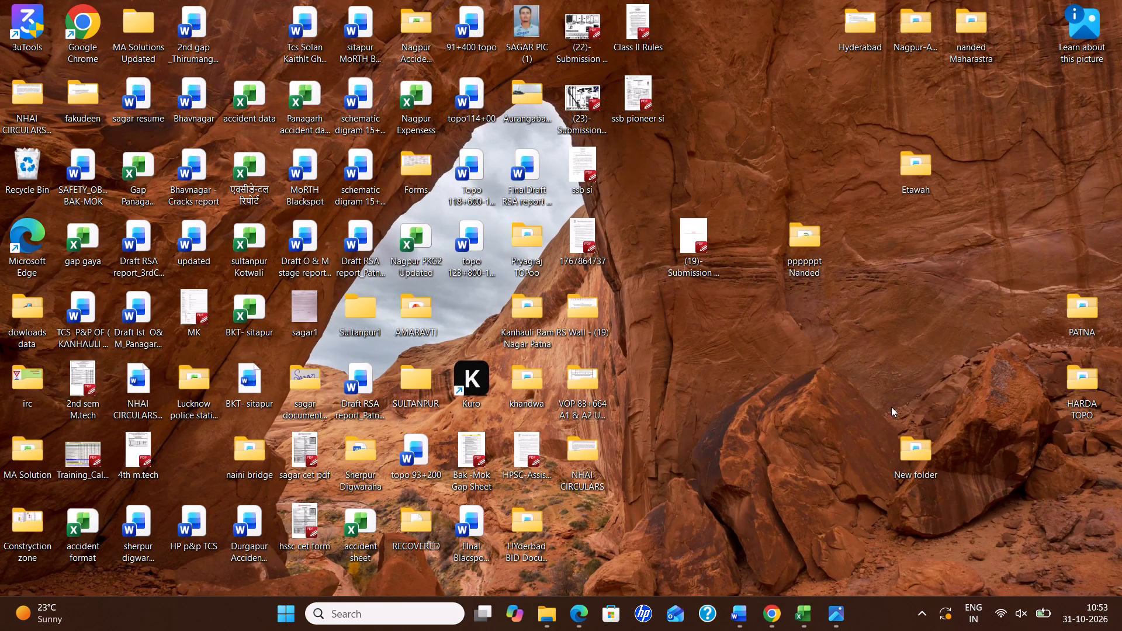
Save and close the Updated Accident report July-2023 to June-26 workbook in Excel.
{"action": "left_click", "coordinate": [811, 615]}
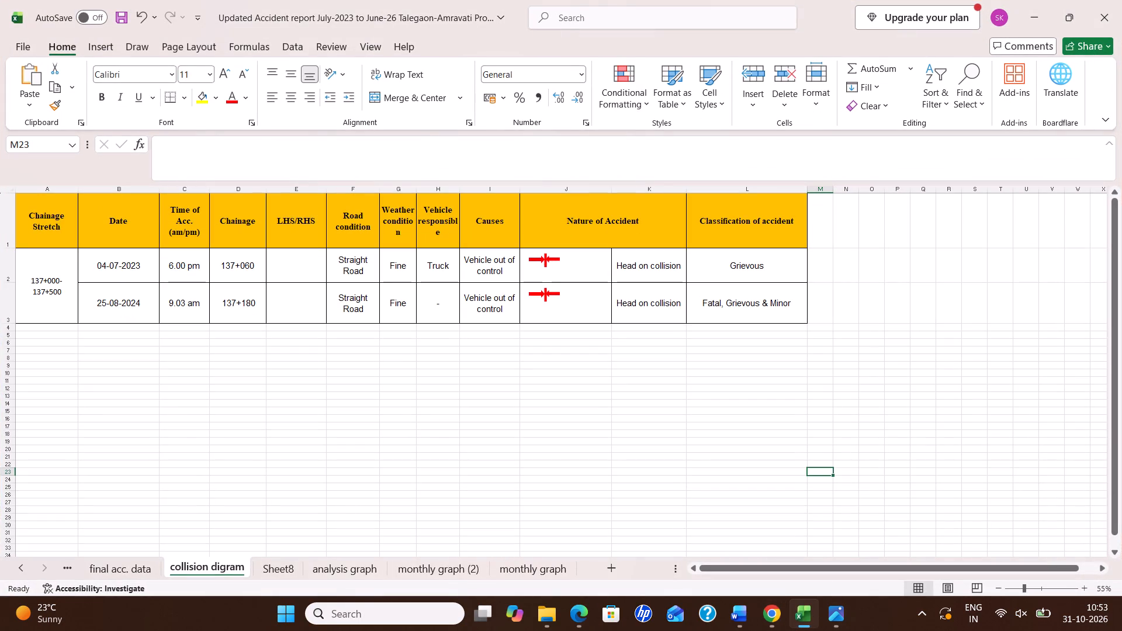
{"action": "key", "text": "ctrl+s"}
{"action": "left_click", "coordinate": [1107, 13]}
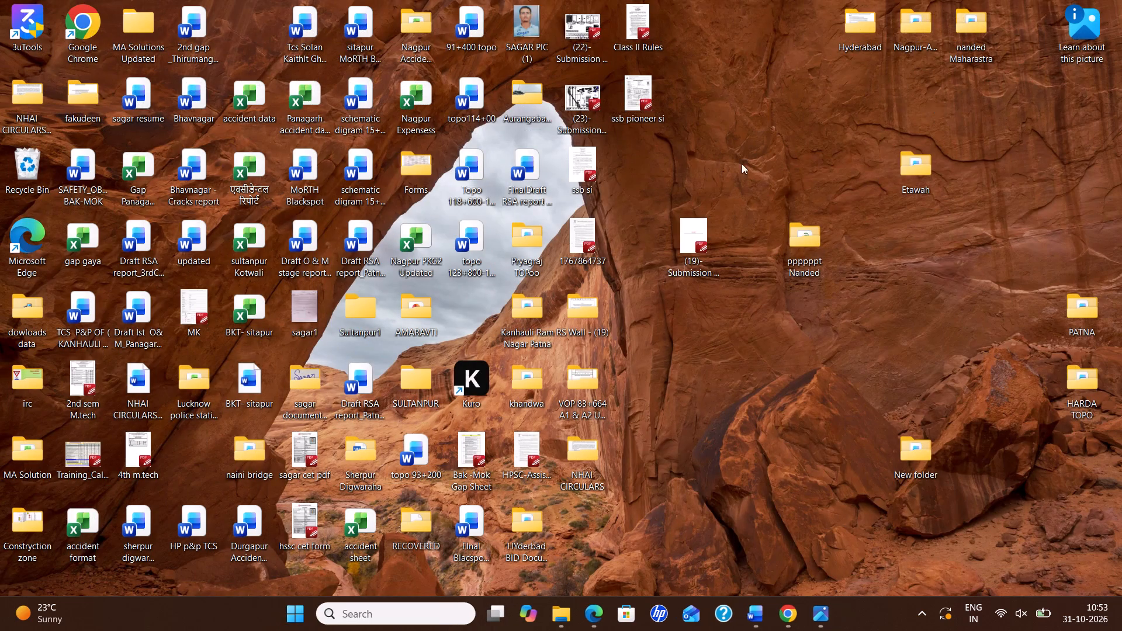
Open the 2nd Detailed Design Report for Talegaon to Amravati from the Nagpur-Amravati project's 2nd Detail Design Report 24-09-2026 folder.
{"action": "double_click", "coordinate": [927, 20]}
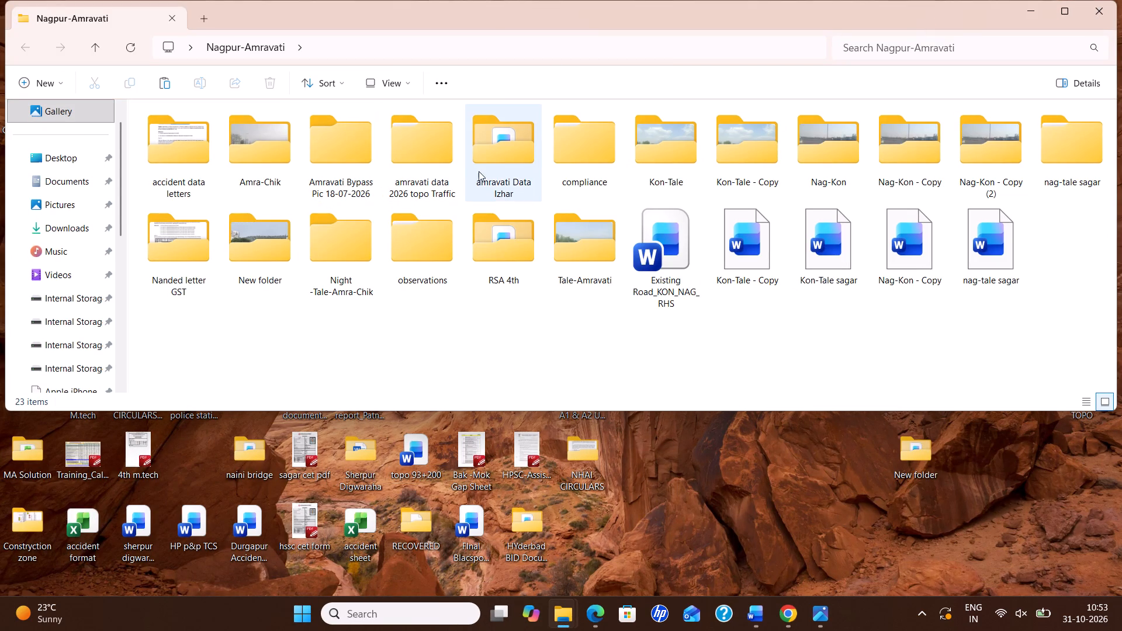
{"action": "double_click", "coordinate": [497, 171]}
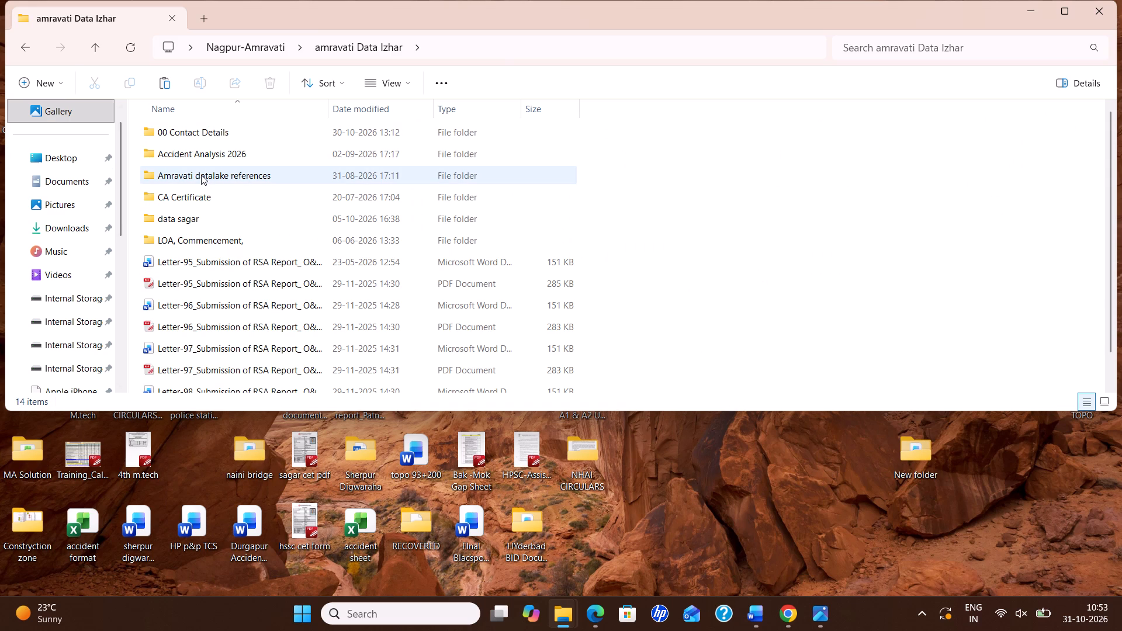
{"action": "double_click", "coordinate": [192, 216]}
{"action": "scroll", "coordinate": [198, 255], "scroll_direction": "down", "scroll_amount": 3}
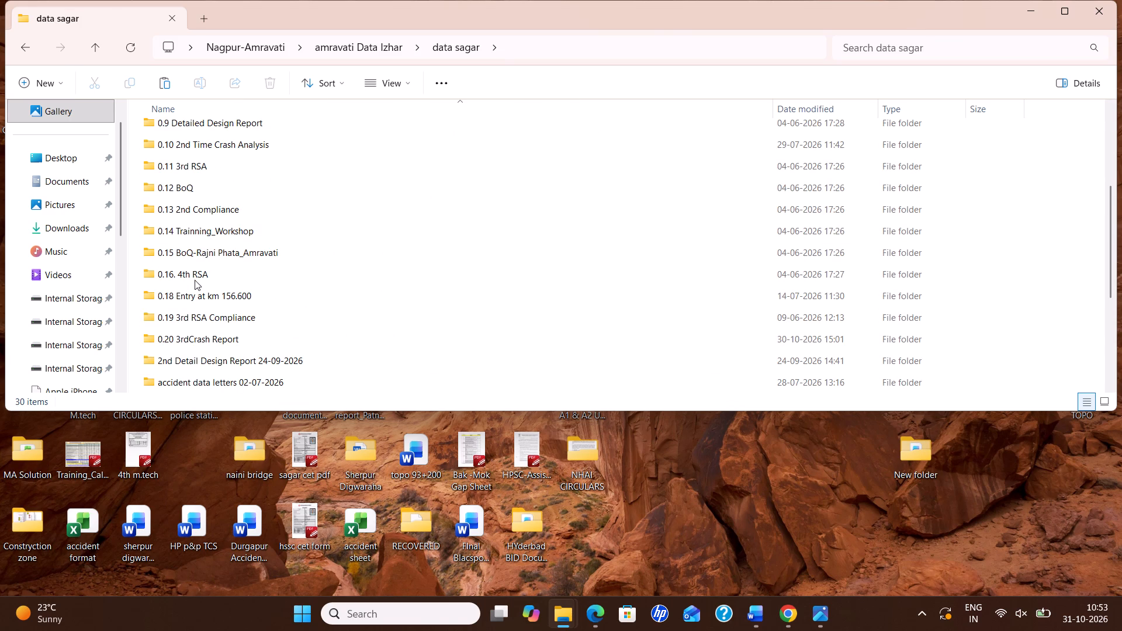
{"action": "double_click", "coordinate": [198, 353]}
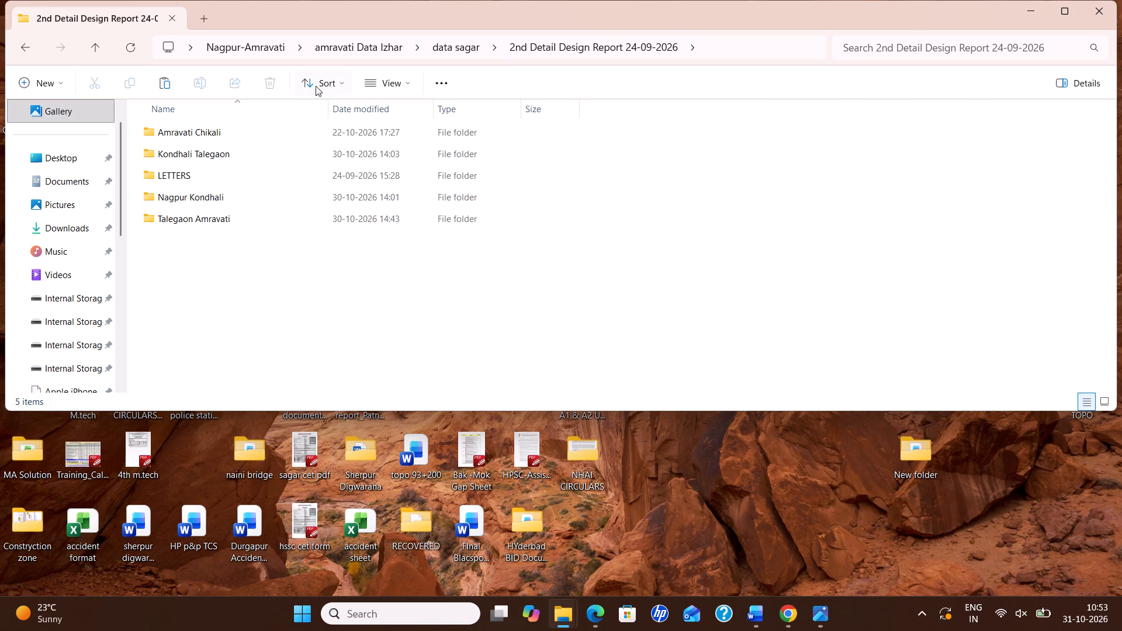
{"action": "double_click", "coordinate": [198, 223]}
{"action": "double_click", "coordinate": [189, 131]}
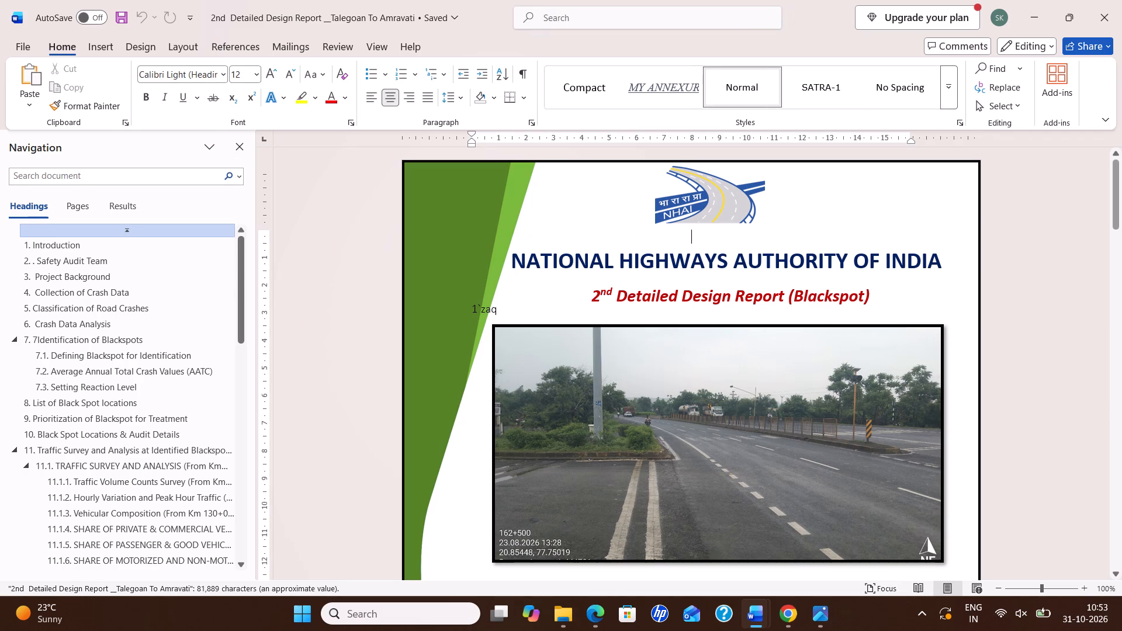
Examine the design report's contents lists and its Safety Audit Team table as a reference for the crash report.
{"action": "scroll", "coordinate": [697, 422], "scroll_direction": "down", "scroll_amount": 20}
{"action": "scroll", "coordinate": [697, 422], "scroll_direction": "down", "scroll_amount": 4}
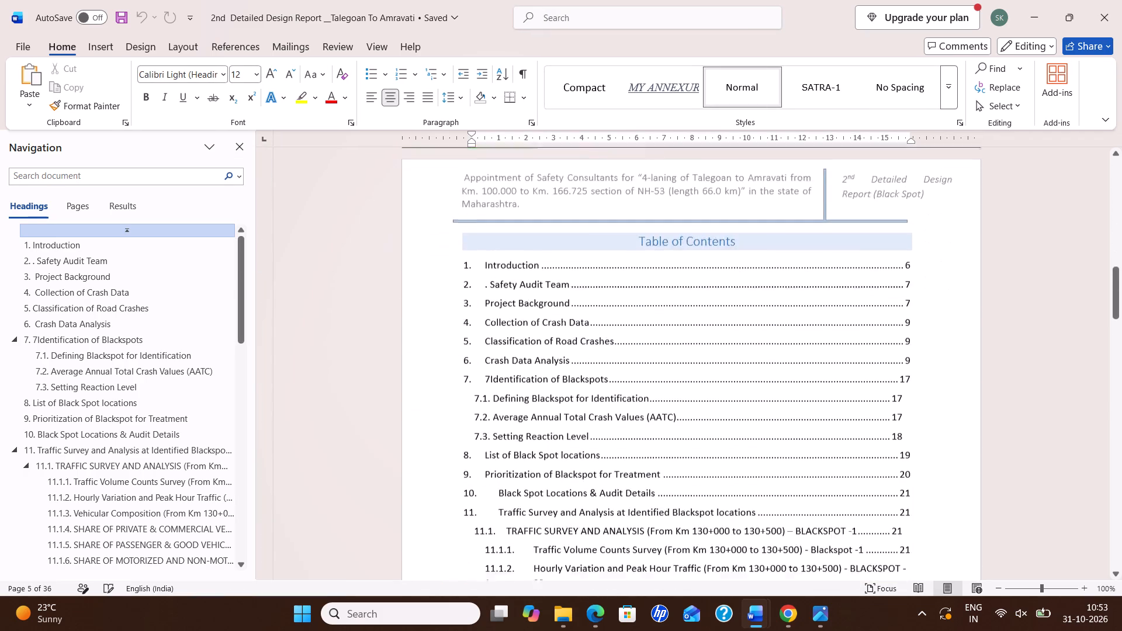
{"action": "scroll", "coordinate": [802, 396], "scroll_direction": "down", "scroll_amount": 10}
{"action": "scroll", "coordinate": [806, 404], "scroll_direction": "up", "scroll_amount": 1}
{"action": "scroll", "coordinate": [806, 404], "scroll_direction": "down", "scroll_amount": 6}
{"action": "scroll", "coordinate": [810, 398], "scroll_direction": "up", "scroll_amount": 1}
{"action": "scroll", "coordinate": [818, 390], "scroll_direction": "down", "scroll_amount": 3}
{"action": "scroll", "coordinate": [818, 390], "scroll_direction": "up", "scroll_amount": 1}
{"action": "scroll", "coordinate": [825, 390], "scroll_direction": "down", "scroll_amount": 13}
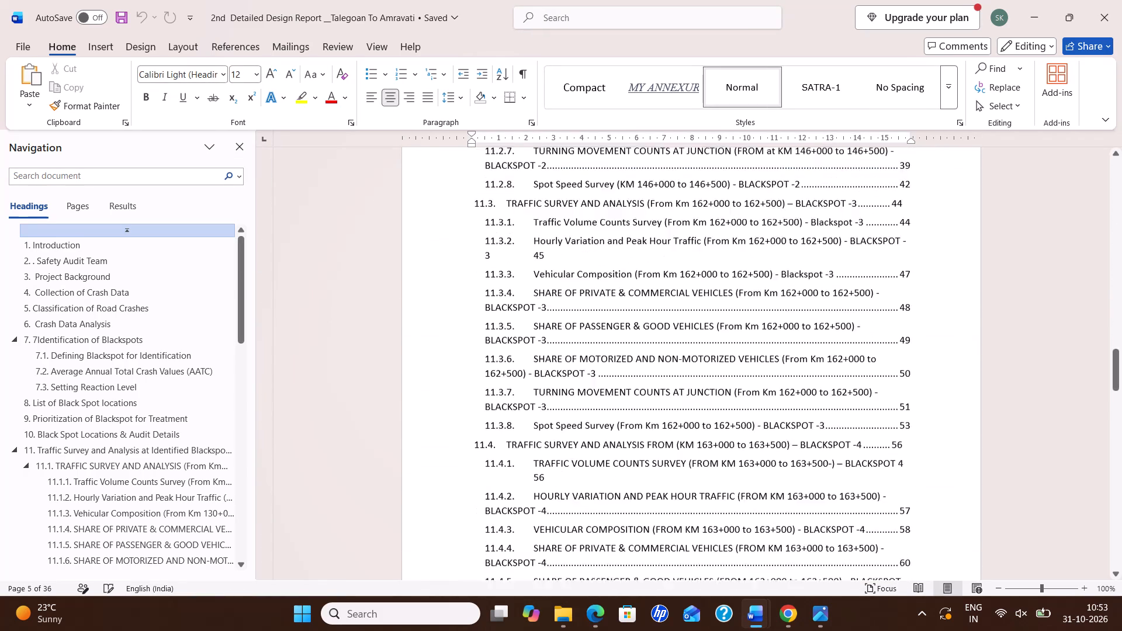
{"action": "scroll", "coordinate": [1024, 410], "scroll_direction": "down", "scroll_amount": 20}
{"action": "scroll", "coordinate": [1024, 410], "scroll_direction": "down", "scroll_amount": 3}
{"action": "scroll", "coordinate": [1050, 424], "scroll_direction": "up", "scroll_amount": 1}
{"action": "scroll", "coordinate": [1050, 424], "scroll_direction": "down", "scroll_amount": 6}
{"action": "scroll", "coordinate": [1065, 422], "scroll_direction": "up", "scroll_amount": 1}
{"action": "scroll", "coordinate": [1065, 422], "scroll_direction": "down", "scroll_amount": 3}
{"action": "scroll", "coordinate": [1064, 423], "scroll_direction": "up", "scroll_amount": 1}
{"action": "scroll", "coordinate": [1064, 423], "scroll_direction": "down", "scroll_amount": 4}
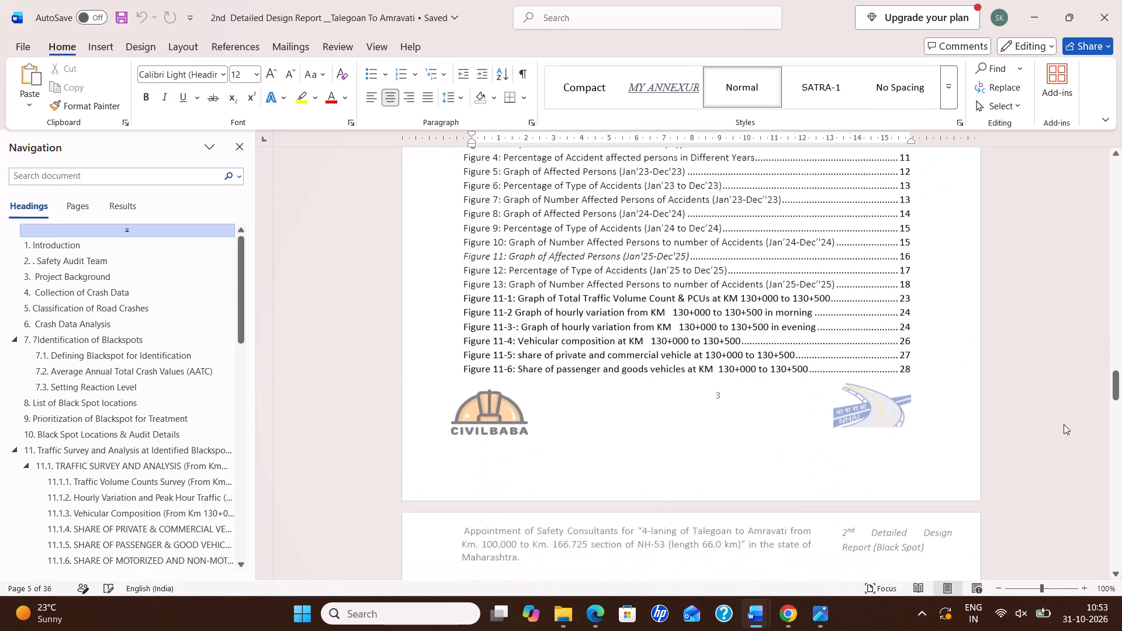
{"action": "scroll", "coordinate": [1064, 424], "scroll_direction": "down", "scroll_amount": 8}
{"action": "left_click", "coordinate": [60, 258]}
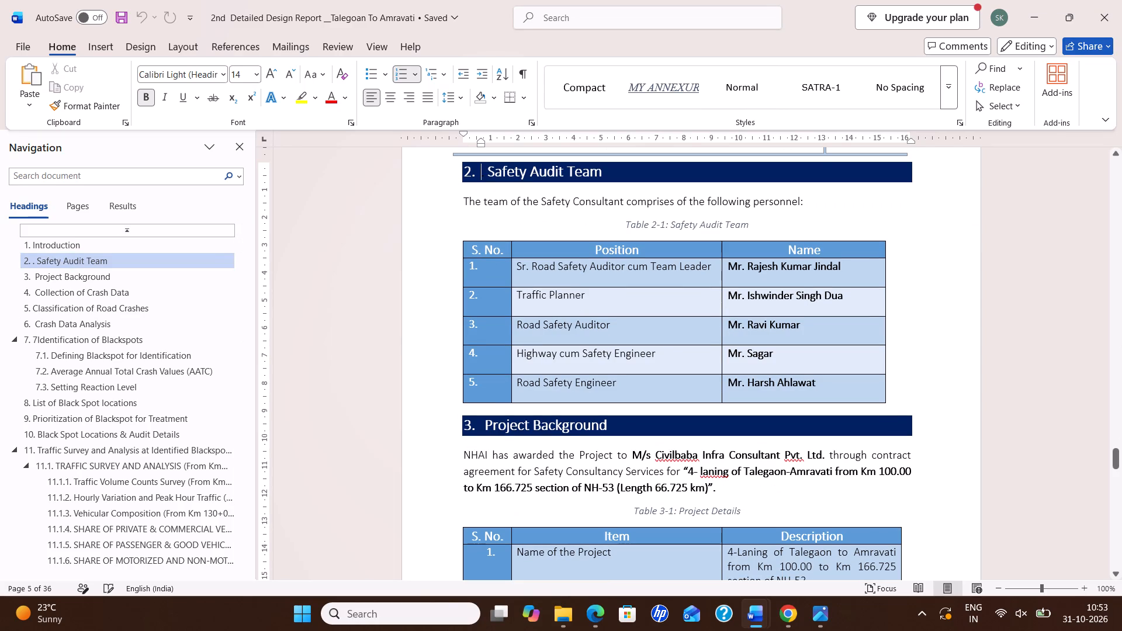
Switch to the 3rd Crash Mitigation report and replace the Road Safety Auditor's name in Table 2-1 with the one in the design report.
{"action": "left_click", "coordinate": [743, 613]}
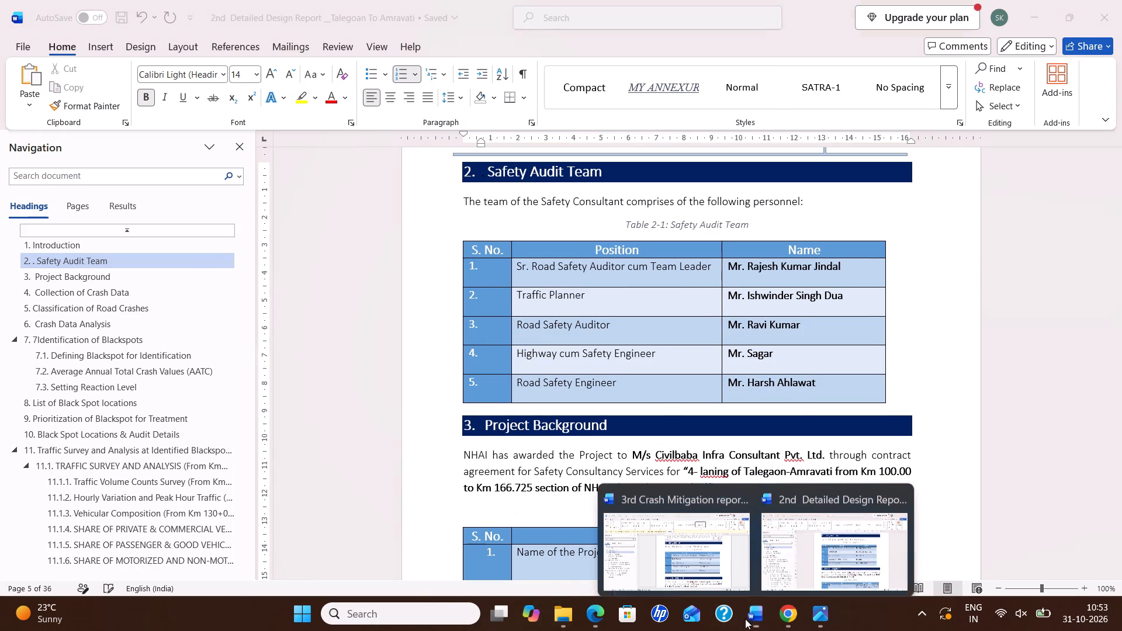
{"action": "left_click", "coordinate": [708, 542]}
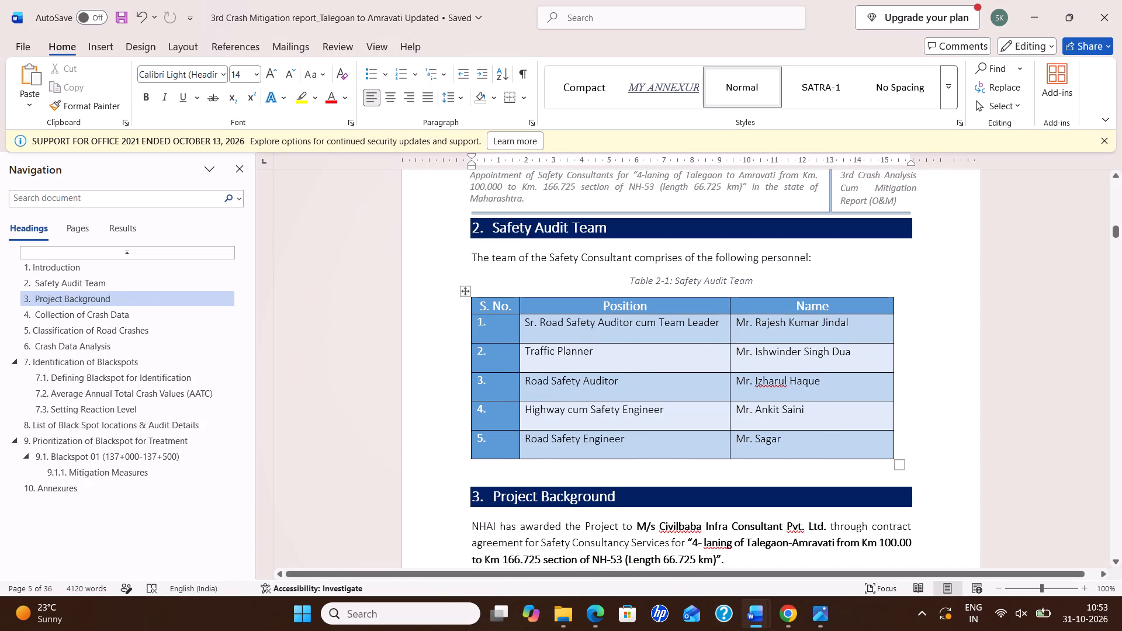
{"action": "left_click_drag", "start_coordinate": [825, 383], "coordinate": [760, 380]}
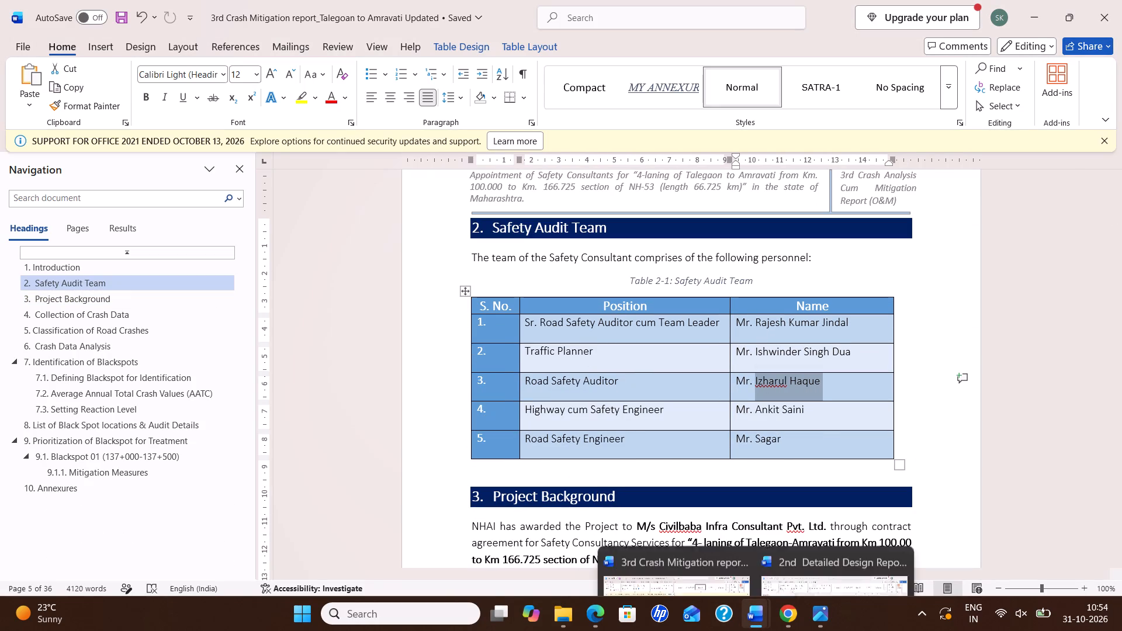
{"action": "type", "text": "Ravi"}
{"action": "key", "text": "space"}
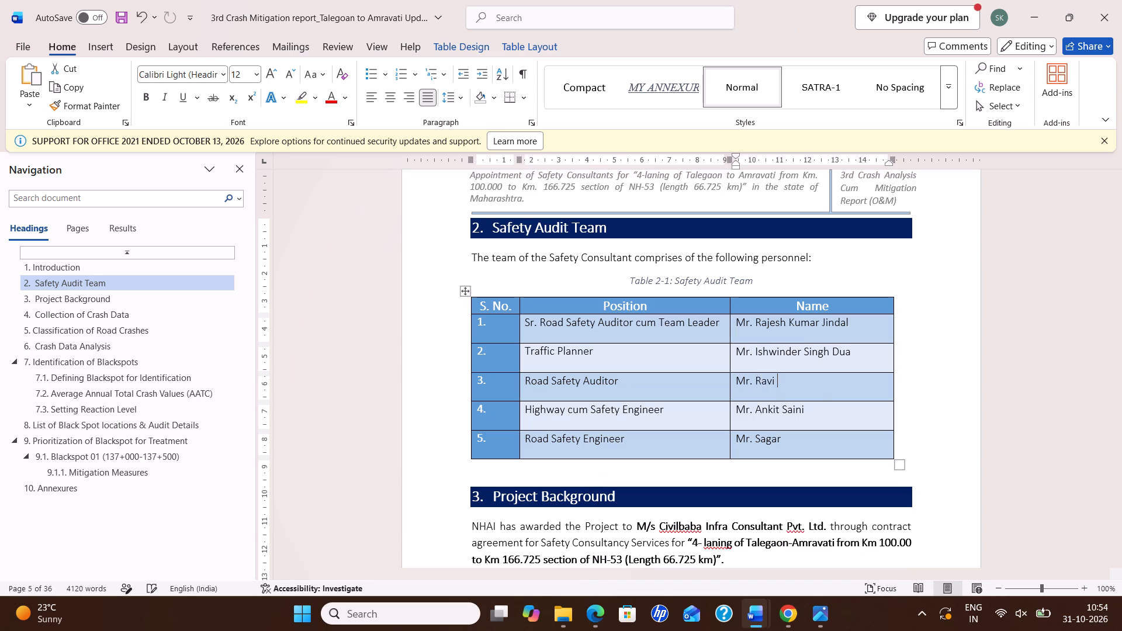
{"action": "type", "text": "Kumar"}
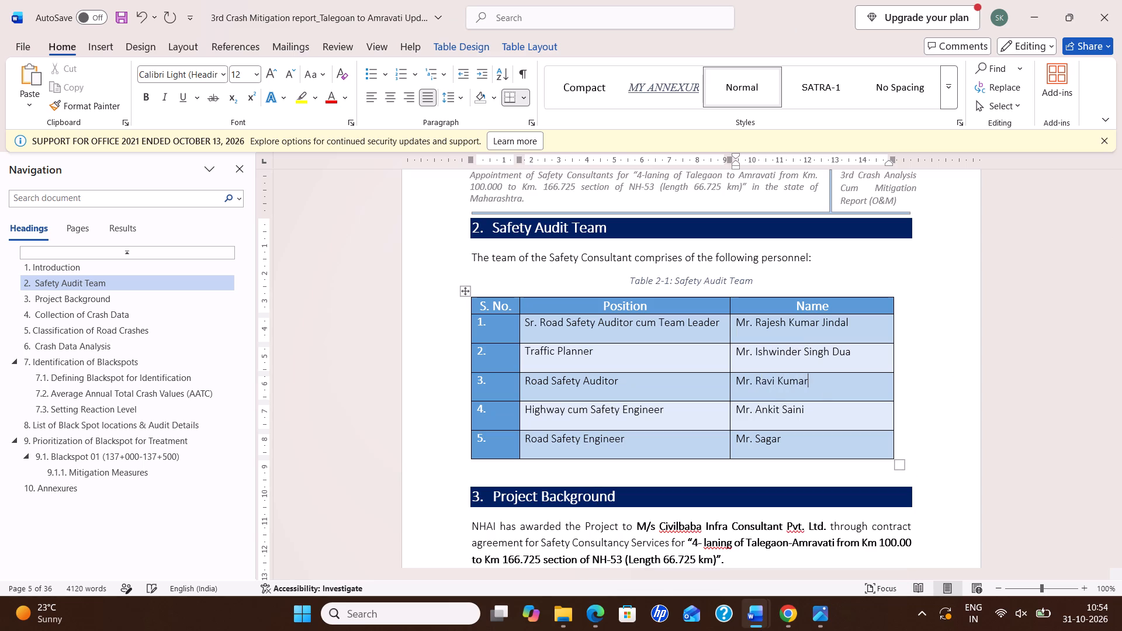
Replace the Highway cum Safety Engineer's name in the crash report's Safety Audit Team table with the design report's name, keeping "Mr." and capitalising it.
{"action": "left_click", "coordinate": [833, 415]}
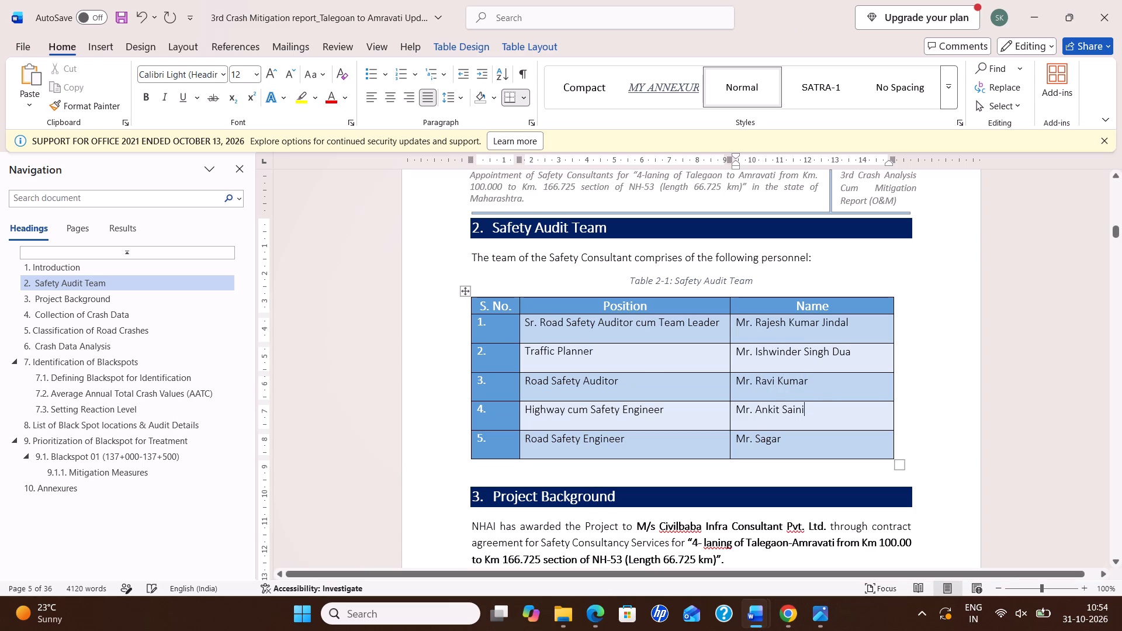
{"action": "key", "text": "BackSpace"}
{"action": "key", "text": "BackSpace"}
{"action": "key", "text": "BackSpace"}
{"action": "key", "text": "BackSpace"}
{"action": "key", "text": "BackSpace"}
{"action": "key", "text": "BackSpace"}
{"action": "key", "text": "BackSpace"}
{"action": "key", "text": "BackSpace"}
{"action": "key", "text": "BackSpace"}
{"action": "key", "text": "BackSpace"}
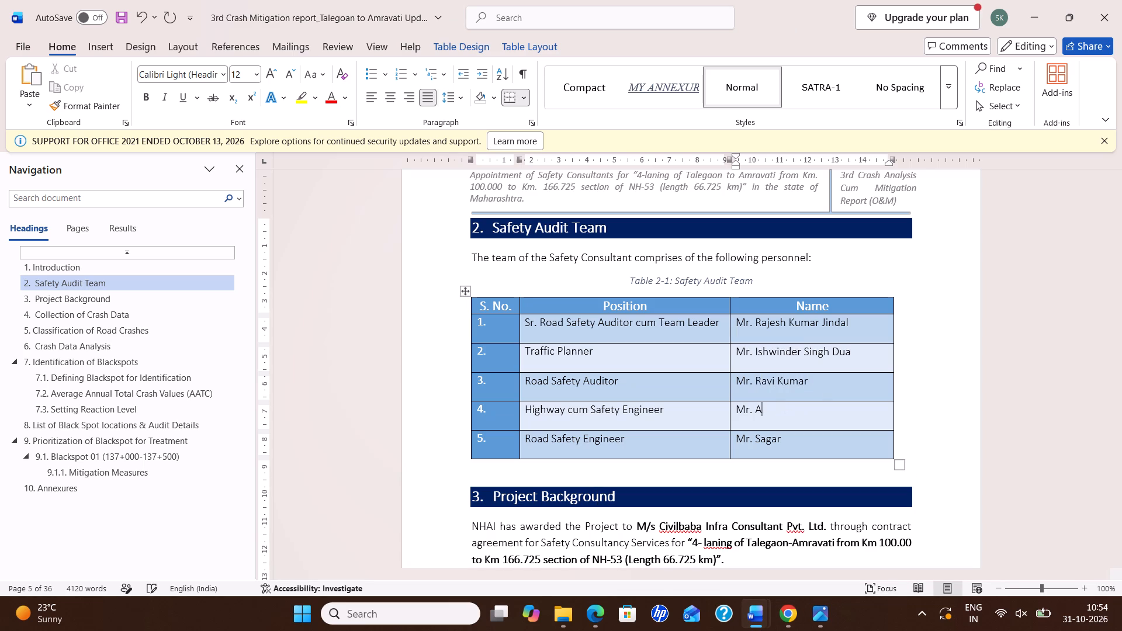
{"action": "key", "text": "BackSpace"}
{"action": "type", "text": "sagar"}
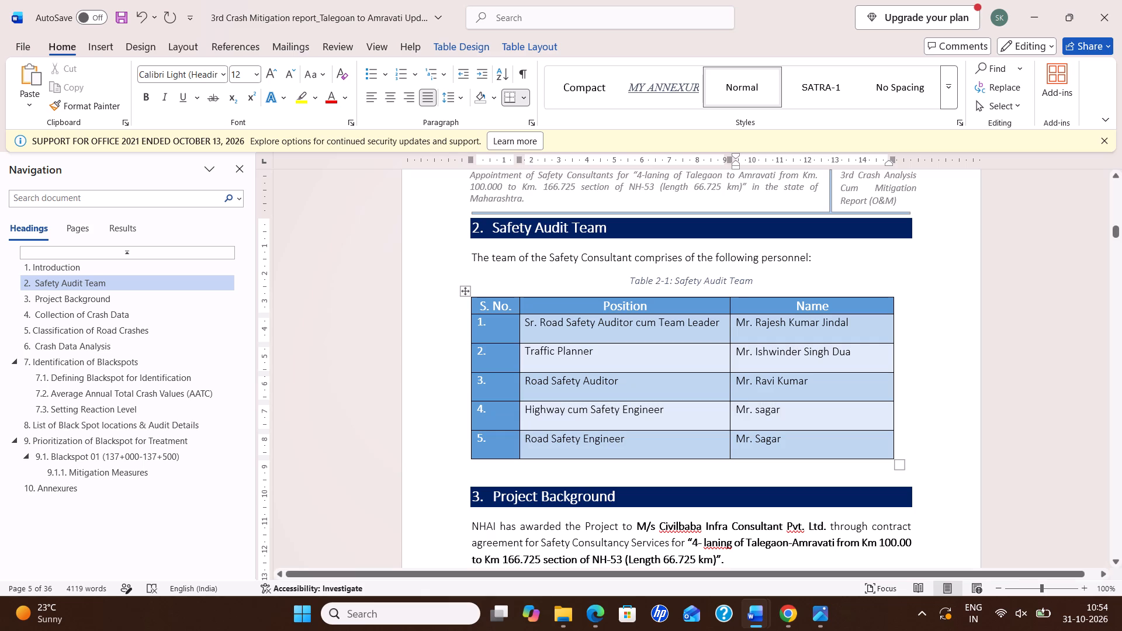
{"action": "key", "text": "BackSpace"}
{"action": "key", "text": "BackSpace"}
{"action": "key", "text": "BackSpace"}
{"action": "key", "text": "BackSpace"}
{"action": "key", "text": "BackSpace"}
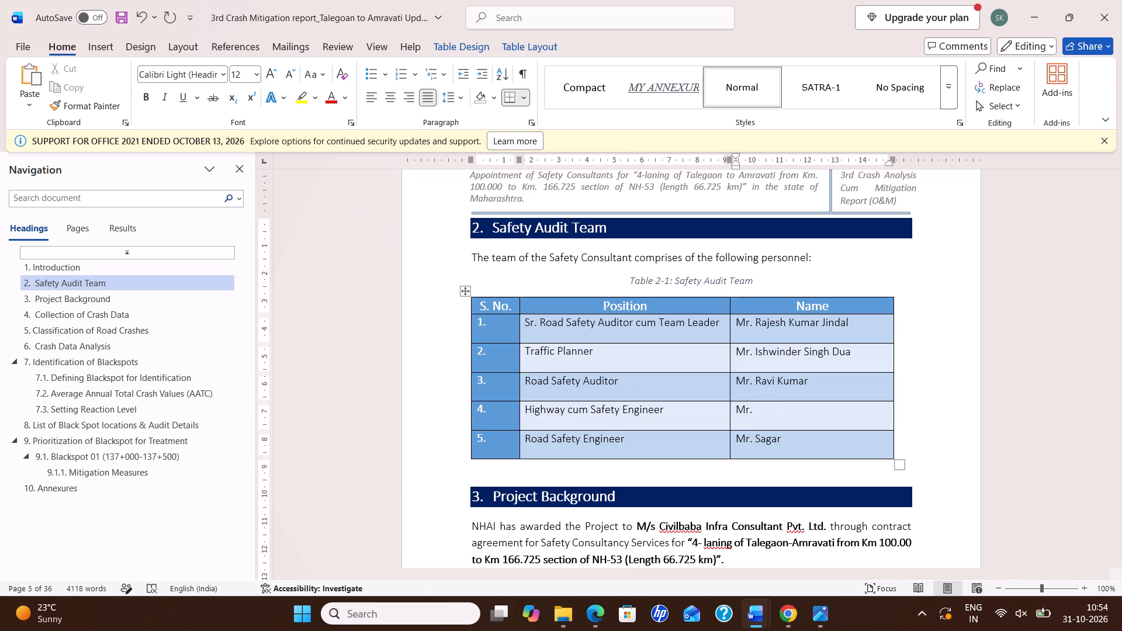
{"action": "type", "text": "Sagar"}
Copy the Road Safety Engineer's name from the 2nd Detailed Design Report over the existing name in the crash report's Safety Audit Team table.
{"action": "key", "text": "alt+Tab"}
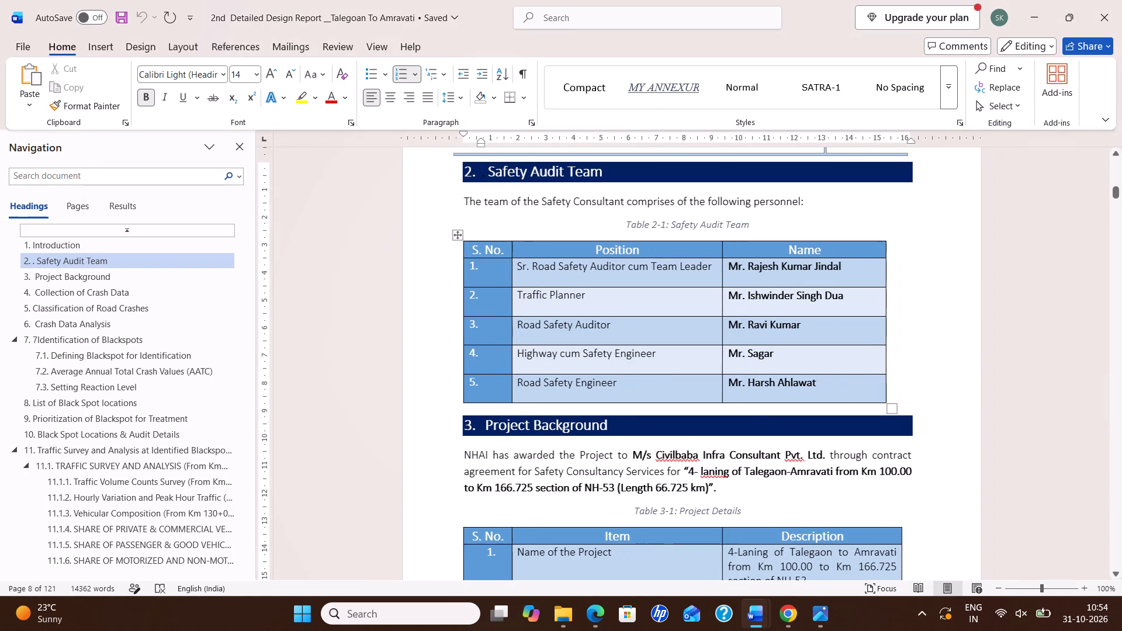
{"action": "left_click_drag", "start_coordinate": [820, 383], "coordinate": [757, 383]}
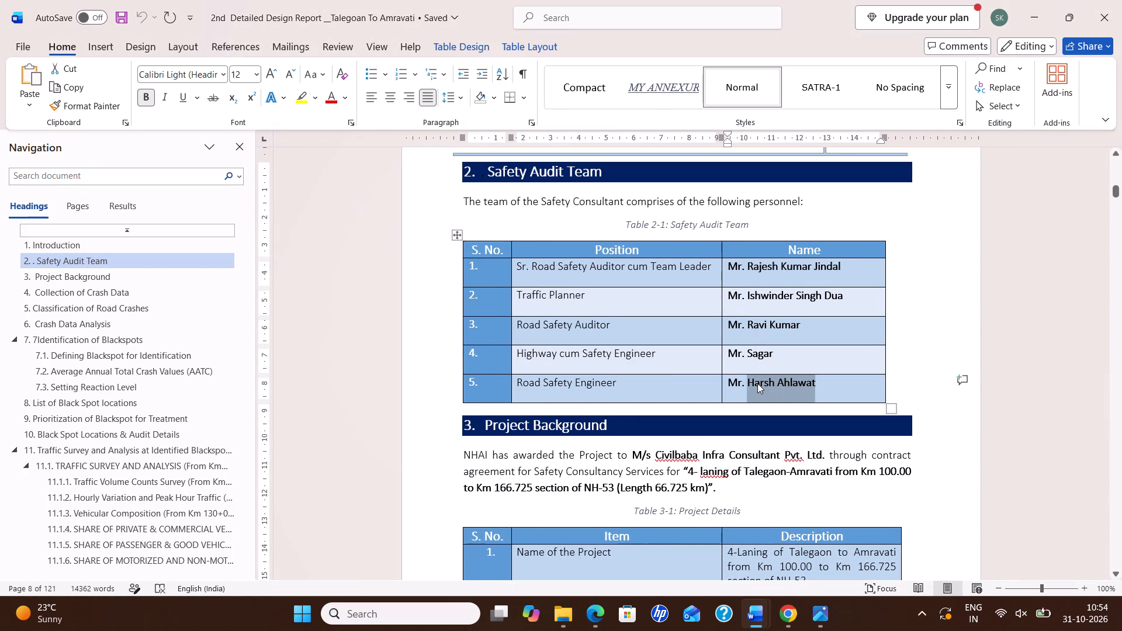
{"action": "key", "text": "ctrl+c"}
{"action": "key", "text": "alt+Tab"}
{"action": "left_click", "coordinate": [777, 451]}
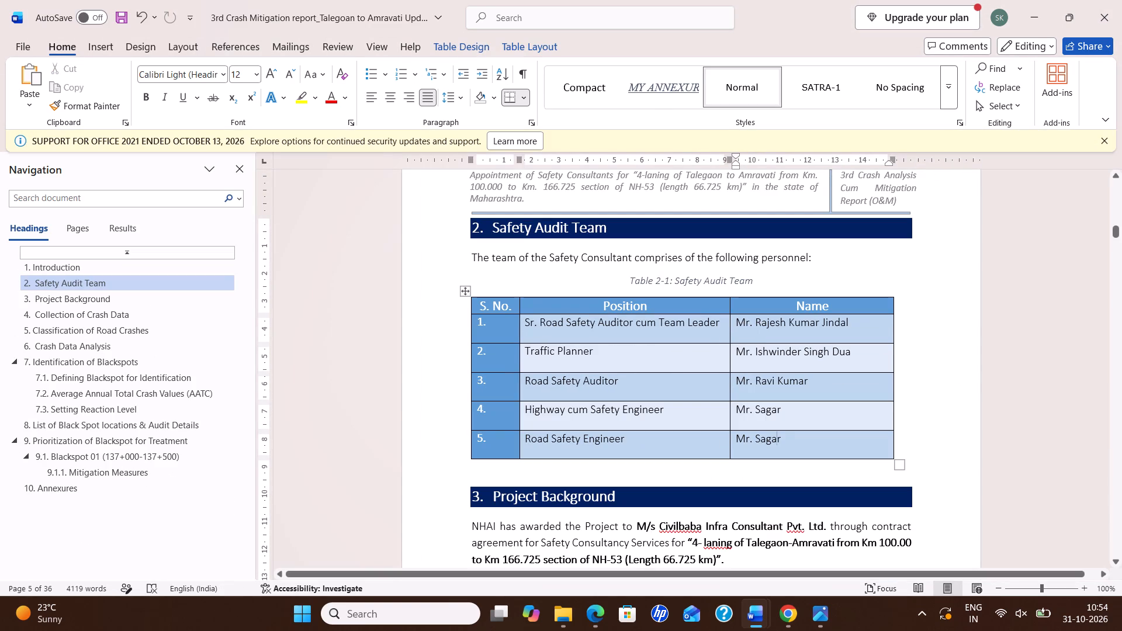
{"action": "left_click_drag", "start_coordinate": [791, 437], "coordinate": [756, 437]}
{"action": "key", "text": "ctrl+v"}
Copy the Highway cum Safety Engineer name's non-bold formatting onto the pasted Road Safety Engineer name with Format Painter.
{"action": "left_click_drag", "start_coordinate": [792, 409], "coordinate": [767, 409]}
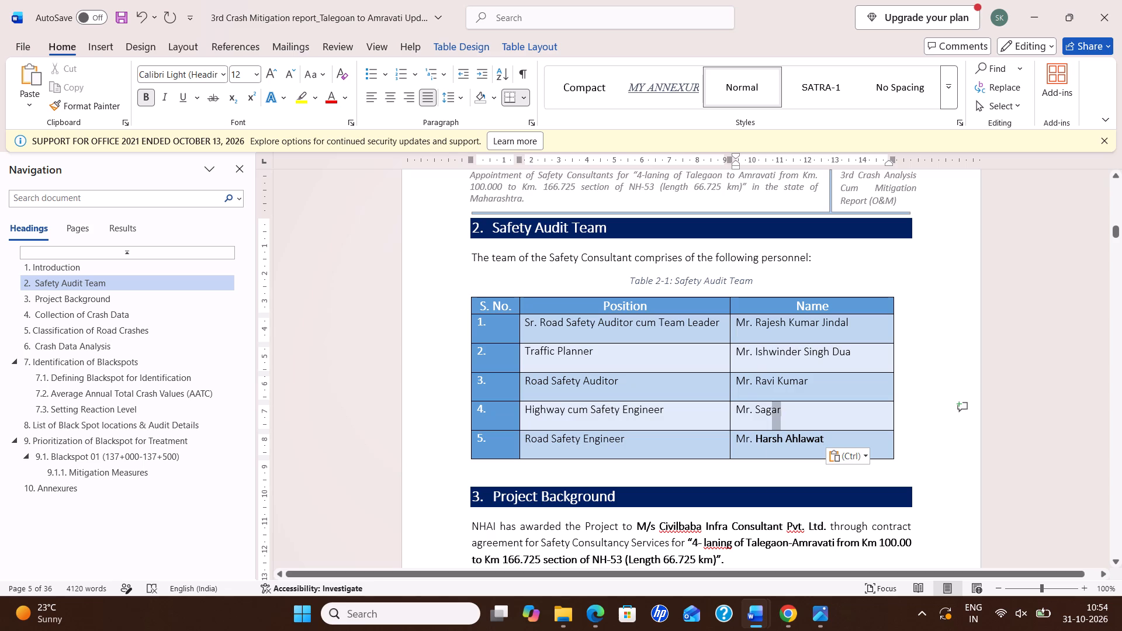
{"action": "left_click_drag", "start_coordinate": [767, 409], "coordinate": [757, 409]}
{"action": "left_click", "coordinate": [934, 385]}
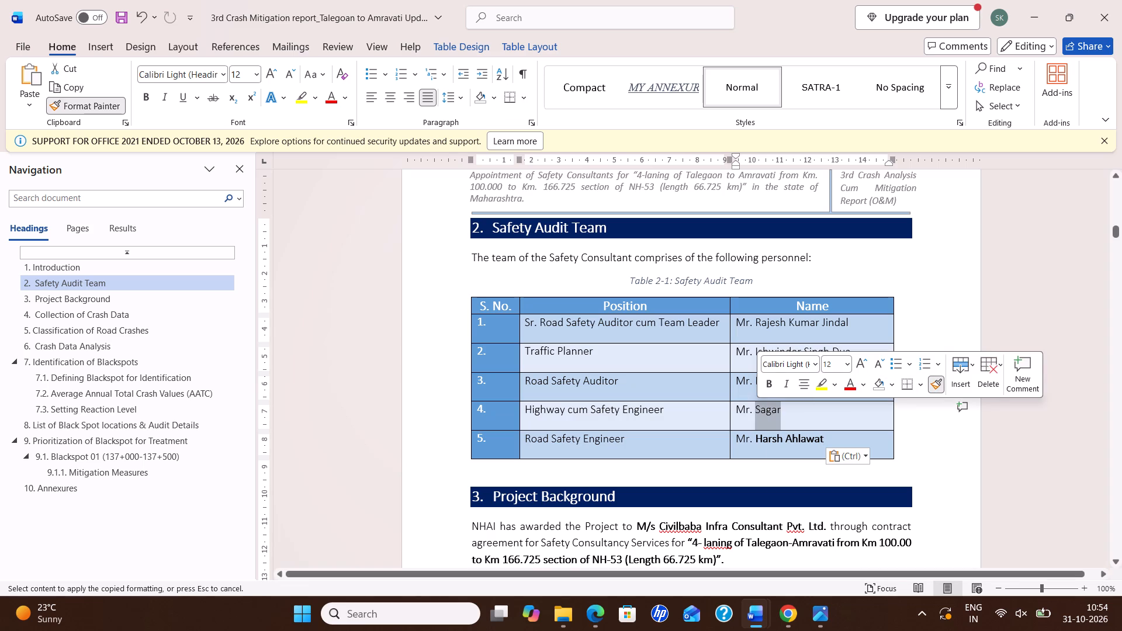
{"action": "left_click_drag", "start_coordinate": [833, 438], "coordinate": [763, 441]}
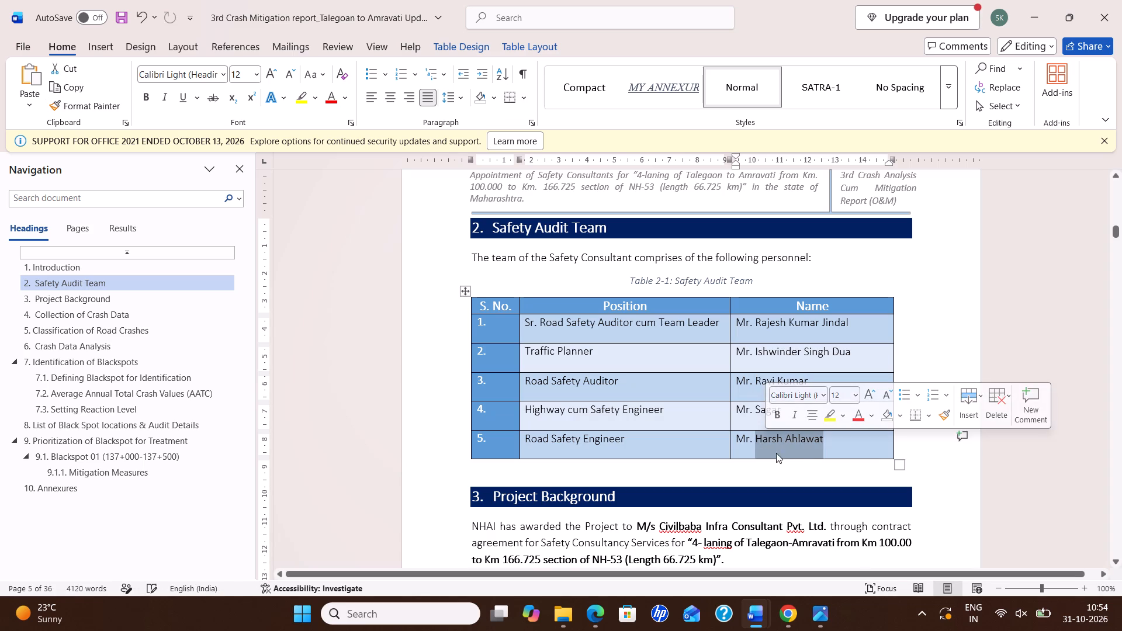
{"action": "left_click", "coordinate": [795, 450]}
Review the crash report from Project Background through Crash Data Analysis, comparing the crash data years in Section 4 with the periods in Table 6-1.
{"action": "scroll", "coordinate": [663, 510], "scroll_direction": "down", "scroll_amount": 7}
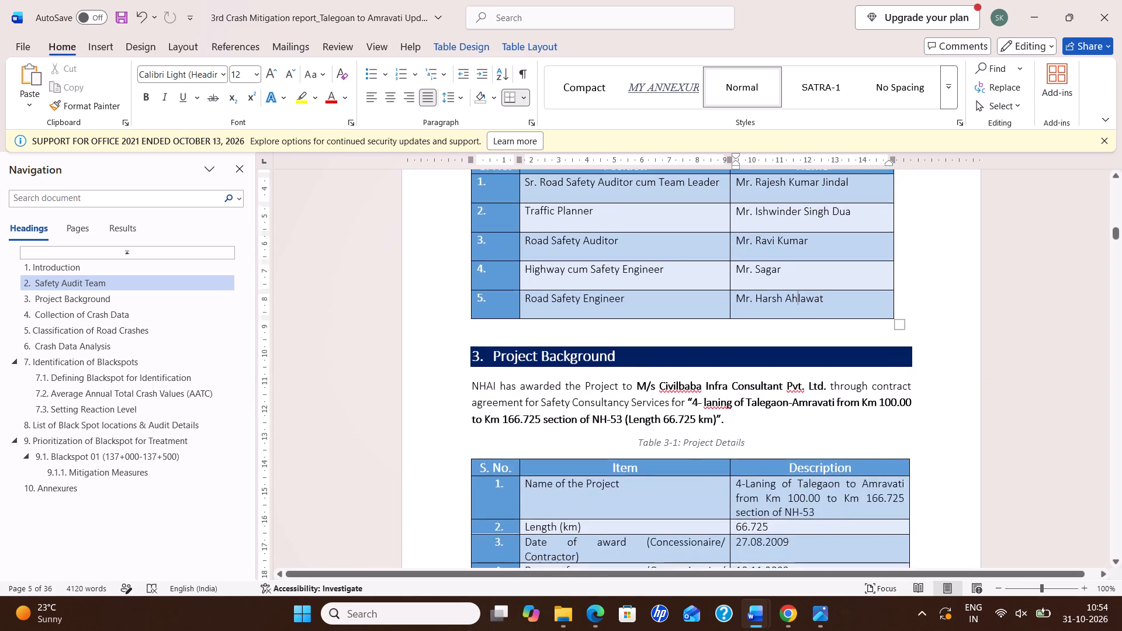
{"action": "scroll", "coordinate": [622, 440], "scroll_direction": "down", "scroll_amount": 2}
{"action": "scroll", "coordinate": [706, 384], "scroll_direction": "down", "scroll_amount": 6}
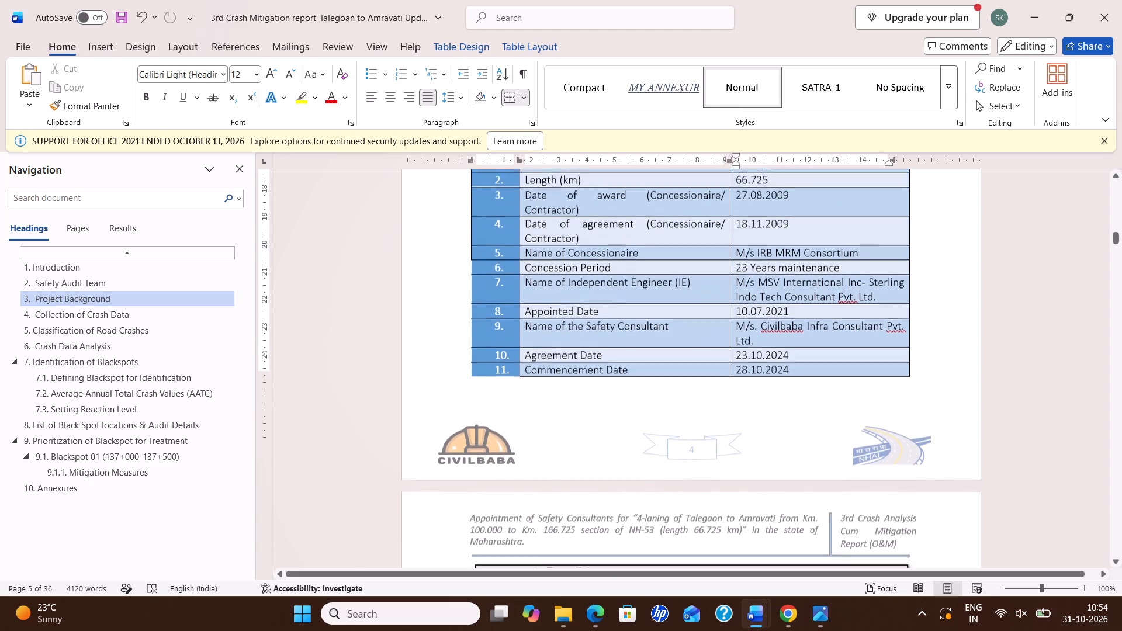
{"action": "scroll", "coordinate": [746, 401], "scroll_direction": "down", "scroll_amount": 20}
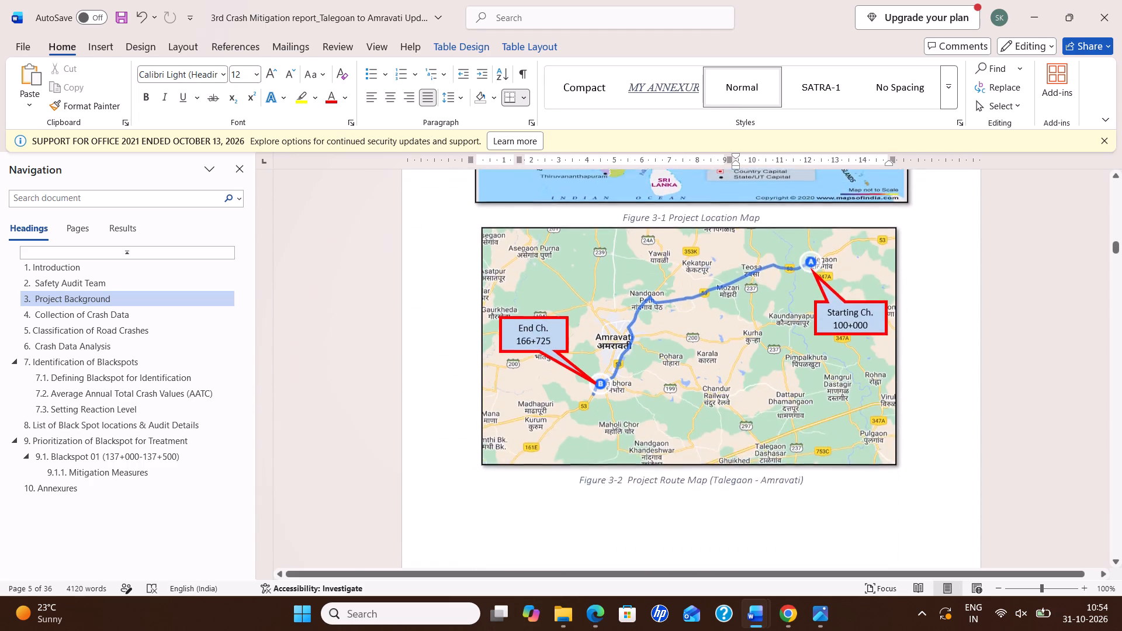
{"action": "scroll", "coordinate": [751, 415], "scroll_direction": "down", "scroll_amount": 9}
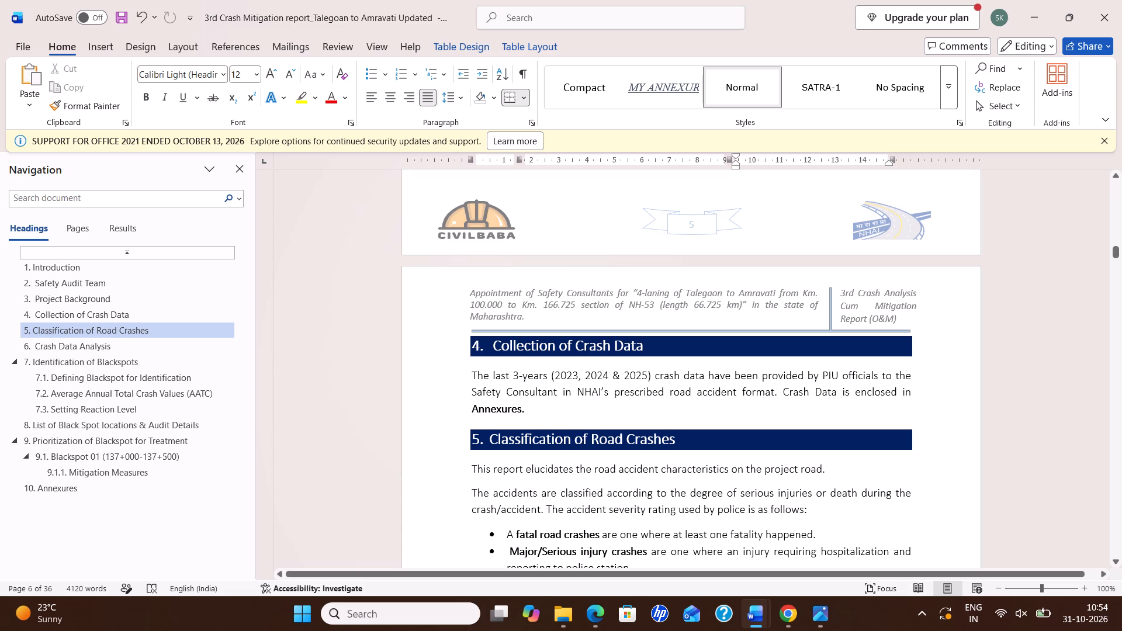
{"action": "scroll", "coordinate": [604, 414], "scroll_direction": "down", "scroll_amount": 15}
{"action": "scroll", "coordinate": [598, 397], "scroll_direction": "up", "scroll_amount": 1}
{"action": "scroll", "coordinate": [597, 393], "scroll_direction": "down", "scroll_amount": 8}
{"action": "scroll", "coordinate": [600, 391], "scroll_direction": "up", "scroll_amount": 1}
{"action": "scroll", "coordinate": [600, 391], "scroll_direction": "down", "scroll_amount": 3}
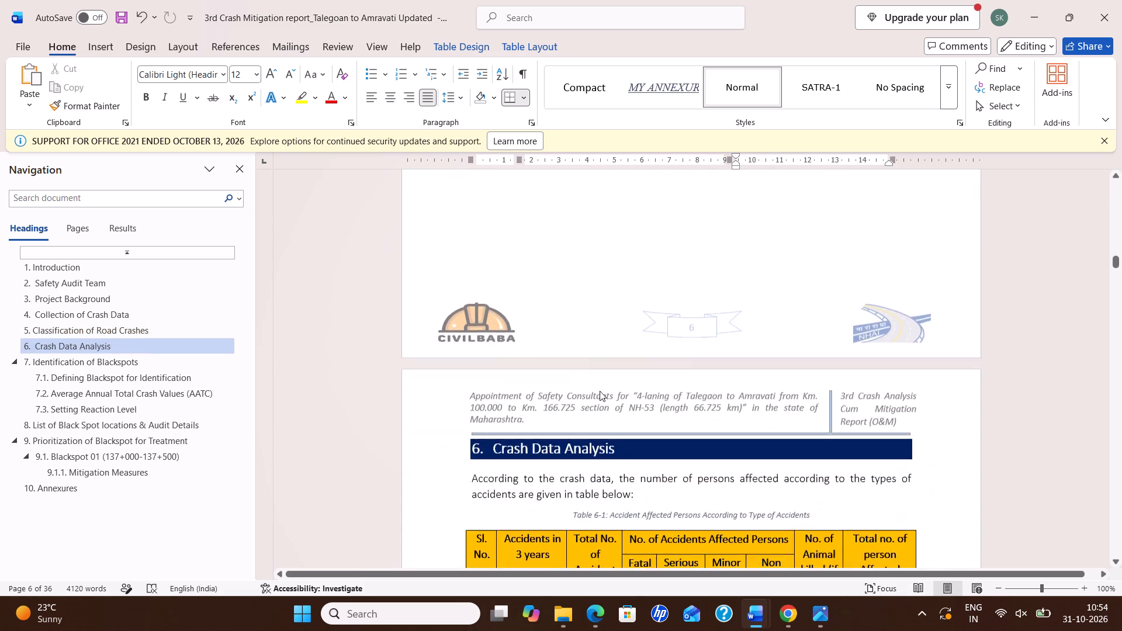
{"action": "scroll", "coordinate": [600, 391], "scroll_direction": "down", "scroll_amount": 3}
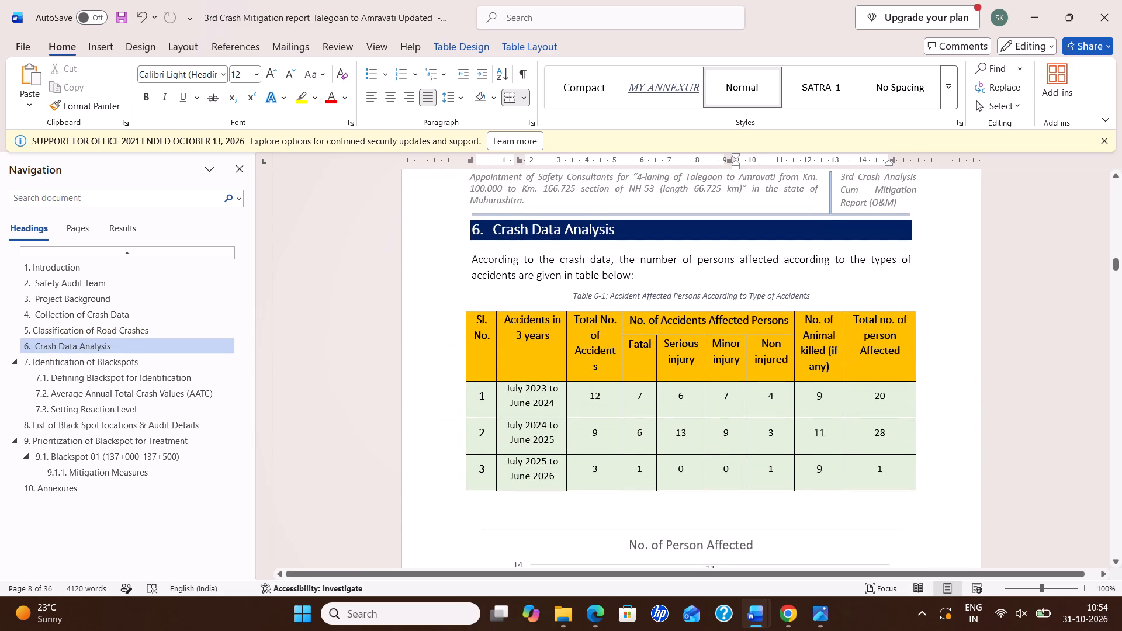
{"action": "scroll", "coordinate": [605, 394], "scroll_direction": "up", "scroll_amount": 19}
{"action": "scroll", "coordinate": [567, 367], "scroll_direction": "up", "scroll_amount": 7}
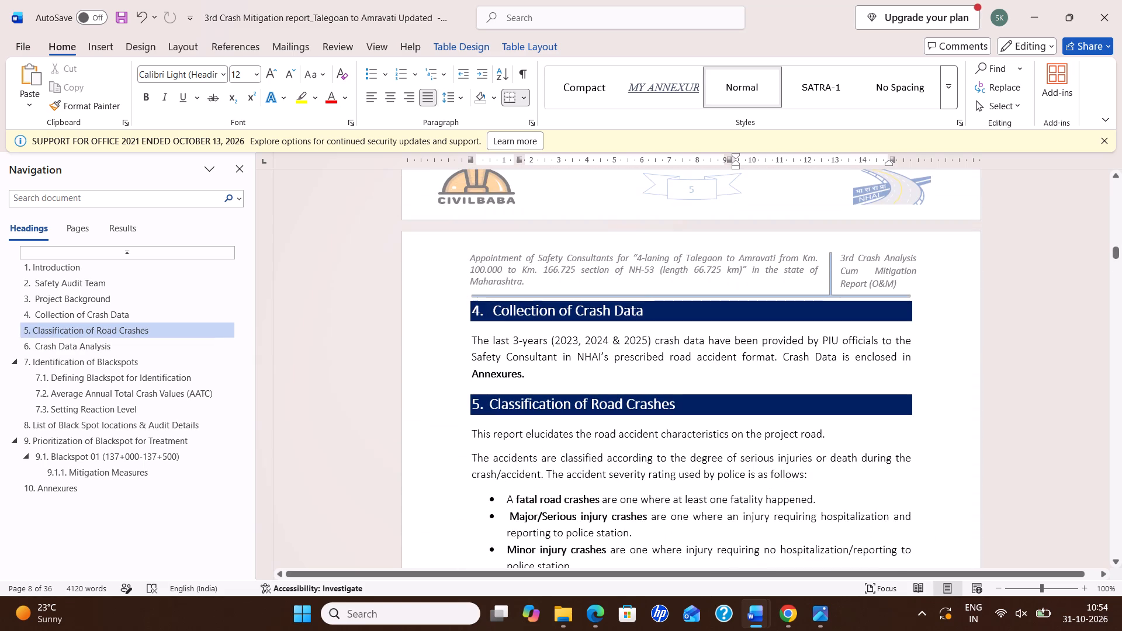
Reword the crash data period under Collection of Crash Data to read "July2023, 2024 , 2025 & June 2026".
{"action": "left_click", "coordinate": [555, 342]}
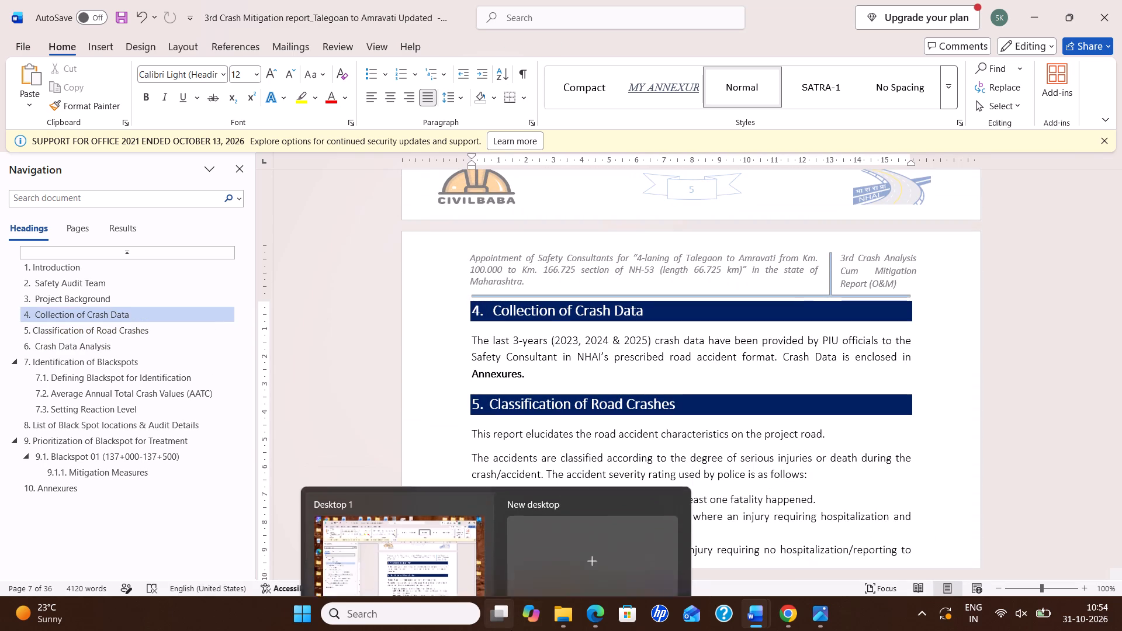
{"action": "type", "text": "July"}
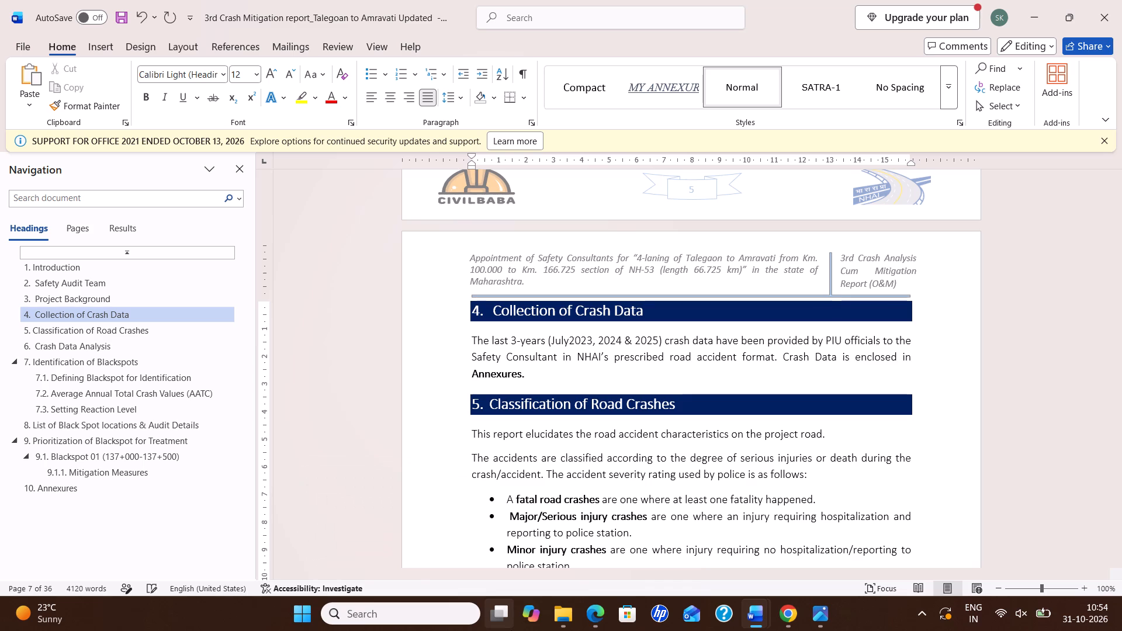
{"action": "left_click", "coordinate": [637, 341]}
{"action": "left_click", "coordinate": [660, 339]}
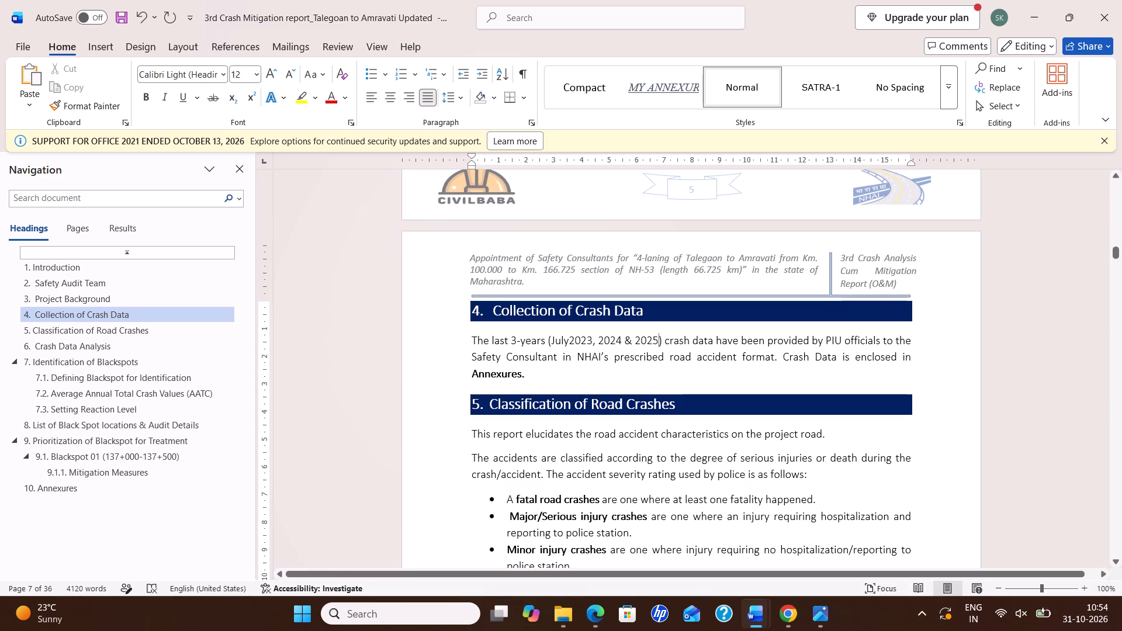
{"action": "left_click", "coordinate": [630, 342]}
{"action": "key", "text": "BackSpace"}
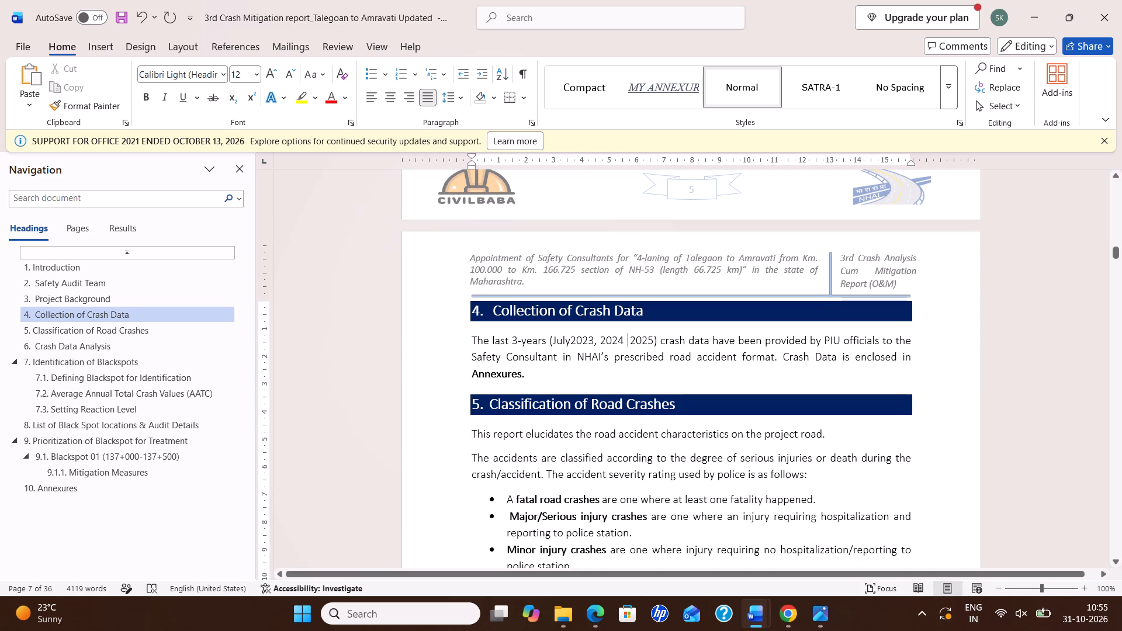
{"action": "key", "text": "comma"}
{"action": "left_click", "coordinate": [654, 341]}
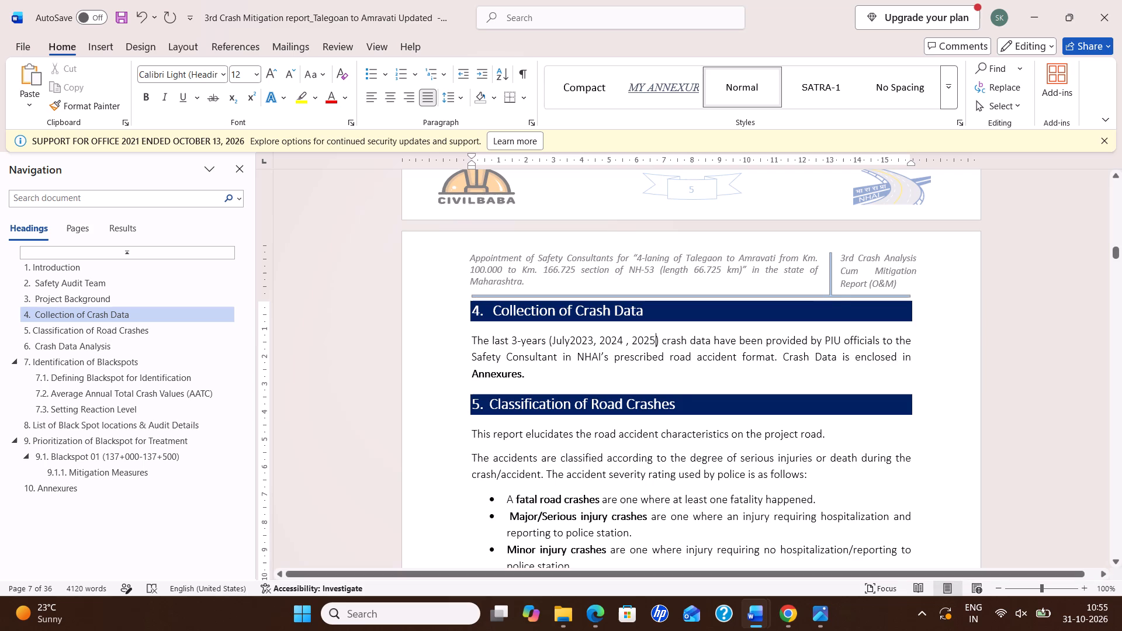
{"action": "key", "text": "space"}
{"action": "type", "text": "June"}
{"action": "key", "text": "space"}
{"action": "type", "text": "2026"}
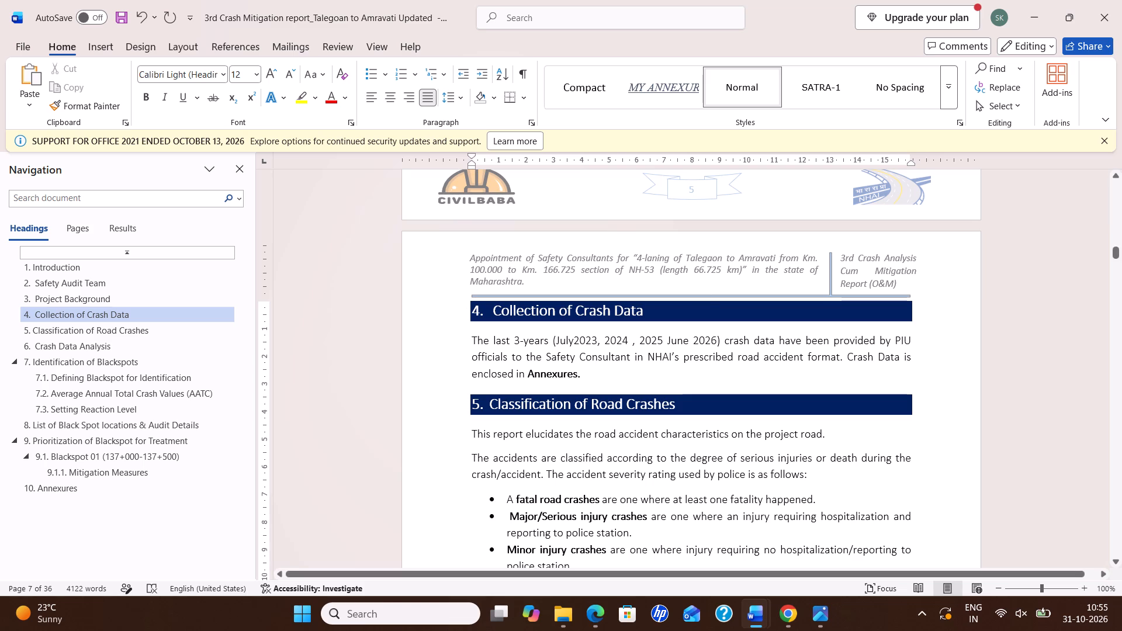
{"action": "left_click", "coordinate": [664, 340]}
{"action": "key", "text": "space"}
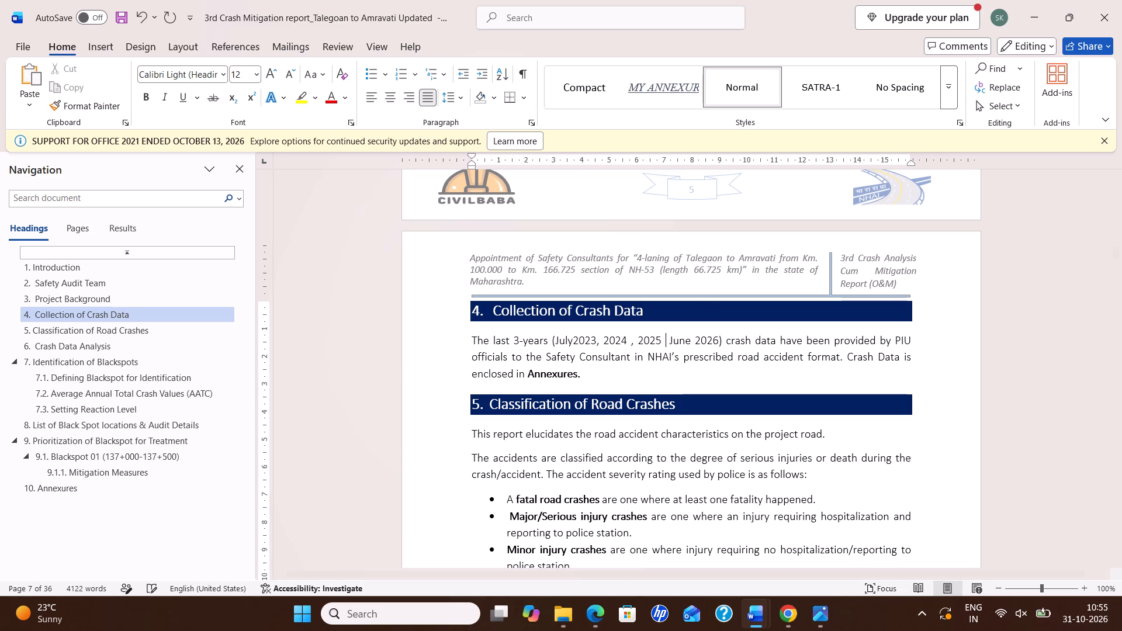
{"action": "key", "text": "shift+ampersand"}
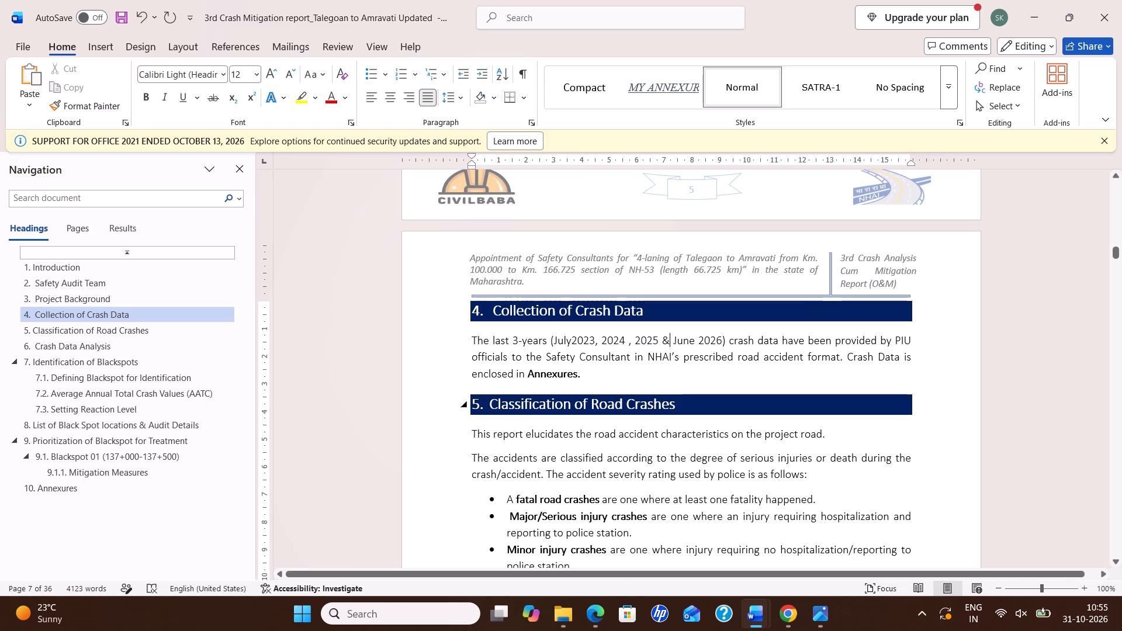
Set the "No. of Person Affected" title of the Figure 6-1 bar chart to font size 12.
{"action": "scroll", "coordinate": [665, 408], "scroll_direction": "down", "scroll_amount": 14}
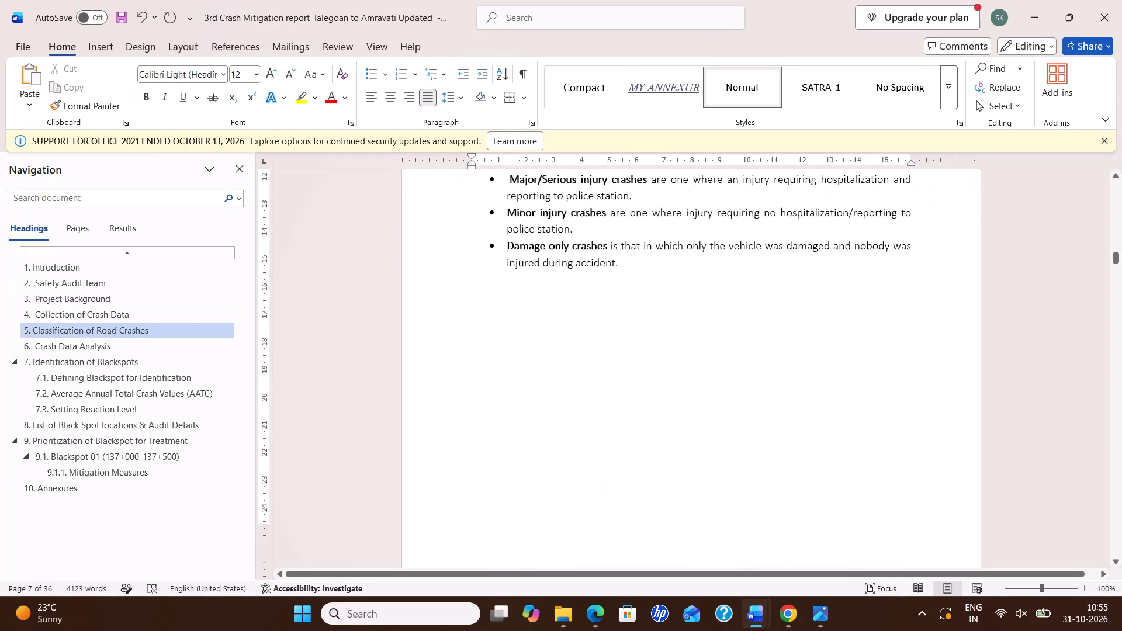
{"action": "scroll", "coordinate": [650, 403], "scroll_direction": "down", "scroll_amount": 16}
{"action": "scroll", "coordinate": [654, 410], "scroll_direction": "down", "scroll_amount": 6}
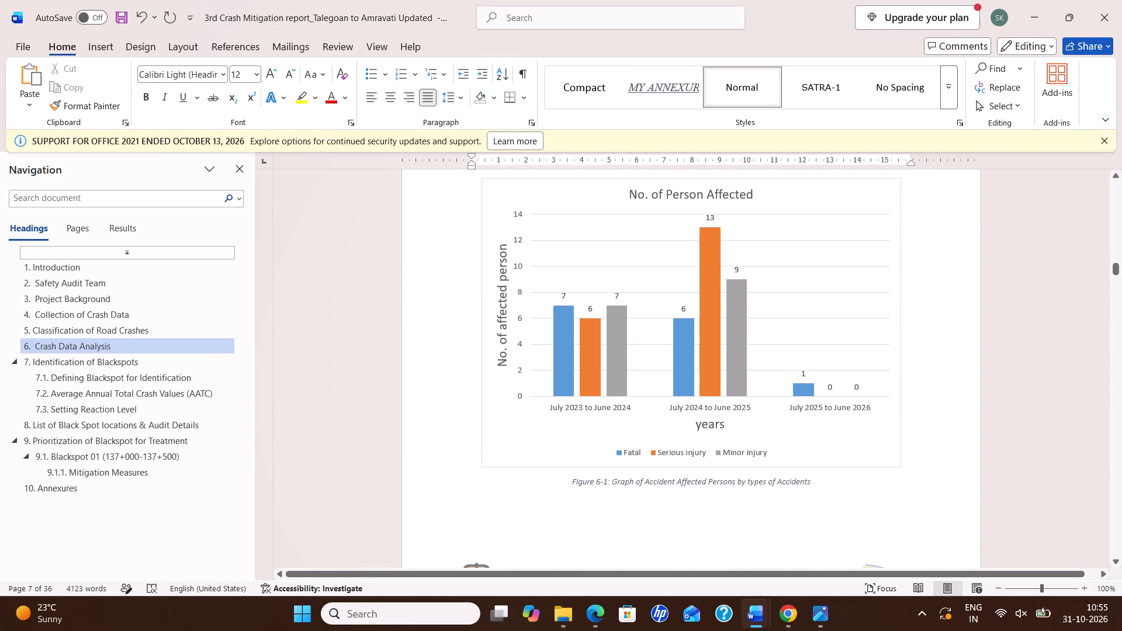
{"action": "scroll", "coordinate": [708, 432], "scroll_direction": "up", "scroll_amount": 4}
{"action": "left_click", "coordinate": [645, 341]}
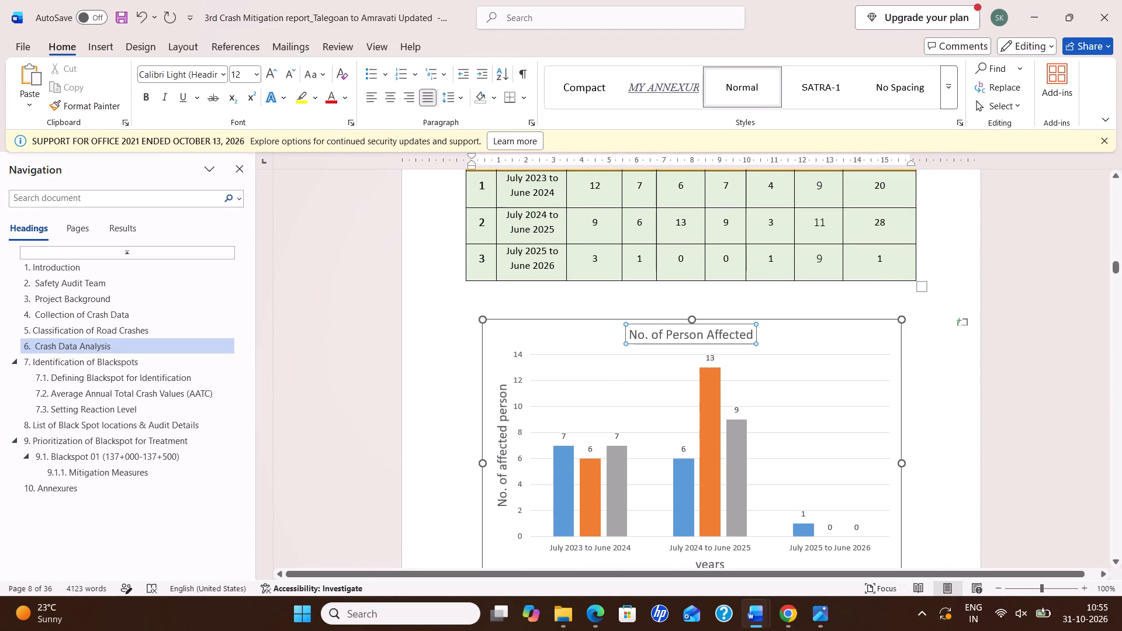
{"action": "left_click_drag", "start_coordinate": [636, 333], "coordinate": [738, 334]}
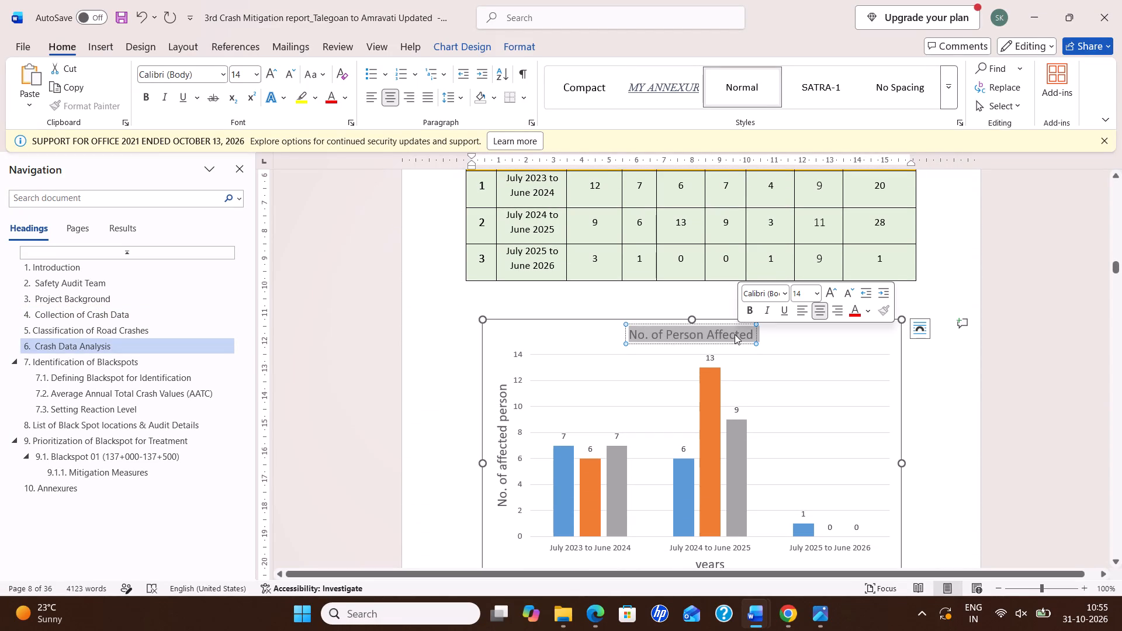
{"action": "left_click", "coordinate": [816, 295]}
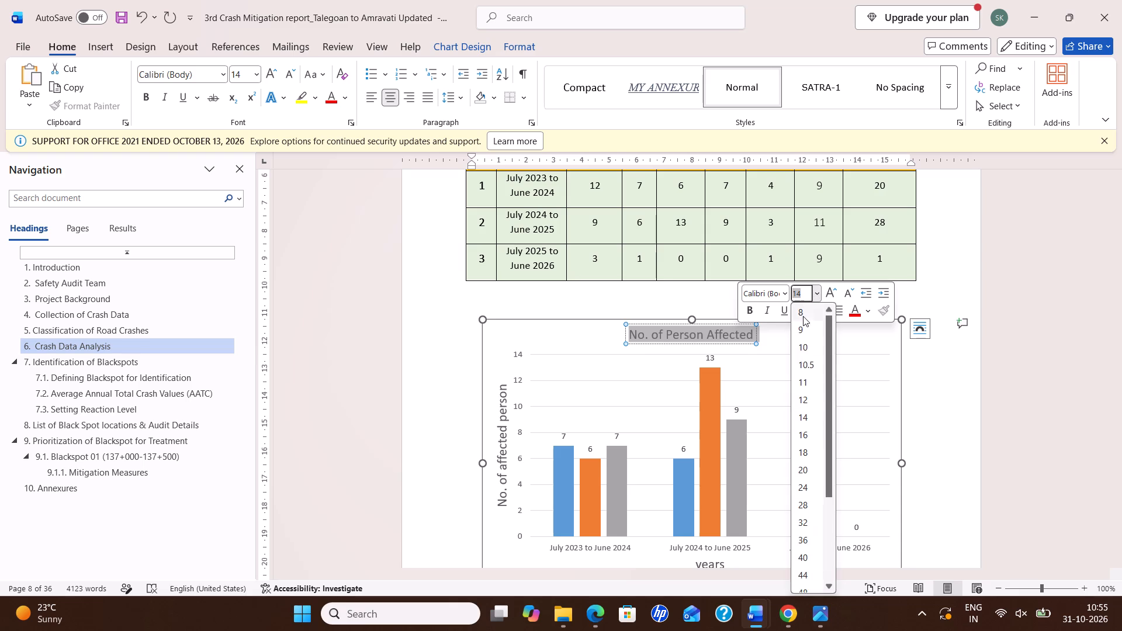
{"action": "left_click", "coordinate": [801, 400]}
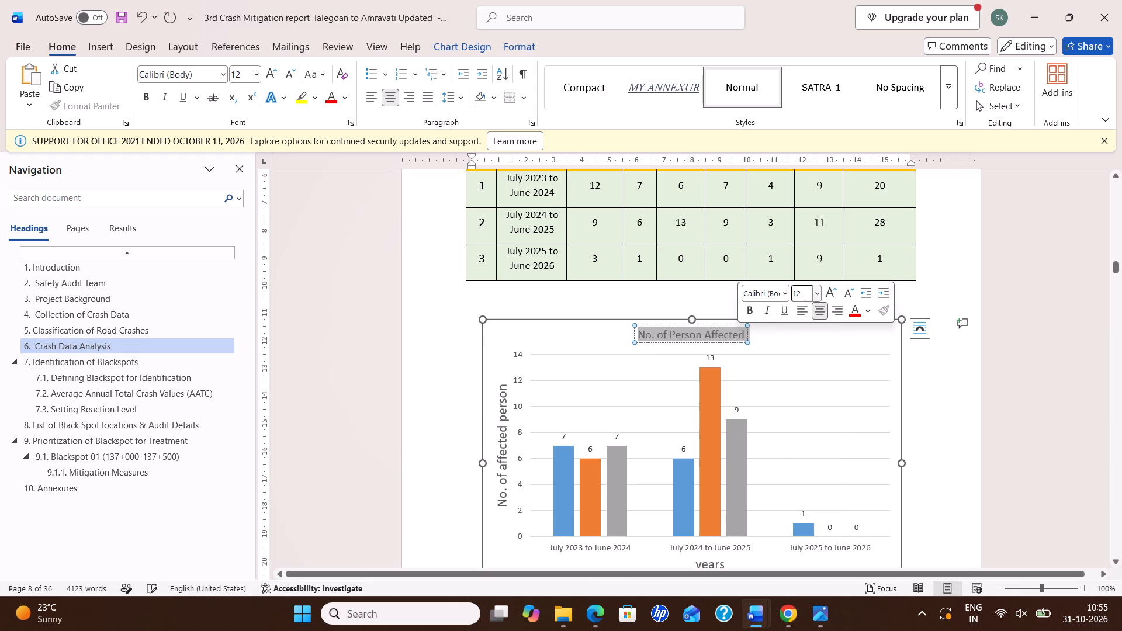
Set the "No. of affected person" vertical axis title in the Figure 6-1 chart to font size 12.
{"action": "left_click", "coordinate": [501, 428]}
{"action": "left_click_drag", "start_coordinate": [501, 389], "coordinate": [496, 480]}
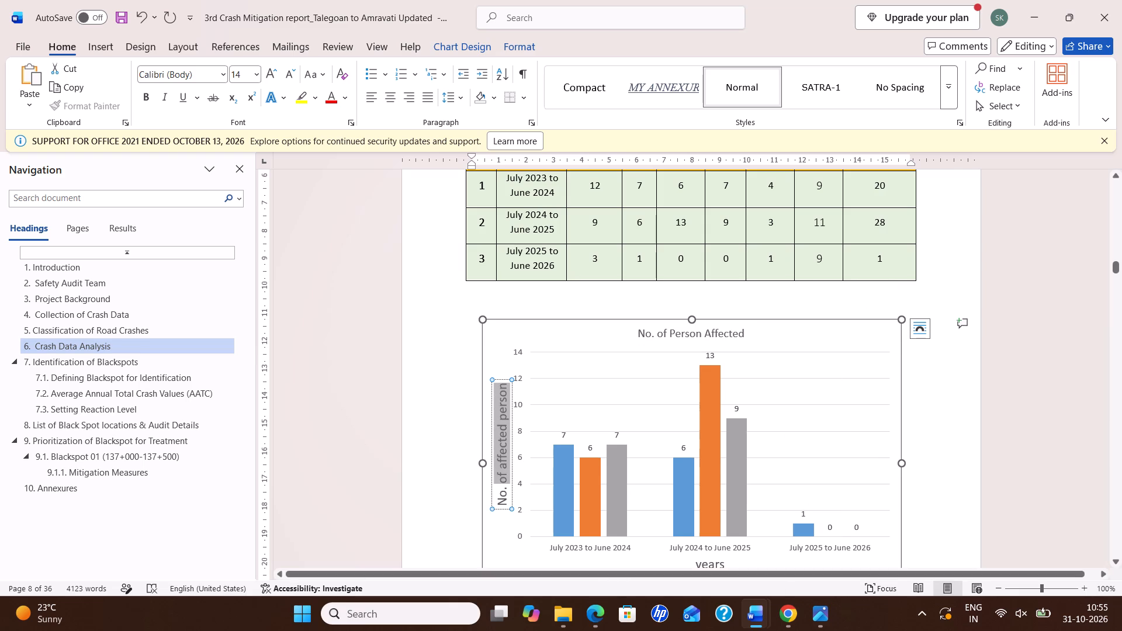
{"action": "left_click_drag", "start_coordinate": [496, 480], "coordinate": [502, 504]}
{"action": "left_click", "coordinate": [571, 461]}
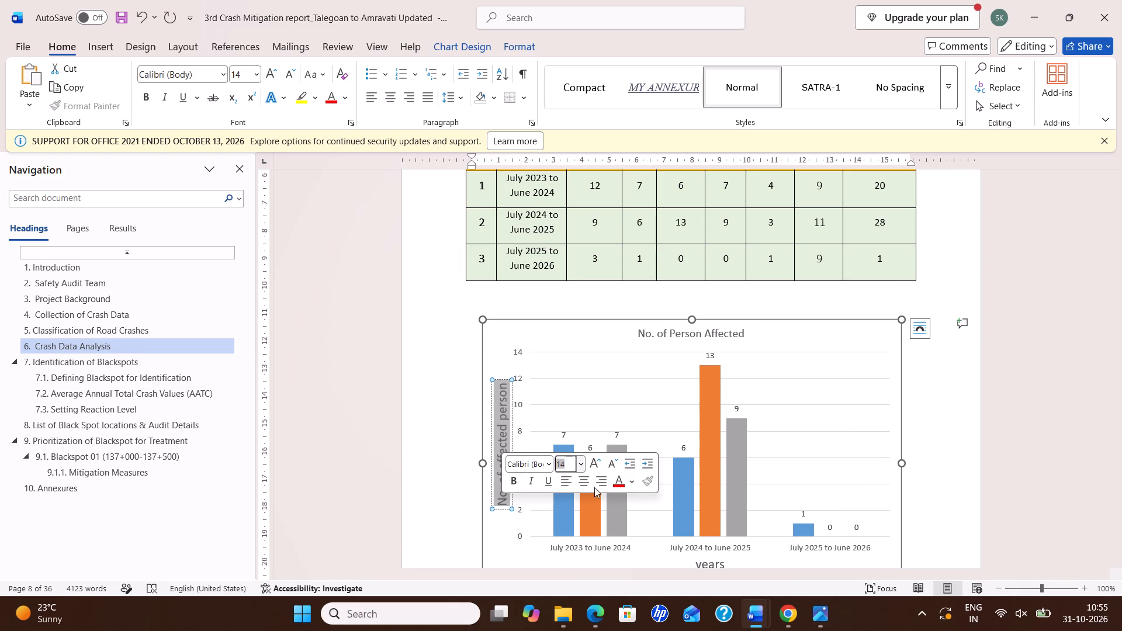
{"action": "type", "text": "12"}
{"action": "key", "text": "Return"}
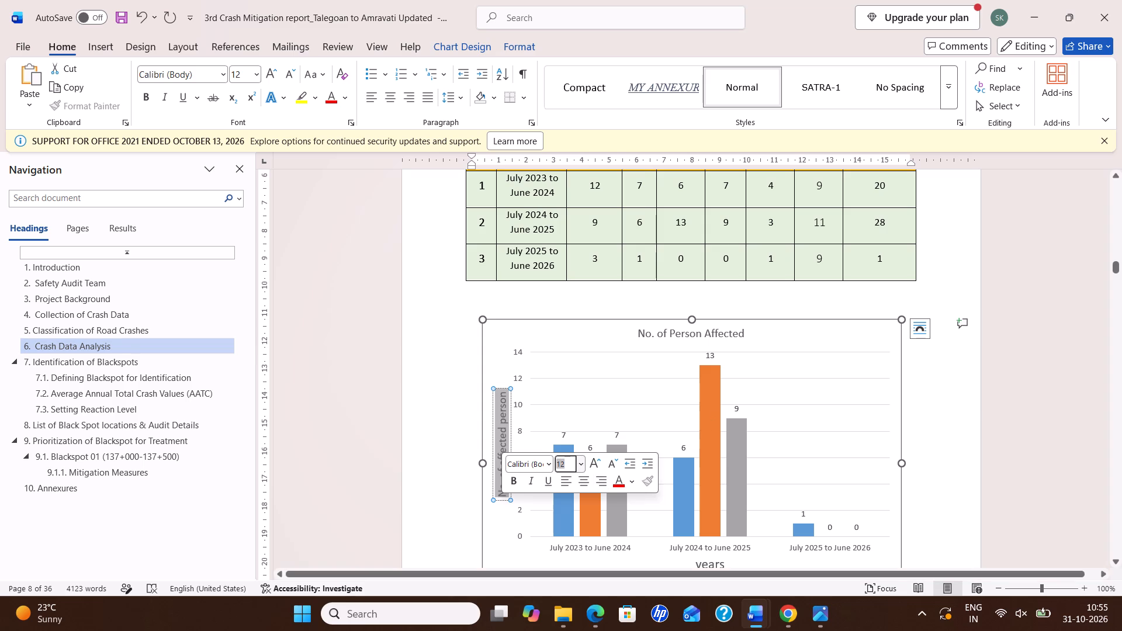
{"action": "left_click", "coordinate": [857, 364]}
Set the "years" horizontal axis title in the Figure 6-1 chart to font size 12 and save the report.
{"action": "scroll", "coordinate": [829, 424], "scroll_direction": "down", "scroll_amount": 4}
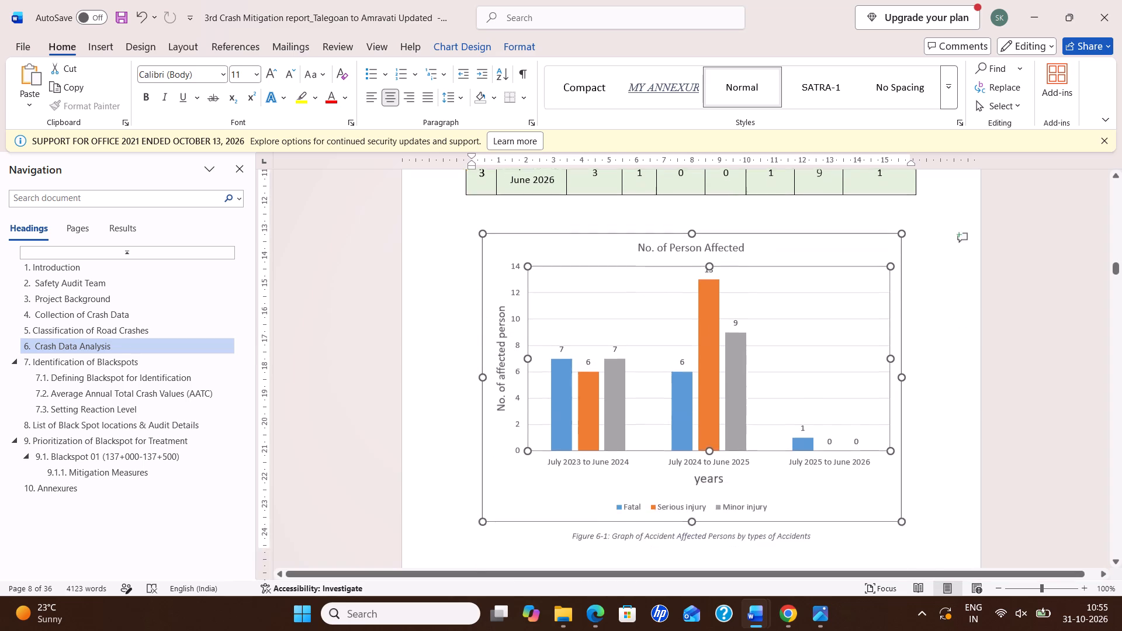
{"action": "scroll", "coordinate": [829, 424], "scroll_direction": "down", "scroll_amount": 1}
{"action": "left_click", "coordinate": [709, 390]}
{"action": "left_click_drag", "start_coordinate": [698, 390], "coordinate": [722, 390]}
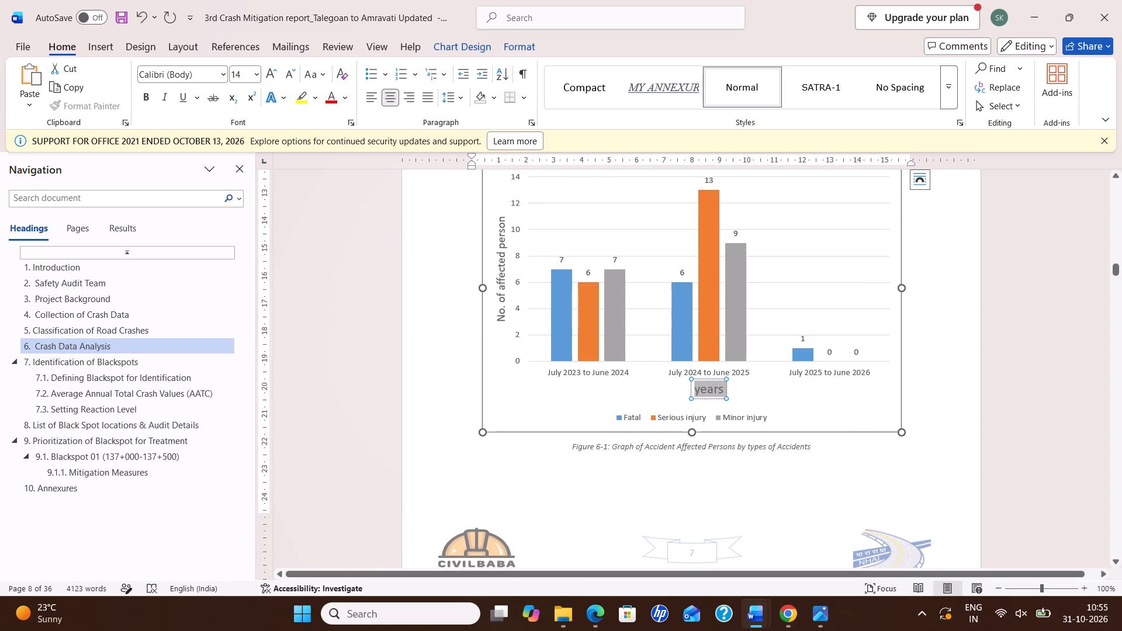
{"action": "left_click_drag", "start_coordinate": [722, 390], "coordinate": [723, 390]}
{"action": "left_click", "coordinate": [795, 348]}
{"action": "type", "text": "12"}
{"action": "key", "text": "Return"}
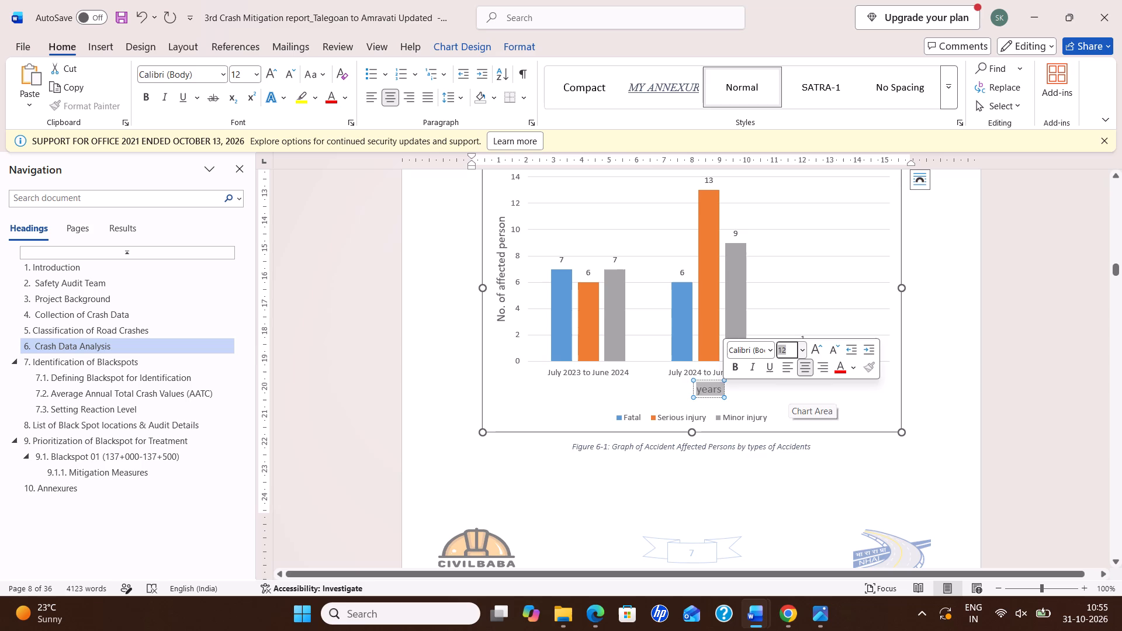
{"action": "left_click", "coordinate": [785, 395]}
{"action": "scroll", "coordinate": [785, 395], "scroll_direction": "down", "scroll_amount": 4}
{"action": "key", "text": "ctrl+s"}
{"action": "key", "text": "ctrl+s"}
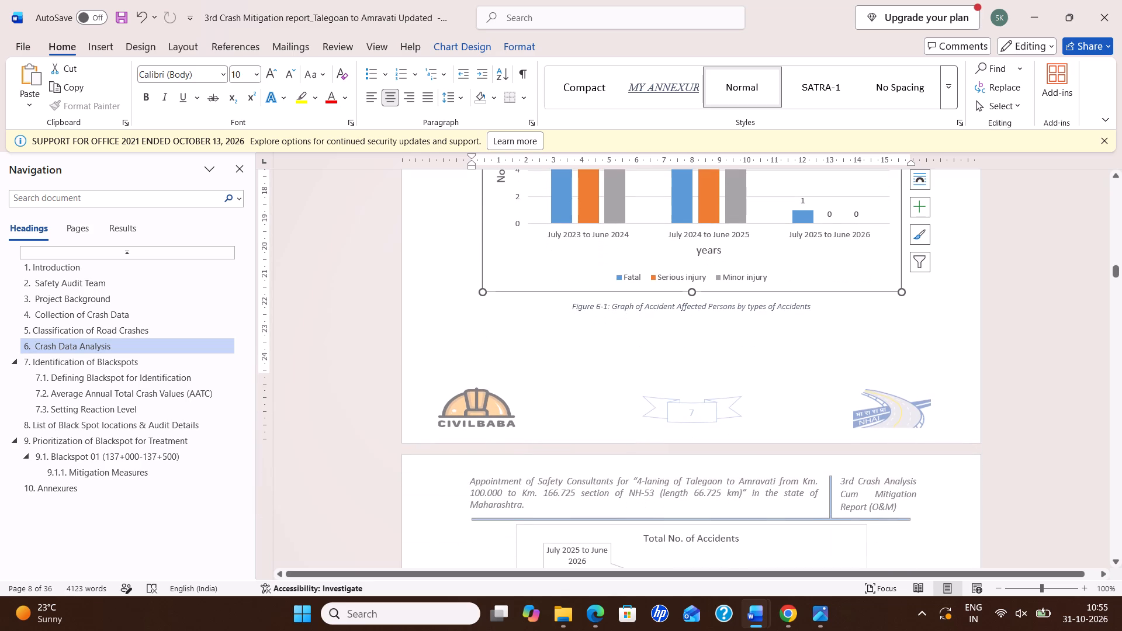
Set the "Total No. of Accidents" title of the Figure 6-2 pie chart to font size 12.
{"action": "scroll", "coordinate": [687, 415], "scroll_direction": "down", "scroll_amount": 9}
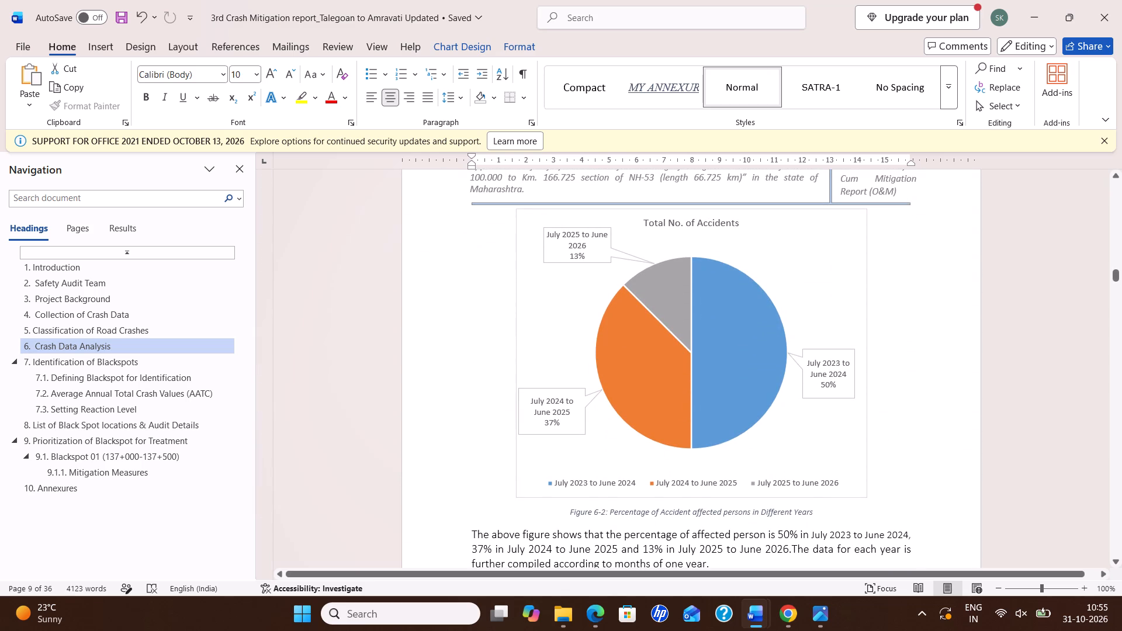
{"action": "left_click", "coordinate": [679, 227]}
{"action": "left_click_drag", "start_coordinate": [671, 223], "coordinate": [695, 228]}
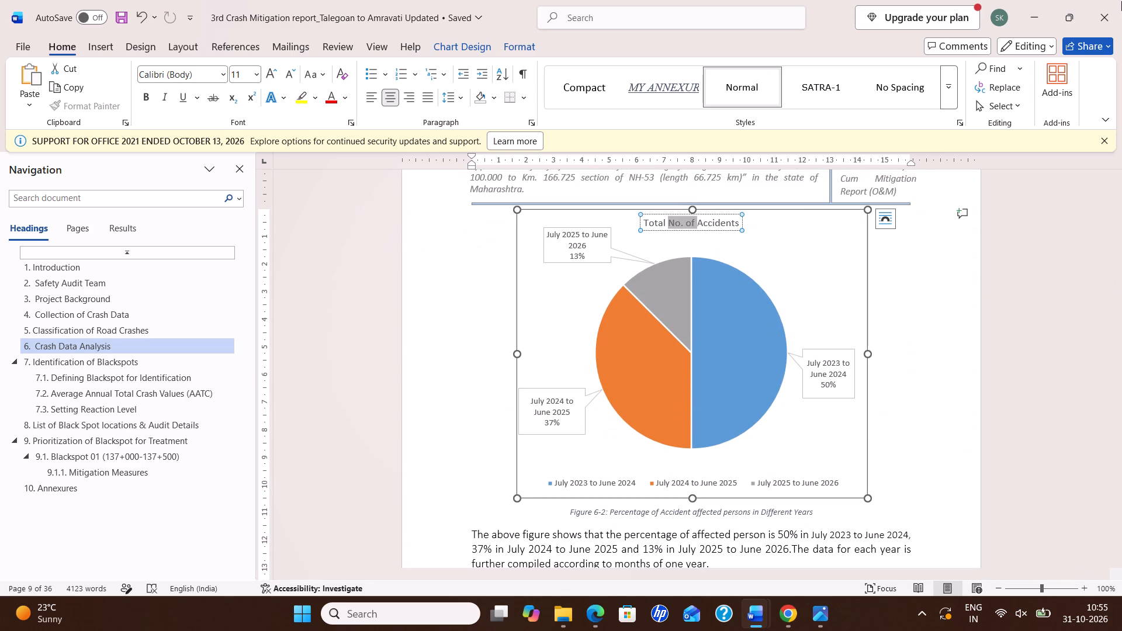
{"action": "left_click", "coordinate": [798, 241]}
{"action": "left_click", "coordinate": [649, 223]}
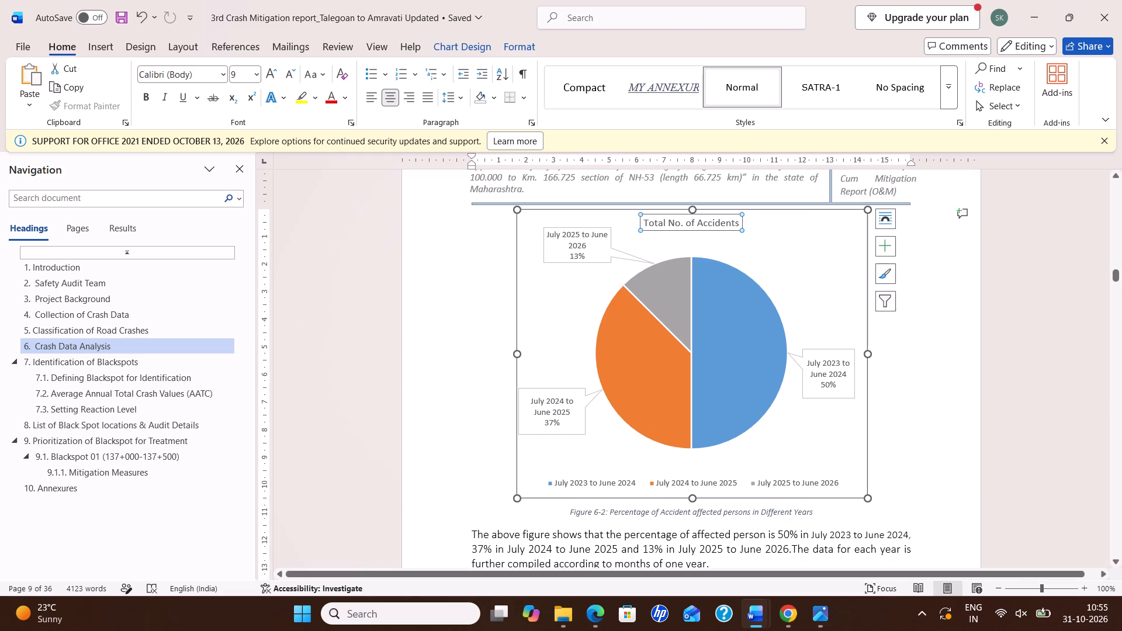
{"action": "left_click_drag", "start_coordinate": [646, 222], "coordinate": [729, 220]}
{"action": "left_click", "coordinate": [791, 178]}
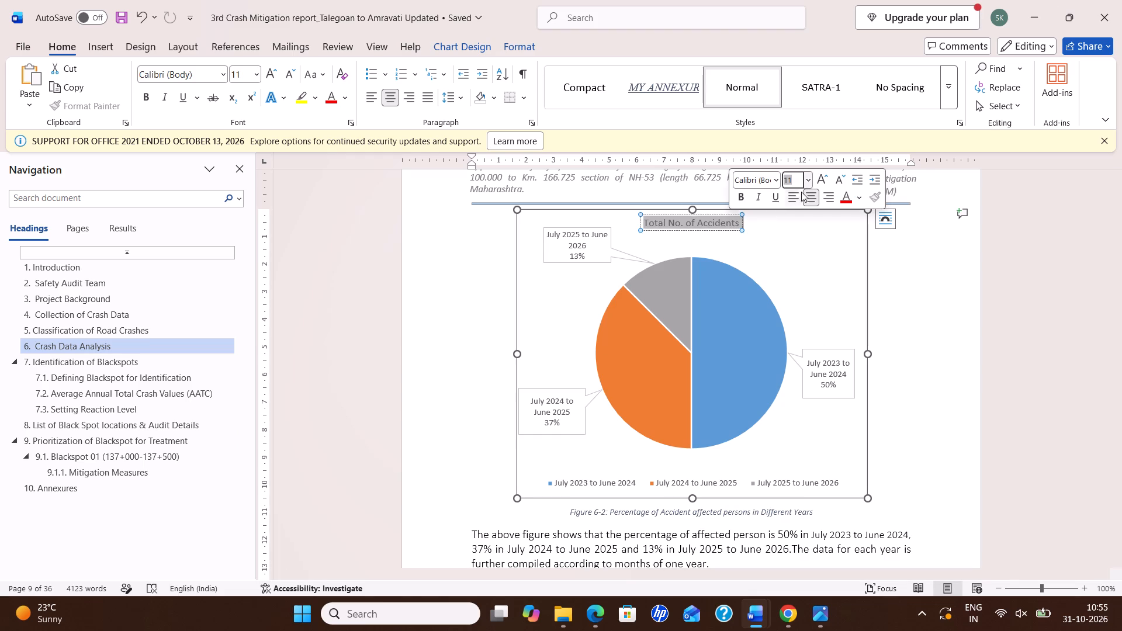
{"action": "type", "text": "12"}
{"action": "key", "text": "Return"}
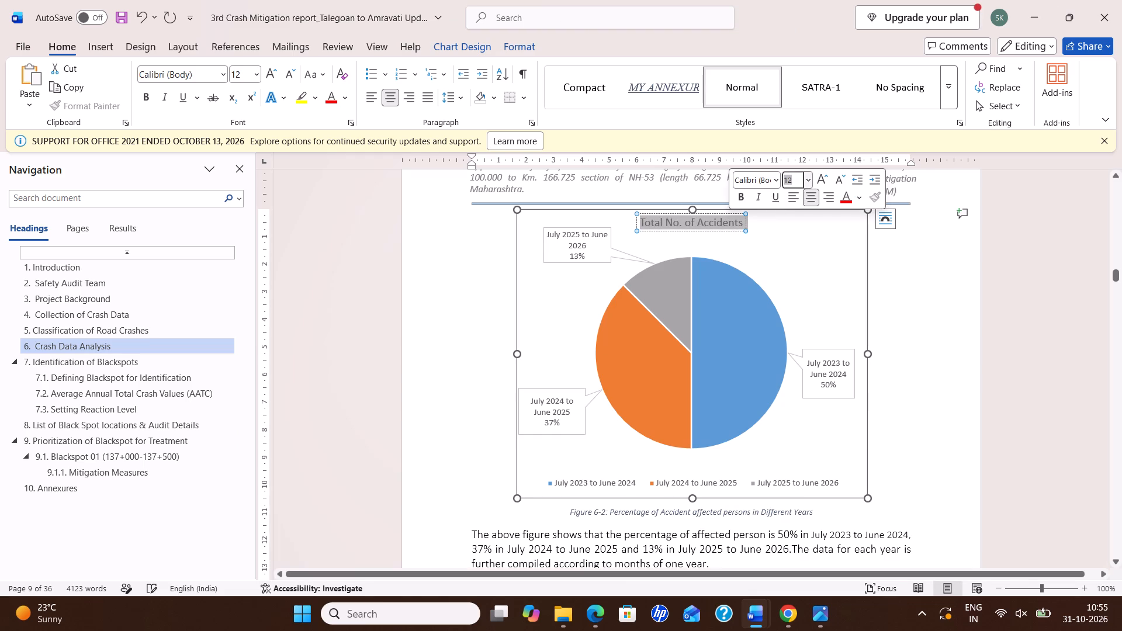
{"action": "left_click_drag", "start_coordinate": [825, 310], "coordinate": [830, 308]}
Examine the Figure 6-2 pie chart, the paragraph explaining its percentages and the July 2023 to June 2024 table.
{"action": "scroll", "coordinate": [796, 338], "scroll_direction": "down", "scroll_amount": 6}
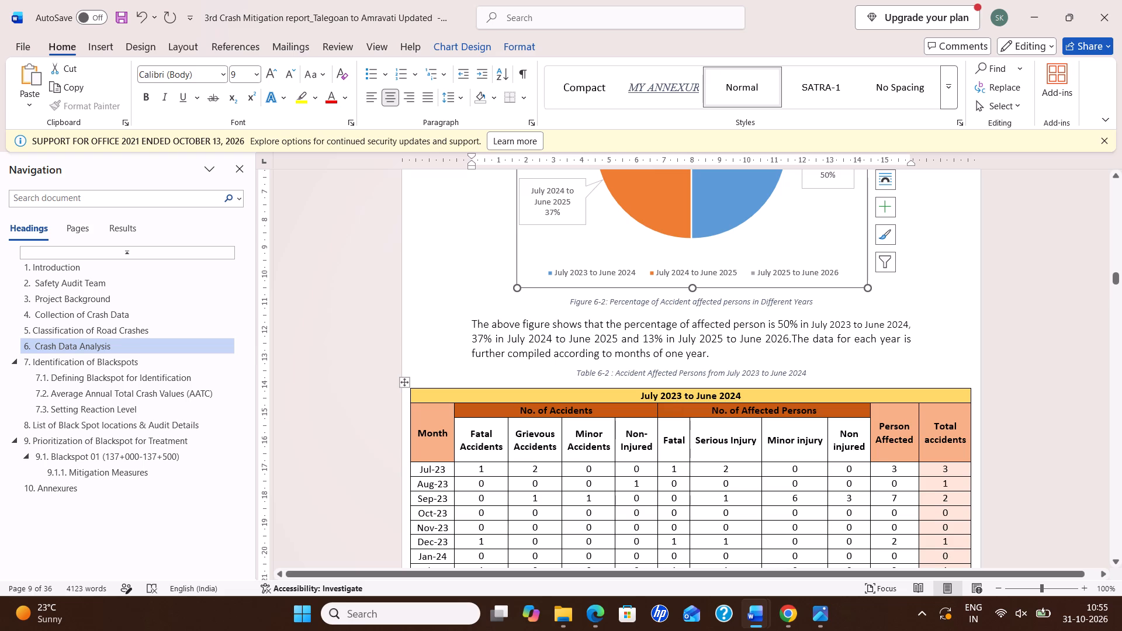
{"action": "scroll", "coordinate": [812, 380], "scroll_direction": "up", "scroll_amount": 4}
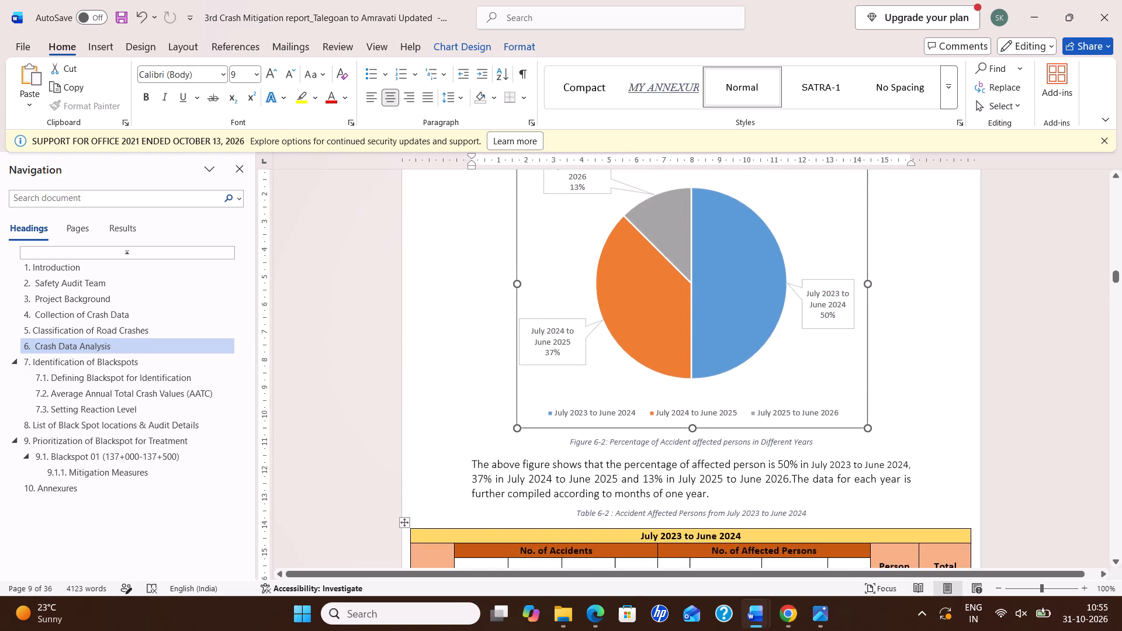
{"action": "scroll", "coordinate": [812, 380], "scroll_direction": "up", "scroll_amount": 1}
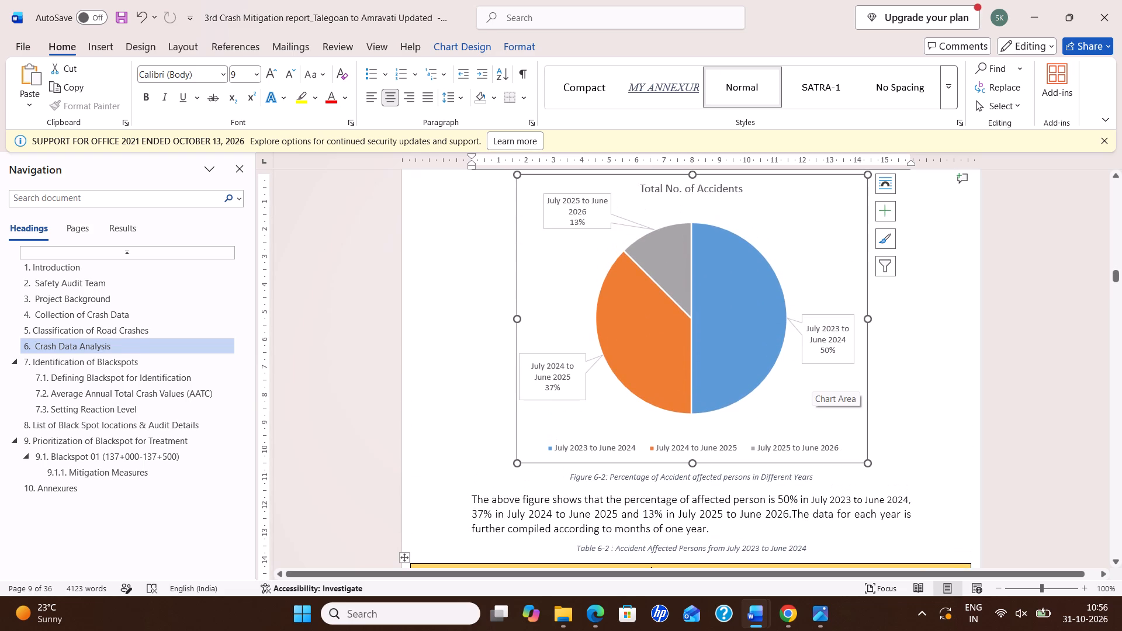
{"action": "scroll", "coordinate": [770, 390], "scroll_direction": "down", "scroll_amount": 6}
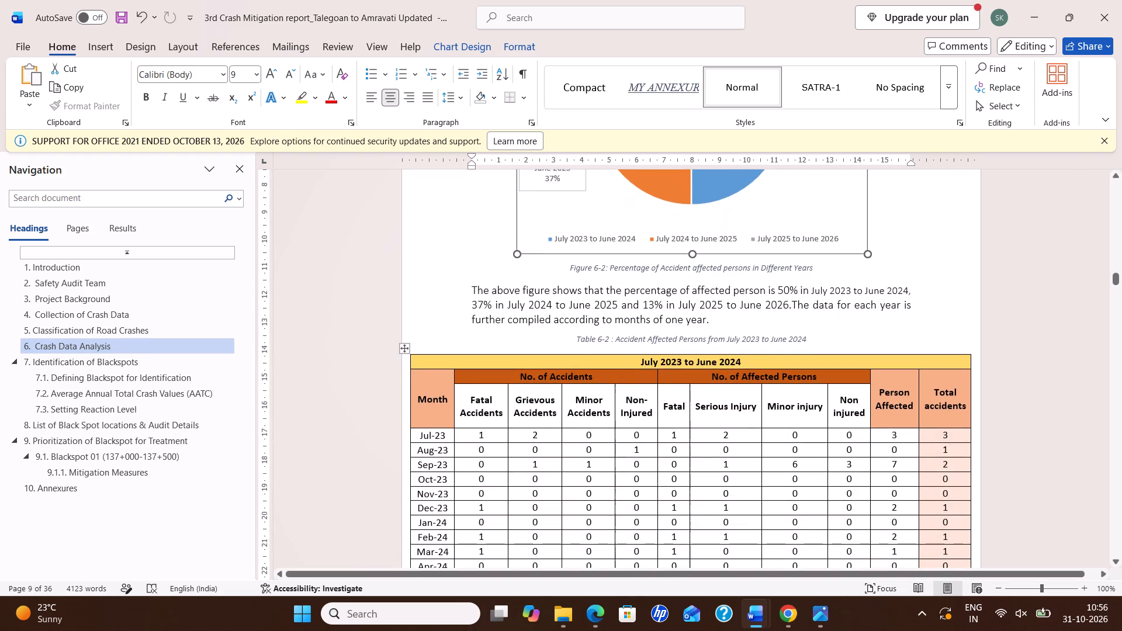
{"action": "left_click_drag", "start_coordinate": [473, 289], "coordinate": [745, 314]}
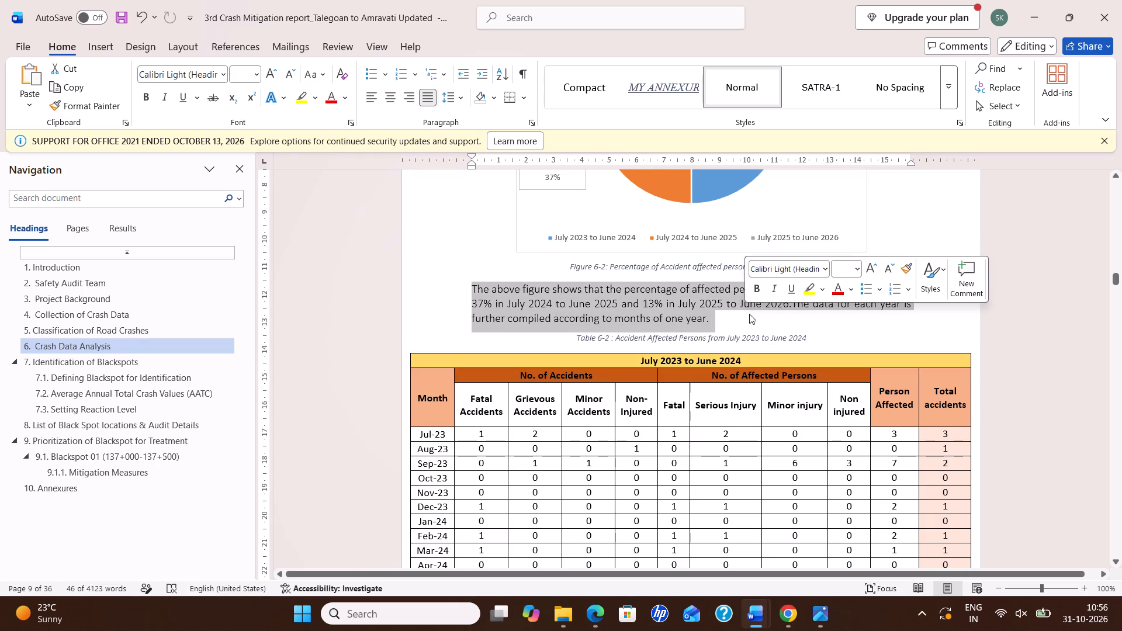
{"action": "left_click", "coordinate": [748, 319]}
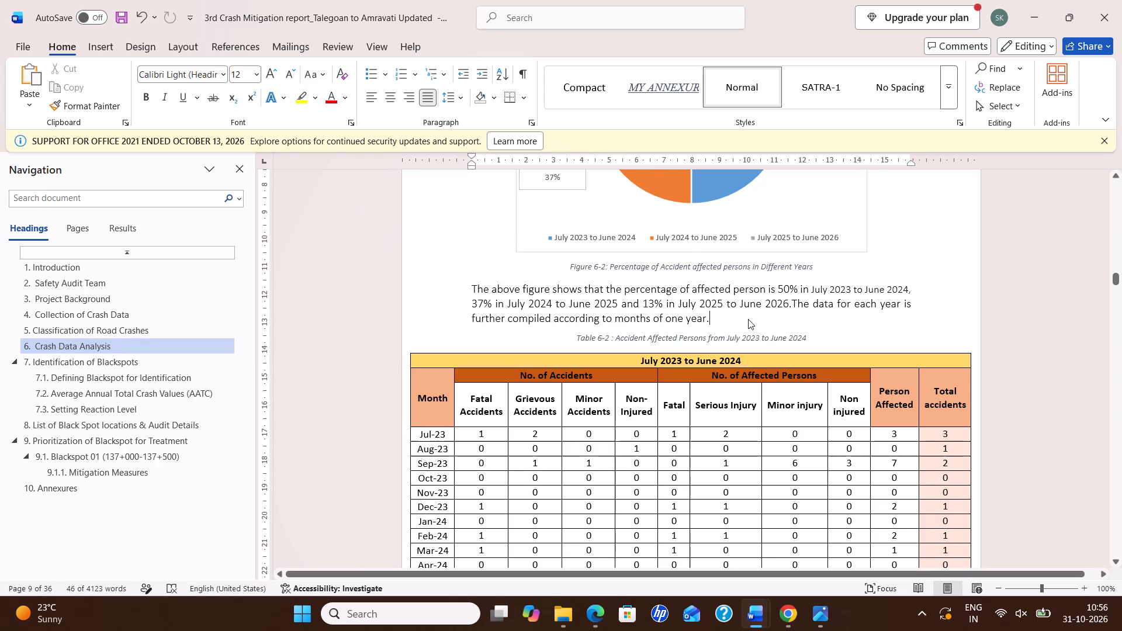
{"action": "left_click_drag", "start_coordinate": [482, 287], "coordinate": [656, 335]}
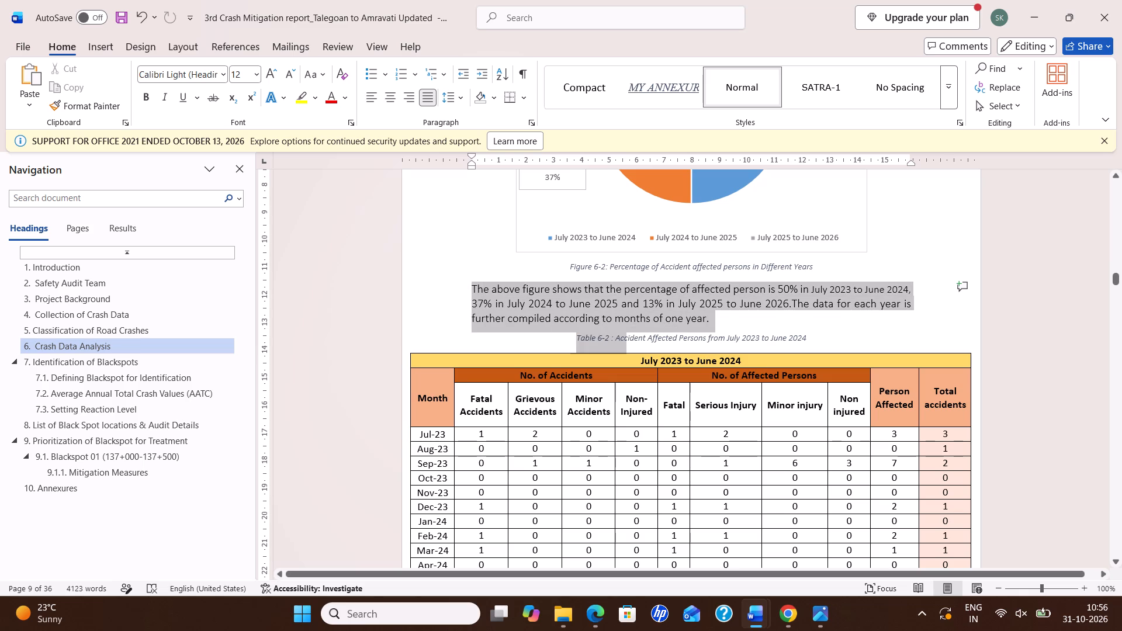
{"action": "left_click_drag", "start_coordinate": [656, 335], "coordinate": [776, 335]}
{"action": "left_click", "coordinate": [838, 338]}
{"action": "scroll", "coordinate": [699, 345], "scroll_direction": "down", "scroll_amount": 5}
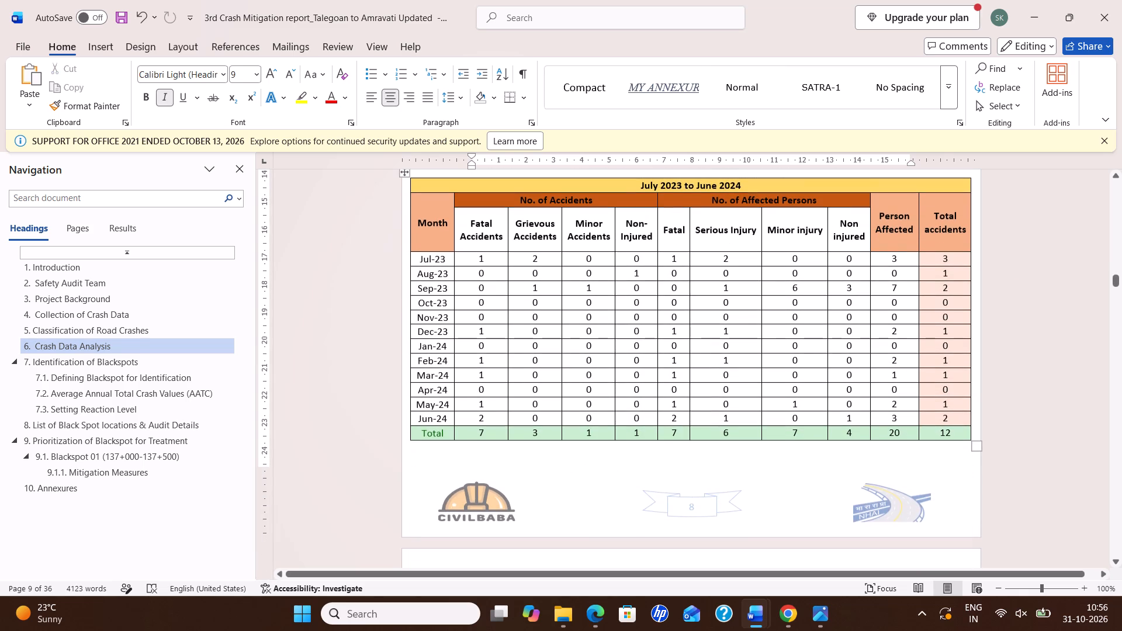
Set the "Accident Data in July 2023 to June 2024" title of the Figure 6-3 chart to font size 12.
{"action": "scroll", "coordinate": [691, 360], "scroll_direction": "up", "scroll_amount": 3, "text": "ctrl"}
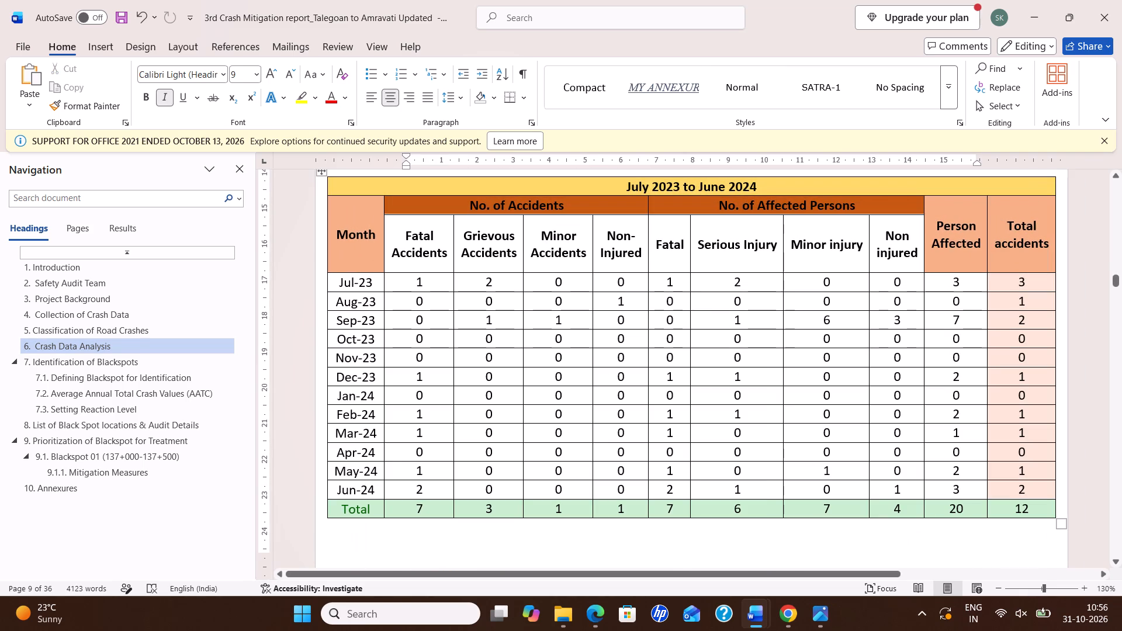
{"action": "scroll", "coordinate": [665, 348], "scroll_direction": "down", "scroll_amount": 2, "text": "ctrl"}
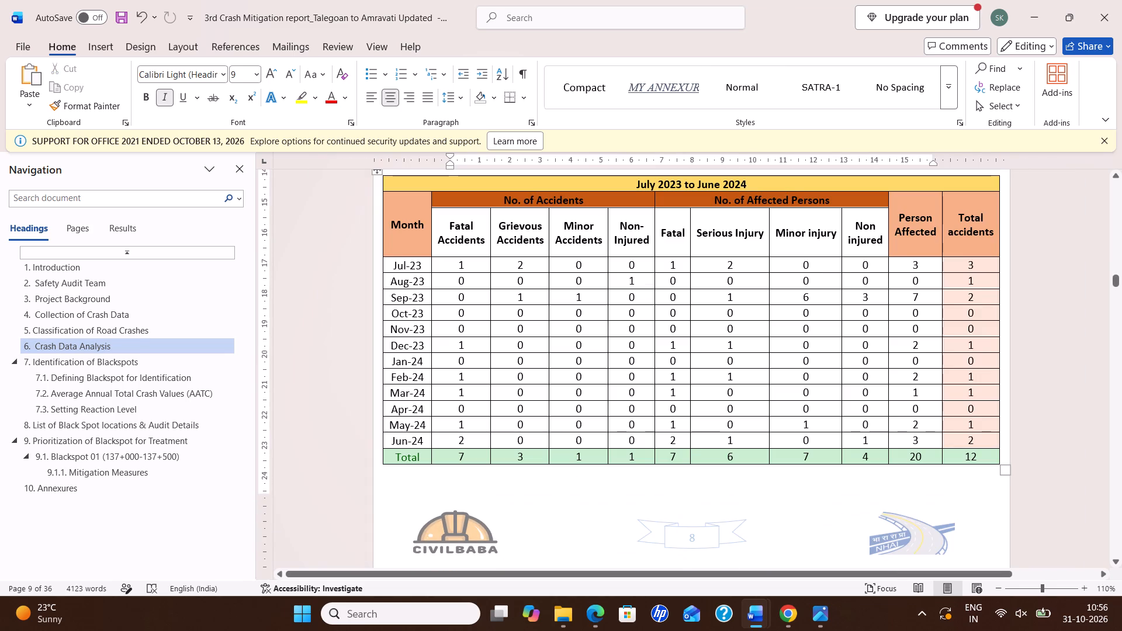
{"action": "scroll", "coordinate": [702, 331], "scroll_direction": "down", "scroll_amount": 12}
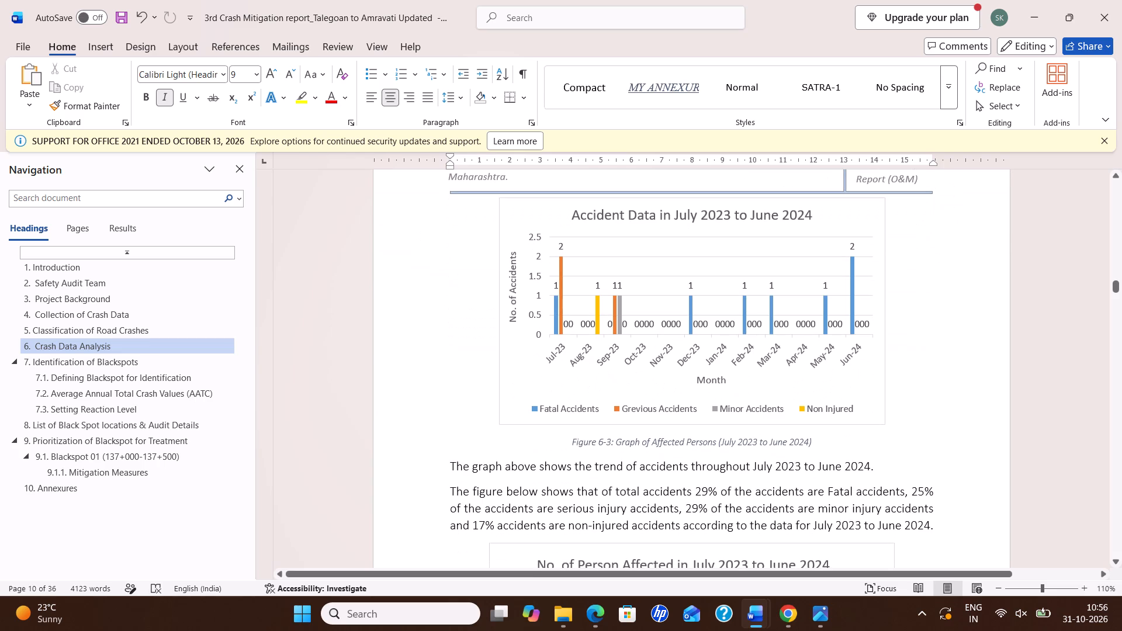
{"action": "left_click", "coordinate": [602, 219]}
{"action": "left_click_drag", "start_coordinate": [582, 213], "coordinate": [750, 228]}
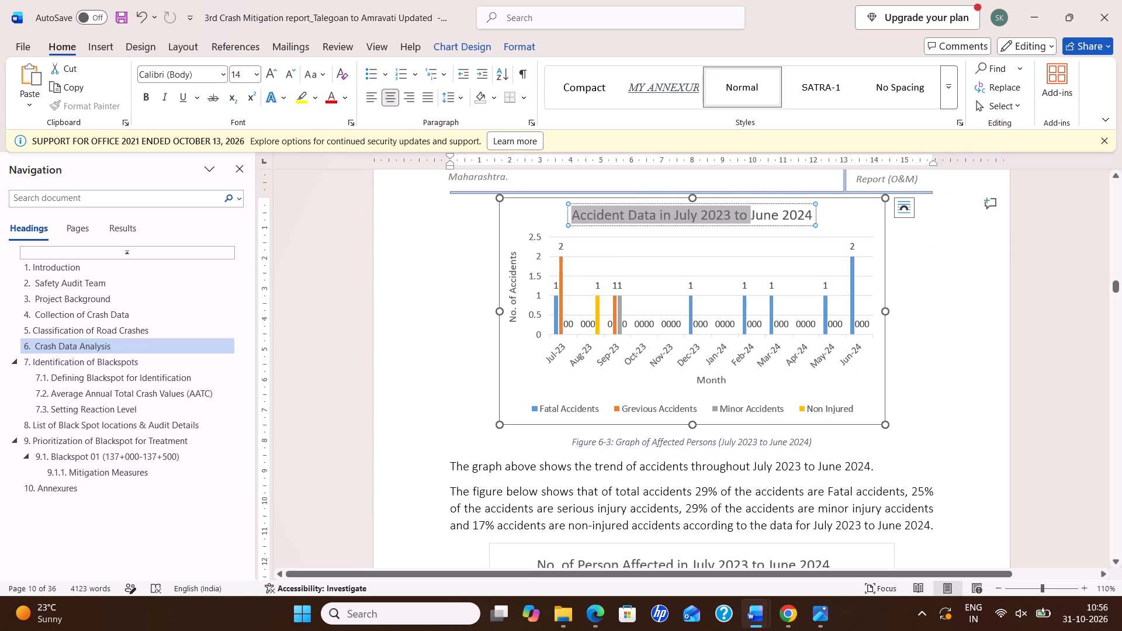
{"action": "left_click_drag", "start_coordinate": [750, 228], "coordinate": [810, 217]}
{"action": "left_click", "coordinate": [879, 177]}
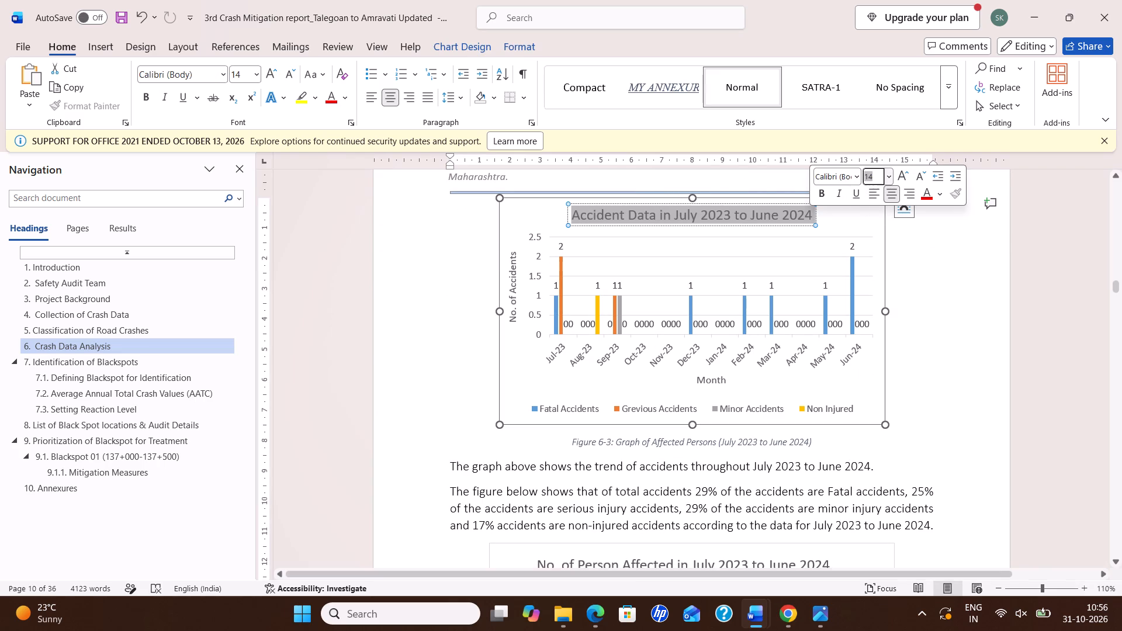
{"action": "type", "text": "12"}
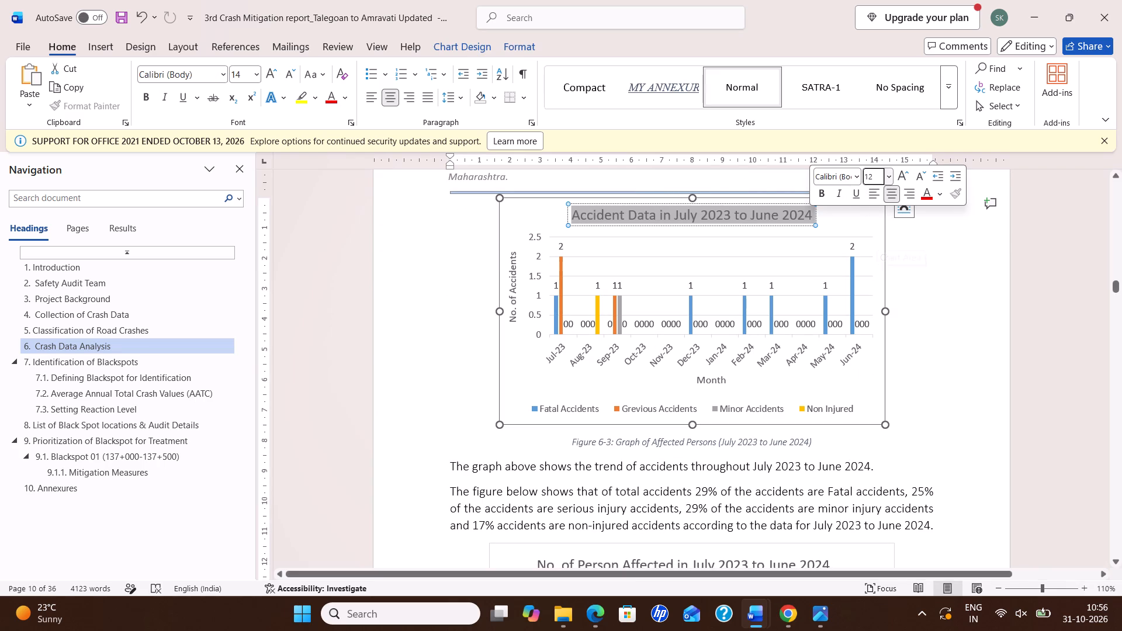
{"action": "key", "text": "Return"}
Set the "No. of Accidents" vertical axis title in the Figure 6-3 chart to font size 12.
{"action": "left_click", "coordinate": [510, 290]}
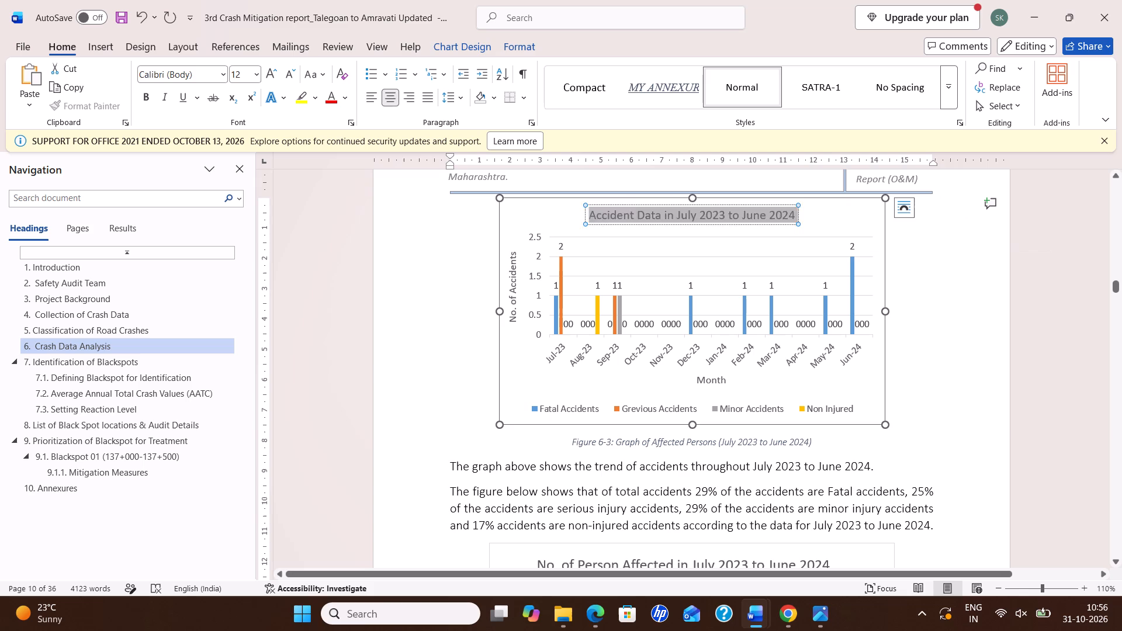
{"action": "left_click_drag", "start_coordinate": [510, 274], "coordinate": [520, 294]}
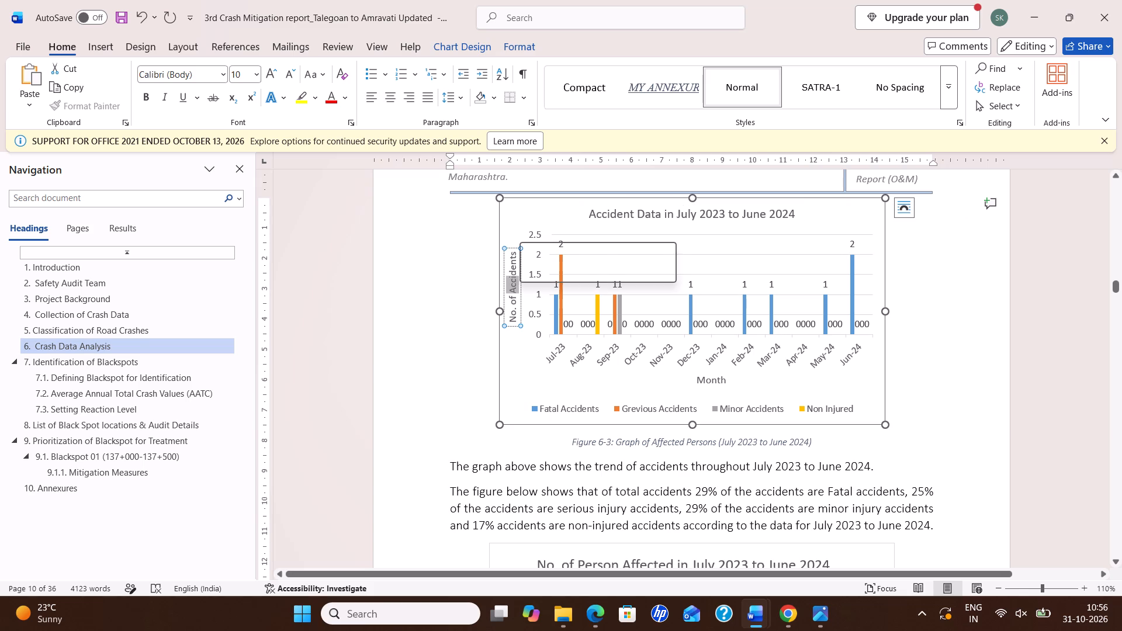
{"action": "left_click_drag", "start_coordinate": [511, 256], "coordinate": [515, 292]}
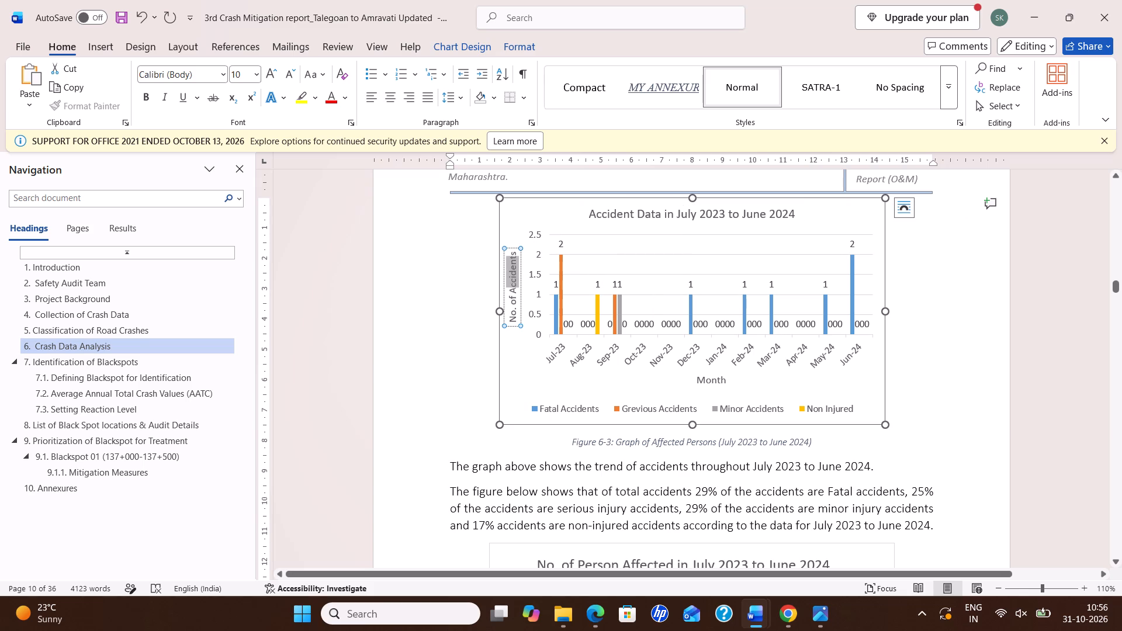
{"action": "left_click_drag", "start_coordinate": [515, 292], "coordinate": [518, 317]}
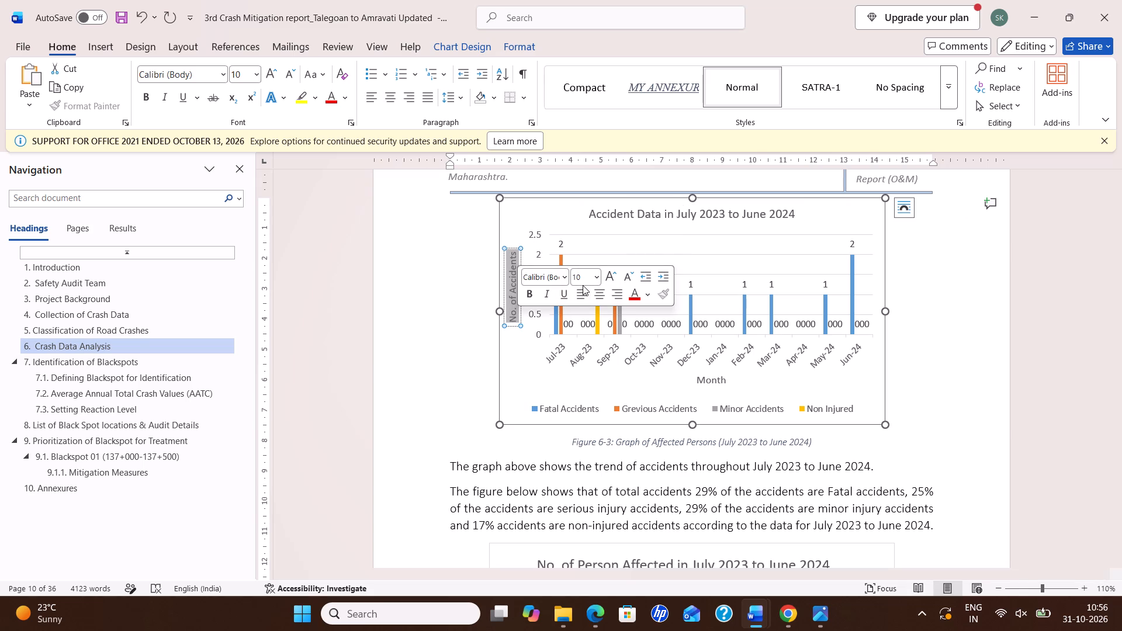
{"action": "left_click", "coordinate": [584, 277]}
{"action": "type", "text": "12"}
{"action": "key", "text": "Return"}
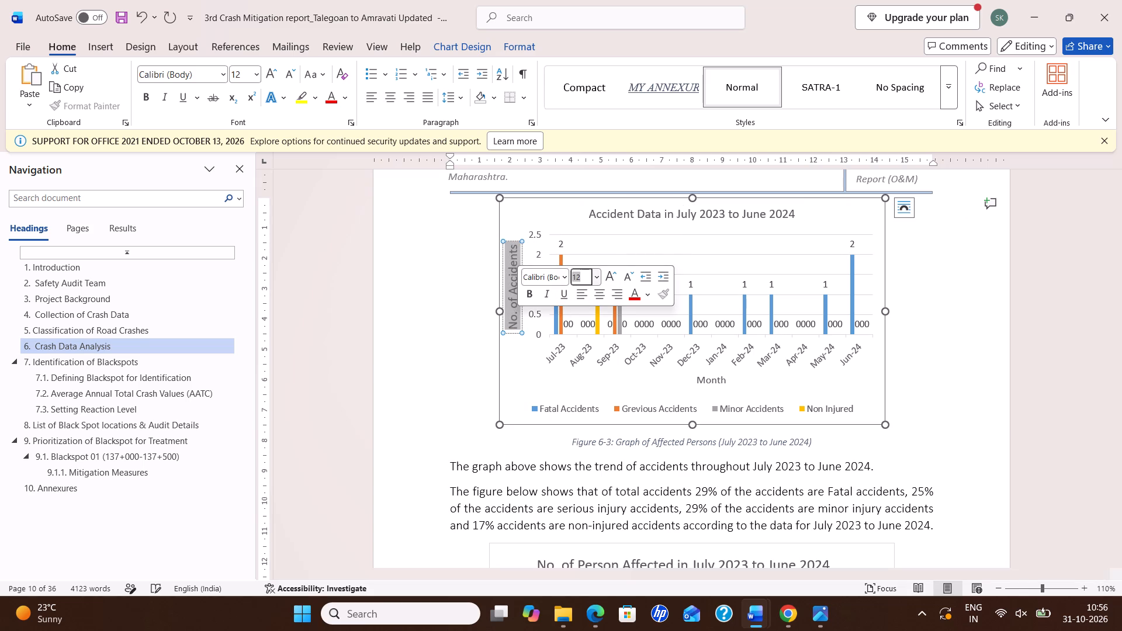
Set the "Month" horizontal axis title in the Figure 6-3 chart to font size 12, keeping its original position.
{"action": "left_click", "coordinate": [698, 391]}
{"action": "left_click", "coordinate": [703, 378]}
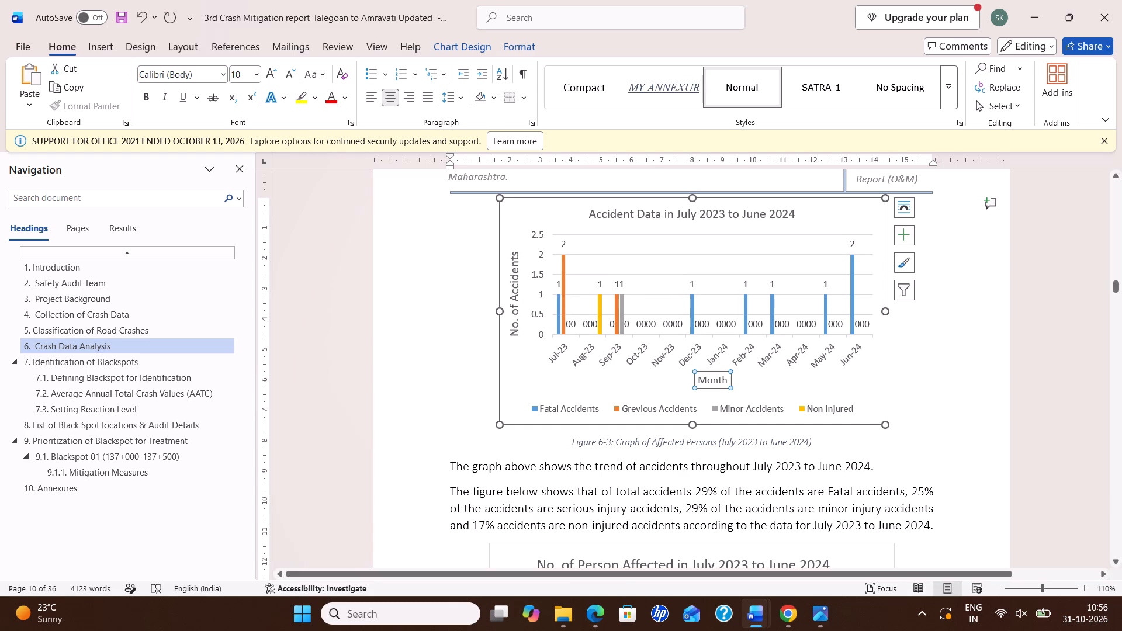
{"action": "left_click_drag", "start_coordinate": [698, 382], "coordinate": [726, 384]}
{"action": "key", "text": "ctrl+z"}
{"action": "left_click_drag", "start_coordinate": [699, 382], "coordinate": [726, 382]}
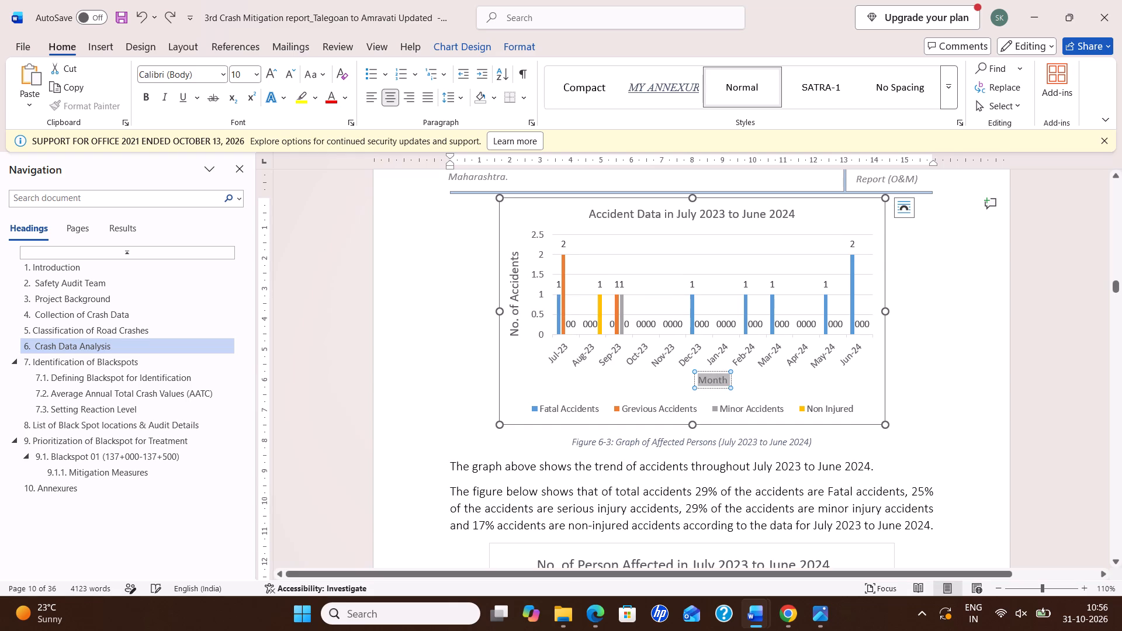
{"action": "left_click_drag", "start_coordinate": [726, 382], "coordinate": [728, 382]}
{"action": "left_click", "coordinate": [794, 342]}
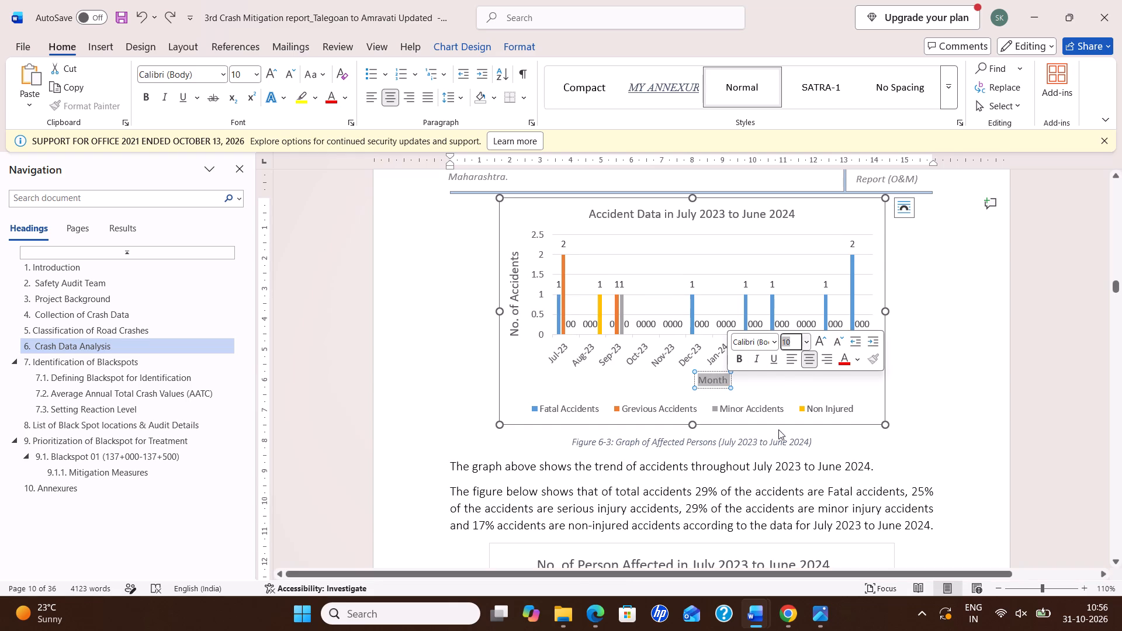
{"action": "type", "text": "12"}
{"action": "key", "text": "Return"}
{"action": "left_click", "coordinate": [782, 385]}
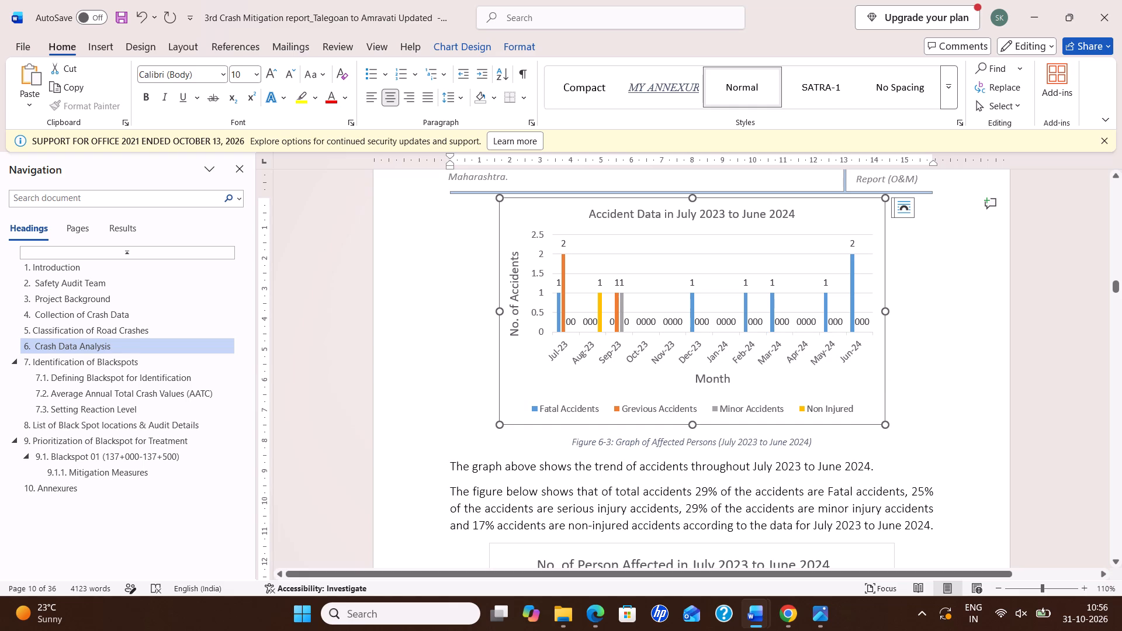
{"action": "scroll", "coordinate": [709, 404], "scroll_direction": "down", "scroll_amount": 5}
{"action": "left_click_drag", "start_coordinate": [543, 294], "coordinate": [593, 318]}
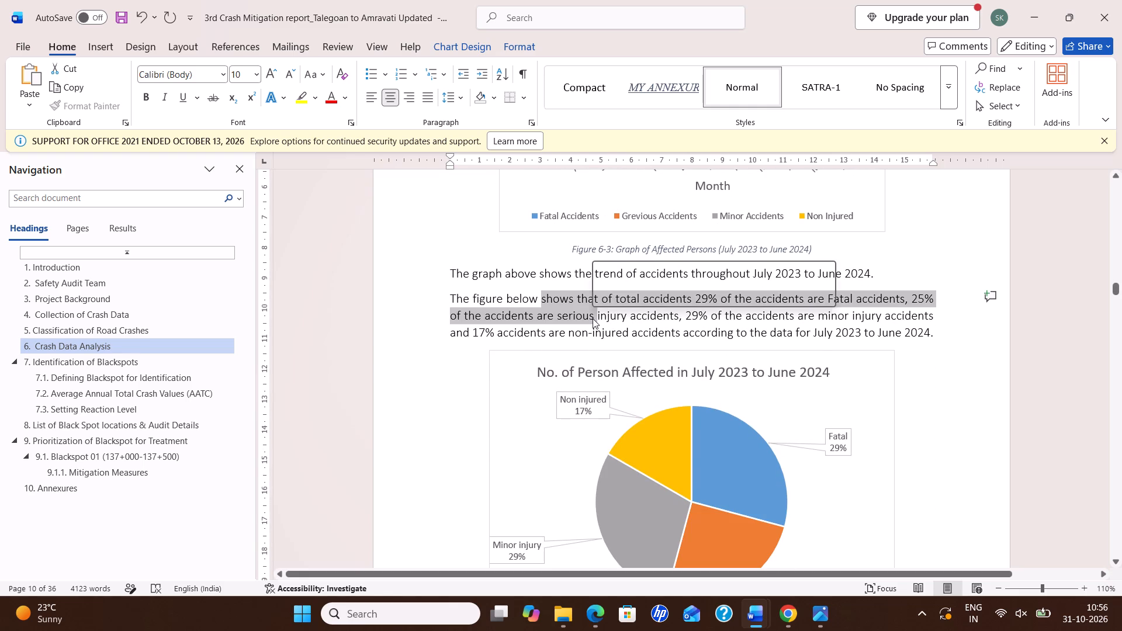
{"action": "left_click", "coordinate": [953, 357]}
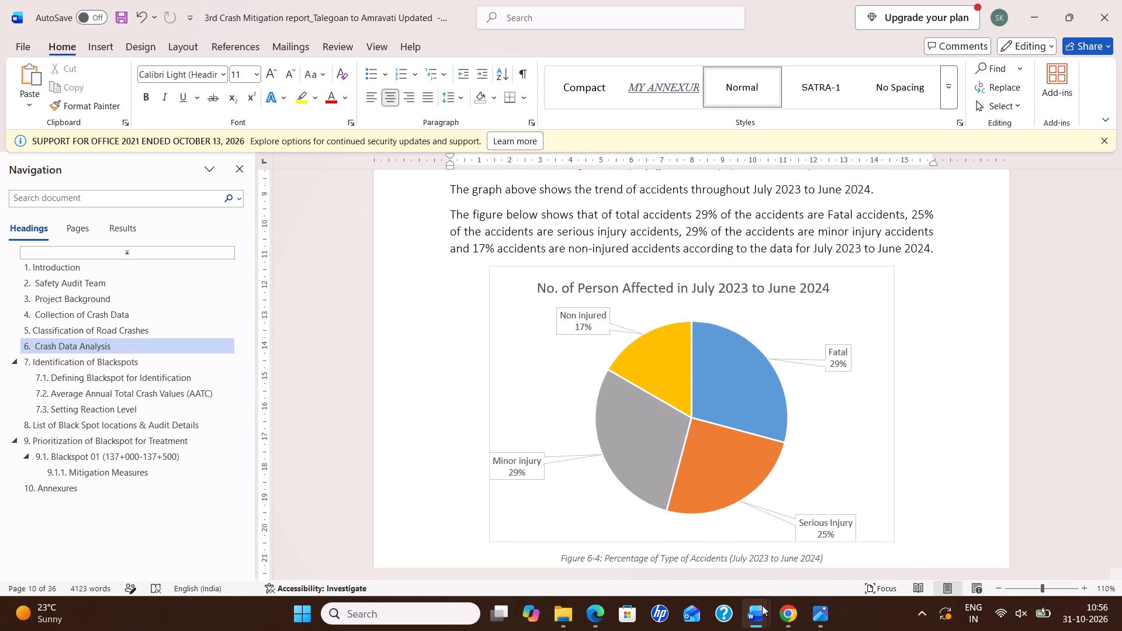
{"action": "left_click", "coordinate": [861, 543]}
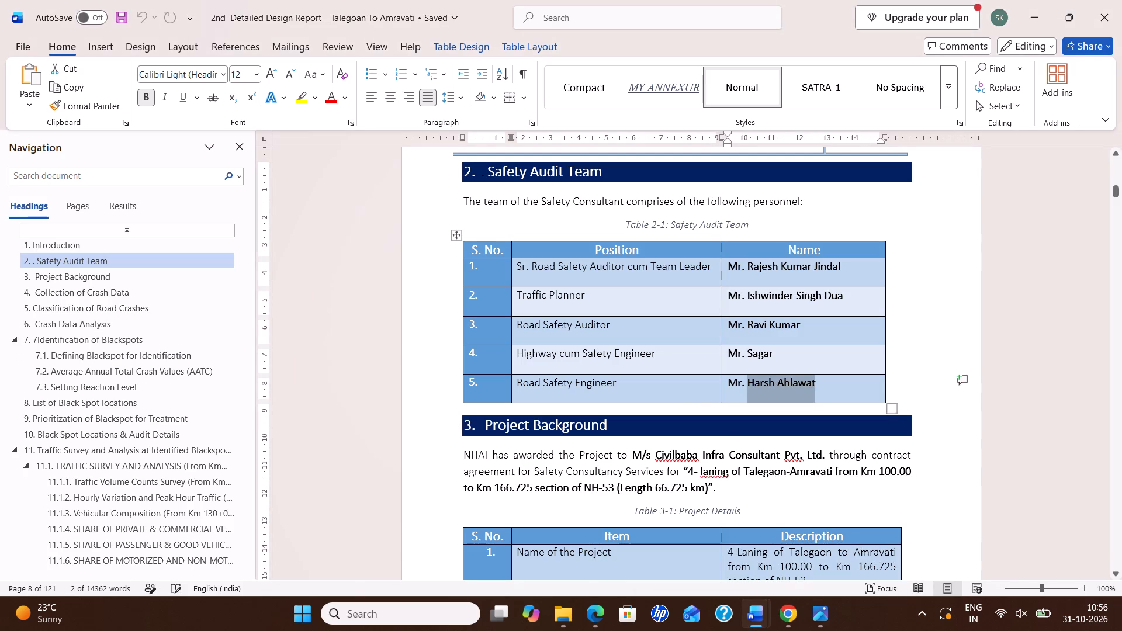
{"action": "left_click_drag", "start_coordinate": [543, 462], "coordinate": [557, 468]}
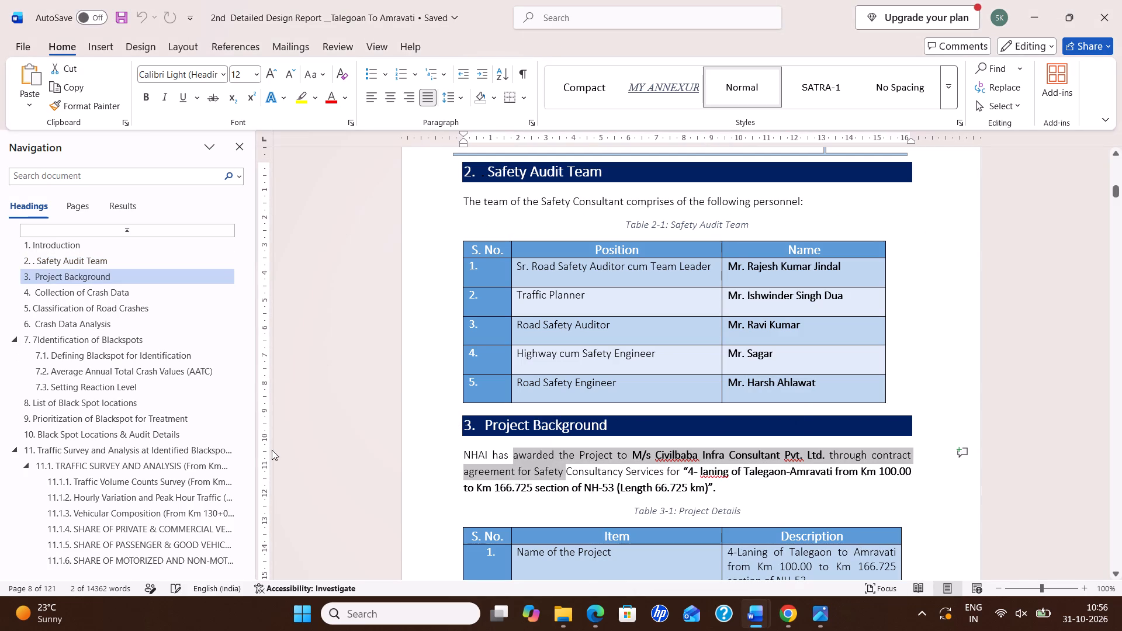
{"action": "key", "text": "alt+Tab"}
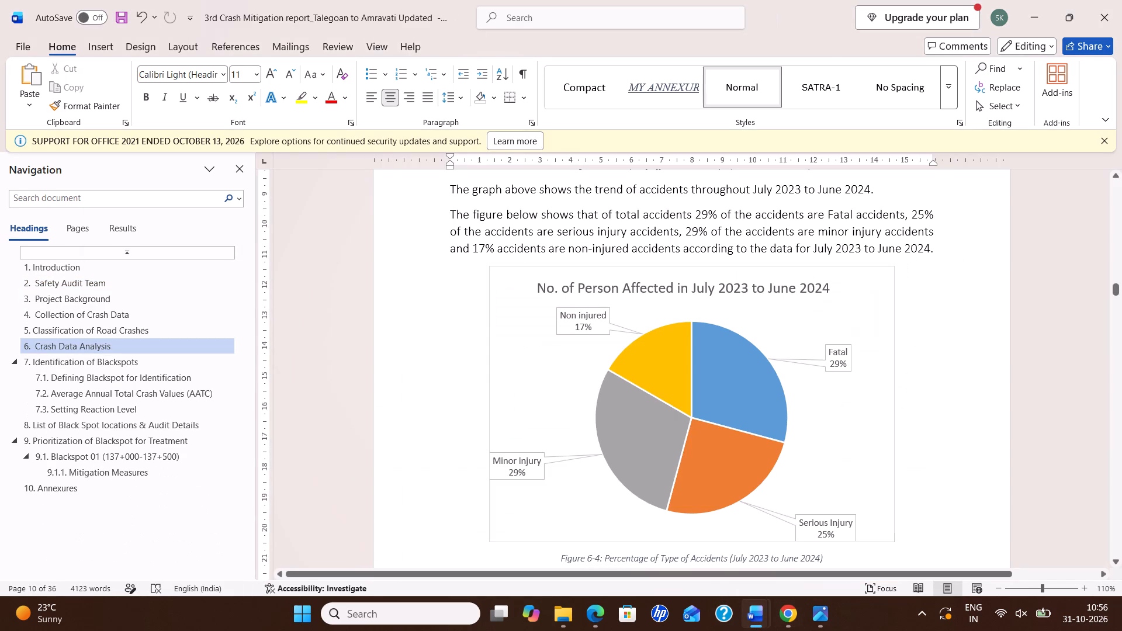
Set the "No. of Person Affected in July 2023 to June 2024" title of the Figure 6-4 pie chart to font size 12.
{"action": "scroll", "coordinate": [809, 379], "scroll_direction": "down", "scroll_amount": 3}
{"action": "scroll", "coordinate": [737, 378], "scroll_direction": "up", "scroll_amount": 2}
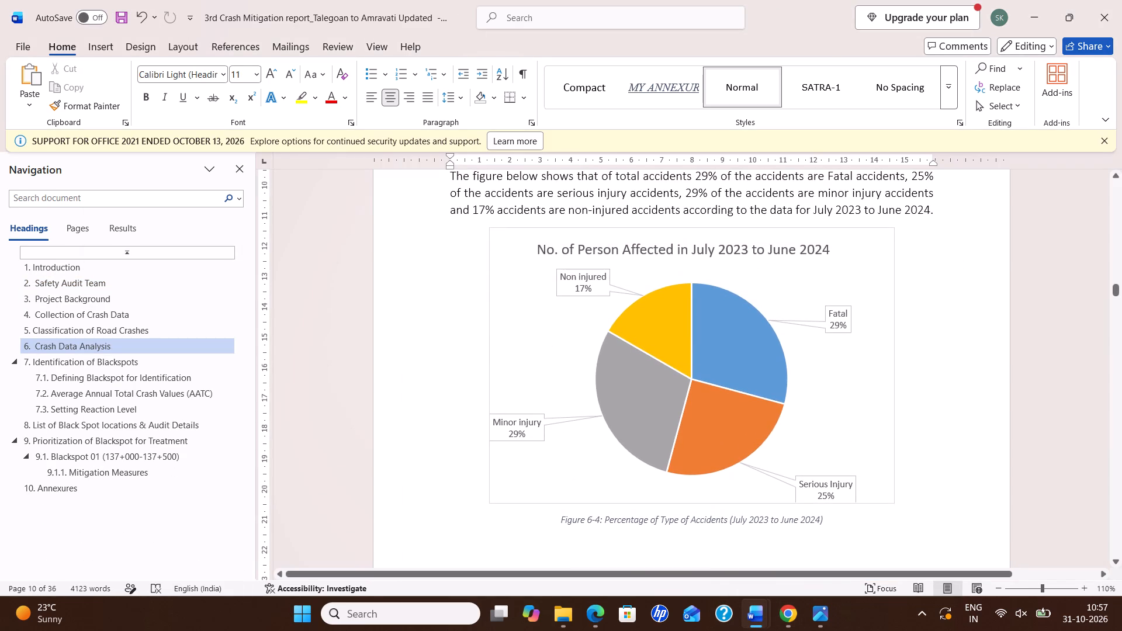
{"action": "left_click", "coordinate": [568, 258]}
{"action": "left_click_drag", "start_coordinate": [541, 249], "coordinate": [761, 252]}
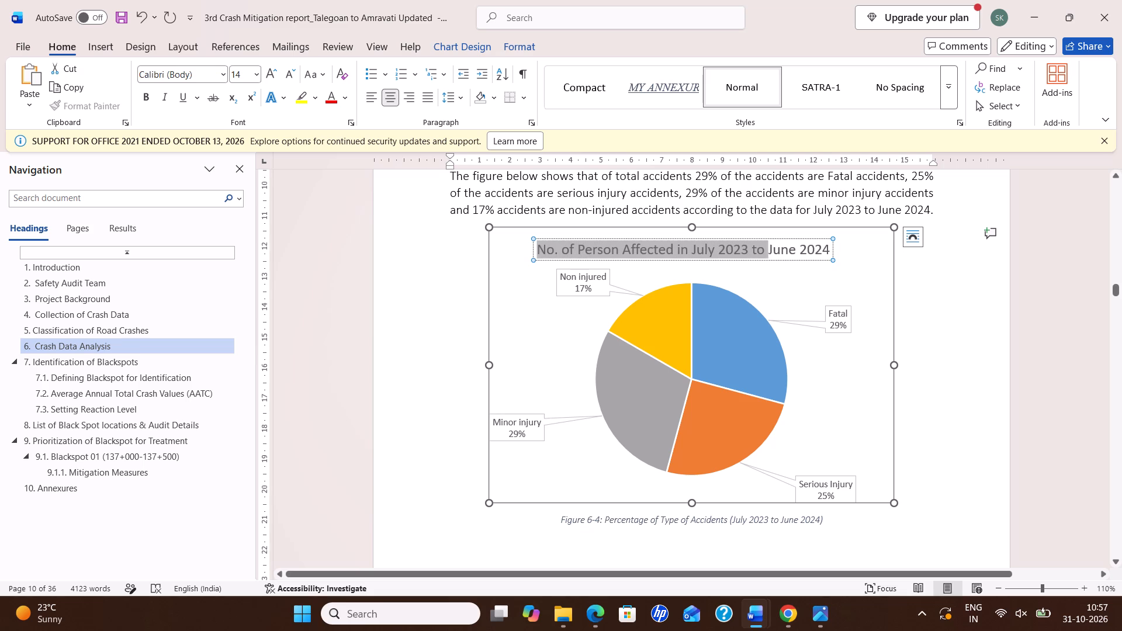
{"action": "left_click_drag", "start_coordinate": [761, 252], "coordinate": [815, 252]}
{"action": "left_click", "coordinate": [875, 214]}
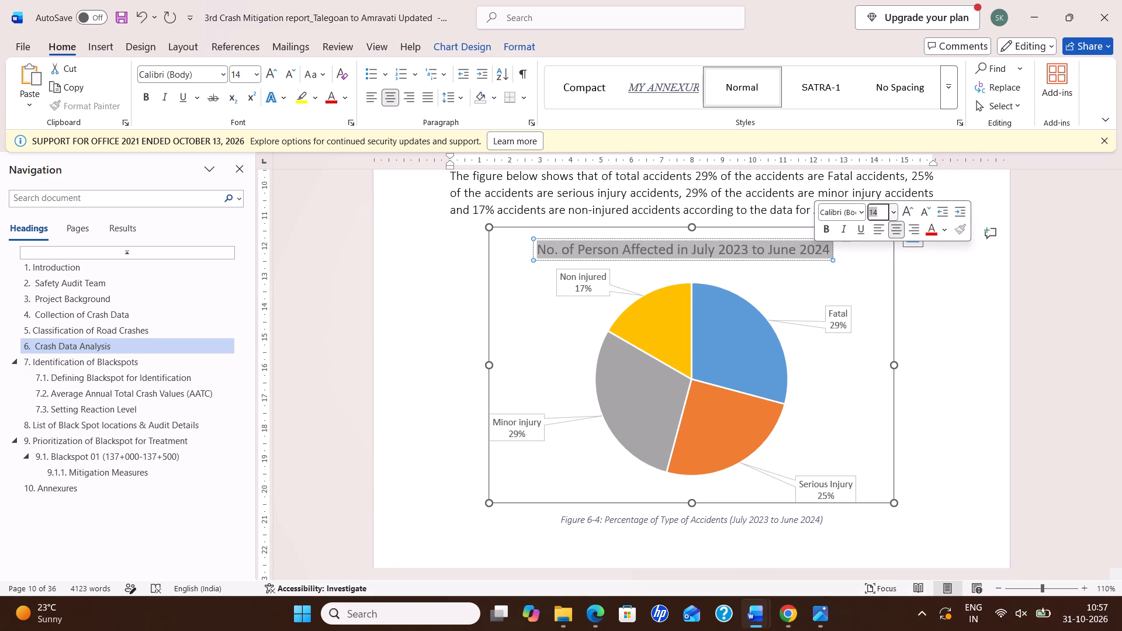
{"action": "type", "text": "12"}
{"action": "key", "text": "Return"}
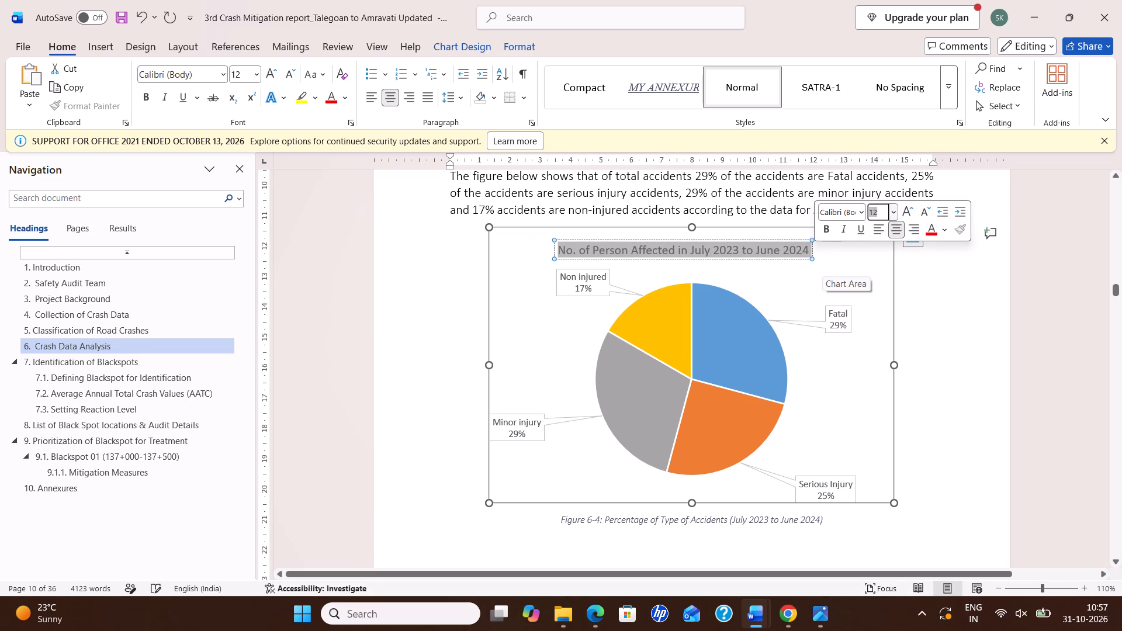
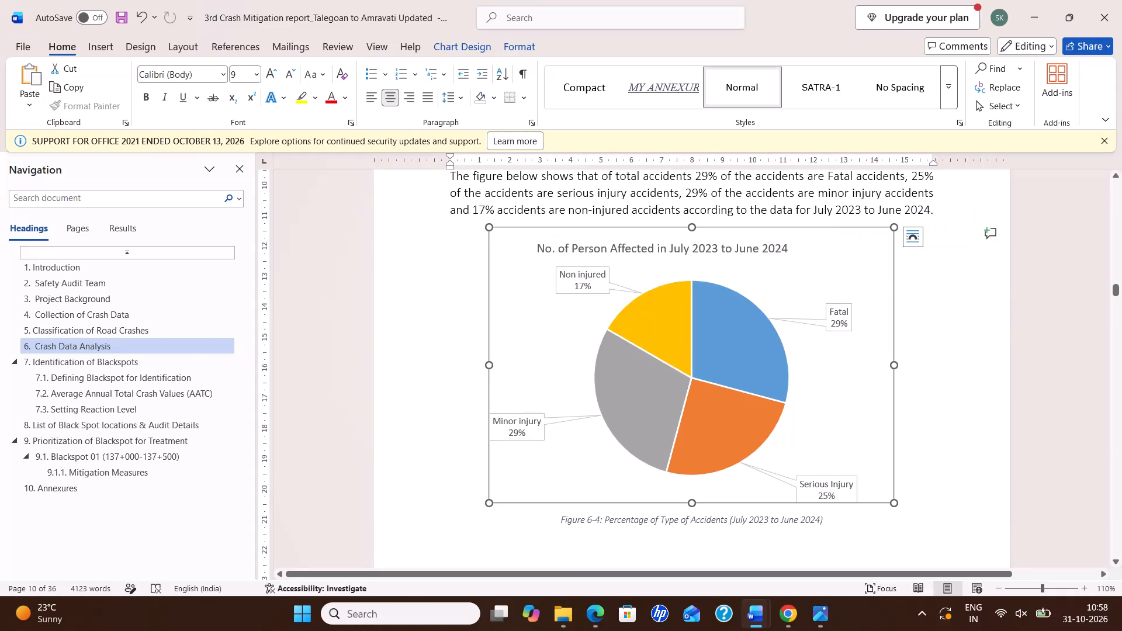
Set the "No. of Person Affected in July 2023 to June 2024" title of the Figure 6-5 chart to font size 12.
{"action": "scroll", "coordinate": [749, 375], "scroll_direction": "down", "scroll_amount": 6}
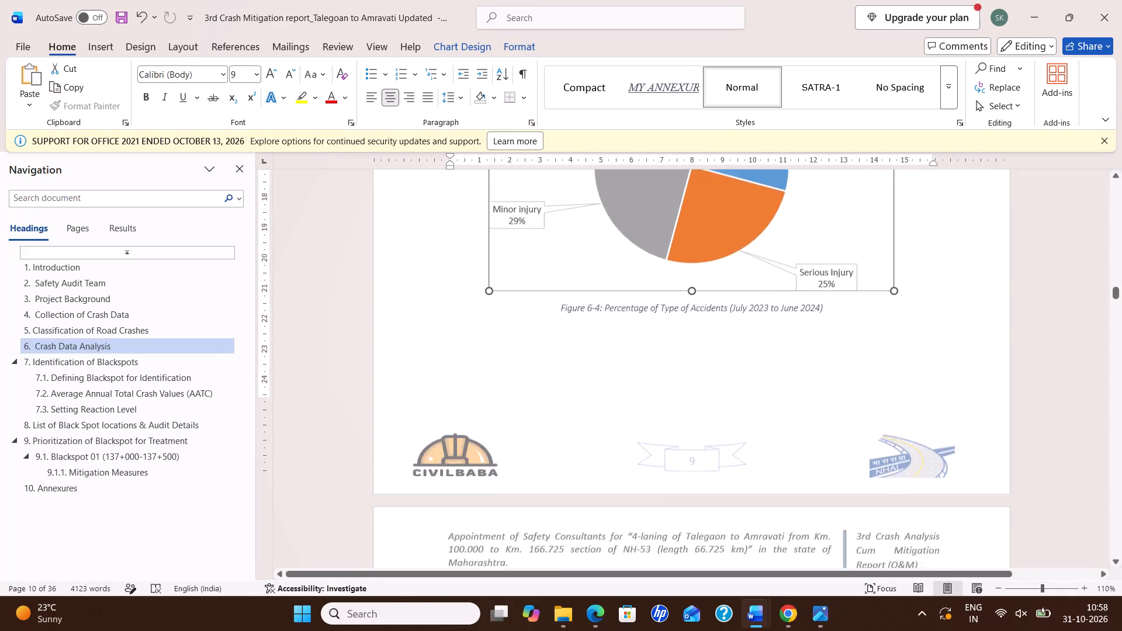
{"action": "scroll", "coordinate": [740, 372], "scroll_direction": "down", "scroll_amount": 7}
{"action": "left_click", "coordinate": [583, 312]}
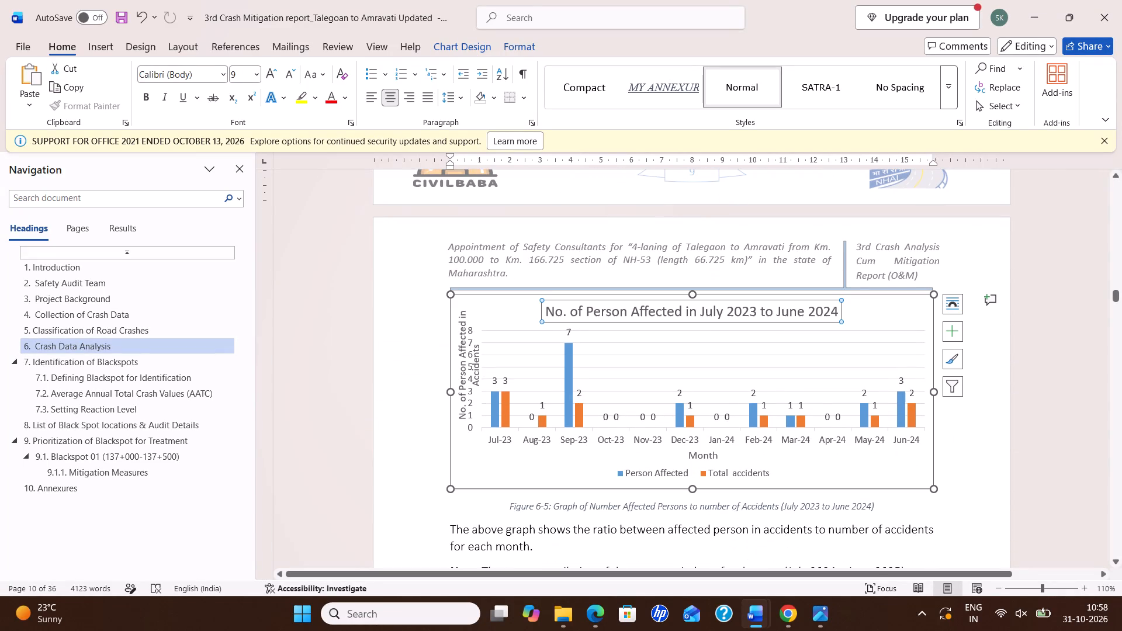
{"action": "left_click_drag", "start_coordinate": [552, 311], "coordinate": [838, 312]}
{"action": "left_click", "coordinate": [903, 272]}
{"action": "type", "text": "12"}
{"action": "key", "text": "Return"}
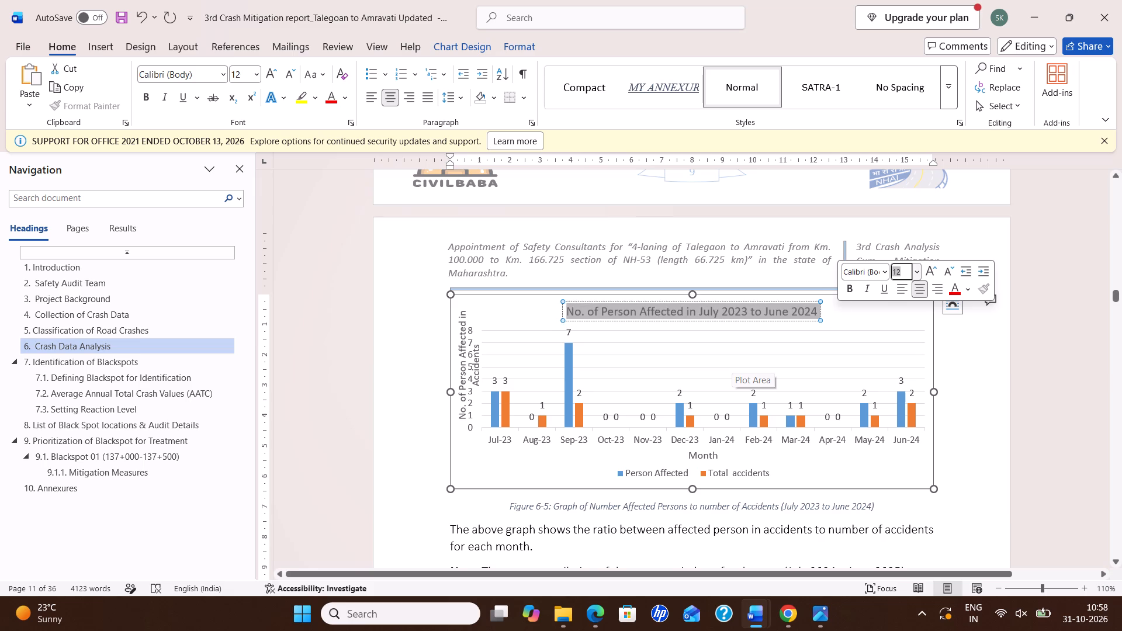
Narrow the Figure 6-5 plot area from its left edge and reposition the vertical axis title beside it to clear their overlap.
{"action": "left_click", "coordinate": [462, 313]}
{"action": "left_click_drag", "start_coordinate": [461, 314], "coordinate": [477, 429]}
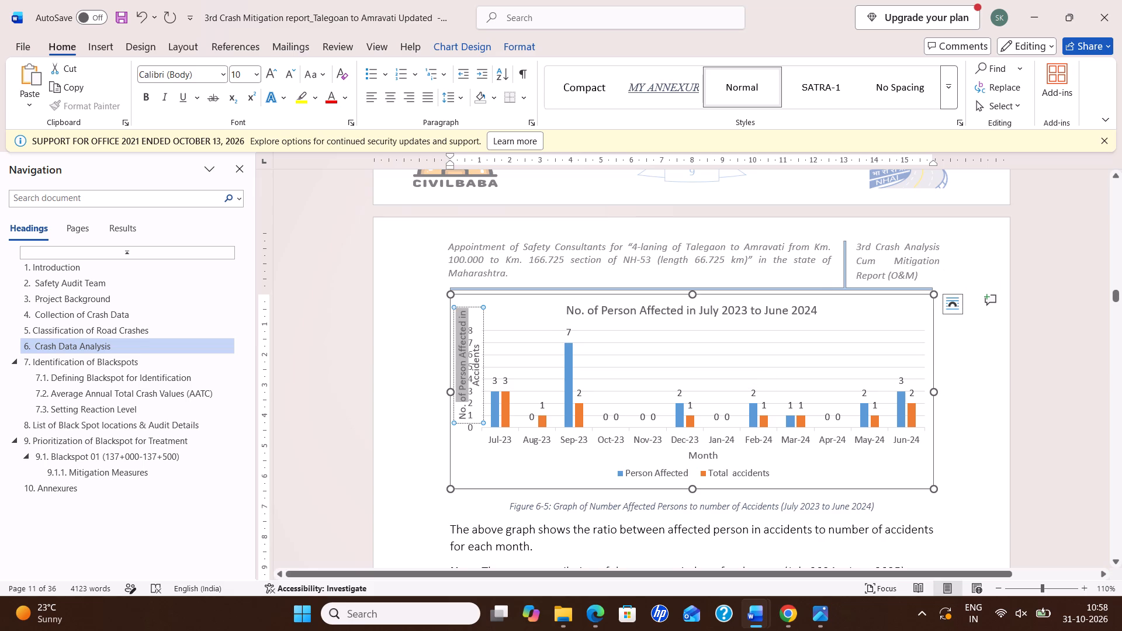
{"action": "left_click_drag", "start_coordinate": [477, 429], "coordinate": [481, 438]}
{"action": "left_click", "coordinate": [466, 424]}
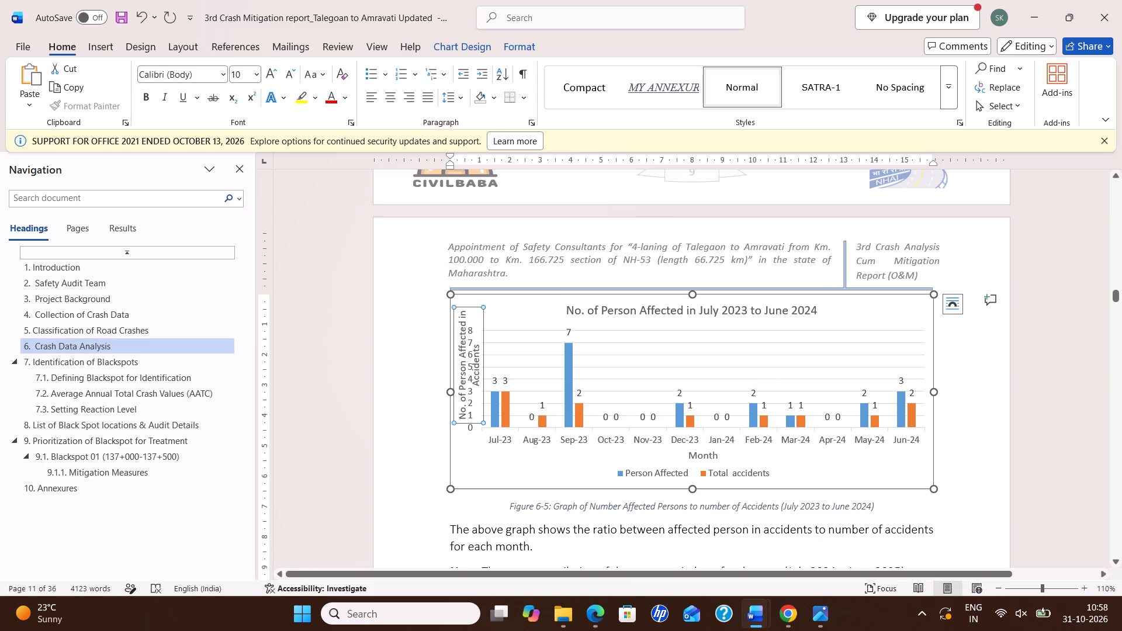
{"action": "left_click", "coordinate": [484, 306]}
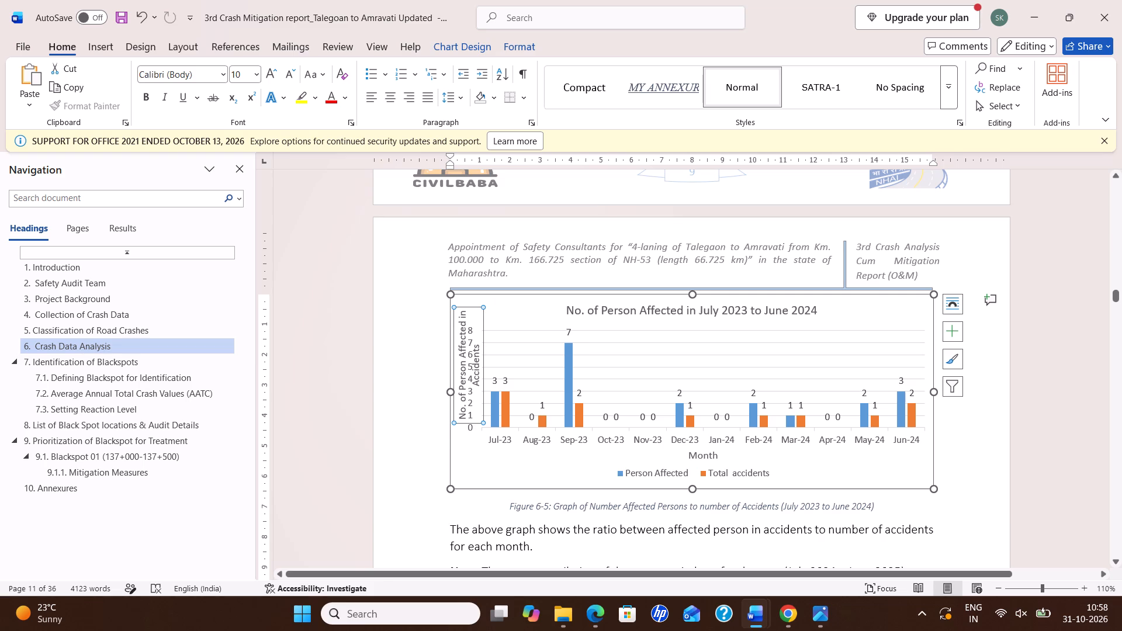
{"action": "left_click", "coordinate": [455, 424]}
{"action": "left_click", "coordinate": [474, 388]}
{"action": "left_click_drag", "start_coordinate": [482, 394], "coordinate": [493, 423]}
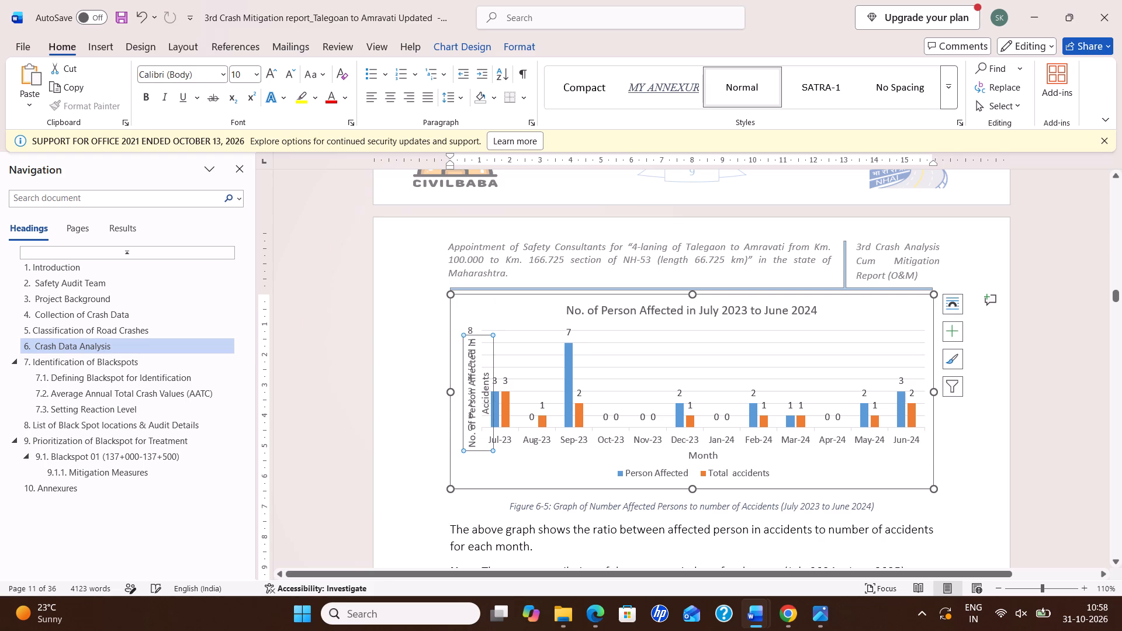
{"action": "left_click", "coordinate": [461, 335]}
{"action": "left_click", "coordinate": [630, 352]}
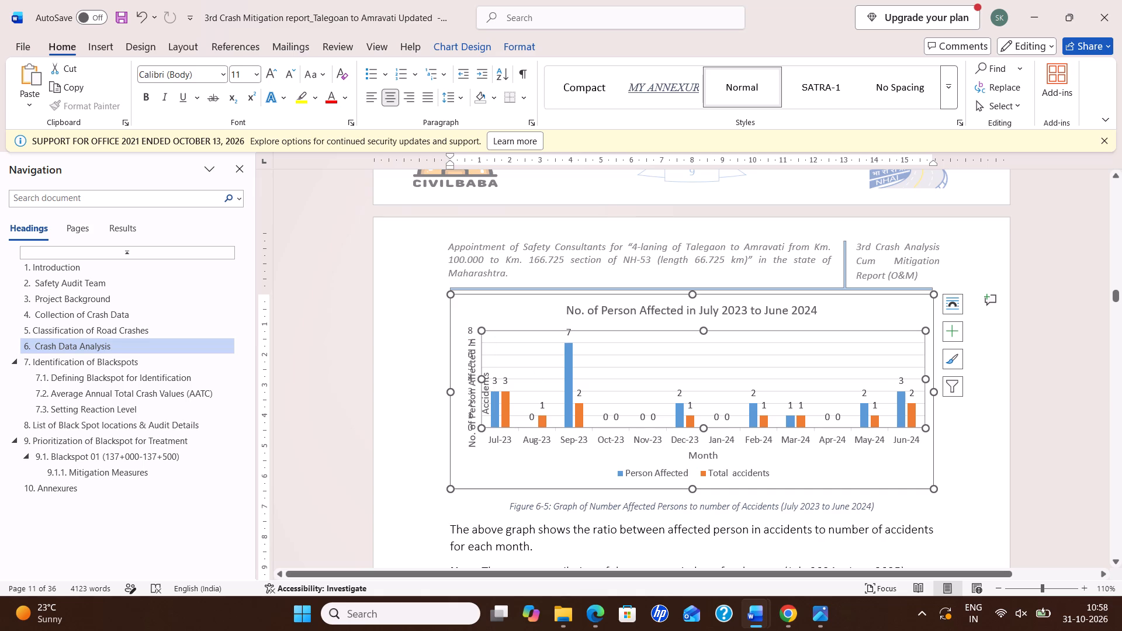
{"action": "left_click_drag", "start_coordinate": [484, 379], "coordinate": [507, 380]}
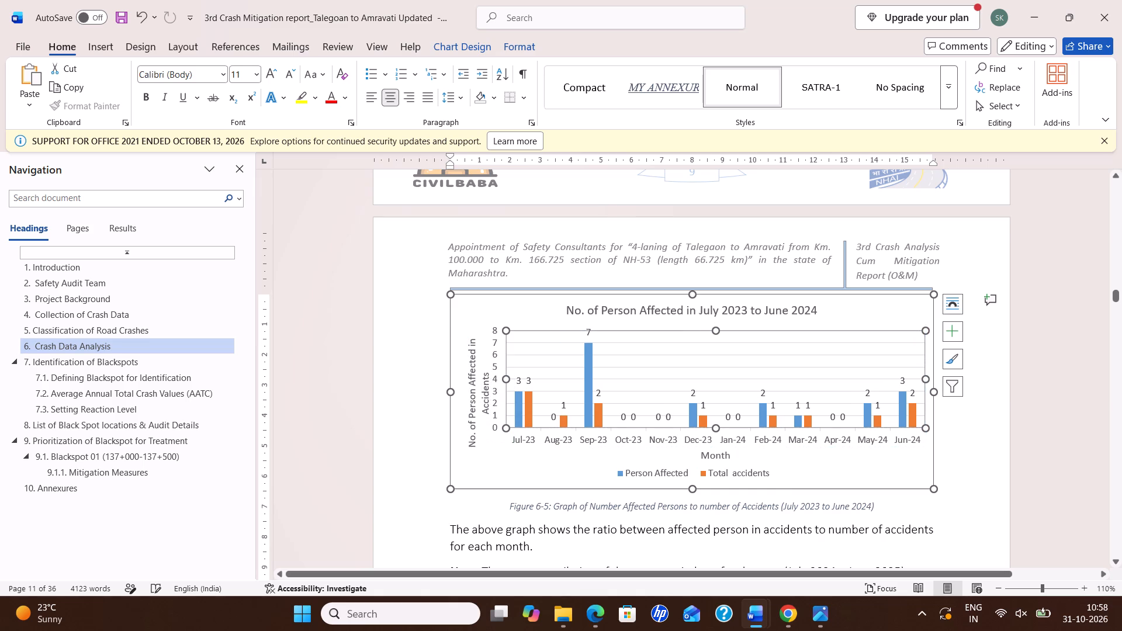
{"action": "left_click", "coordinate": [476, 375]}
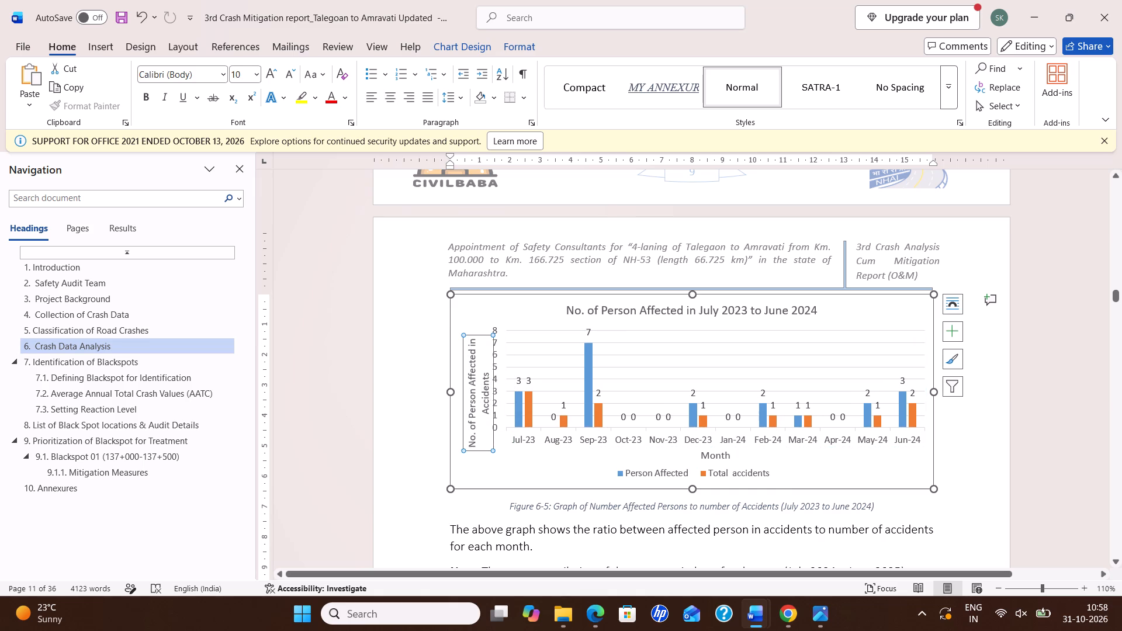
{"action": "left_click", "coordinate": [463, 336]}
{"action": "left_click_drag", "start_coordinate": [476, 334], "coordinate": [472, 325]}
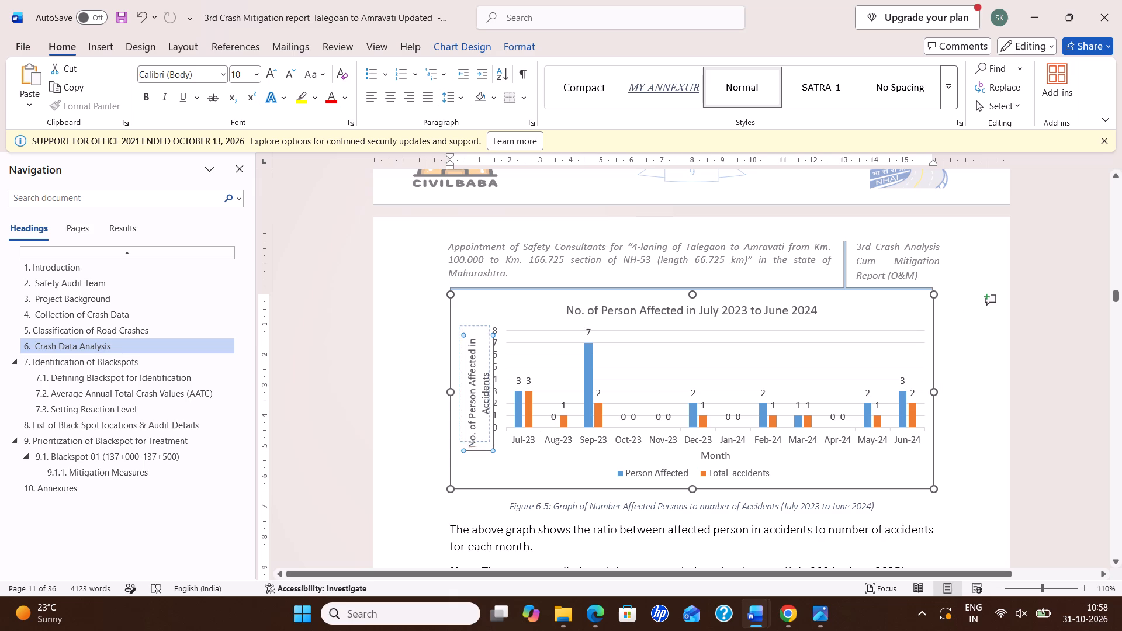
Set the "No. of Person Affected in Accidents" vertical axis title in the Figure 6-5 chart to font size 12.
{"action": "scroll", "coordinate": [697, 418], "scroll_direction": "down", "scroll_amount": 5}
{"action": "scroll", "coordinate": [453, 290], "scroll_direction": "up", "scroll_amount": 5}
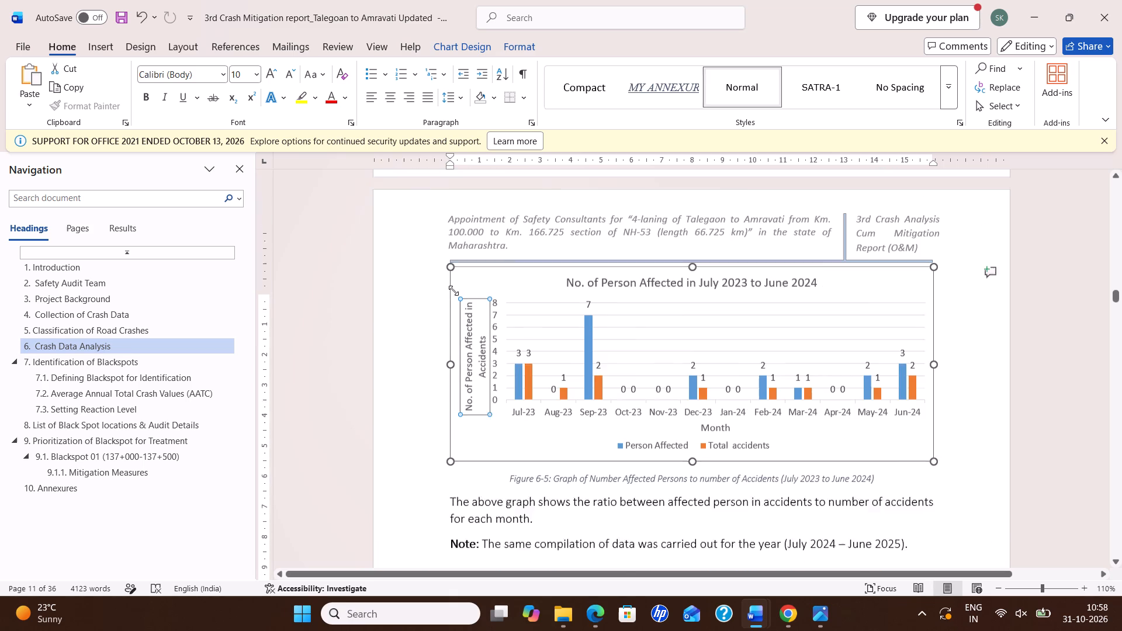
{"action": "left_click_drag", "start_coordinate": [469, 435], "coordinate": [473, 391]}
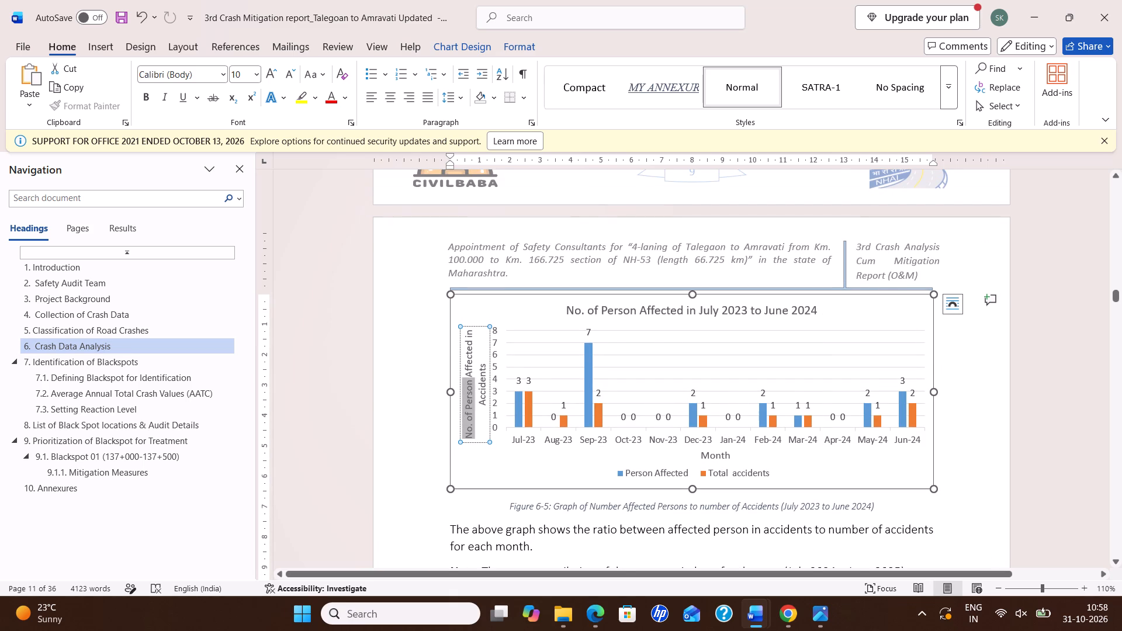
{"action": "left_click_drag", "start_coordinate": [473, 391], "coordinate": [477, 358]}
{"action": "left_click", "coordinate": [549, 318]}
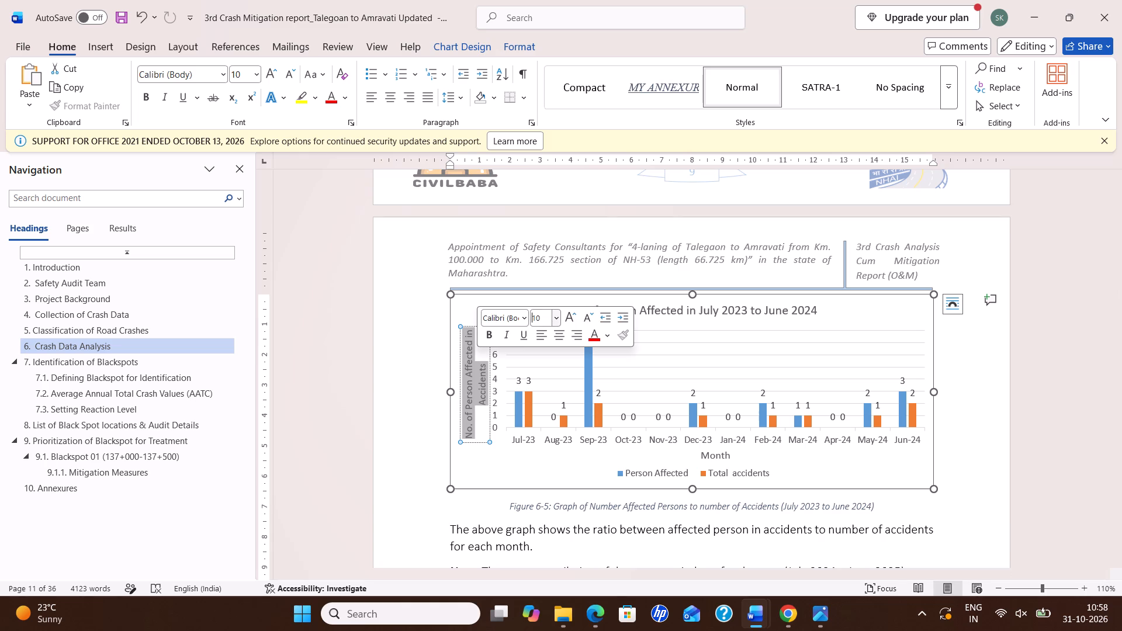
{"action": "type", "text": "12"}
{"action": "key", "text": "Return"}
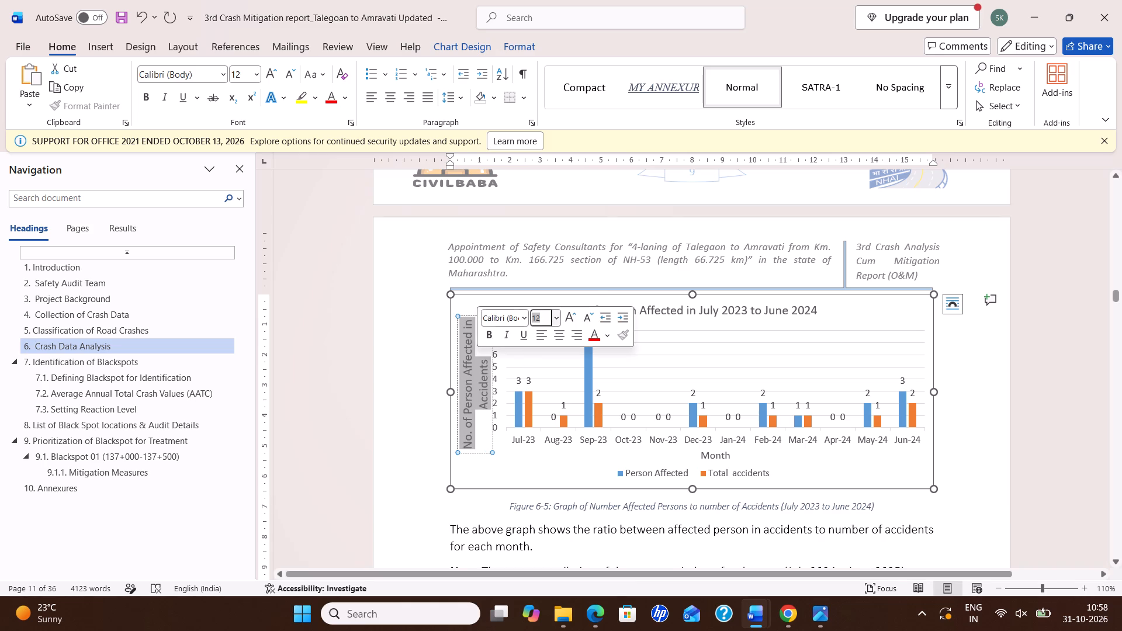
{"action": "left_click", "coordinate": [546, 460]}
Set the "Month" horizontal axis title in the Figure 6-5 chart to font size 12.
{"action": "left_click", "coordinate": [707, 453]}
{"action": "double_click", "coordinate": [701, 457]}
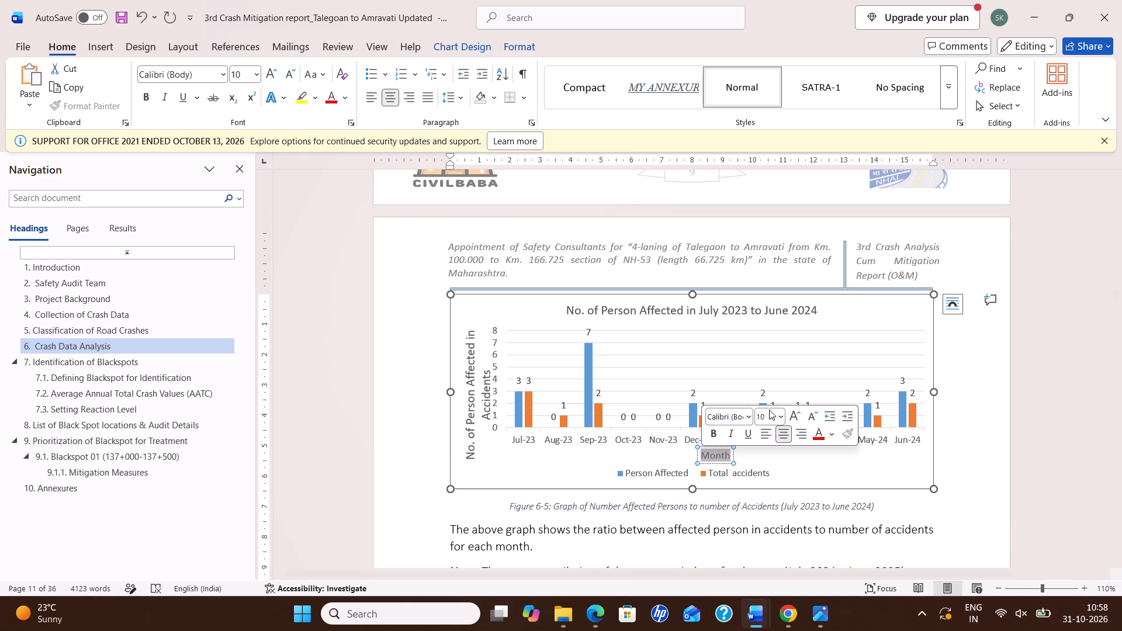
{"action": "left_click", "coordinate": [774, 412]}
{"action": "type", "text": "12"}
{"action": "key", "text": "Return"}
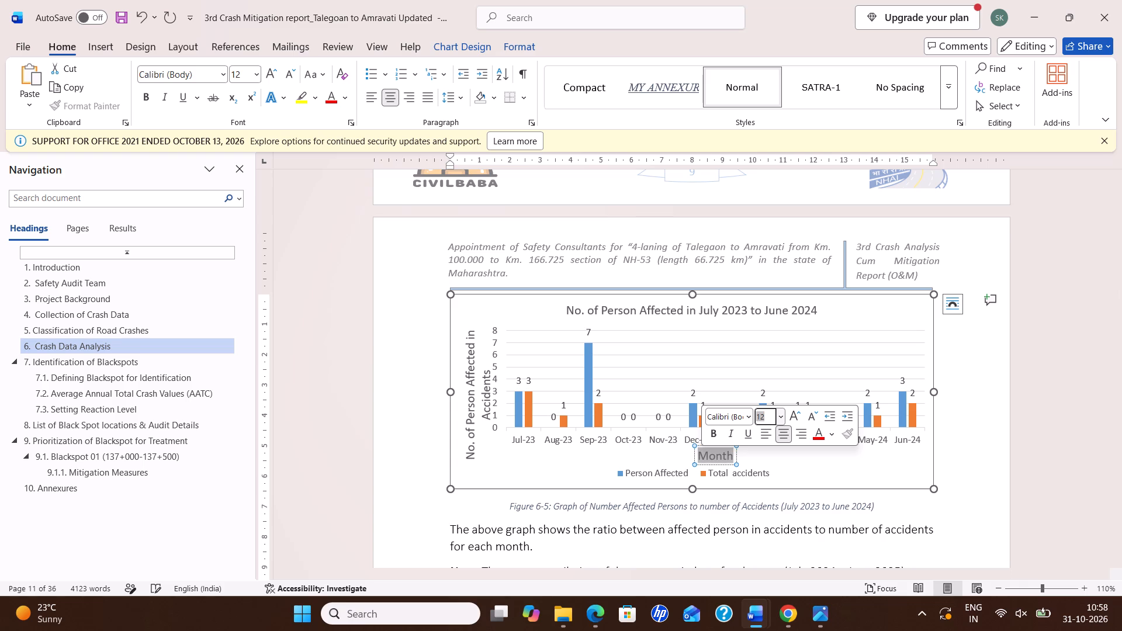
Set the "Accident Data in July 2024 to June 2025" title of the Figure 6-6 chart to font size 12.
{"action": "scroll", "coordinate": [677, 425], "scroll_direction": "down", "scroll_amount": 10}
{"action": "scroll", "coordinate": [654, 356], "scroll_direction": "down", "scroll_amount": 1}
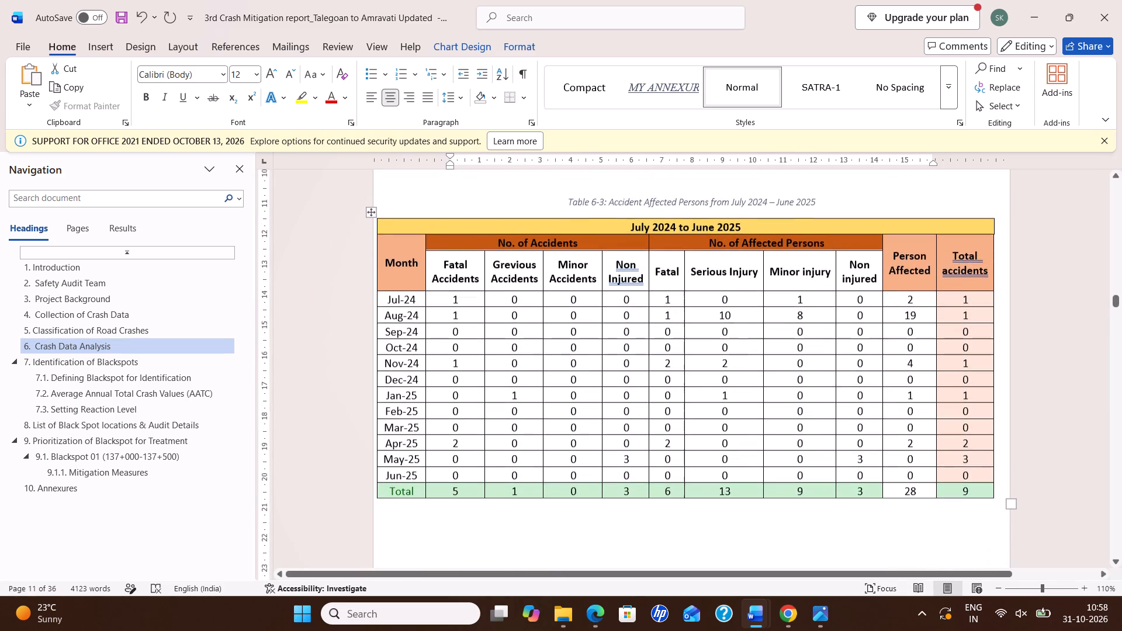
{"action": "scroll", "coordinate": [654, 356], "scroll_direction": "down", "scroll_amount": 2}
{"action": "scroll", "coordinate": [755, 356], "scroll_direction": "down", "scroll_amount": 13}
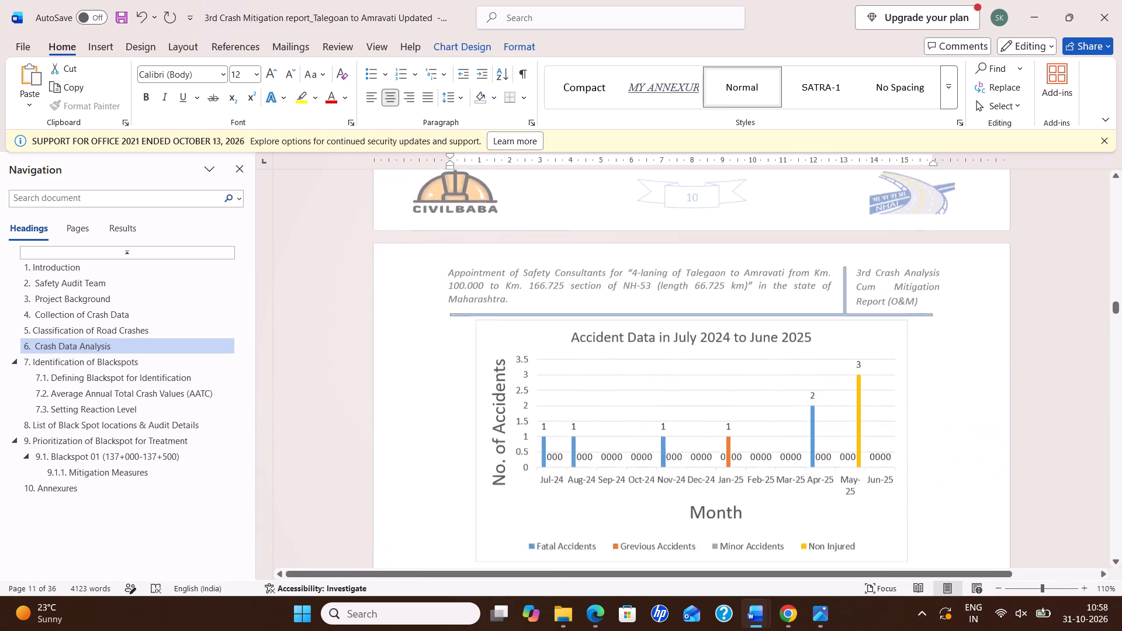
{"action": "left_click", "coordinate": [578, 222]}
{"action": "left_click_drag", "start_coordinate": [577, 221], "coordinate": [653, 227]}
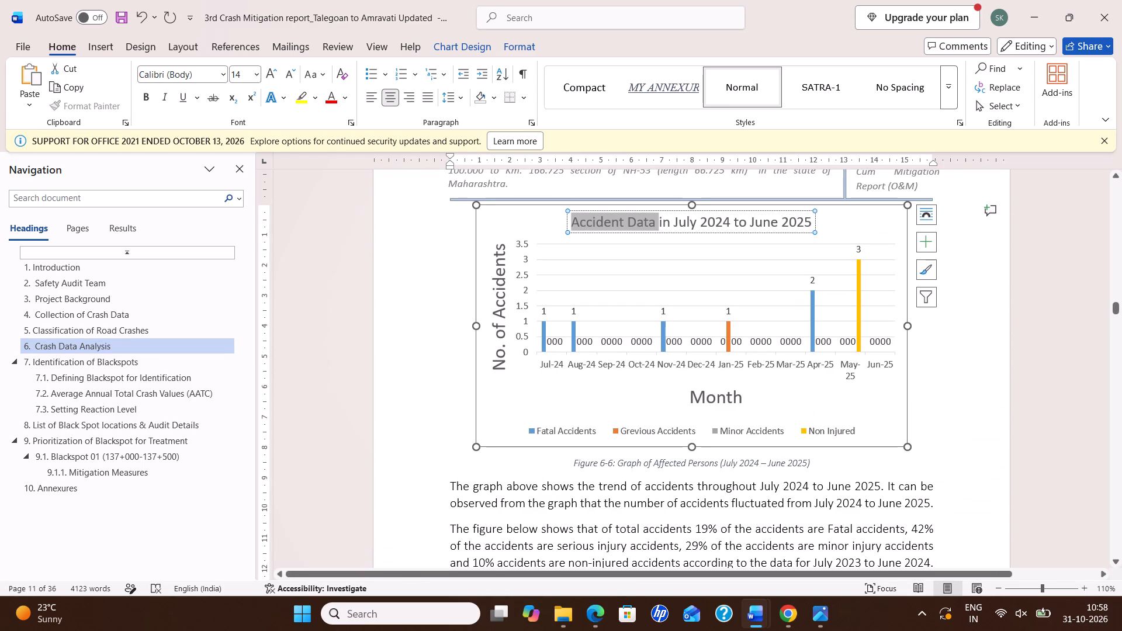
{"action": "left_click_drag", "start_coordinate": [653, 227], "coordinate": [798, 227]}
{"action": "left_click", "coordinate": [865, 183]}
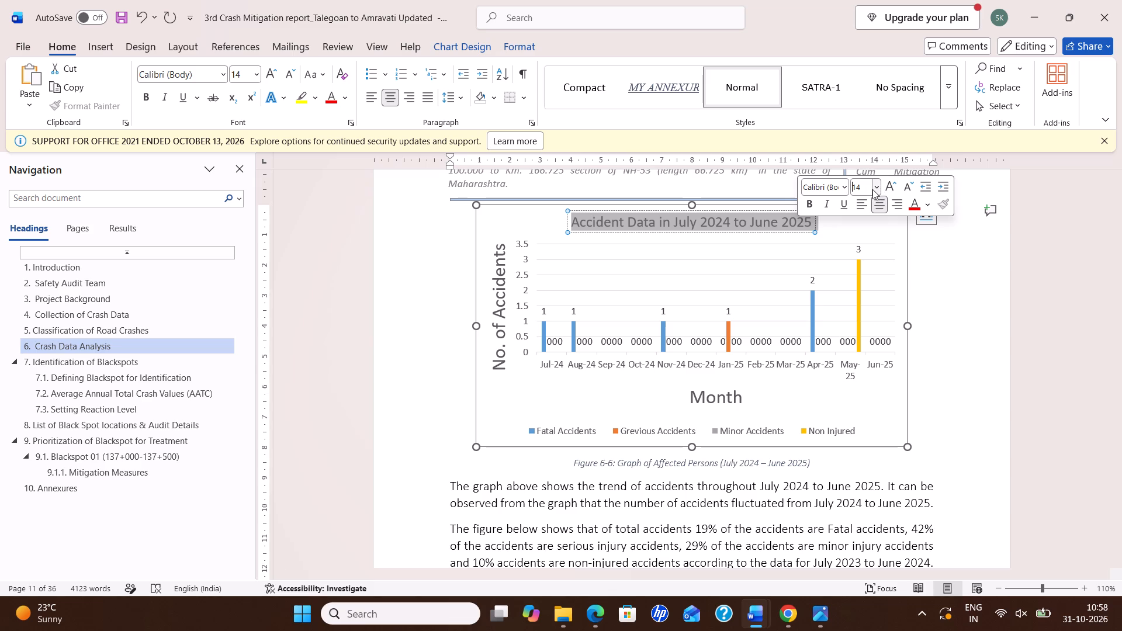
{"action": "type", "text": "12"}
{"action": "key", "text": "Return"}
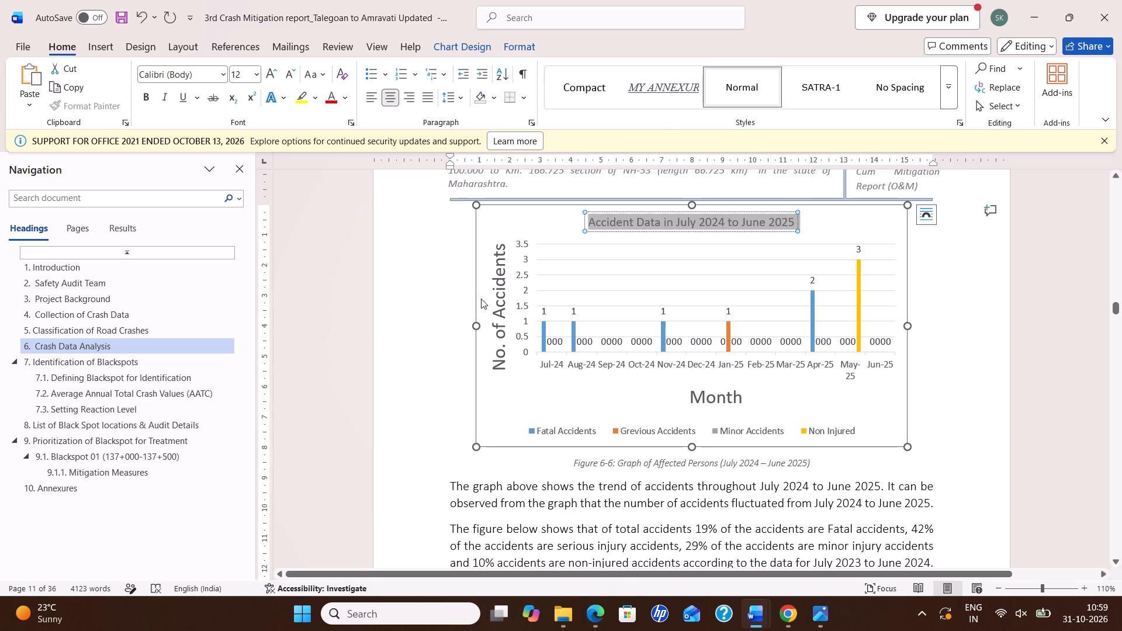
Set the "No. of Accidents" vertical axis title in the Figure 6-6 chart to font size 12.
{"action": "left_click", "coordinate": [503, 268]}
{"action": "left_click_drag", "start_coordinate": [496, 248], "coordinate": [500, 350]}
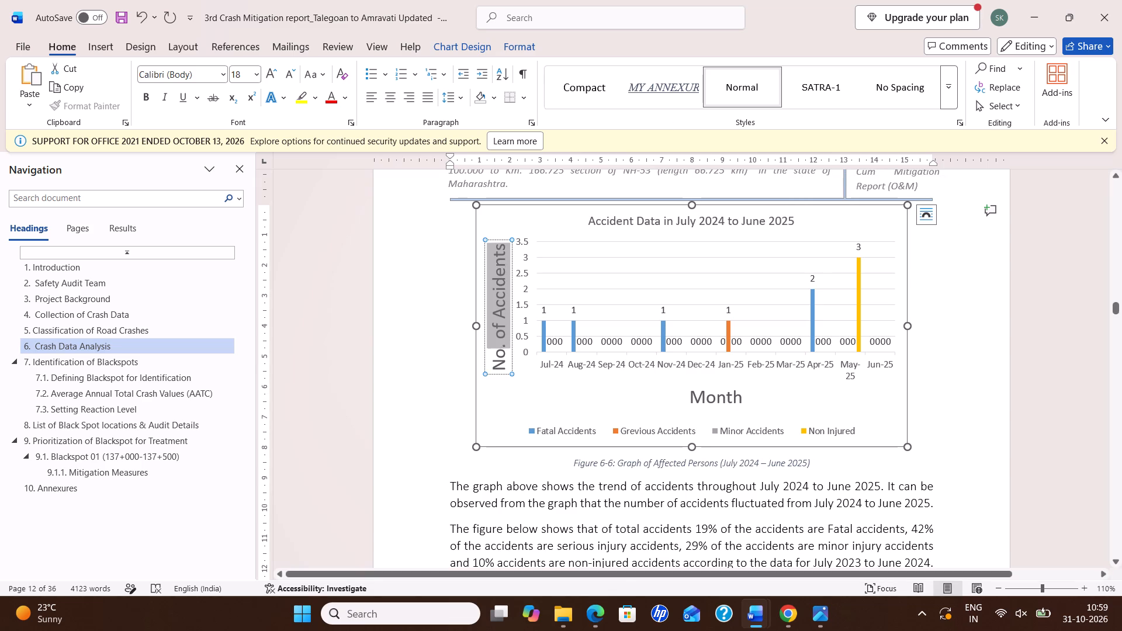
{"action": "left_click_drag", "start_coordinate": [500, 350], "coordinate": [501, 361]}
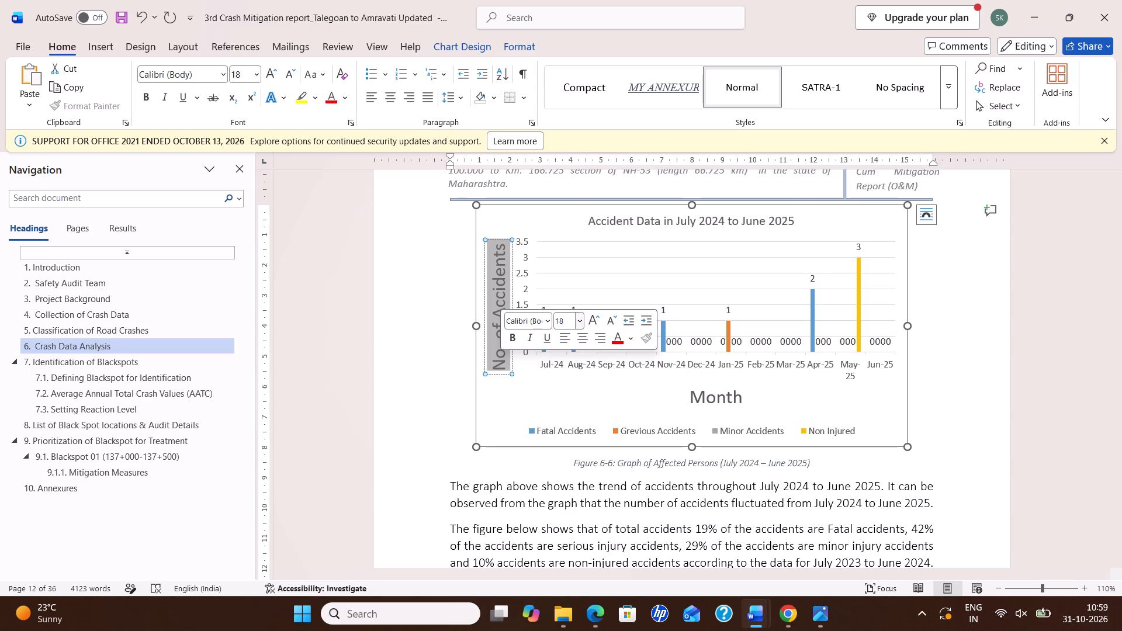
{"action": "left_click", "coordinate": [568, 316]}
{"action": "type", "text": "12"}
{"action": "key", "text": "Return"}
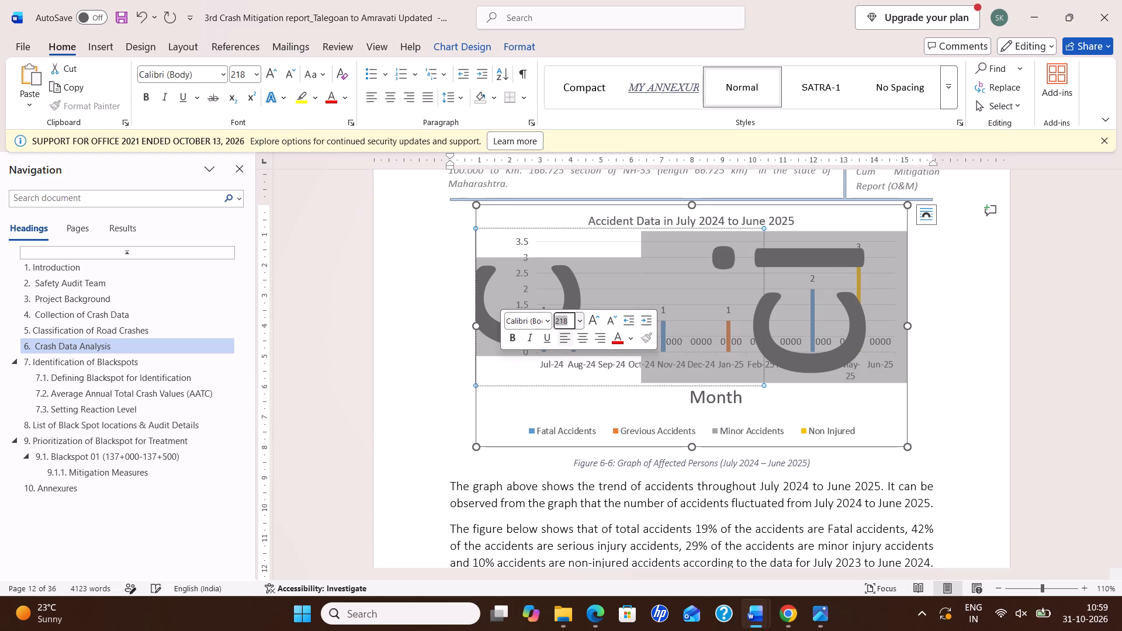
{"action": "key", "text": "ctrl+z"}
{"action": "left_click", "coordinate": [568, 320]}
{"action": "key", "text": "BackSpace"}
{"action": "key", "text": "2"}
{"action": "key", "text": "Return"}
{"action": "left_click", "coordinate": [591, 401]}
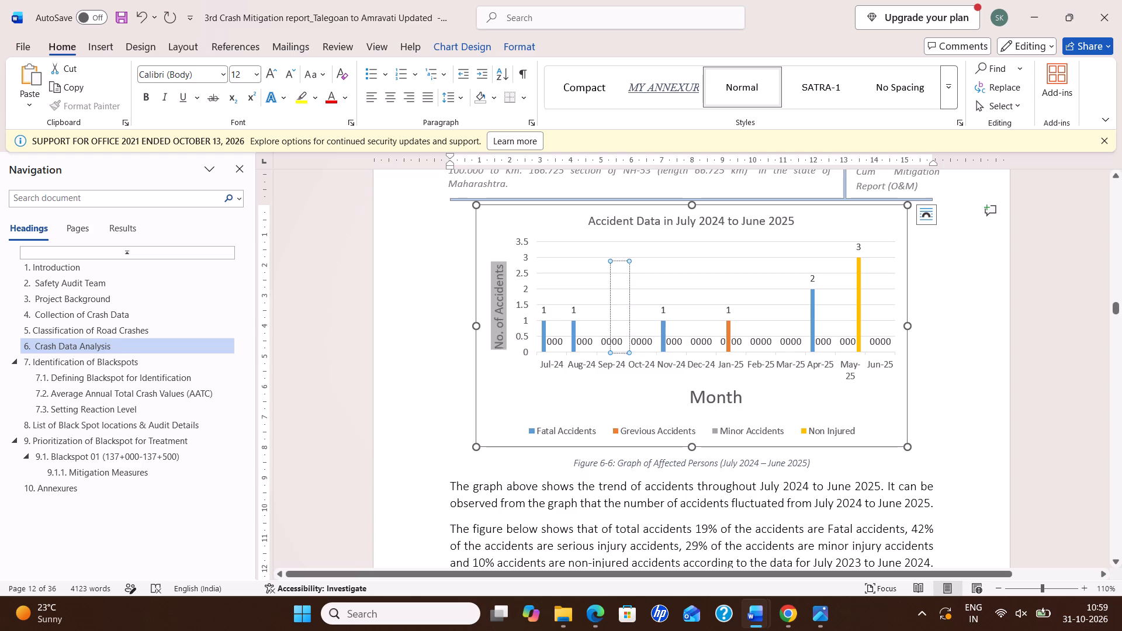
Set the "Month" horizontal axis title in the Figure 6-6 chart to font size 12.
{"action": "left_click", "coordinate": [708, 388]}
{"action": "left_click_drag", "start_coordinate": [690, 391], "coordinate": [735, 403]}
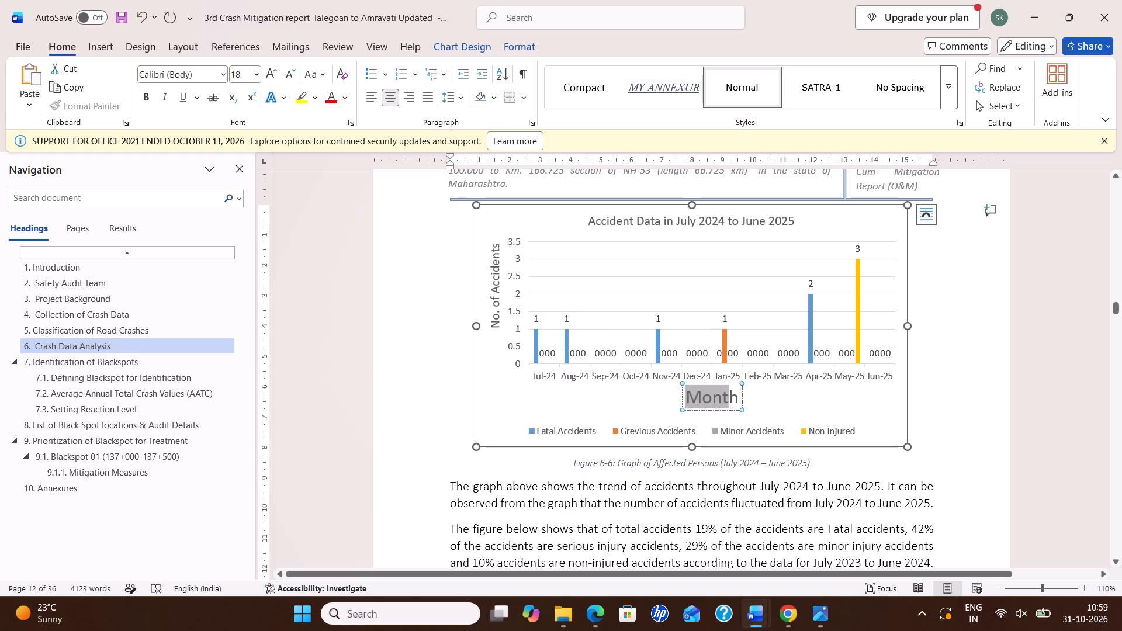
{"action": "left_click_drag", "start_coordinate": [735, 403], "coordinate": [737, 403]}
{"action": "left_click", "coordinate": [811, 358]}
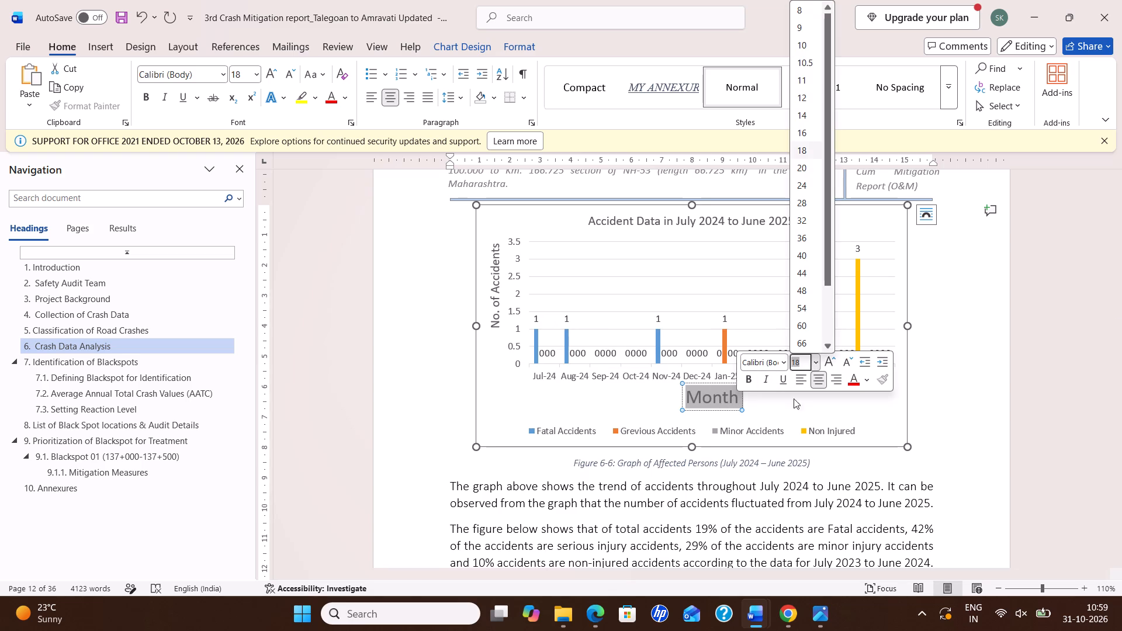
{"action": "type", "text": "12"}
{"action": "key", "text": "Return"}
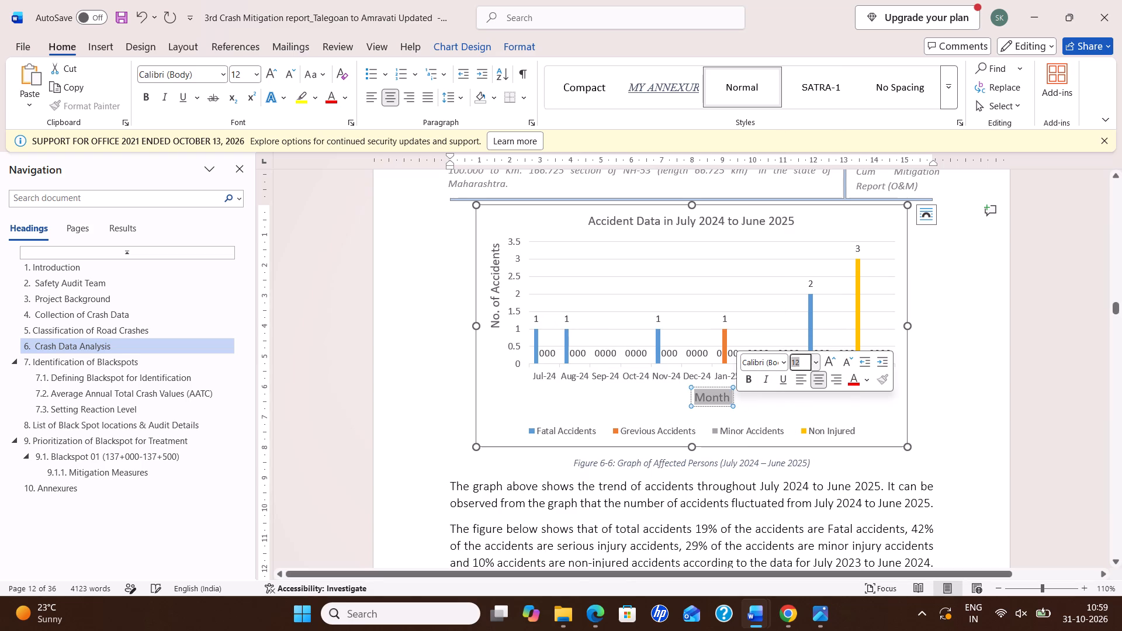
Check the font sizes of the chart title and the vertical axis title in the Figure 6-6 chart.
{"action": "scroll", "coordinate": [642, 403], "scroll_direction": "down", "scroll_amount": 8}
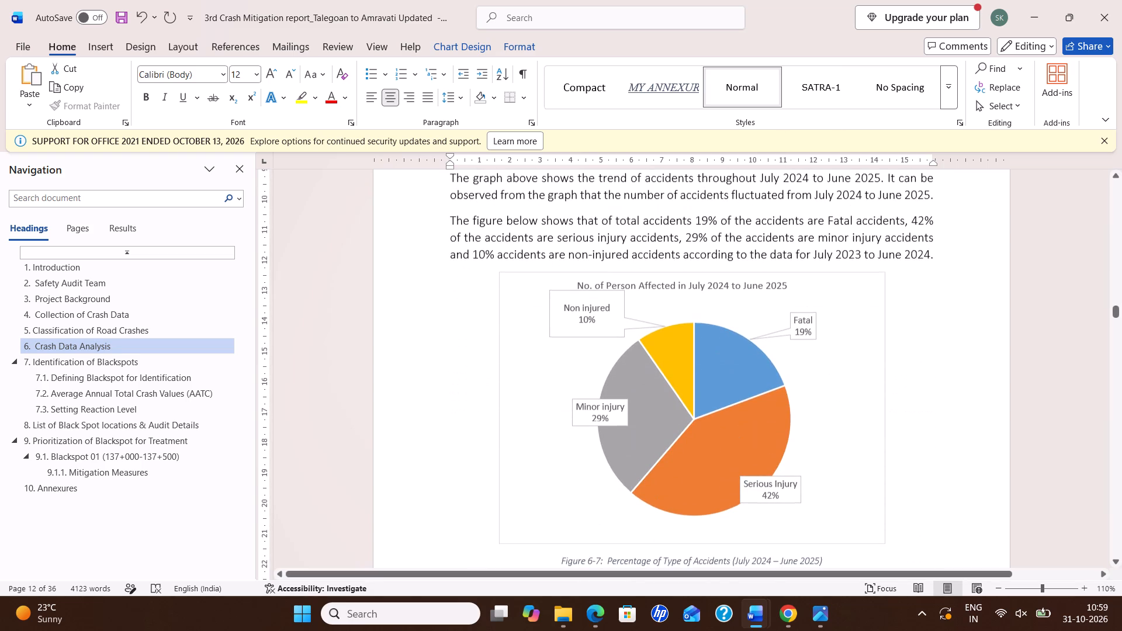
{"action": "scroll", "coordinate": [674, 349], "scroll_direction": "down", "scroll_amount": 2}
{"action": "left_click", "coordinate": [667, 209]}
{"action": "scroll", "coordinate": [664, 259], "scroll_direction": "up", "scroll_amount": 10}
{"action": "left_click", "coordinate": [634, 226]}
{"action": "left_click_drag", "start_coordinate": [625, 224], "coordinate": [647, 224]}
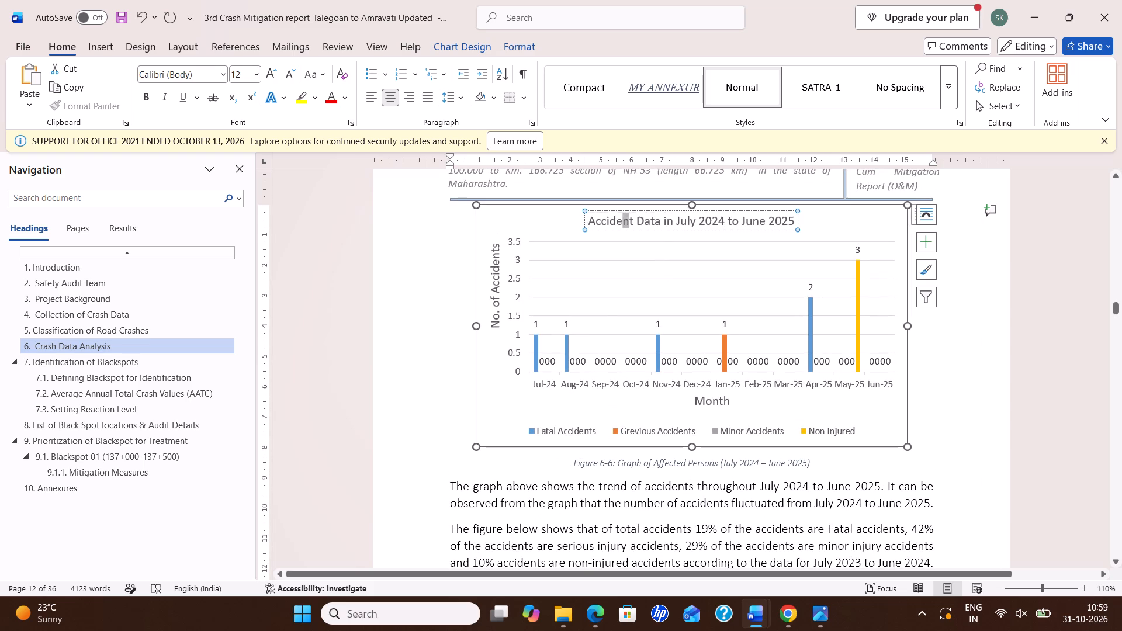
{"action": "left_click_drag", "start_coordinate": [647, 224], "coordinate": [798, 222]}
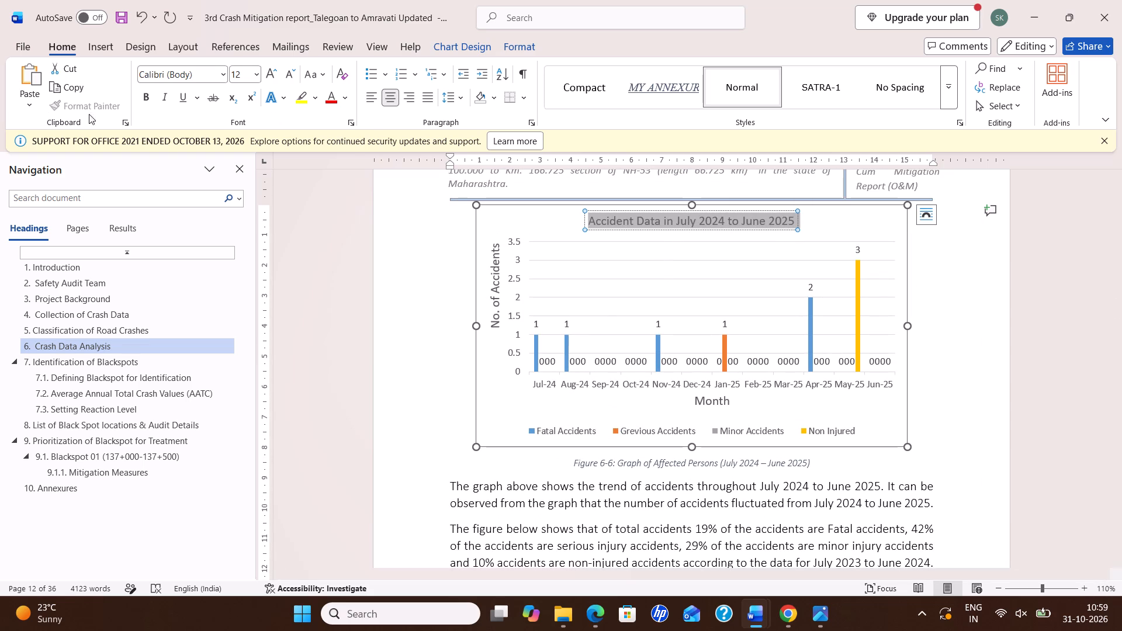
{"action": "left_click", "coordinate": [849, 231]}
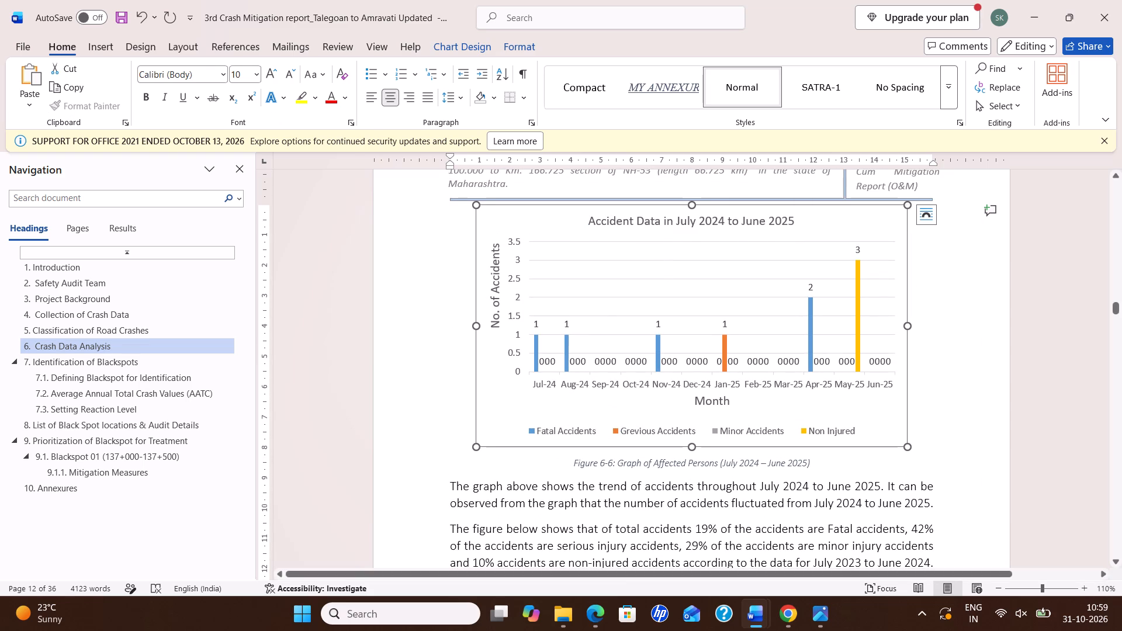
{"action": "left_click", "coordinate": [946, 252]}
{"action": "left_click", "coordinate": [723, 230]}
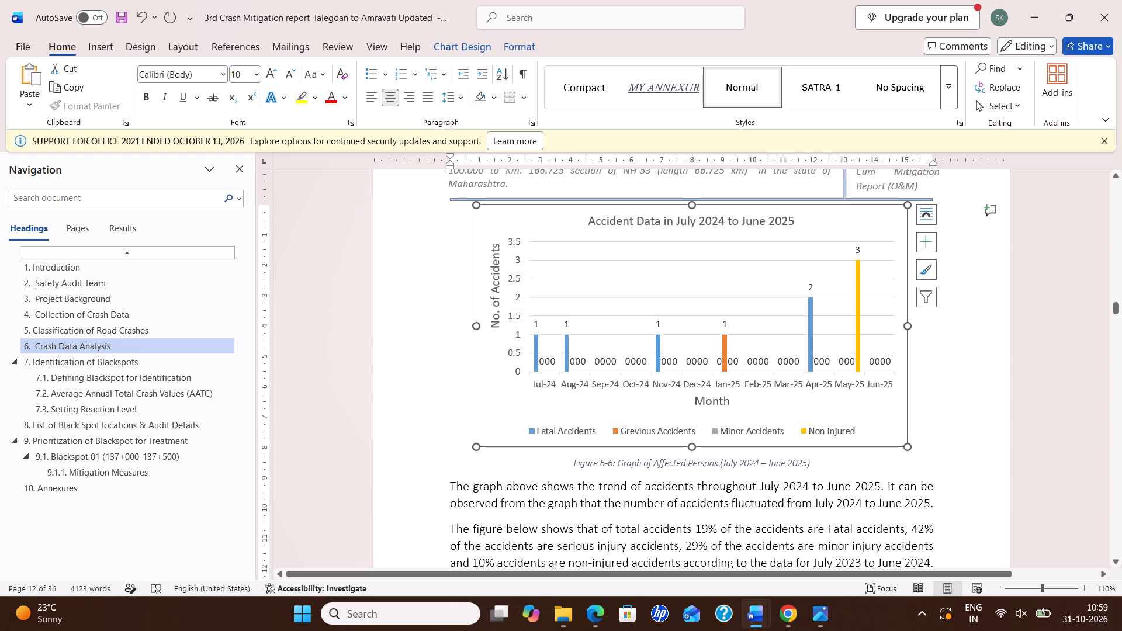
{"action": "left_click", "coordinate": [707, 216]}
{"action": "left_click", "coordinate": [500, 276]}
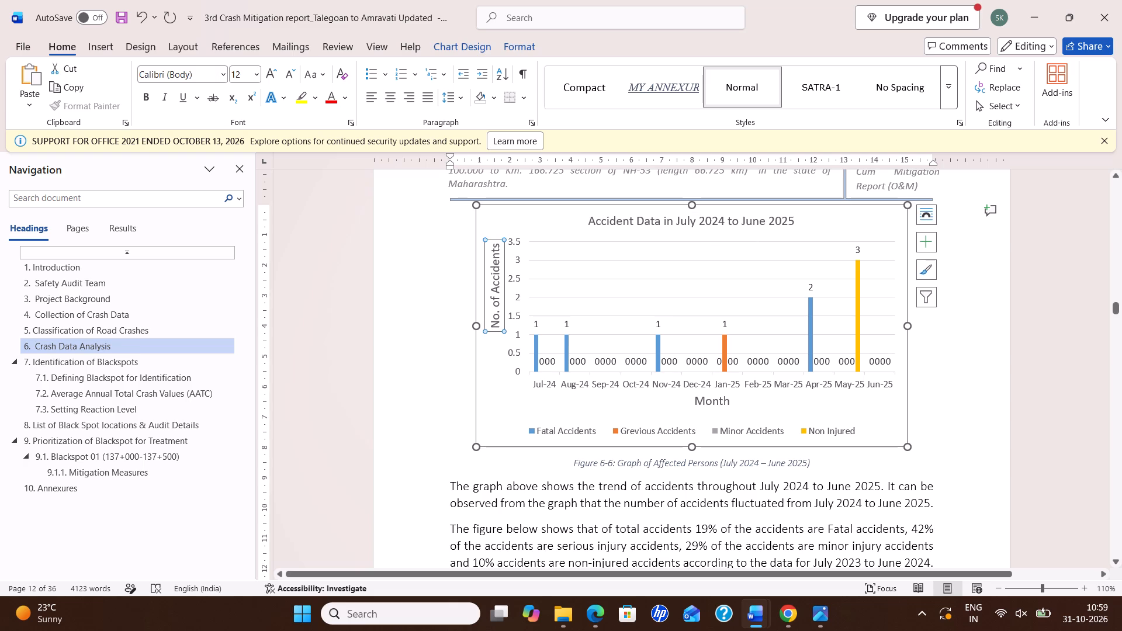
{"action": "left_click_drag", "start_coordinate": [494, 269], "coordinate": [501, 314]}
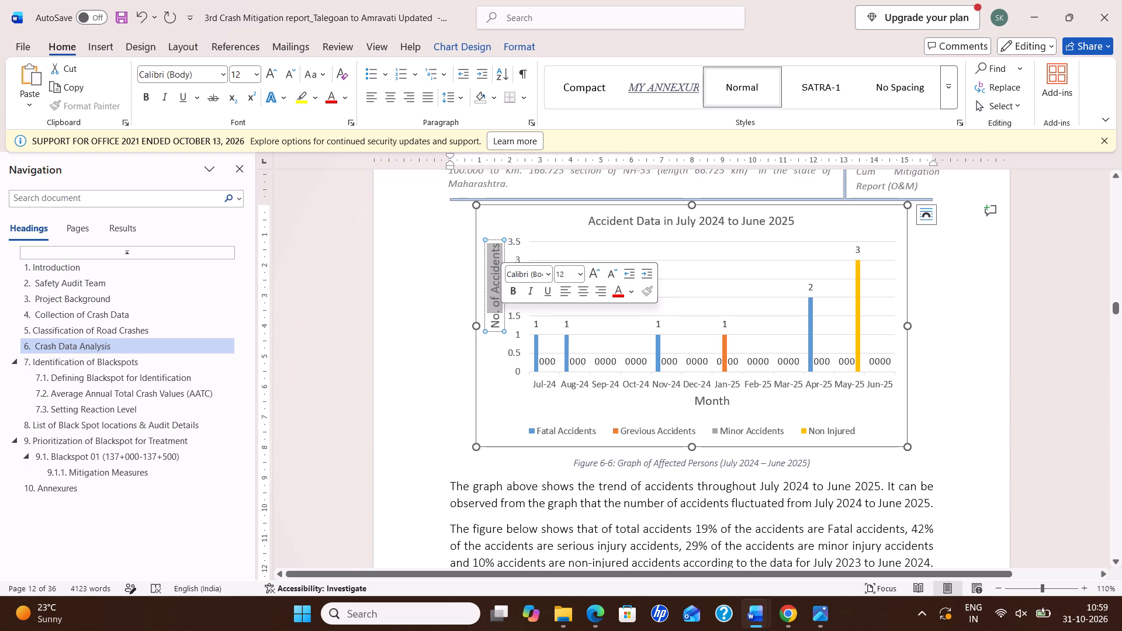
Set the "No. of Person Affected in July 2024 to June 2025" title of the Figure 6-7 pie chart to font size 12.
{"action": "scroll", "coordinate": [504, 306], "scroll_direction": "down", "scroll_amount": 6}
{"action": "scroll", "coordinate": [662, 349], "scroll_direction": "down", "scroll_amount": 2}
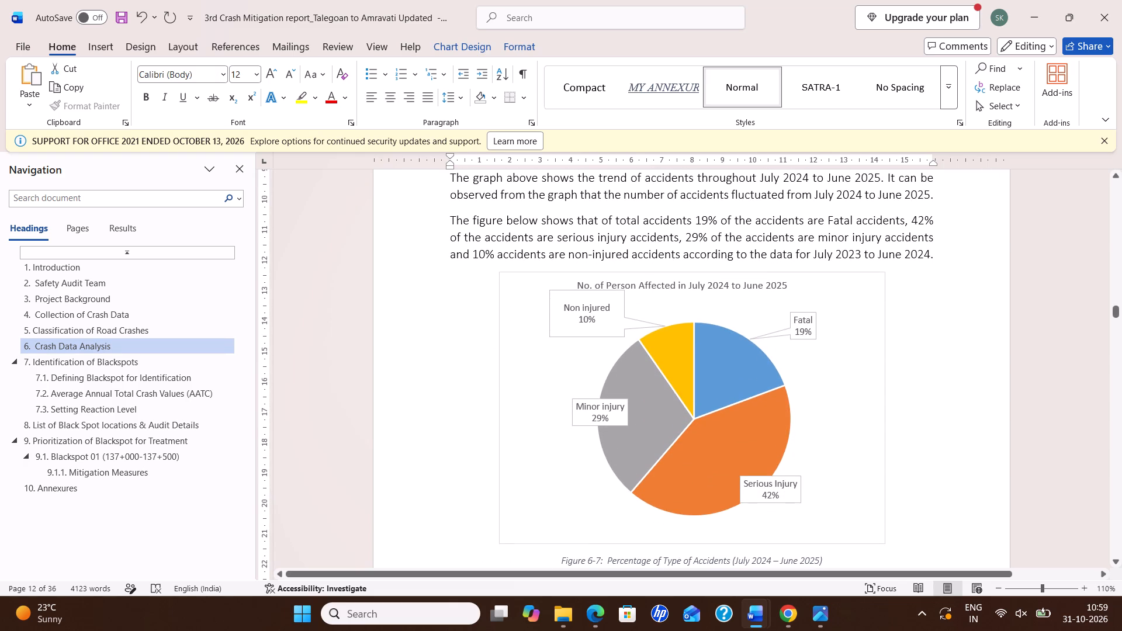
{"action": "left_click", "coordinate": [682, 289]}
{"action": "left_click_drag", "start_coordinate": [671, 286], "coordinate": [736, 289]}
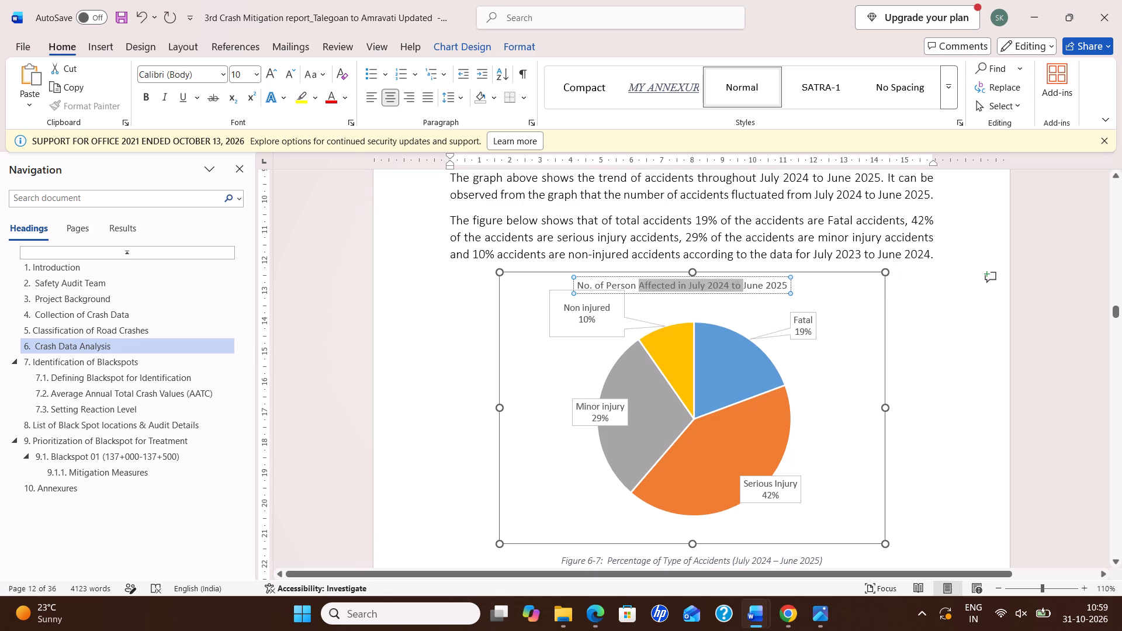
{"action": "left_click_drag", "start_coordinate": [581, 282], "coordinate": [785, 292]}
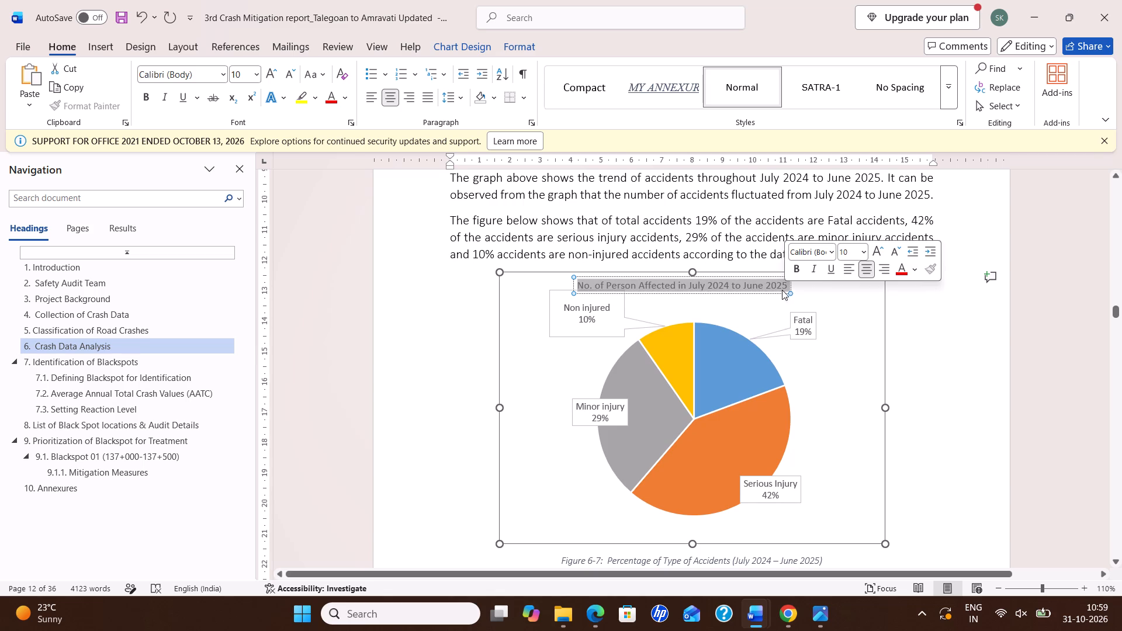
{"action": "left_click", "coordinate": [853, 255]}
{"action": "type", "text": "12"}
{"action": "key", "text": "Return"}
{"action": "left_click", "coordinate": [841, 293]}
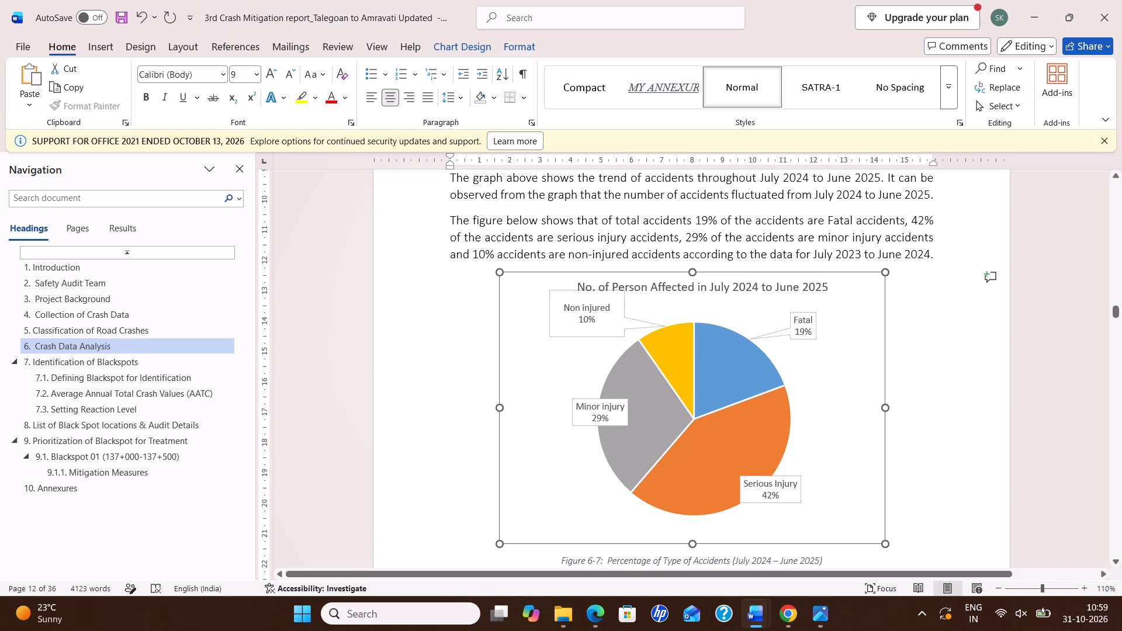
Move the Non injured, Minor injury and Serious Injury data labels outward, clear of the title and pie in Figure 6-7.
{"action": "left_click", "coordinate": [569, 334]}
{"action": "left_click_drag", "start_coordinate": [560, 339], "coordinate": [555, 344]}
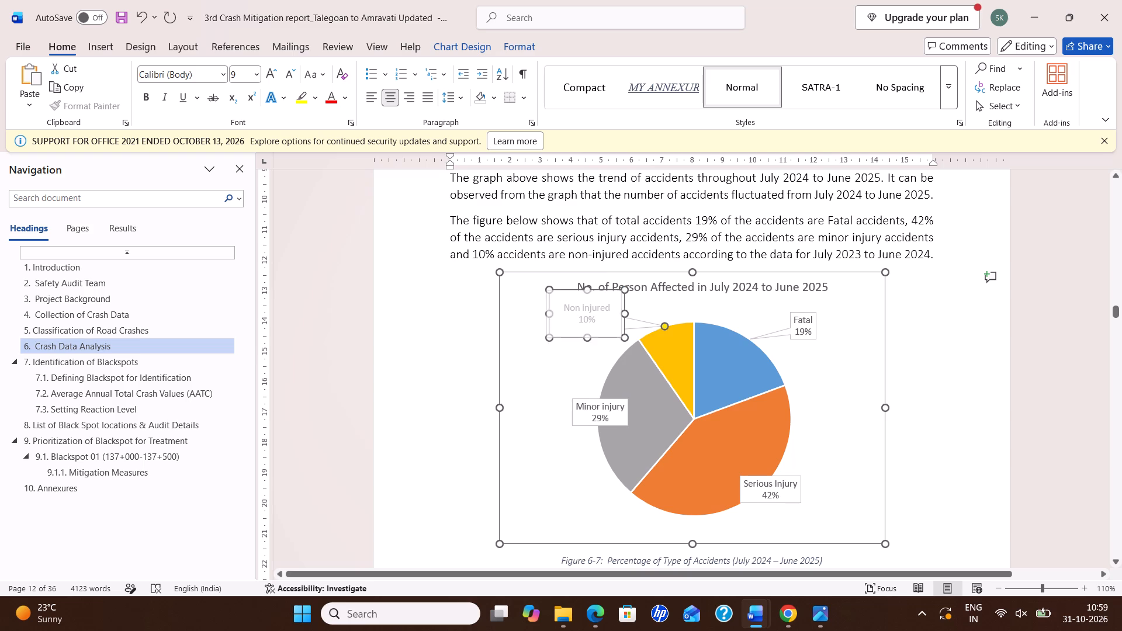
{"action": "left_click_drag", "start_coordinate": [555, 344], "coordinate": [541, 367]}
{"action": "left_click", "coordinate": [576, 412]}
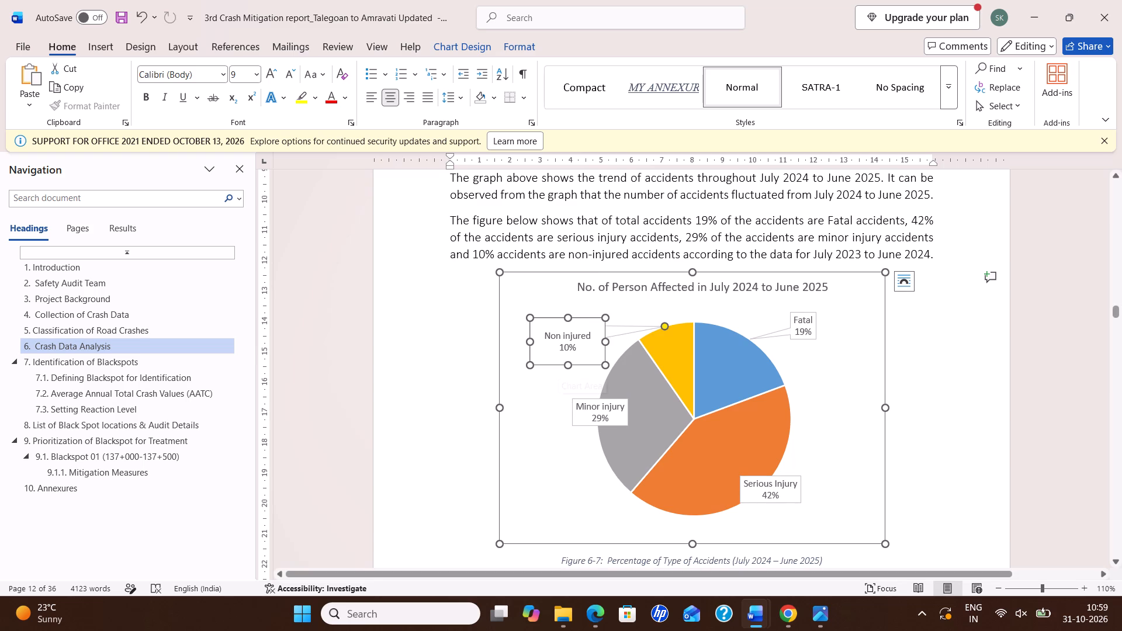
{"action": "left_click_drag", "start_coordinate": [571, 418], "coordinate": [521, 418]}
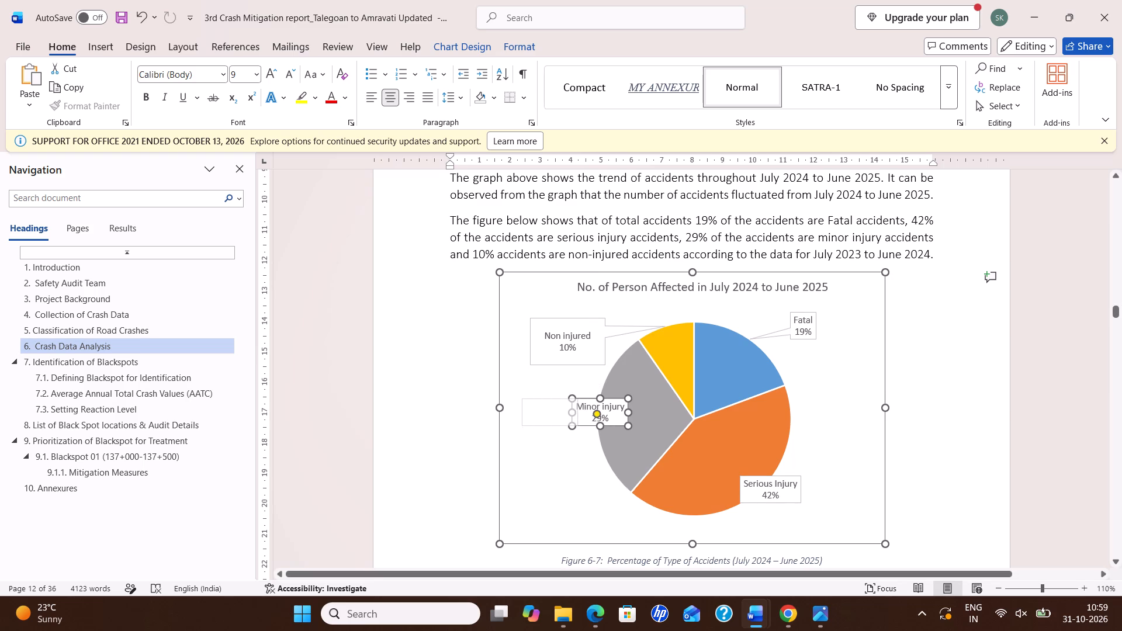
{"action": "left_click_drag", "start_coordinate": [521, 418], "coordinate": [519, 418]}
{"action": "scroll", "coordinate": [674, 500], "scroll_direction": "down", "scroll_amount": 6}
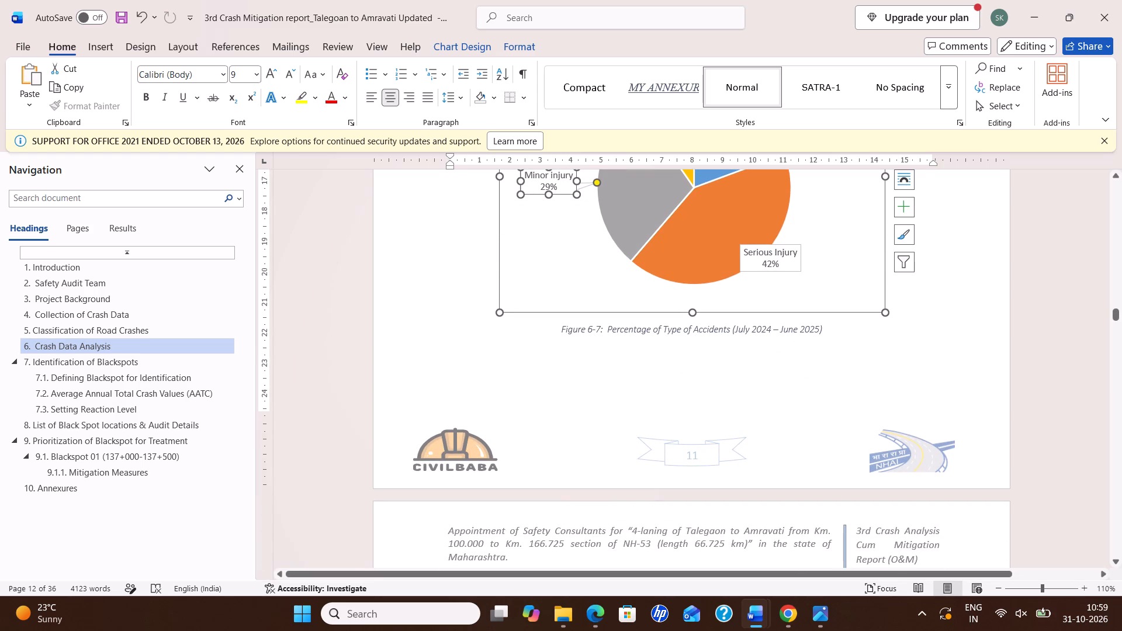
{"action": "left_click", "coordinate": [787, 271]}
{"action": "left_click_drag", "start_coordinate": [787, 271], "coordinate": [850, 283]}
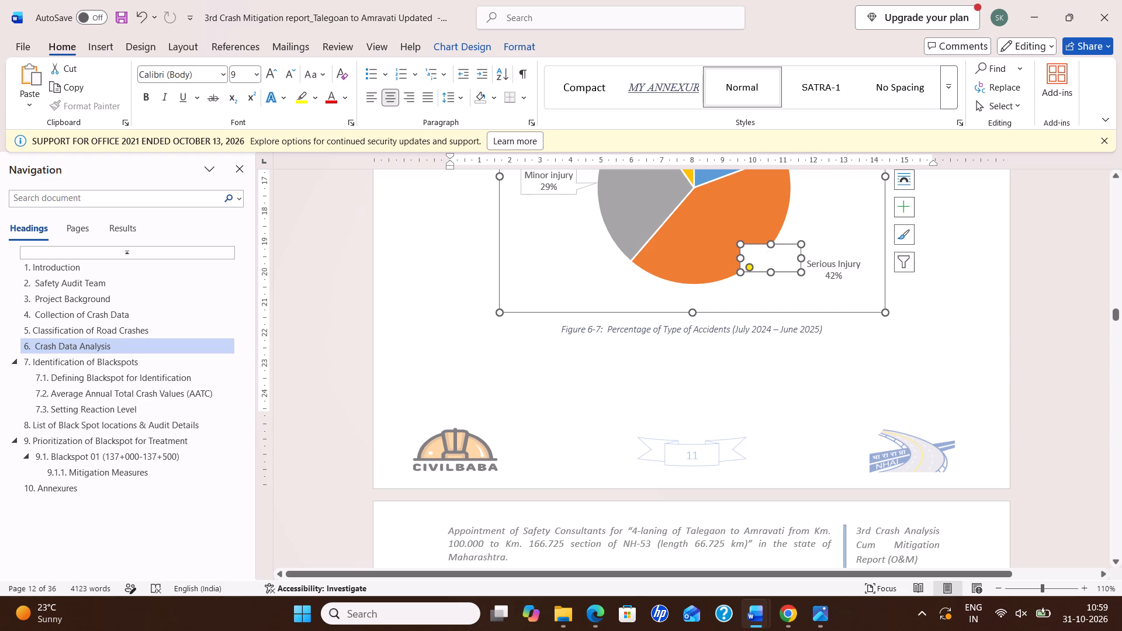
Set the "No. of Person Affected in July 2024 to June 2025" title of the Figure 6-8 chart to font size 12.
{"action": "scroll", "coordinate": [766, 366], "scroll_direction": "down", "scroll_amount": 9}
{"action": "left_click", "coordinate": [626, 245]}
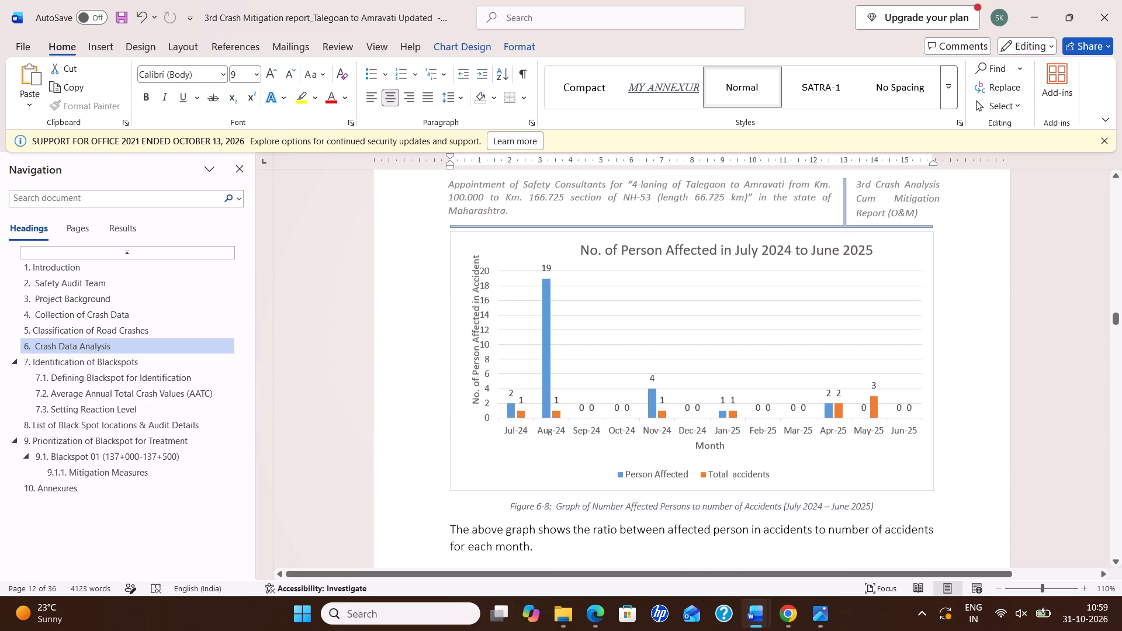
{"action": "left_click_drag", "start_coordinate": [587, 249], "coordinate": [870, 254]}
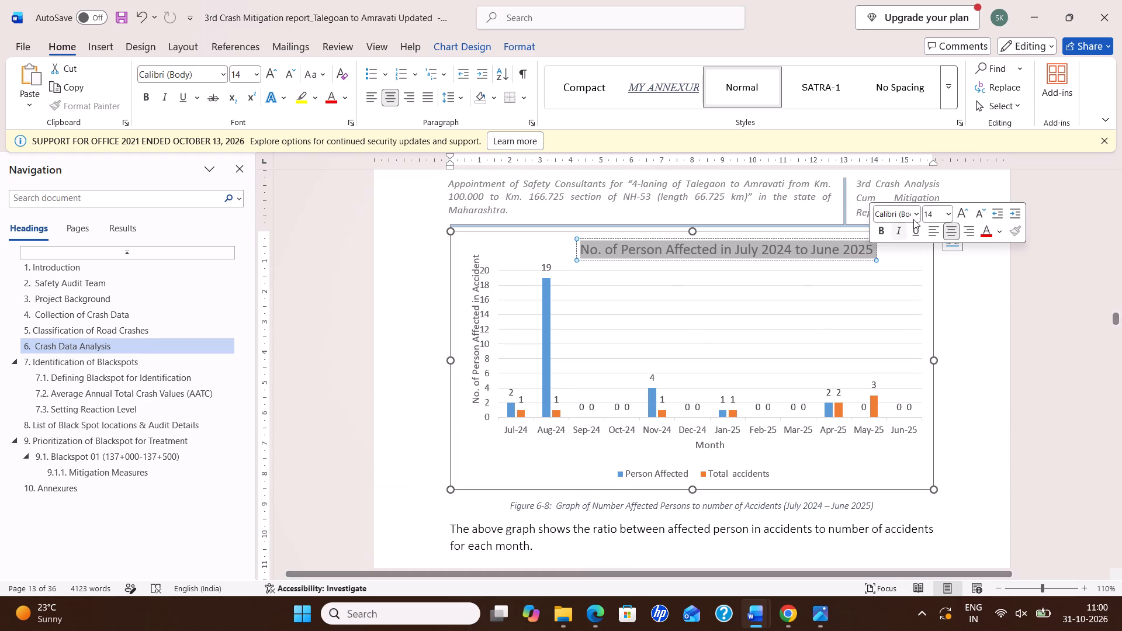
{"action": "left_click", "coordinate": [936, 212]}
{"action": "type", "text": "12"}
{"action": "key", "text": "Return"}
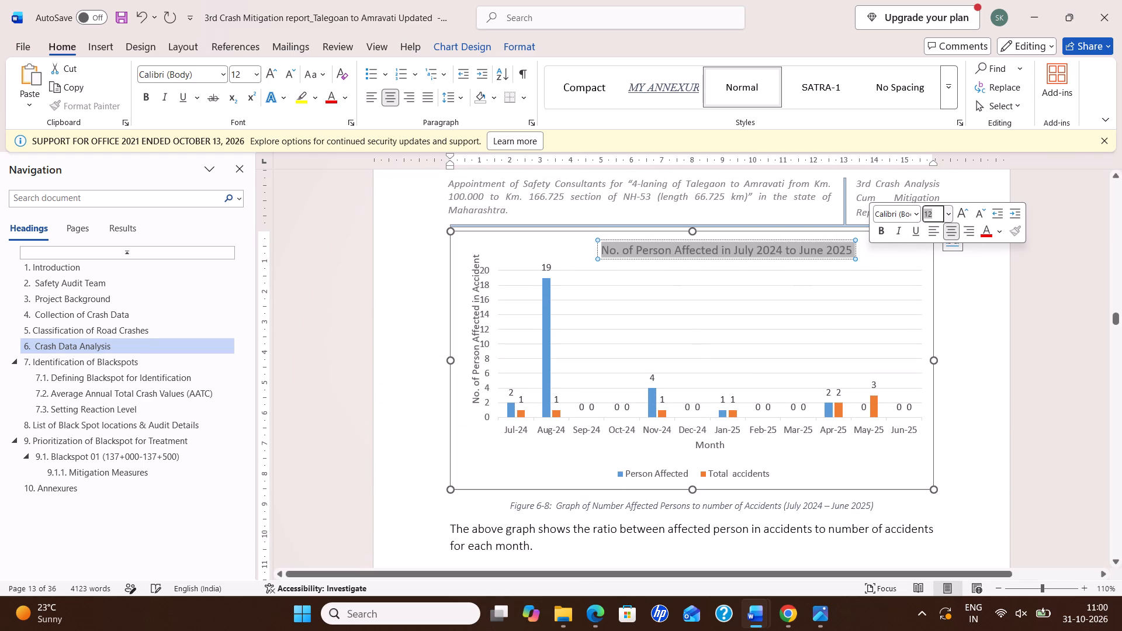
Set the "No. of Person Affected in Accident" vertical axis title in the Figure 6-8 chart to font size 12.
{"action": "left_click", "coordinate": [476, 313]}
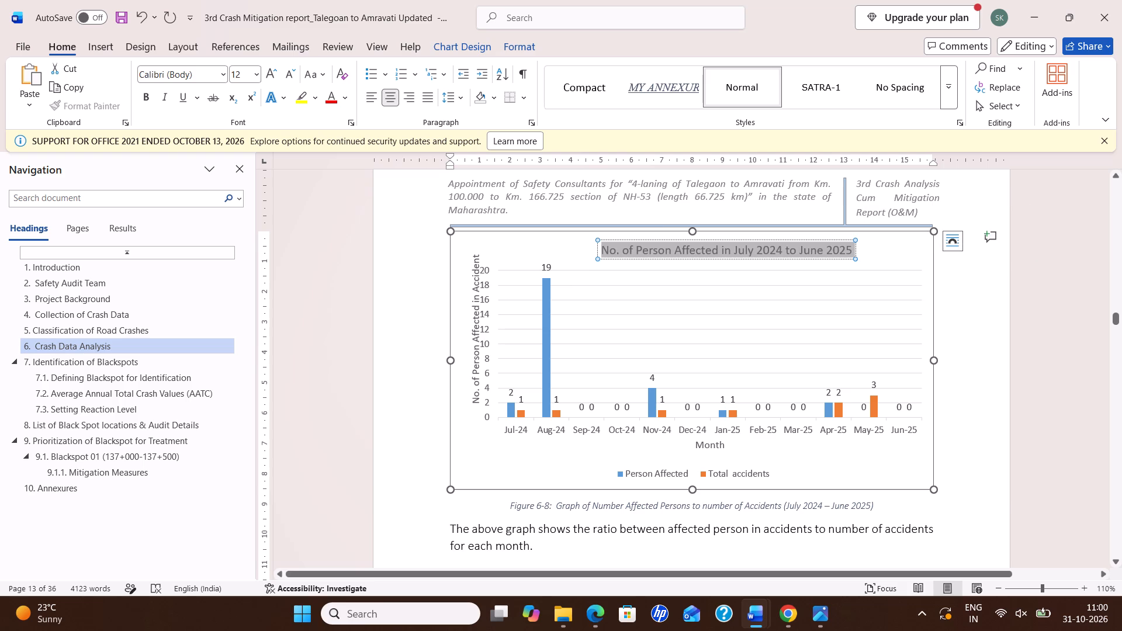
{"action": "left_click_drag", "start_coordinate": [476, 255], "coordinate": [476, 380]}
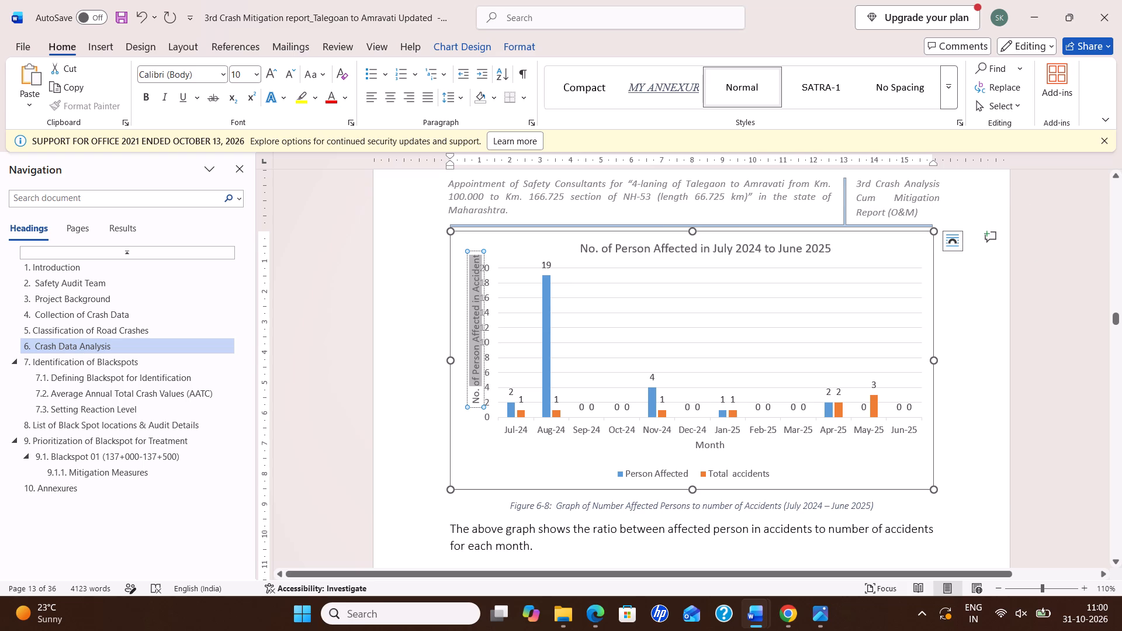
{"action": "left_click_drag", "start_coordinate": [476, 380], "coordinate": [474, 398]}
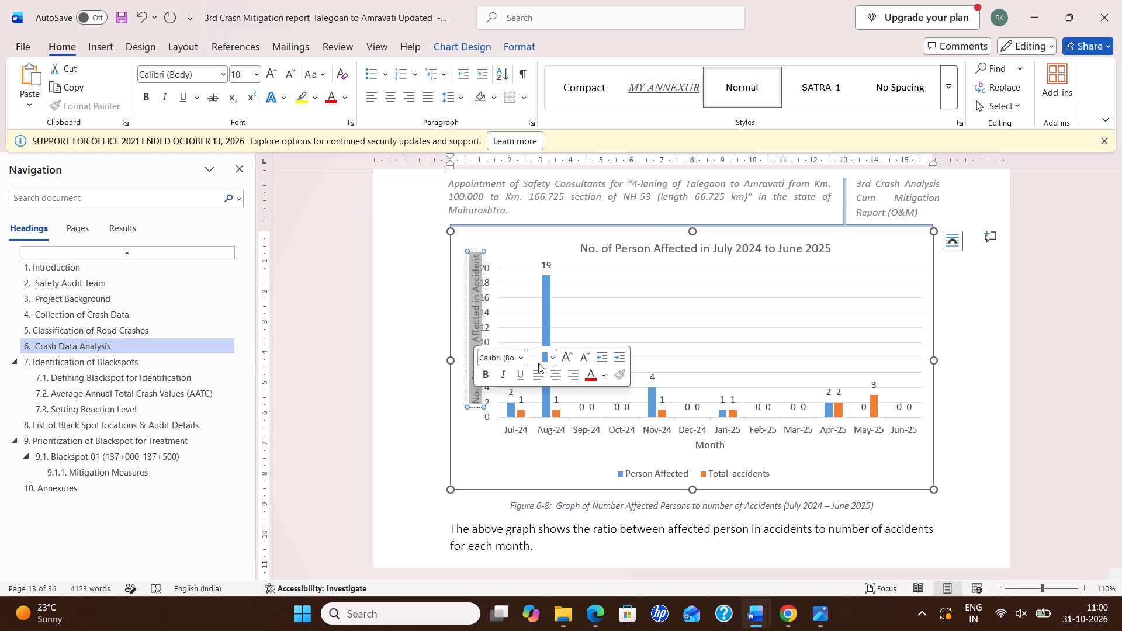
{"action": "left_click_drag", "start_coordinate": [538, 359], "coordinate": [544, 359]}
{"action": "type", "text": "12"}
{"action": "key", "text": "Return"}
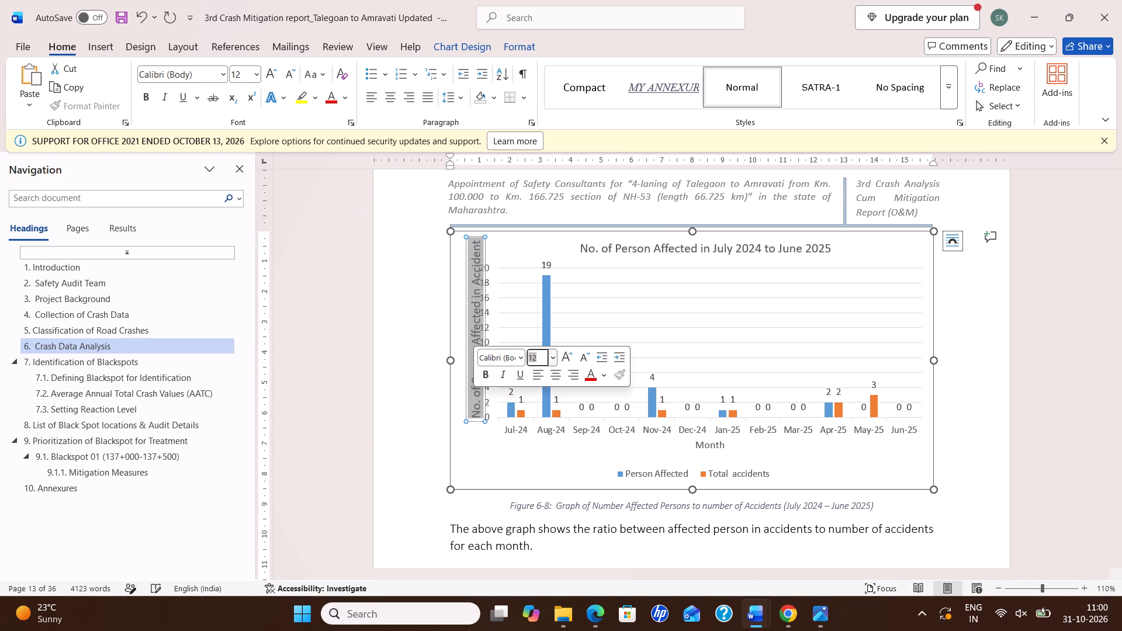
{"action": "left_click", "coordinate": [495, 478]}
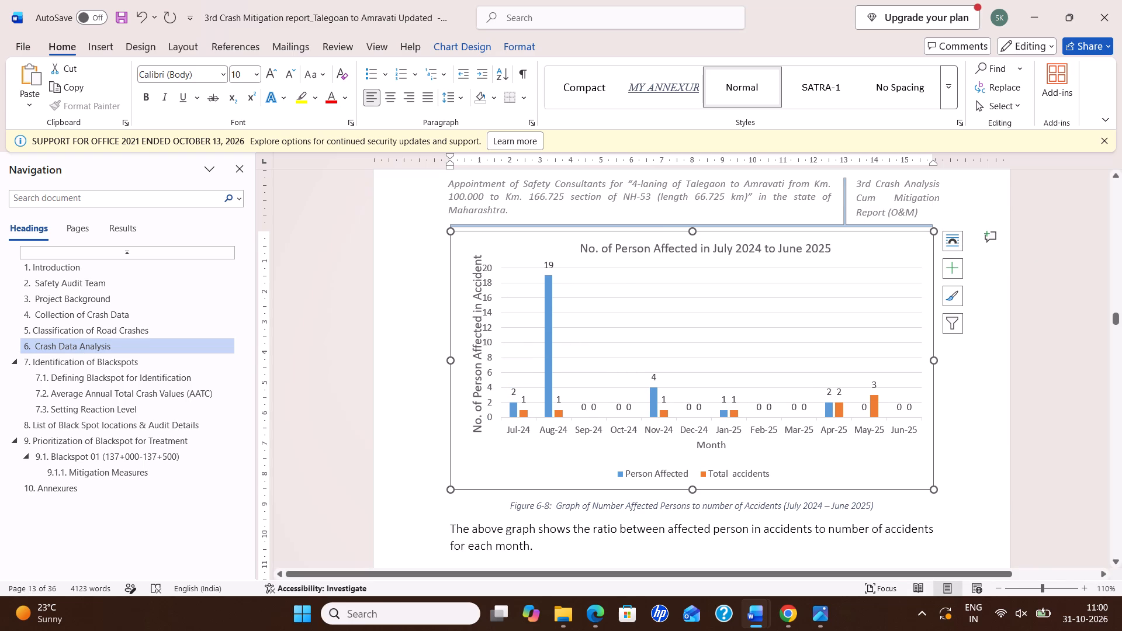
Accept the grammar suggestion "Total accidents" for the last column header of Table 6-4.
{"action": "scroll", "coordinate": [611, 418], "scroll_direction": "down", "scroll_amount": 3}
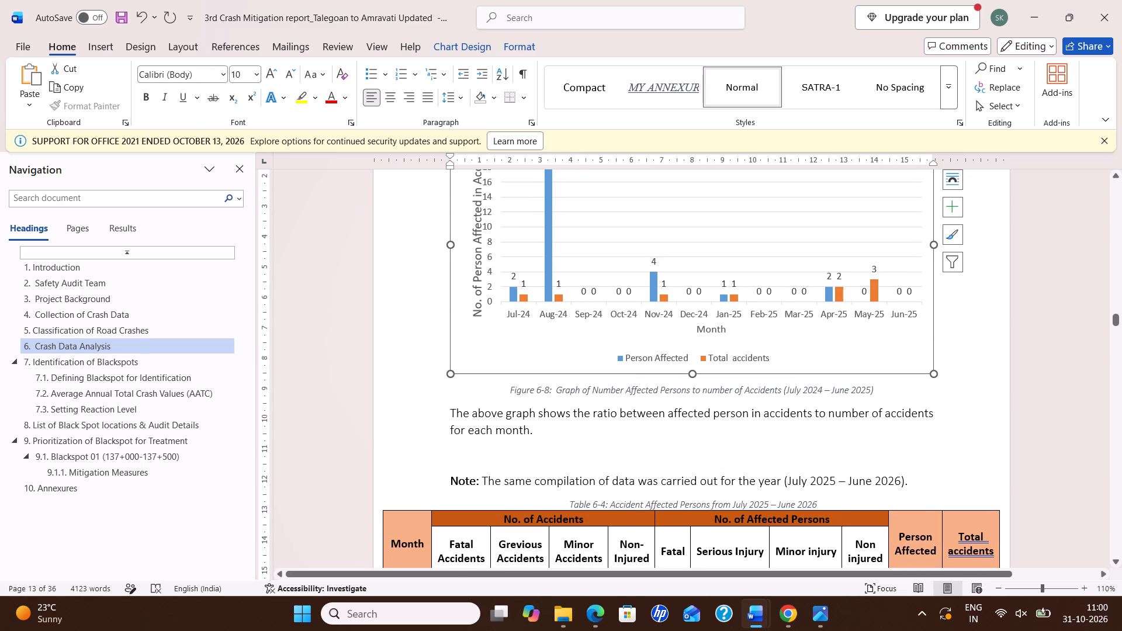
{"action": "scroll", "coordinate": [601, 418], "scroll_direction": "down", "scroll_amount": 5}
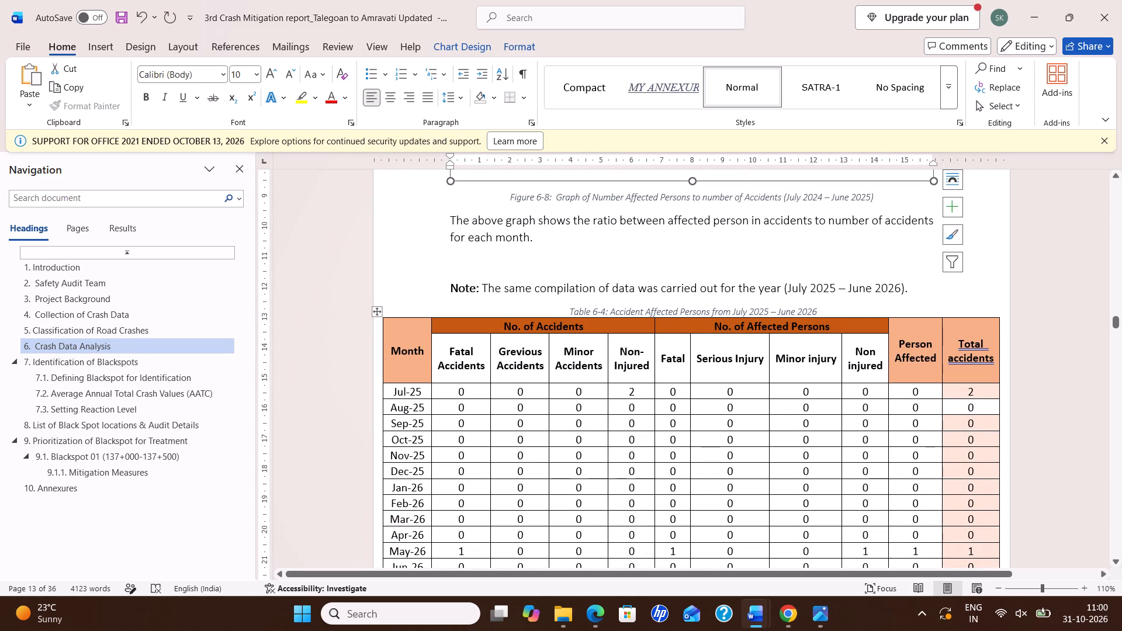
{"action": "left_click", "coordinate": [971, 338]}
{"action": "right_click", "coordinate": [966, 339]}
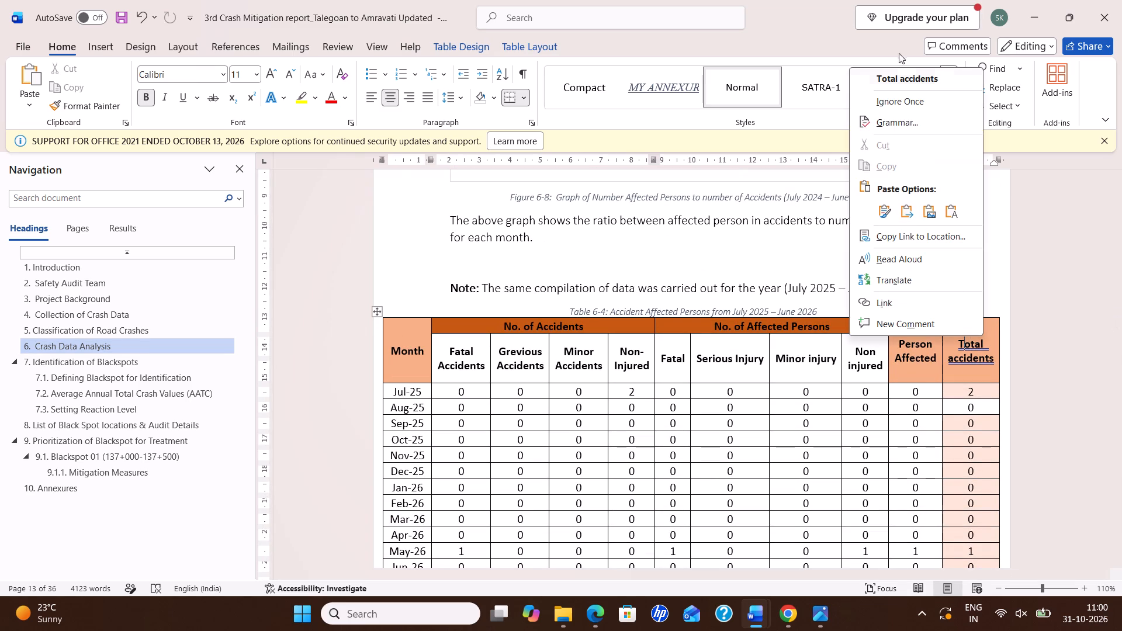
{"action": "left_click", "coordinate": [903, 81]}
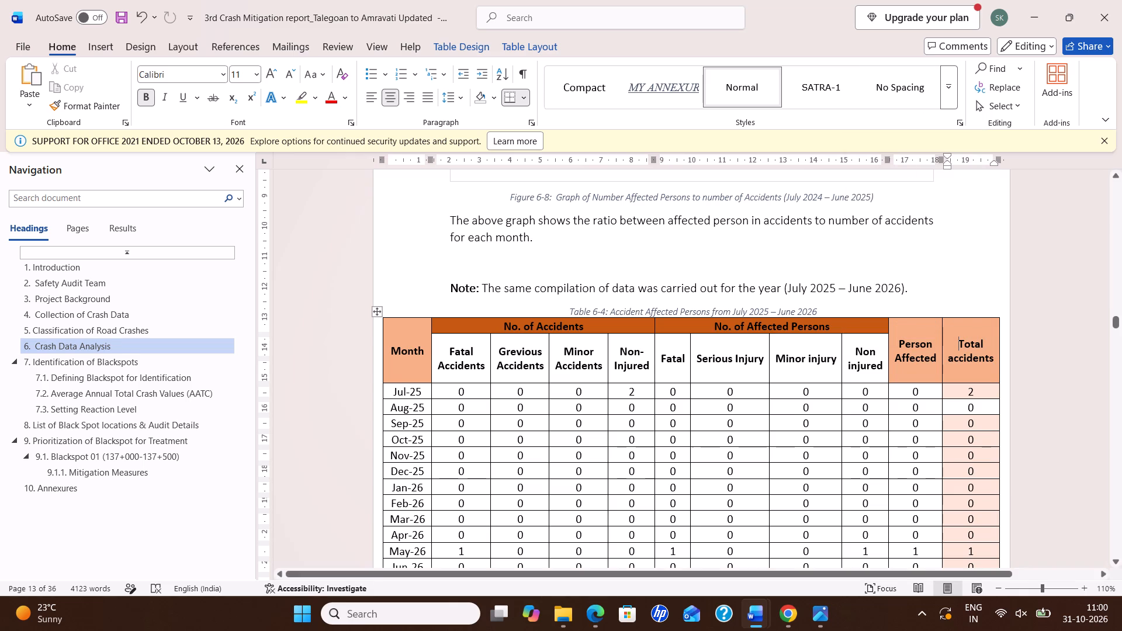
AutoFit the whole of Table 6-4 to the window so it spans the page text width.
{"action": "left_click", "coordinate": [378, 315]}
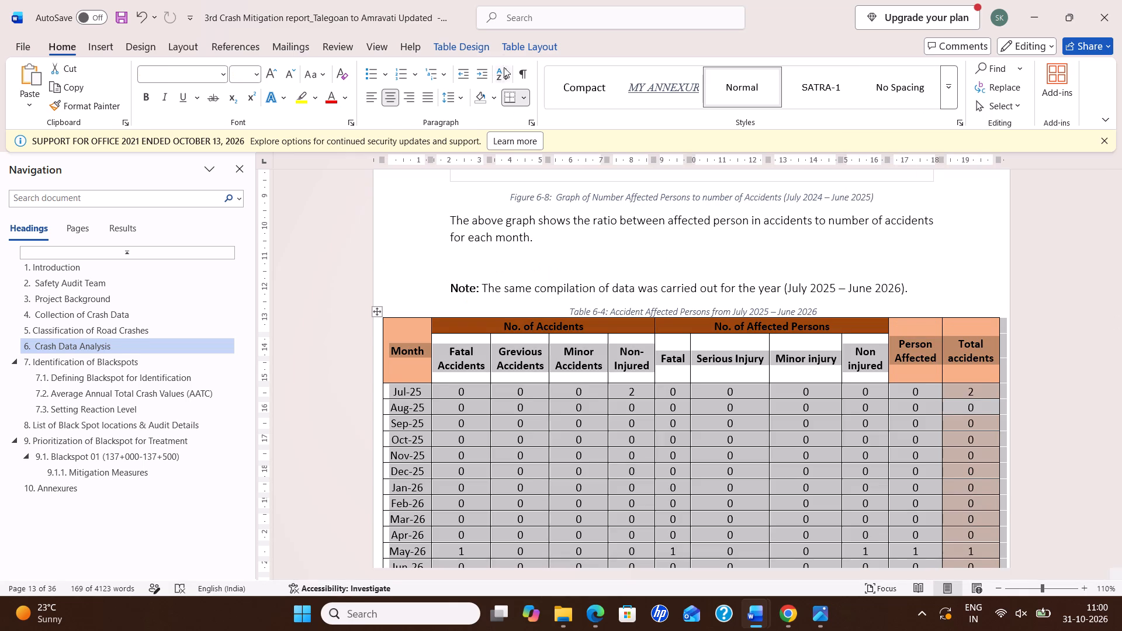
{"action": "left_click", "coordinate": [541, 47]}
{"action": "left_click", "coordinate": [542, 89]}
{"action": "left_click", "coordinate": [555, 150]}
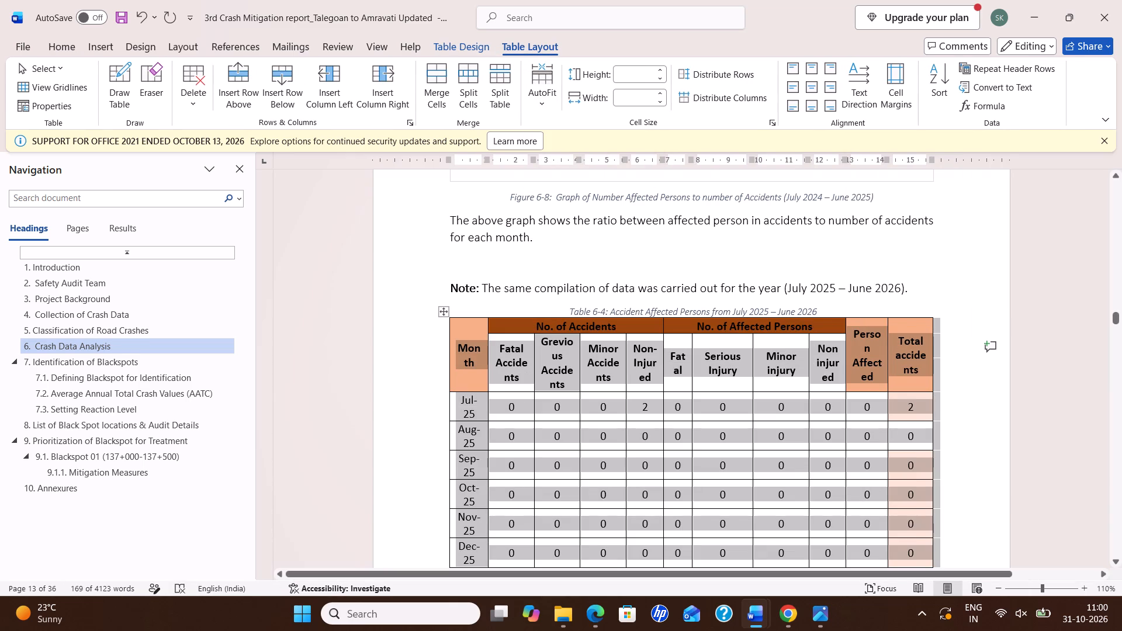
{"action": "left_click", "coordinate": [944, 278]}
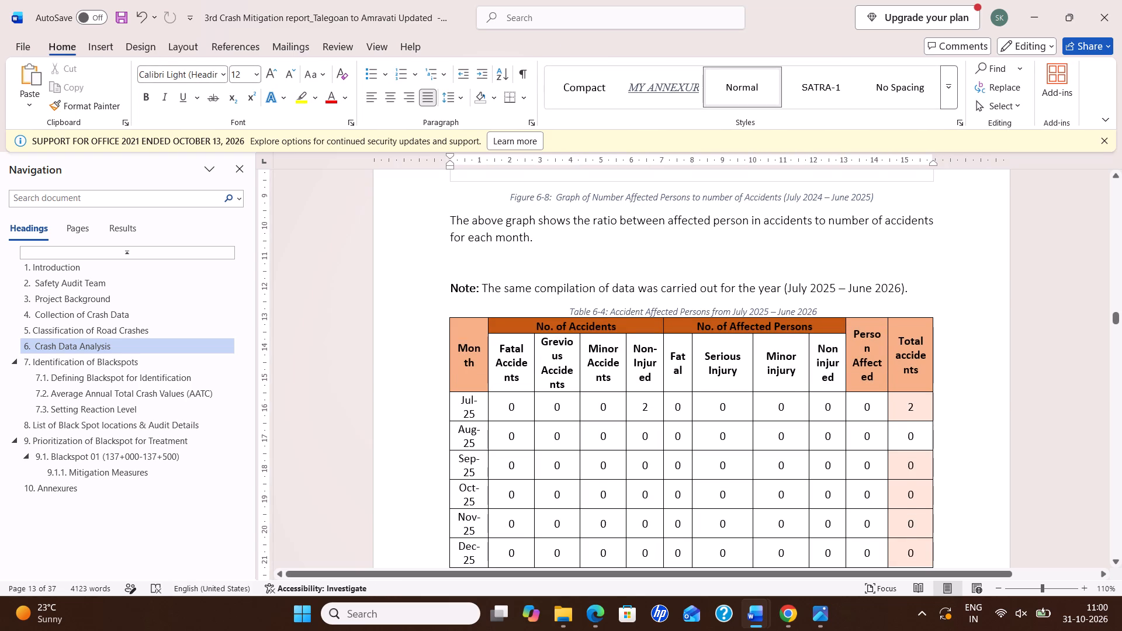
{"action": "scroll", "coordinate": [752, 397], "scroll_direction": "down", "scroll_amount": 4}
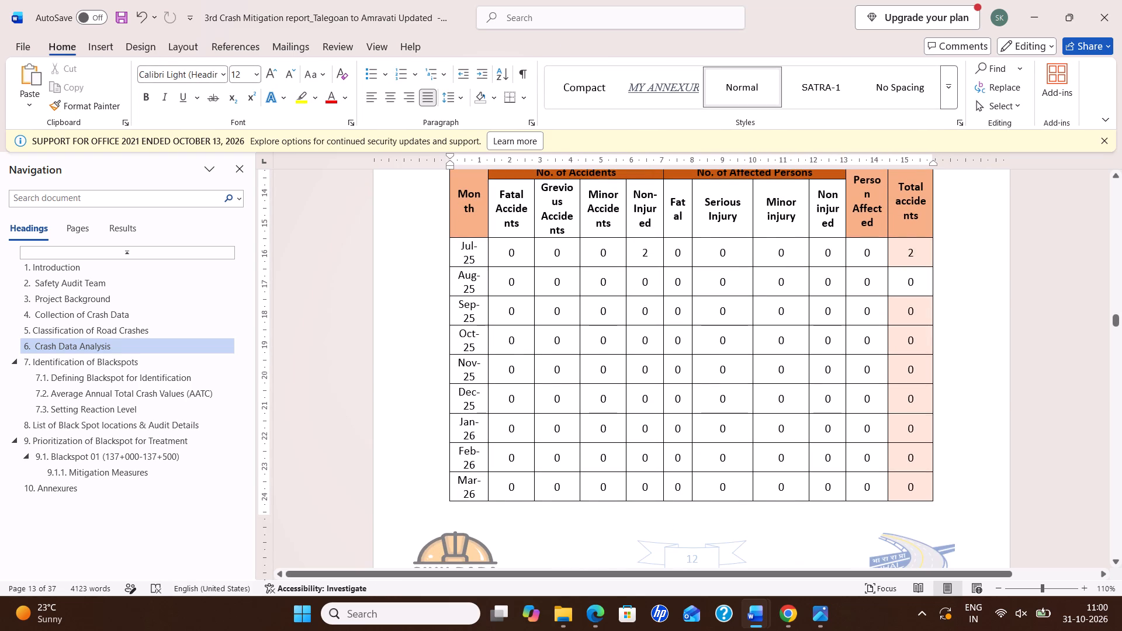
Save the report.
{"action": "key", "text": "ctrl+s"}
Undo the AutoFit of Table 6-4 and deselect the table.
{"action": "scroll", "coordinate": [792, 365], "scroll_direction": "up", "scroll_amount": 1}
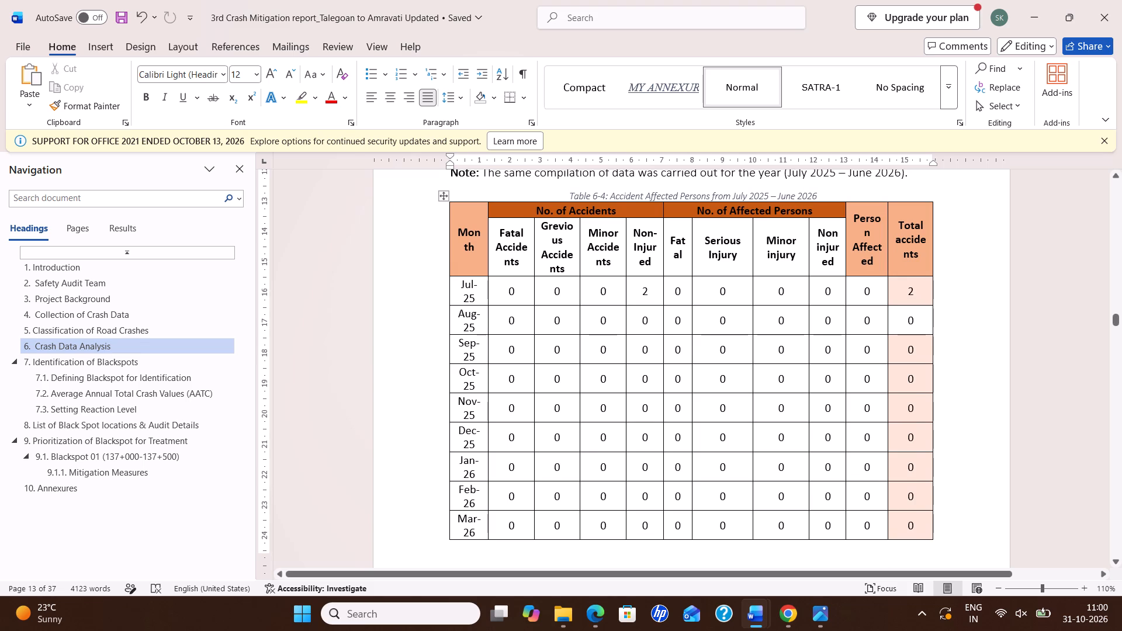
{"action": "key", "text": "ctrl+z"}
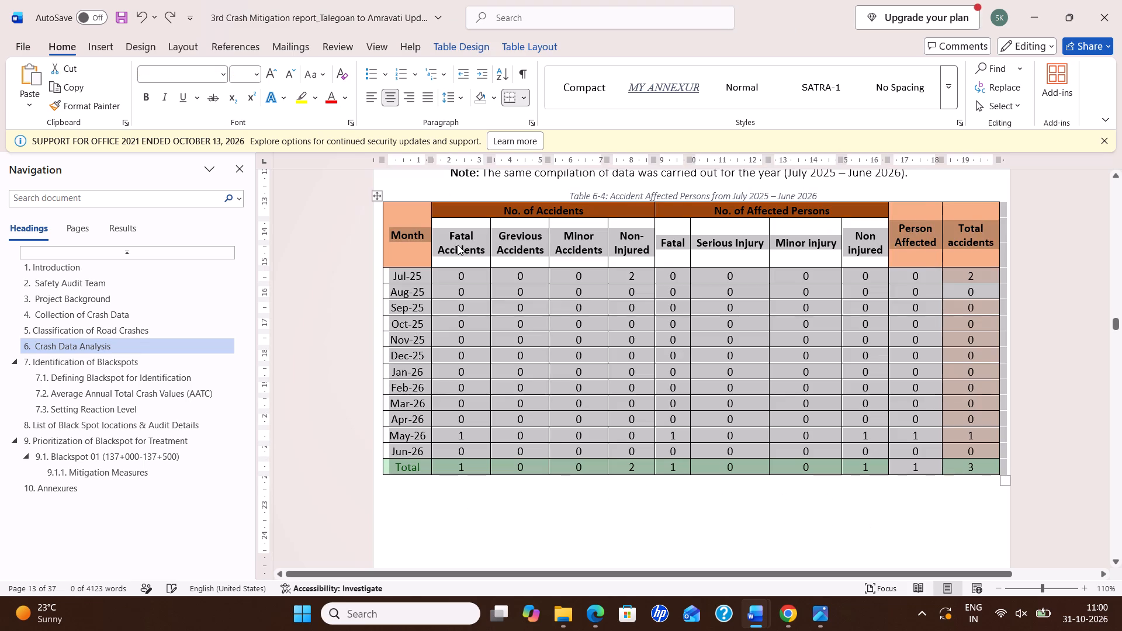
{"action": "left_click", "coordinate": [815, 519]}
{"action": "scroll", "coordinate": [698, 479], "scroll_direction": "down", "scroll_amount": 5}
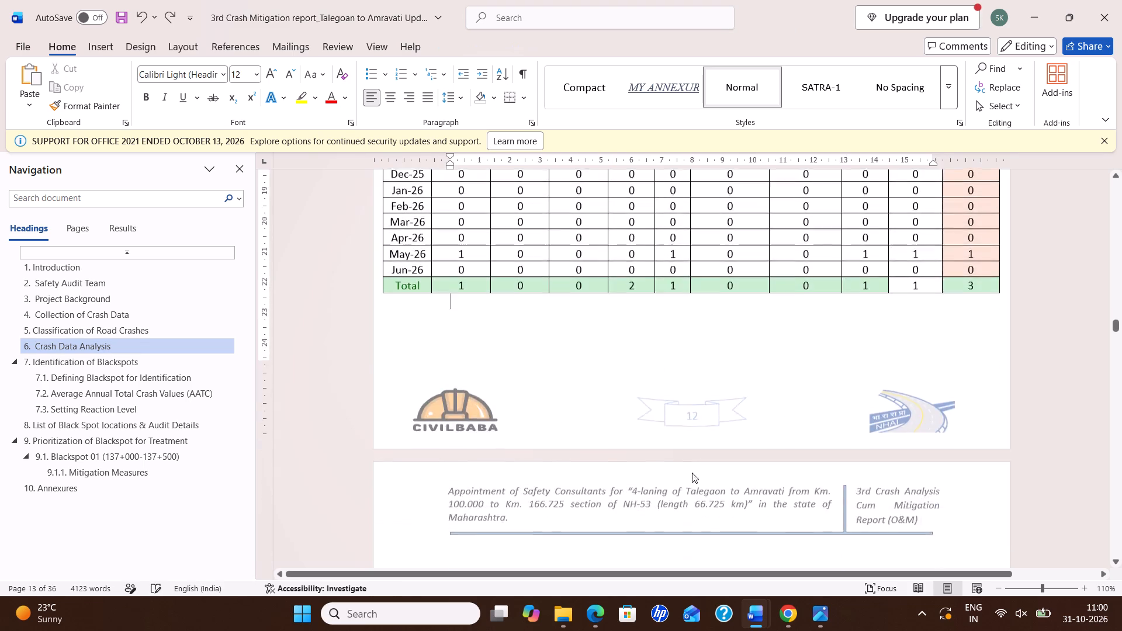
Set the font size of the Figure 6-9 chart title, "Accident Data in July 2025 to June 2026", to 12.
{"action": "scroll", "coordinate": [692, 473], "scroll_direction": "down", "scroll_amount": 10}
{"action": "scroll", "coordinate": [667, 402], "scroll_direction": "up", "scroll_amount": 2}
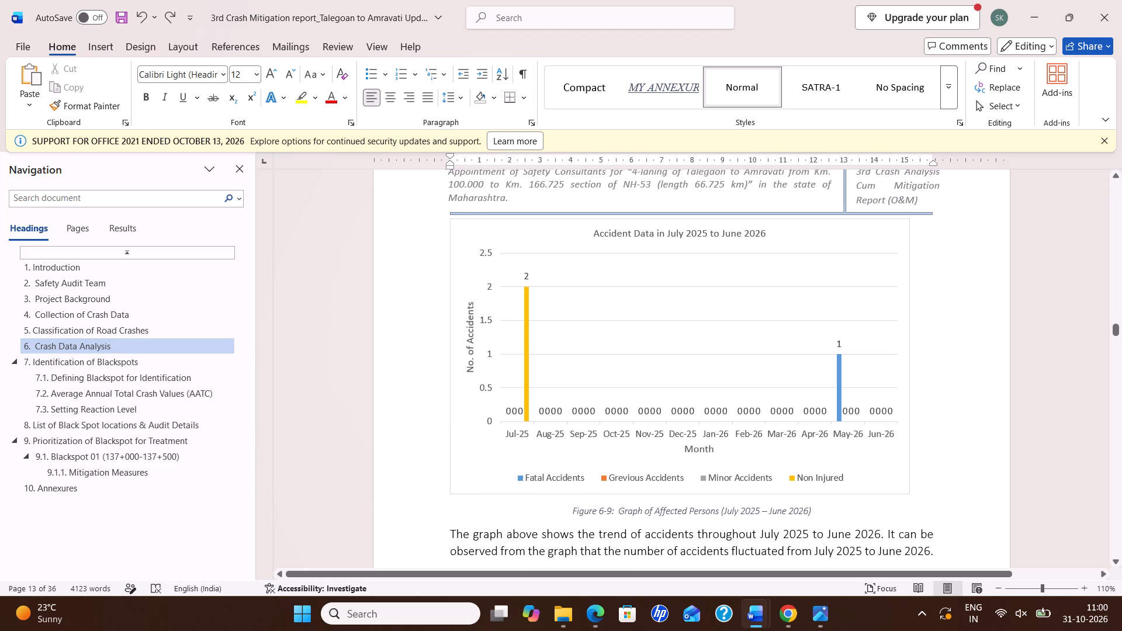
{"action": "left_click", "coordinate": [606, 233]}
{"action": "left_click_drag", "start_coordinate": [598, 232], "coordinate": [759, 232]}
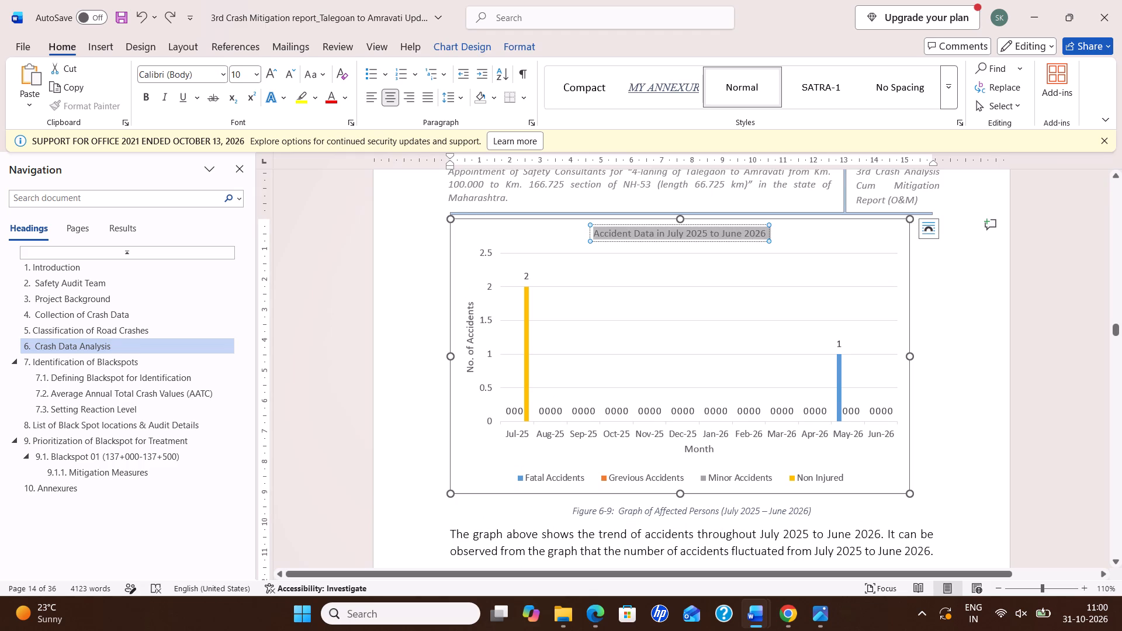
{"action": "left_click_drag", "start_coordinate": [759, 232], "coordinate": [761, 232]}
{"action": "left_click", "coordinate": [822, 193]}
{"action": "type", "text": "12"}
{"action": "key", "text": "Return"}
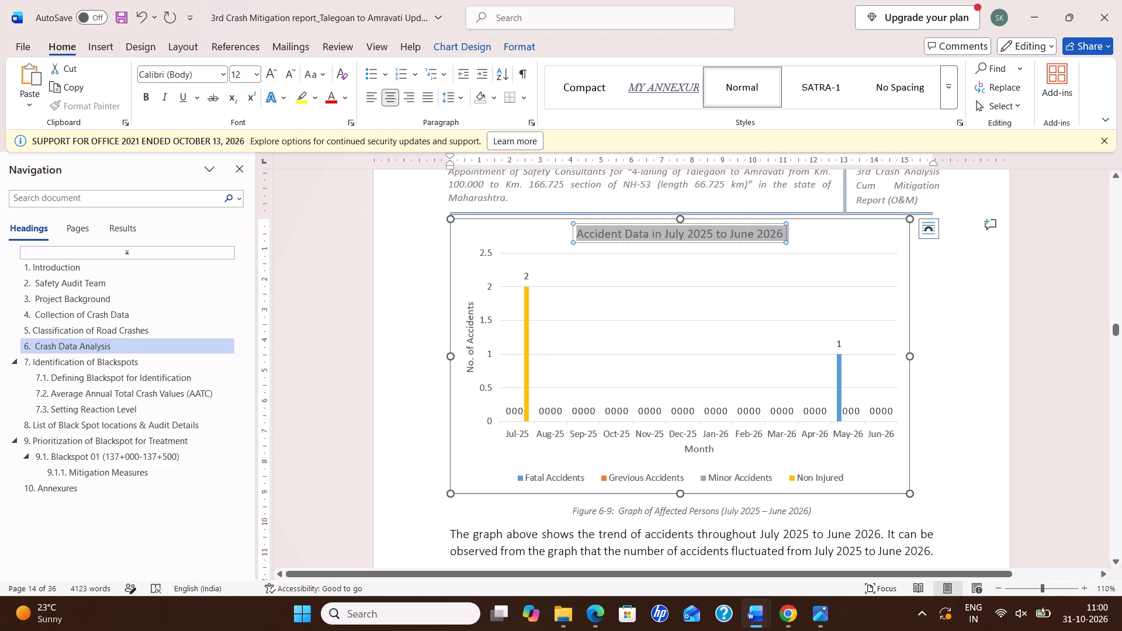
Set both axis titles of the Figure 6-9 chart, "No. of Accidents" and "Month", to font size 12.
{"action": "left_click", "coordinate": [475, 304]}
{"action": "left_click_drag", "start_coordinate": [467, 307], "coordinate": [462, 382]}
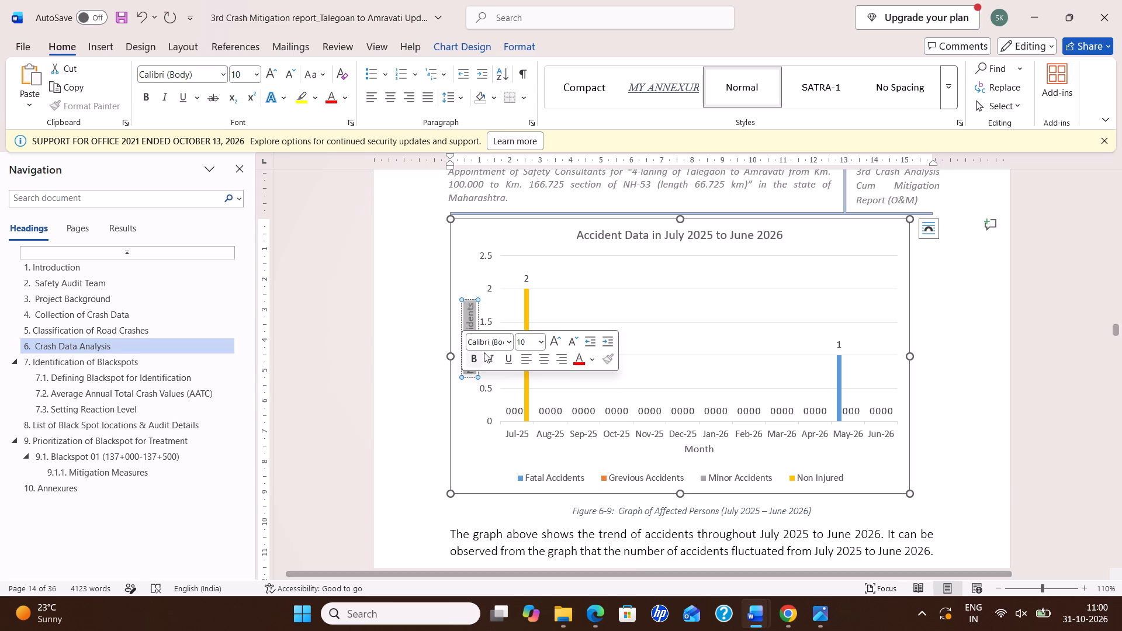
{"action": "left_click", "coordinate": [532, 337]}
{"action": "type", "text": "12"}
{"action": "key", "text": "Return"}
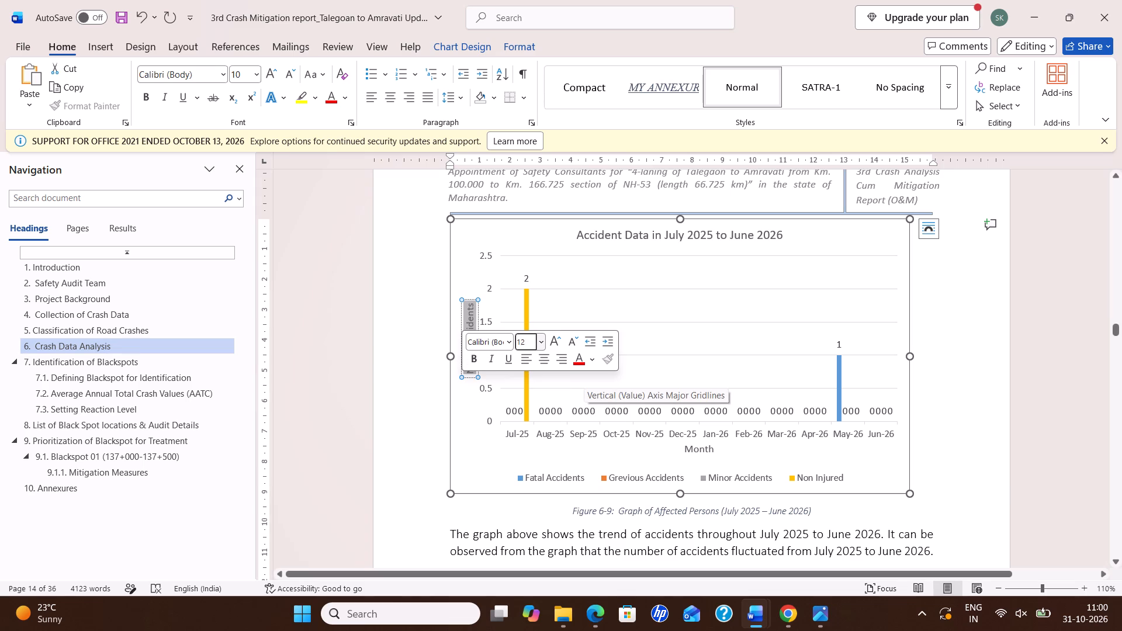
{"action": "left_click", "coordinate": [701, 450]}
{"action": "left_click_drag", "start_coordinate": [688, 453], "coordinate": [689, 454]}
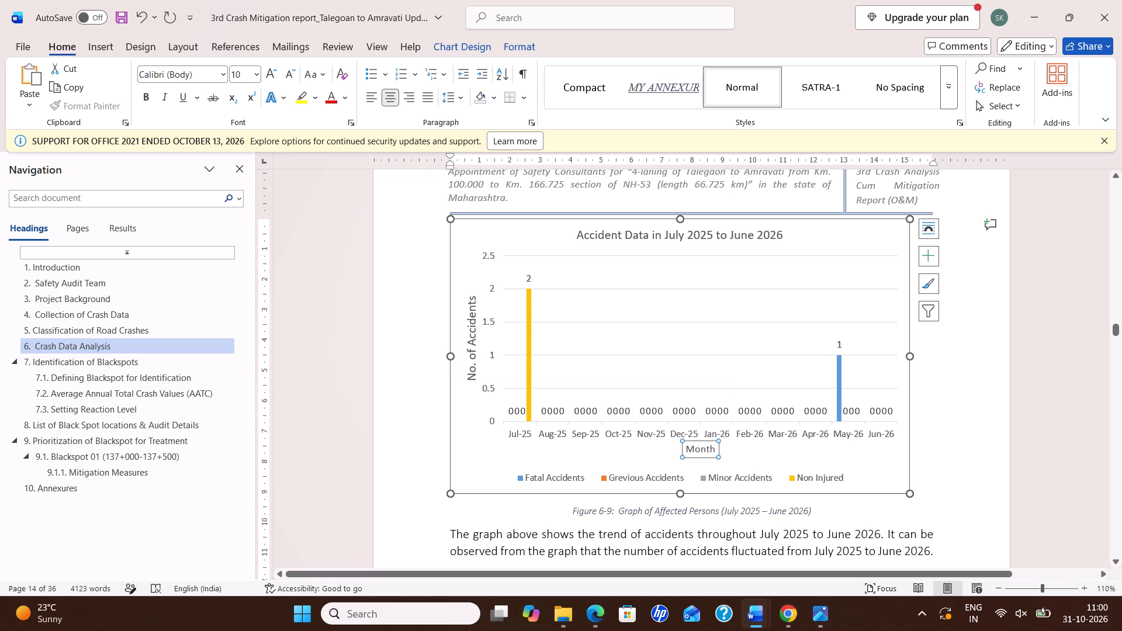
{"action": "left_click_drag", "start_coordinate": [689, 454], "coordinate": [719, 454]}
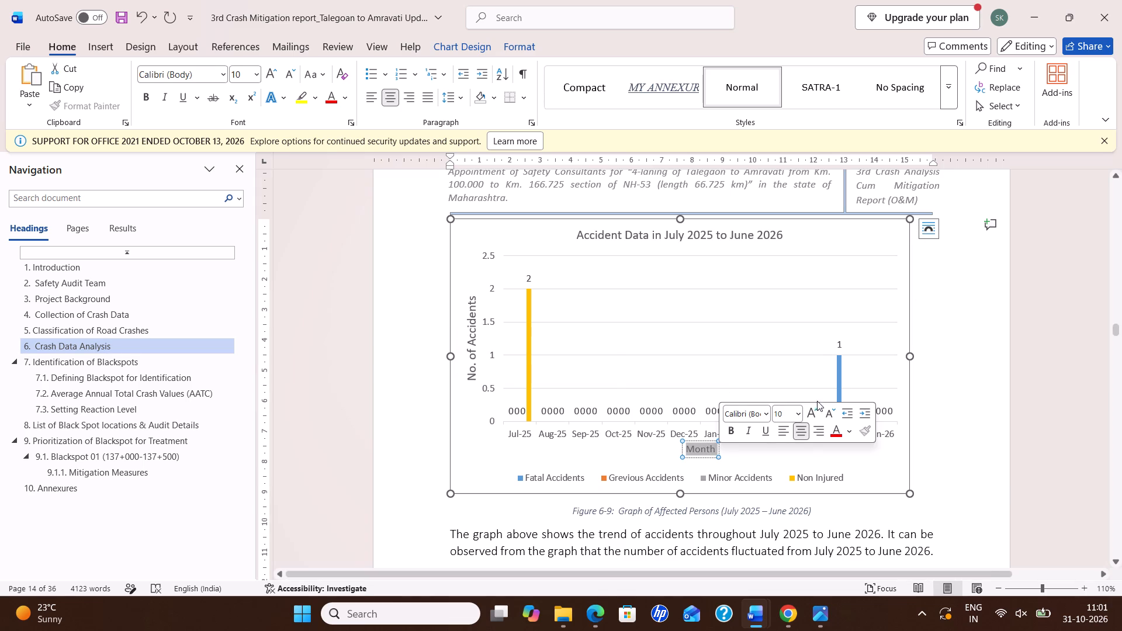
{"action": "left_click", "coordinate": [791, 408]}
{"action": "left_click", "coordinate": [787, 417]}
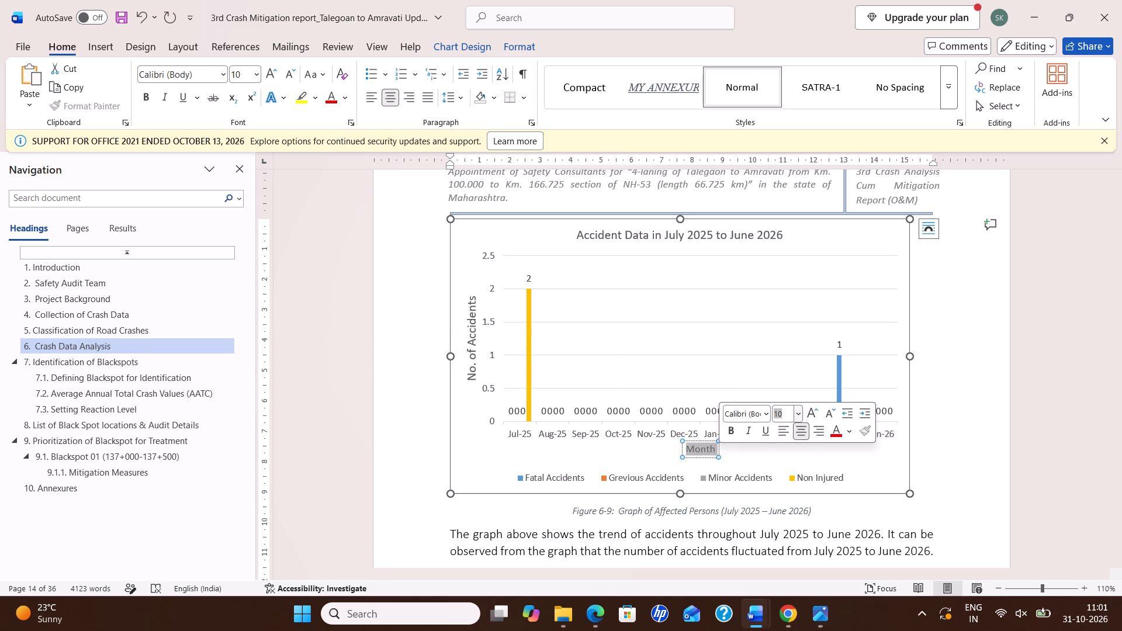
{"action": "type", "text": "12"}
{"action": "key", "text": "Return"}
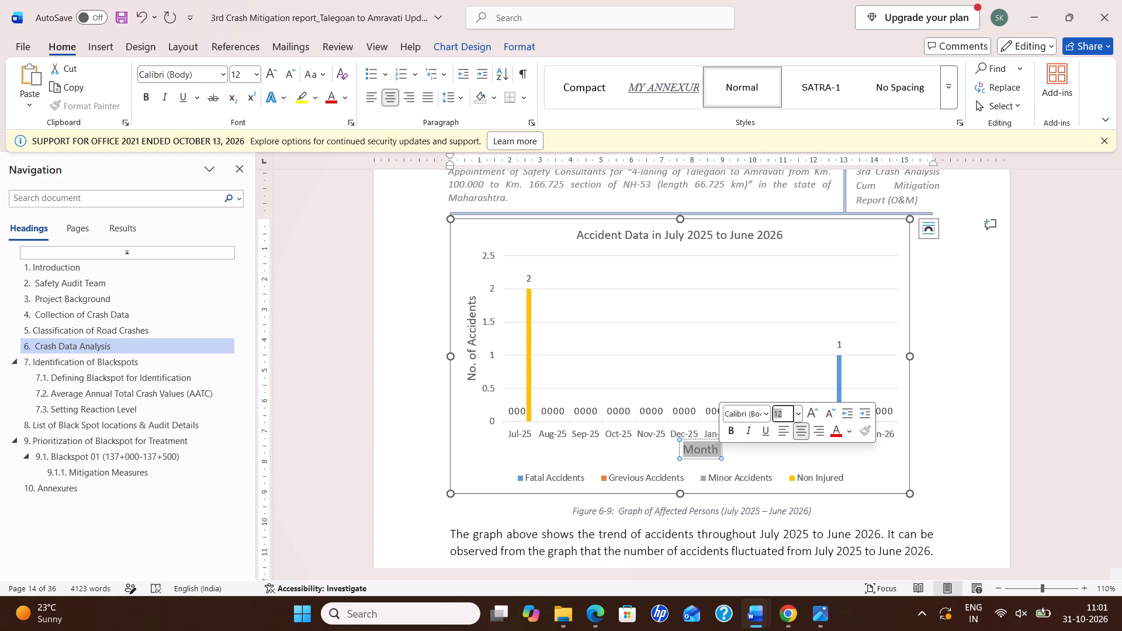
{"action": "left_click", "coordinate": [493, 459]}
Set the title of the Figure 6-10 pie chart, "No. of Person Affected in July 2025 to June 2026", to font size 12.
{"action": "scroll", "coordinate": [553, 453], "scroll_direction": "down", "scroll_amount": 5}
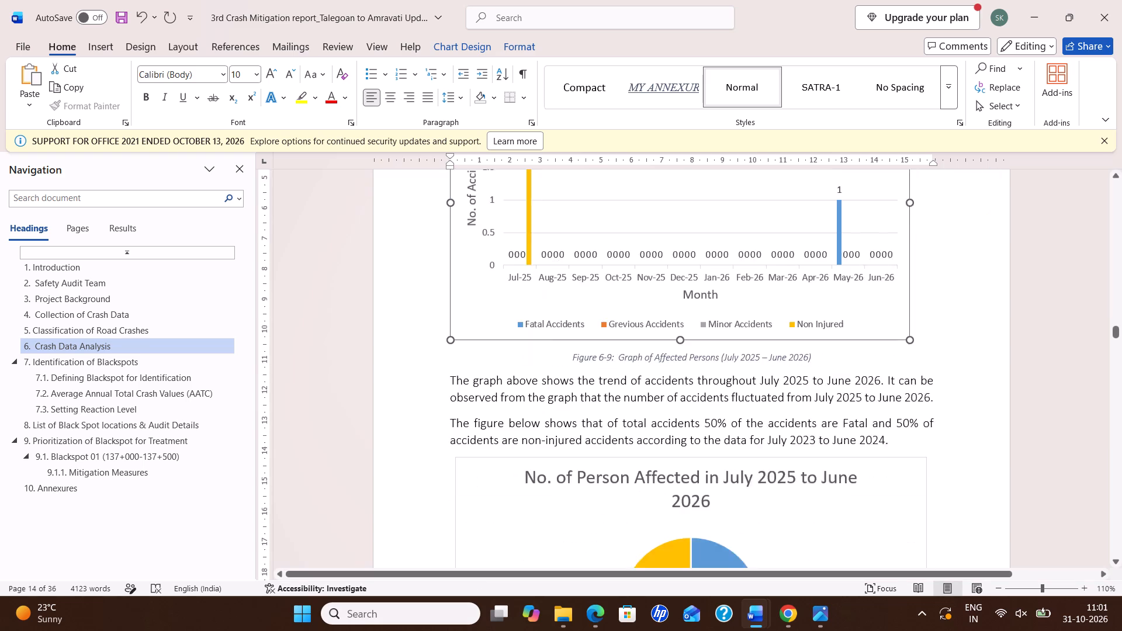
{"action": "scroll", "coordinate": [550, 438], "scroll_direction": "down", "scroll_amount": 4}
{"action": "left_click", "coordinate": [582, 281]}
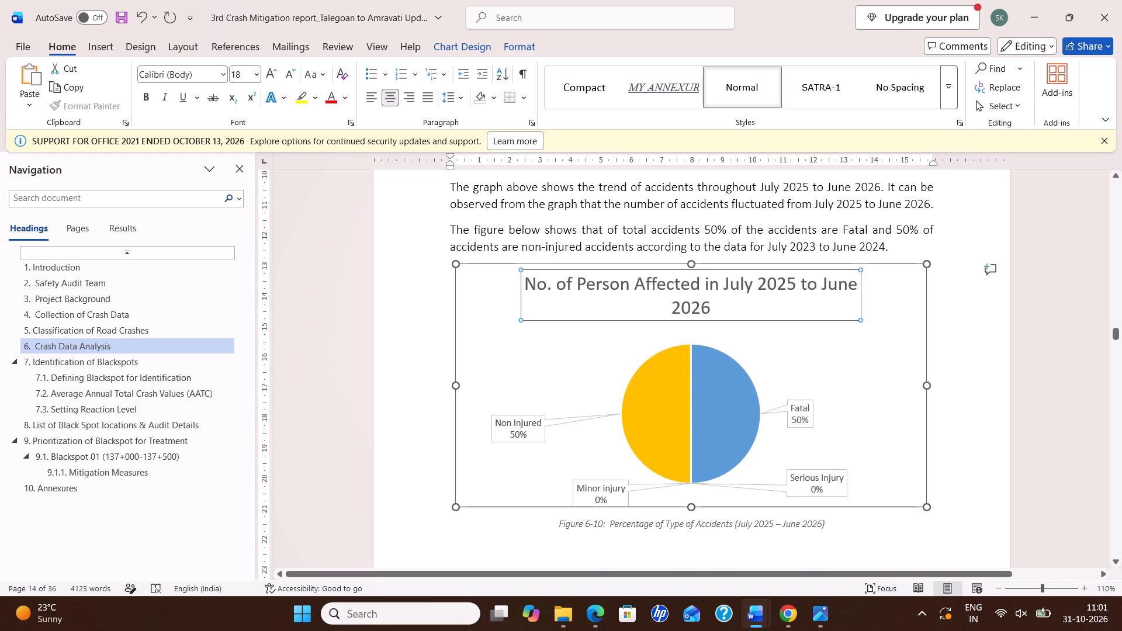
{"action": "left_click_drag", "start_coordinate": [531, 281], "coordinate": [736, 299]}
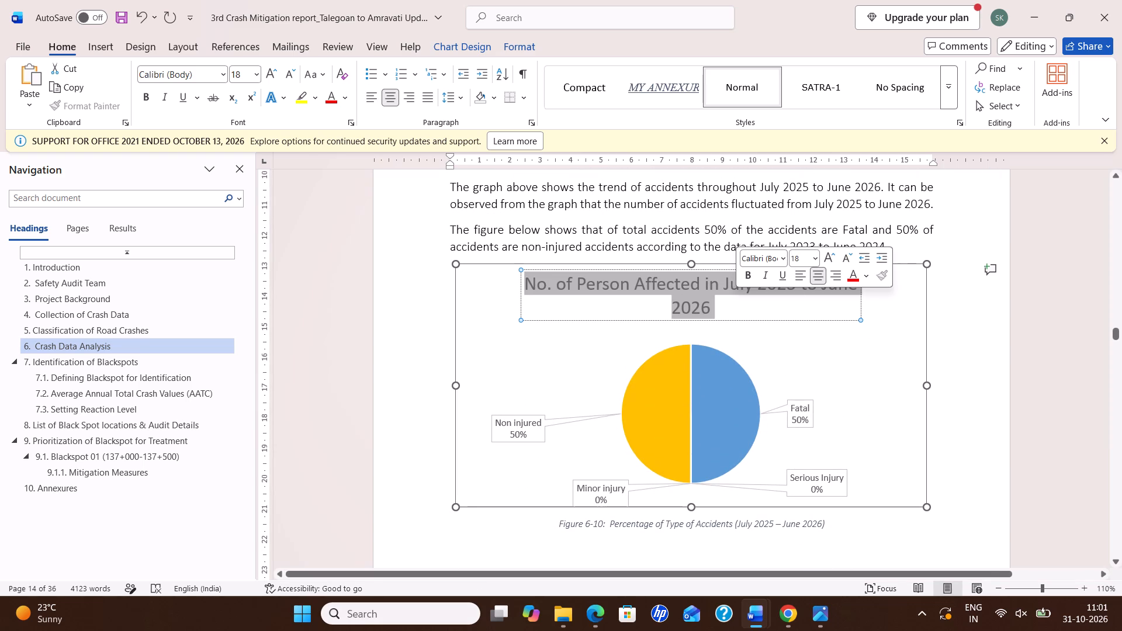
{"action": "left_click", "coordinate": [801, 255]}
{"action": "type", "text": "12"}
{"action": "key", "text": "Return"}
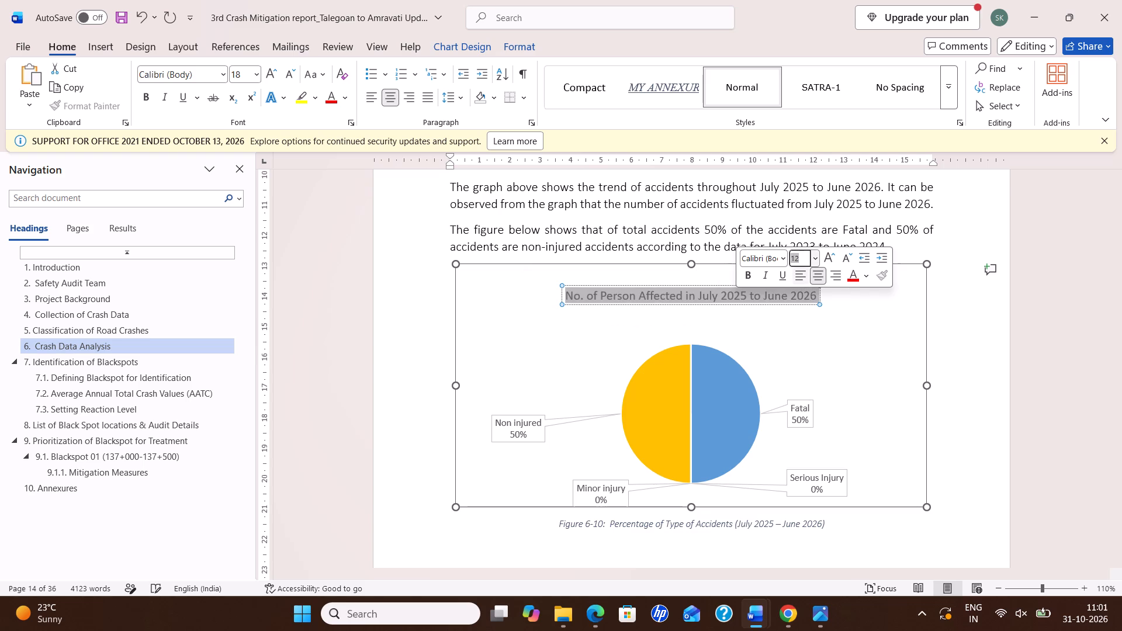
Set the title of the Figure 6-11 column chart, "No. of Person Affected in July 2025 to June 2026", to font size 12.
{"action": "scroll", "coordinate": [770, 424], "scroll_direction": "down", "scroll_amount": 3}
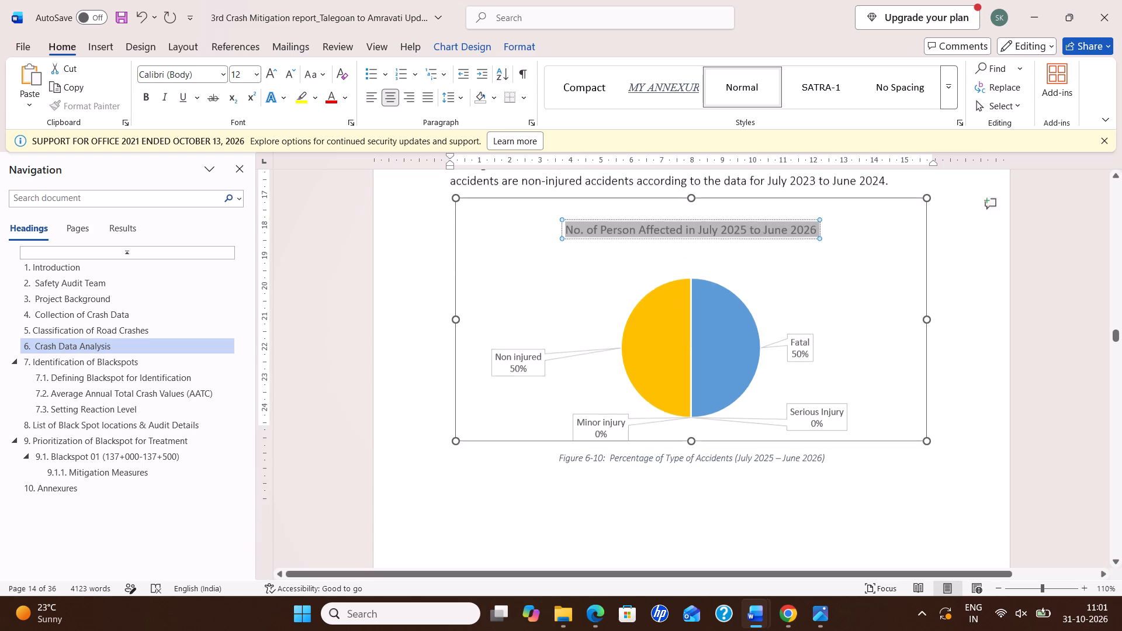
{"action": "scroll", "coordinate": [769, 424], "scroll_direction": "down", "scroll_amount": 10}
{"action": "left_click", "coordinate": [554, 304]}
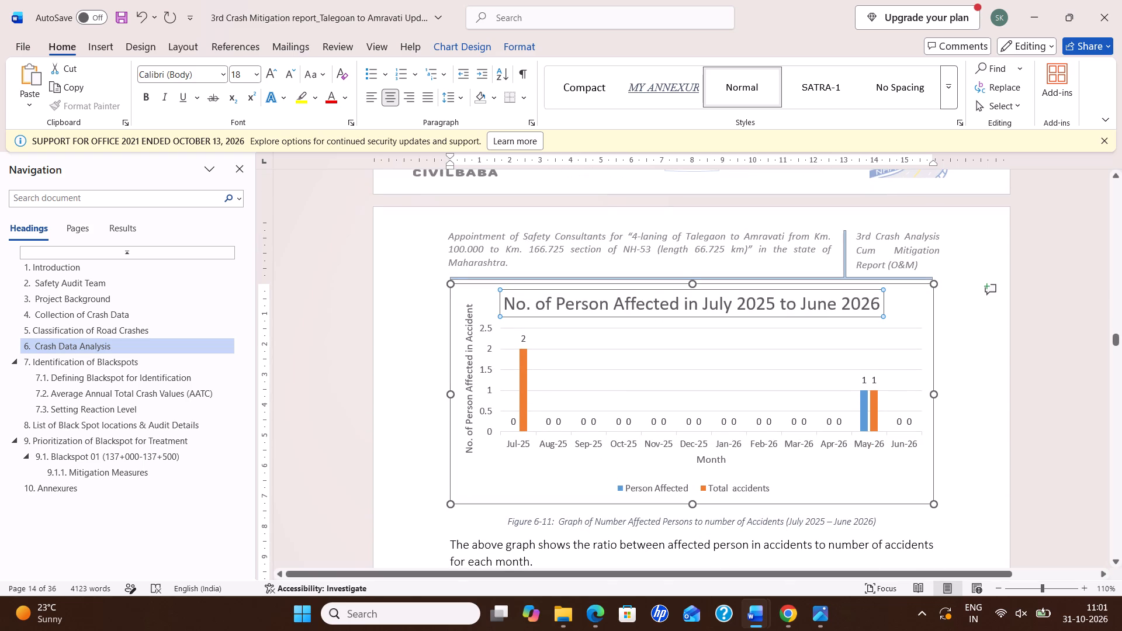
{"action": "left_click_drag", "start_coordinate": [521, 305], "coordinate": [872, 297]}
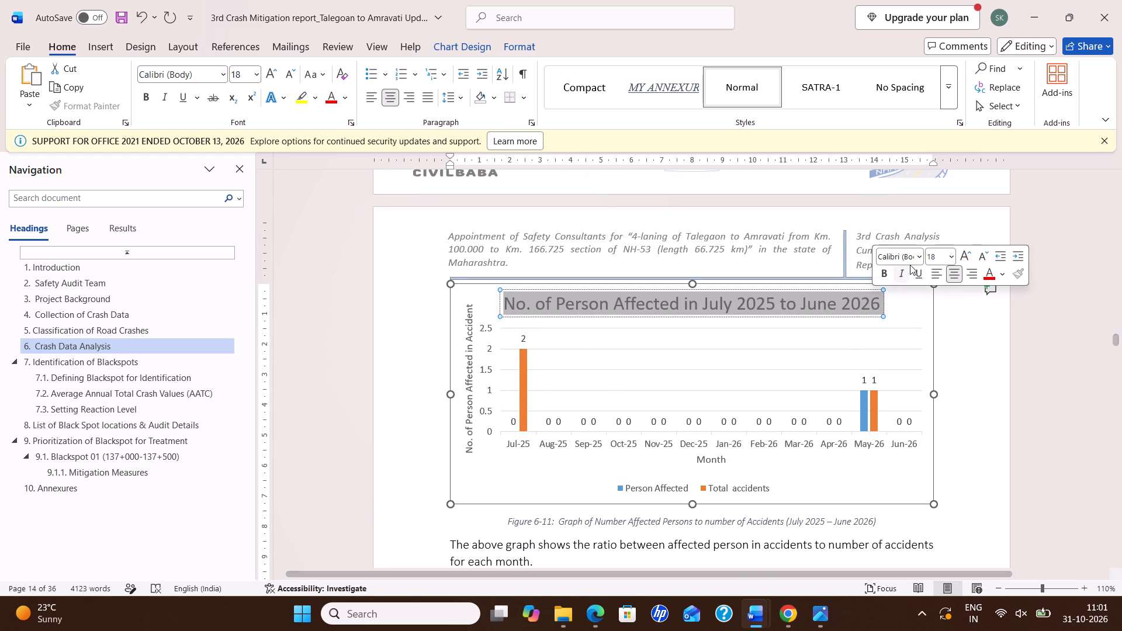
{"action": "left_click", "coordinate": [937, 257]}
{"action": "type", "text": "12"}
{"action": "key", "text": "Return"}
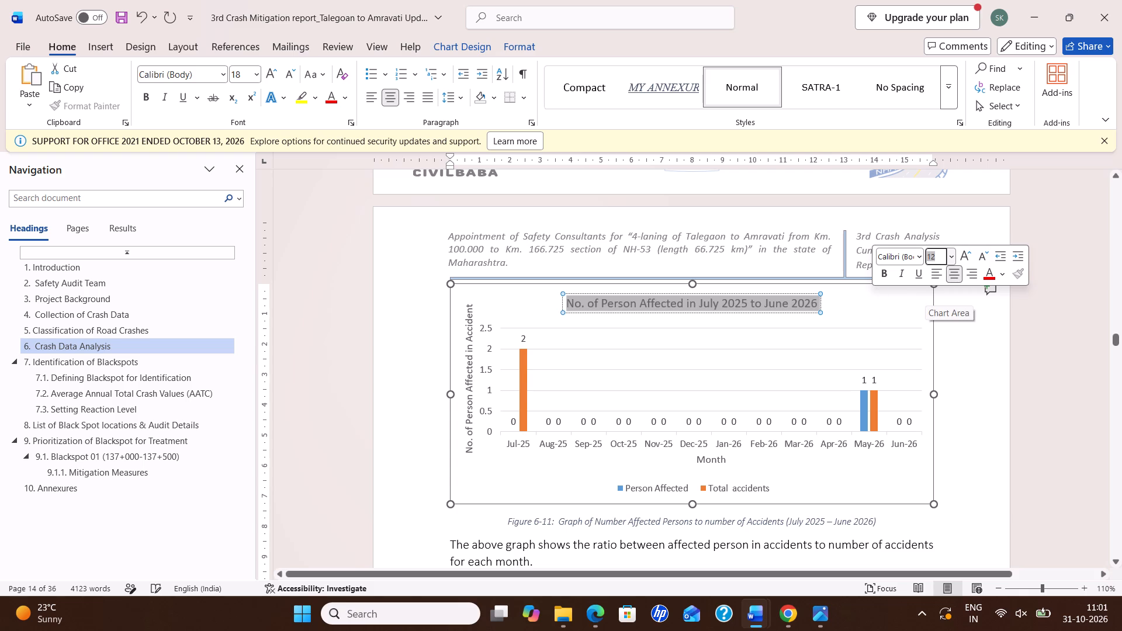
Set both axis titles of the Figure 6-11 chart, "No. of Person Affected in Accident" and "Month", to font size 12.
{"action": "left_click", "coordinate": [469, 318]}
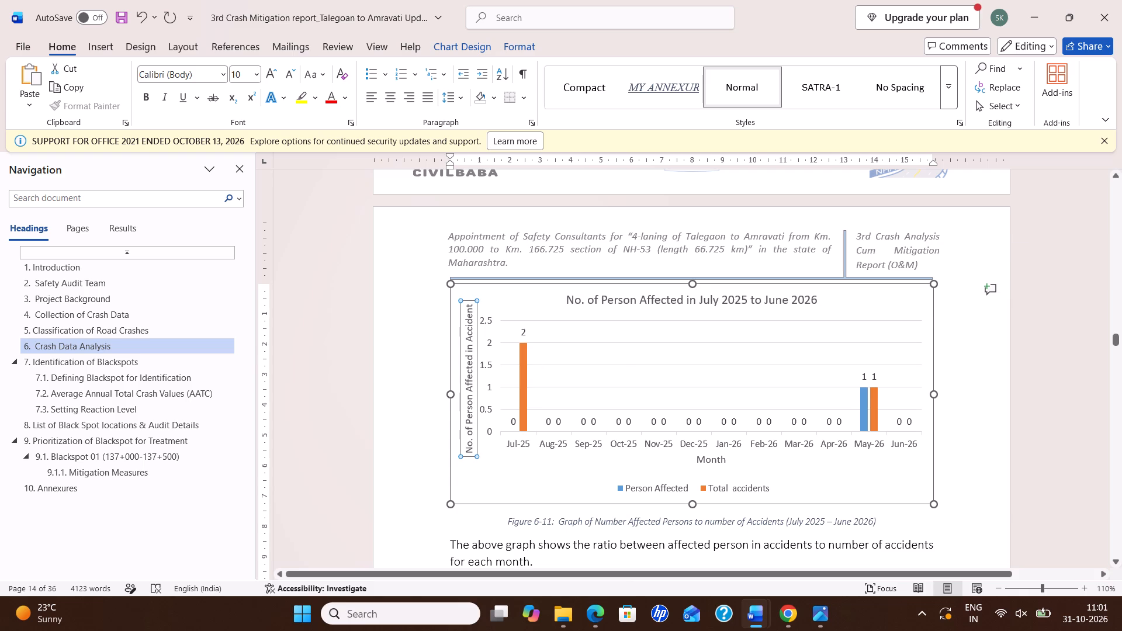
{"action": "left_click_drag", "start_coordinate": [468, 311], "coordinate": [470, 449]}
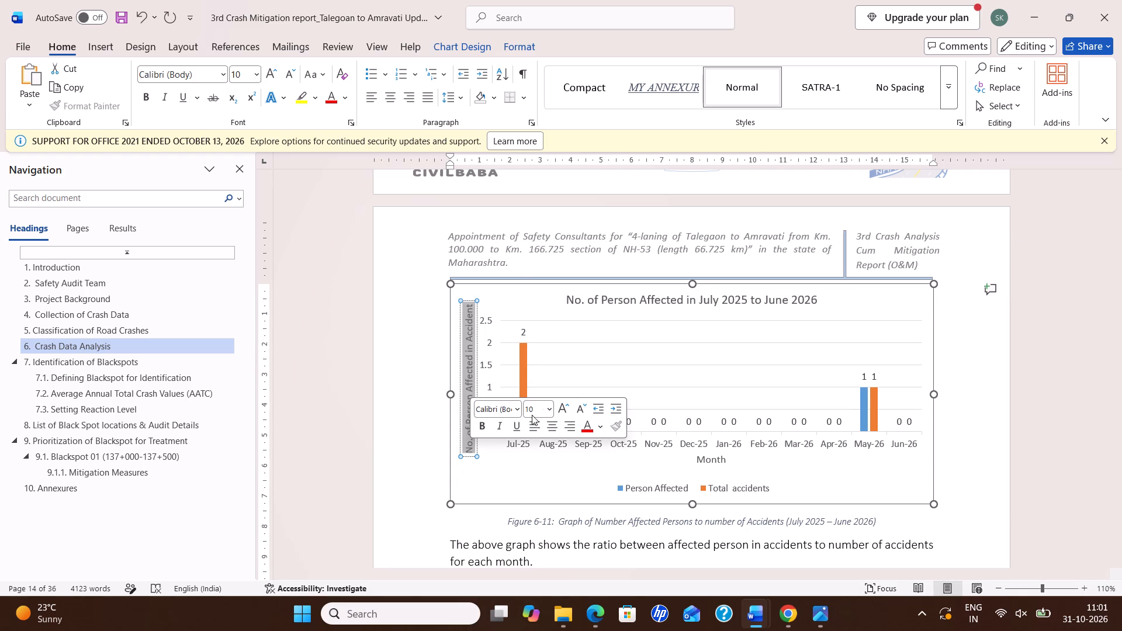
{"action": "left_click", "coordinate": [545, 402]}
{"action": "left_click", "coordinate": [536, 410]}
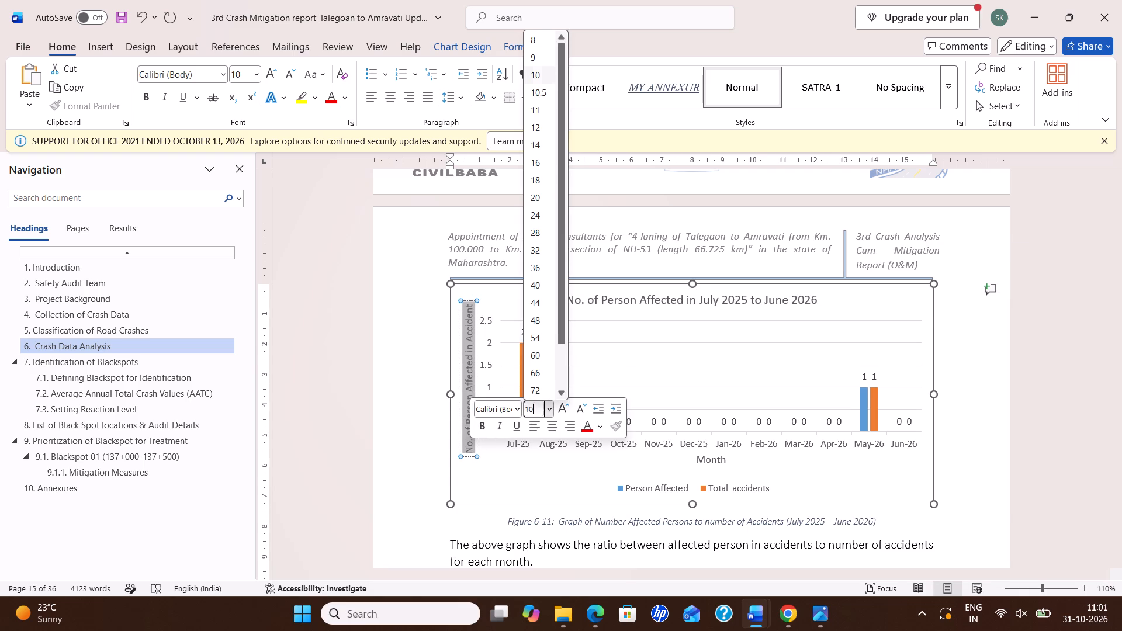
{"action": "key", "text": "BackSpace"}
{"action": "key", "text": "2"}
{"action": "key", "text": "Return"}
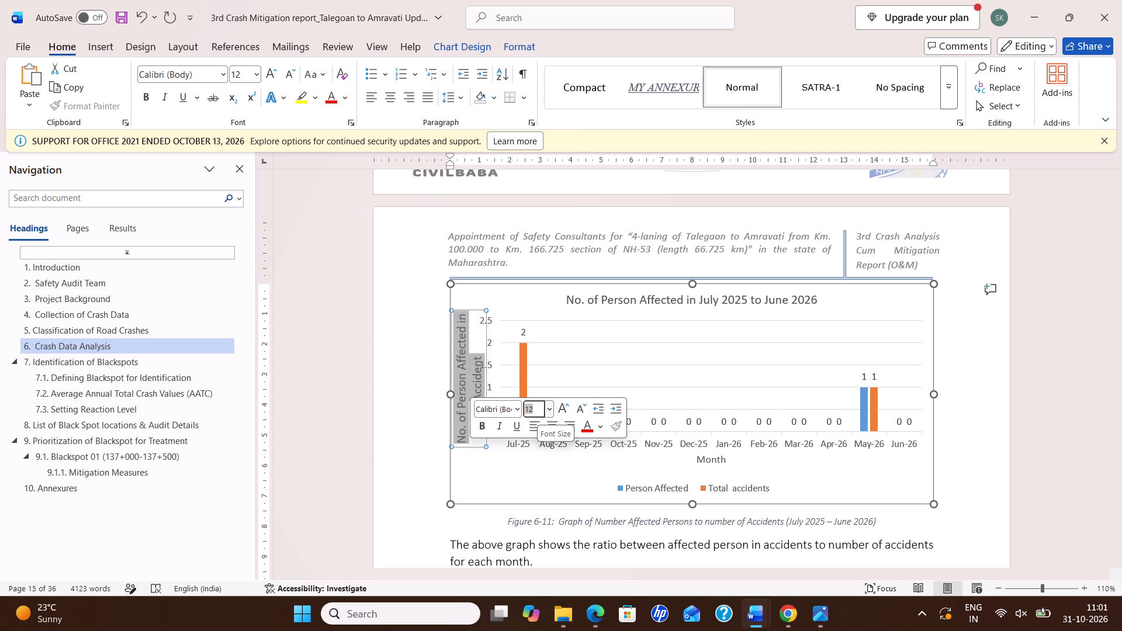
{"action": "left_click", "coordinate": [702, 458]}
{"action": "left_click", "coordinate": [702, 458]}
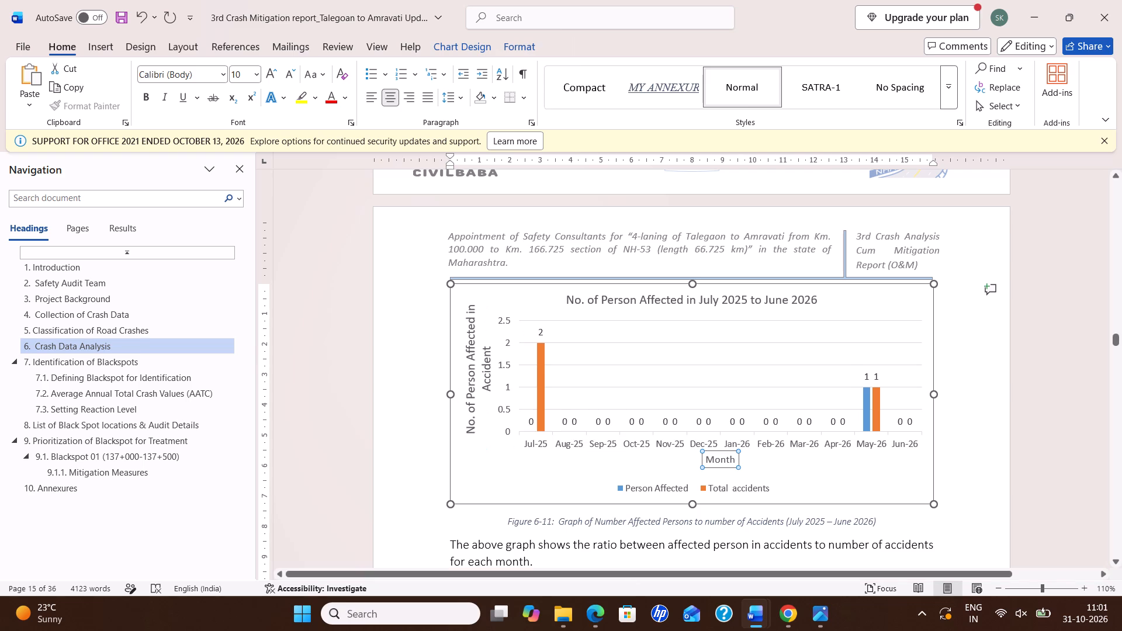
{"action": "left_click_drag", "start_coordinate": [711, 459], "coordinate": [735, 464]}
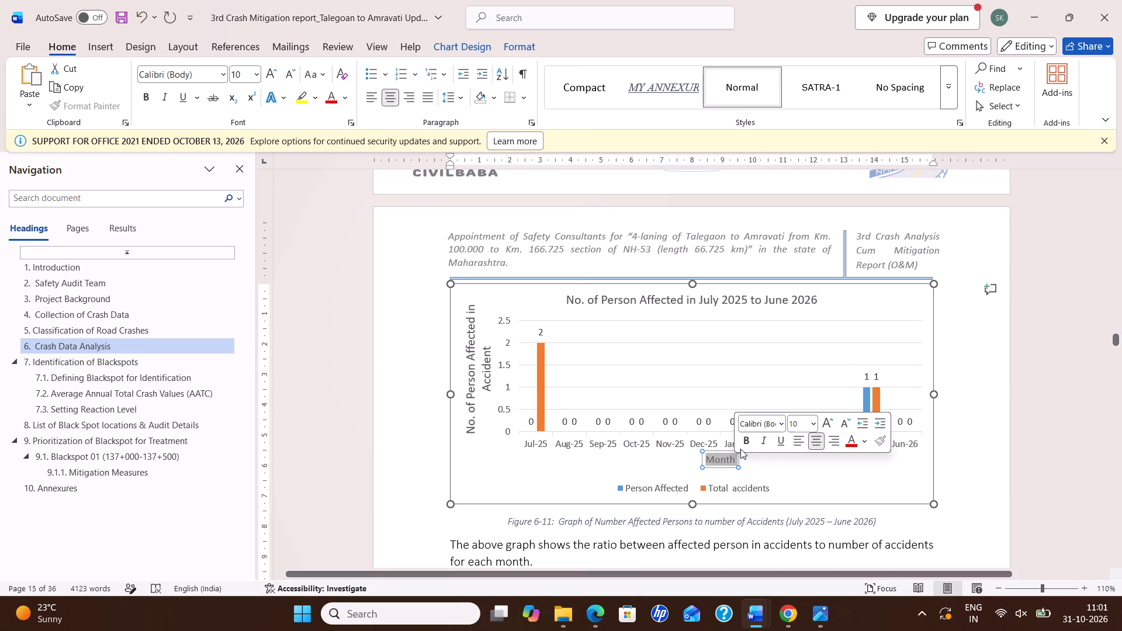
{"action": "left_click", "coordinate": [806, 426]}
{"action": "type", "text": "12"}
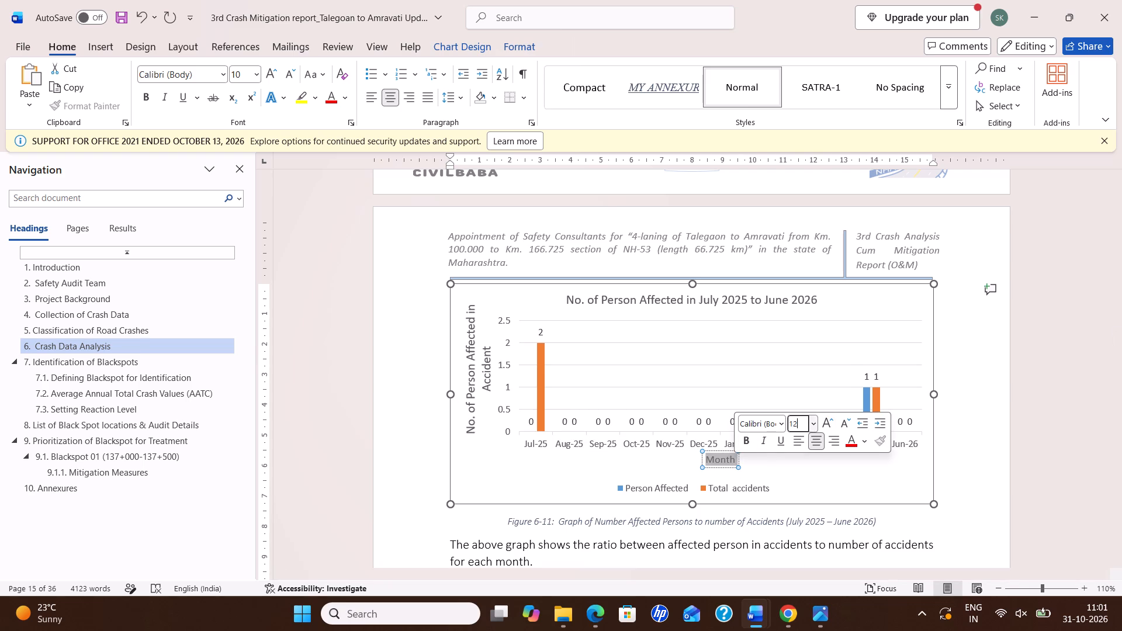
{"action": "key", "text": "Return"}
Delete the blank line between the heading 9.1 Blackspot 01 (137+000-137+500) and the Blackspot - (01) table.
{"action": "scroll", "coordinate": [730, 370], "scroll_direction": "down", "scroll_amount": 17}
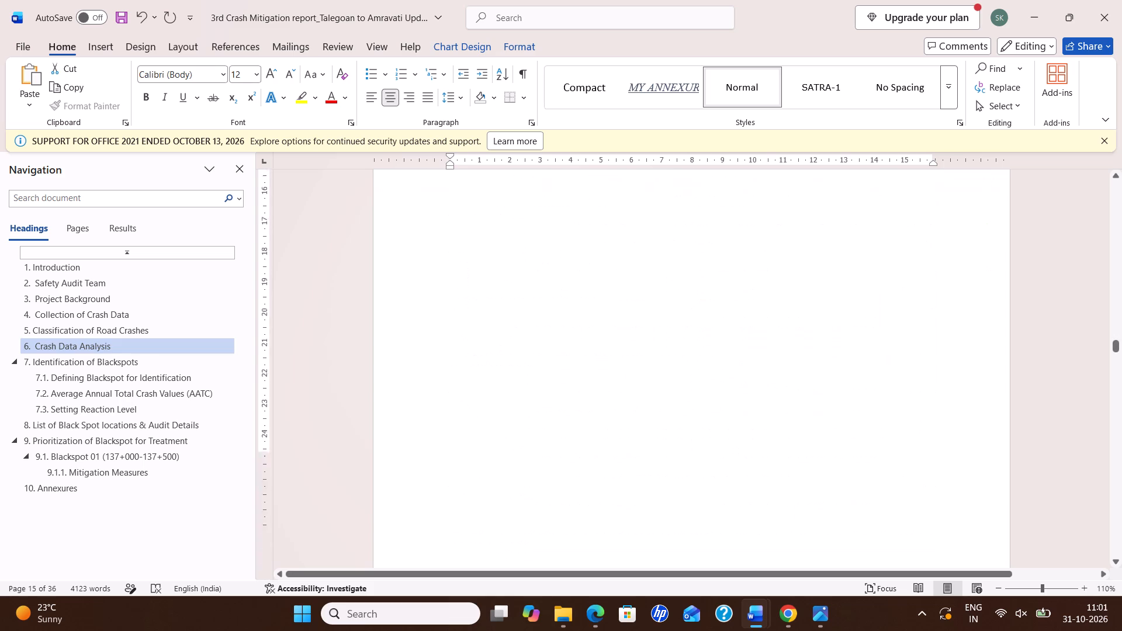
{"action": "scroll", "coordinate": [628, 392], "scroll_direction": "down", "scroll_amount": 6}
{"action": "scroll", "coordinate": [628, 376], "scroll_direction": "down", "scroll_amount": 19}
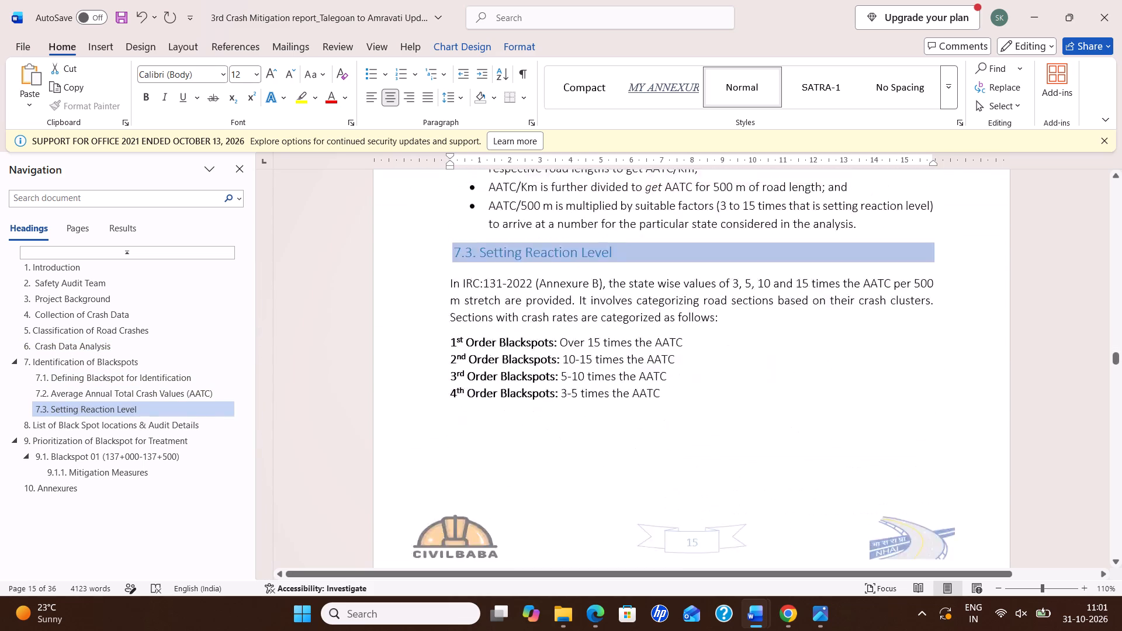
{"action": "scroll", "coordinate": [615, 366], "scroll_direction": "down", "scroll_amount": 16}
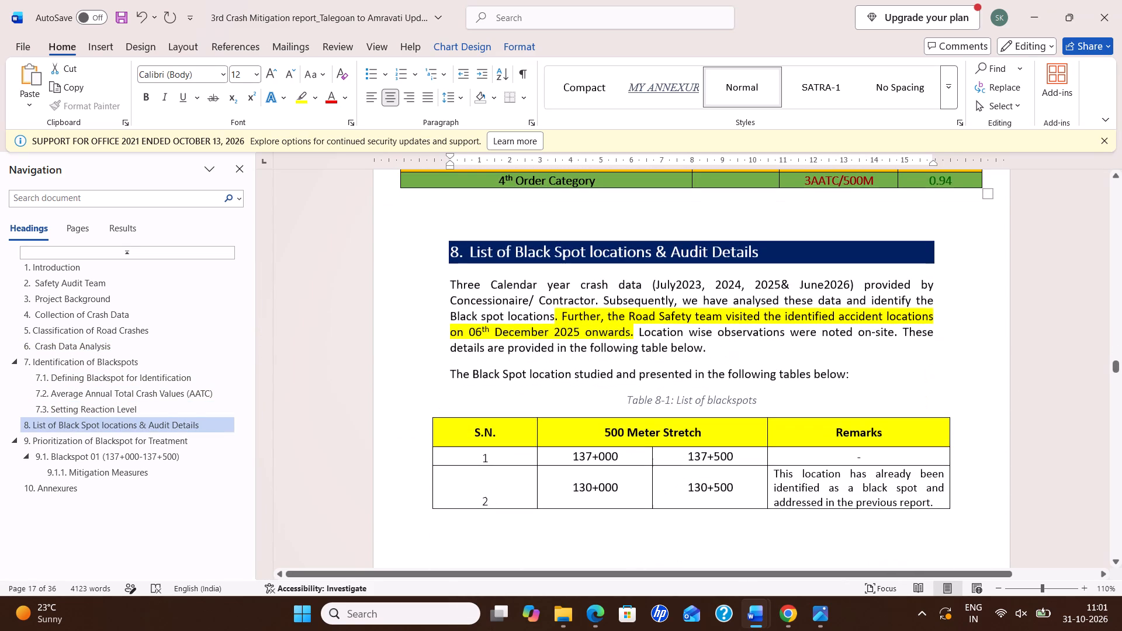
{"action": "scroll", "coordinate": [662, 389], "scroll_direction": "down", "scroll_amount": 8}
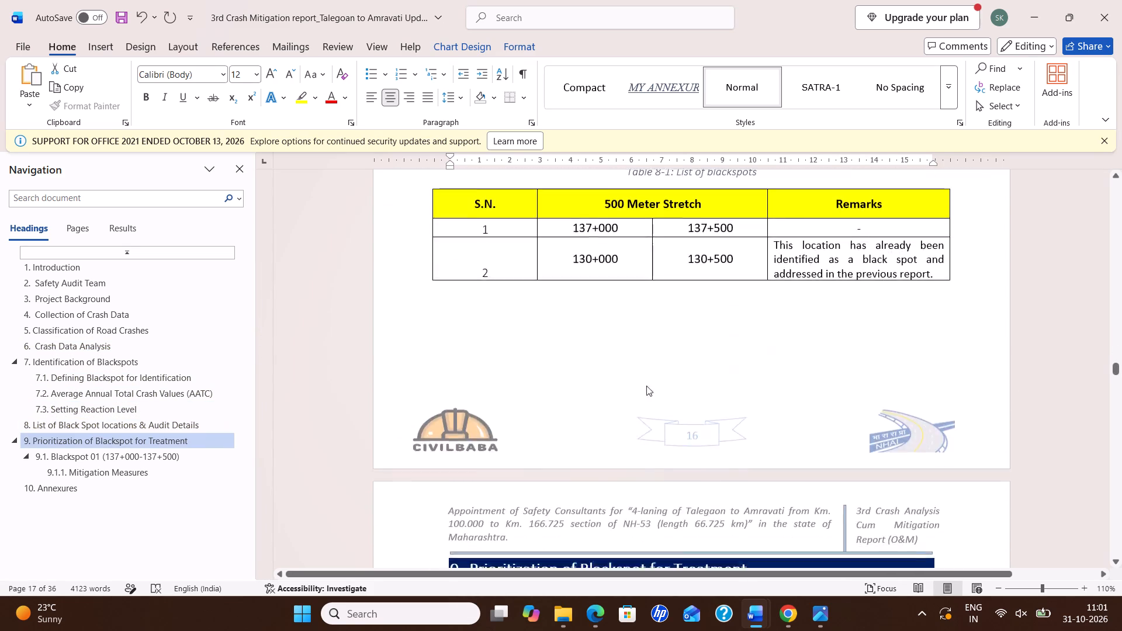
{"action": "scroll", "coordinate": [646, 386], "scroll_direction": "down", "scroll_amount": 13}
{"action": "scroll", "coordinate": [698, 397], "scroll_direction": "down", "scroll_amount": 10}
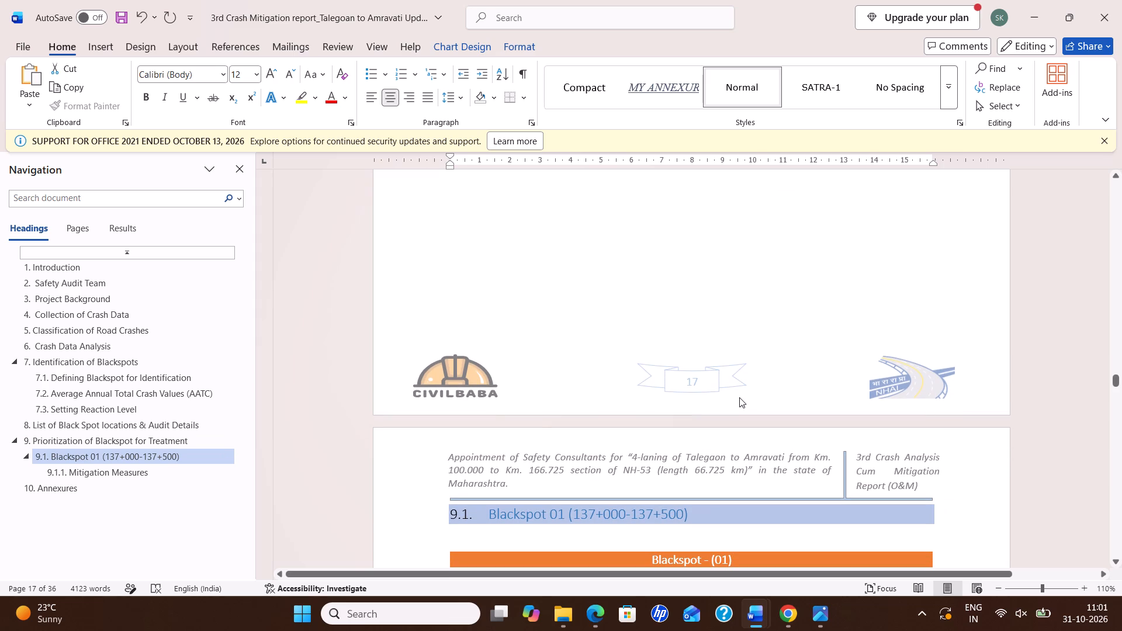
{"action": "scroll", "coordinate": [670, 360], "scroll_direction": "down", "scroll_amount": 4}
{"action": "left_click", "coordinate": [670, 383]}
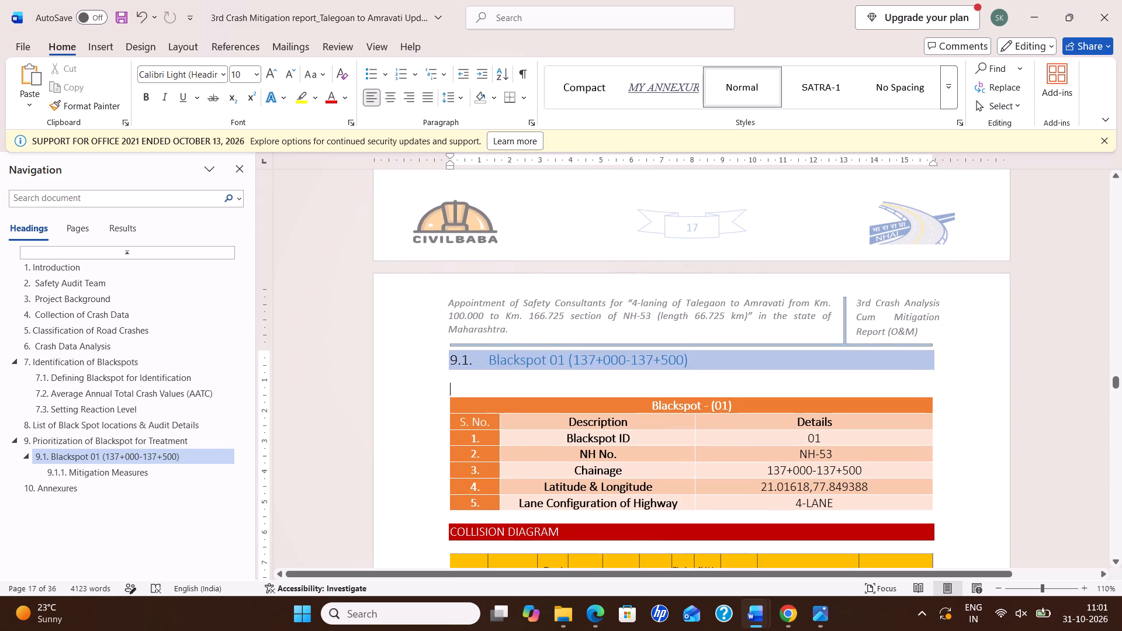
{"action": "key", "text": "BackSpace"}
In the 9.1.1 Mitigation Measures table, reduce the blank line above "Pedestrian crossing marking should be repainted" to font size 10.
{"action": "scroll", "coordinate": [709, 317], "scroll_direction": "down", "scroll_amount": 9}
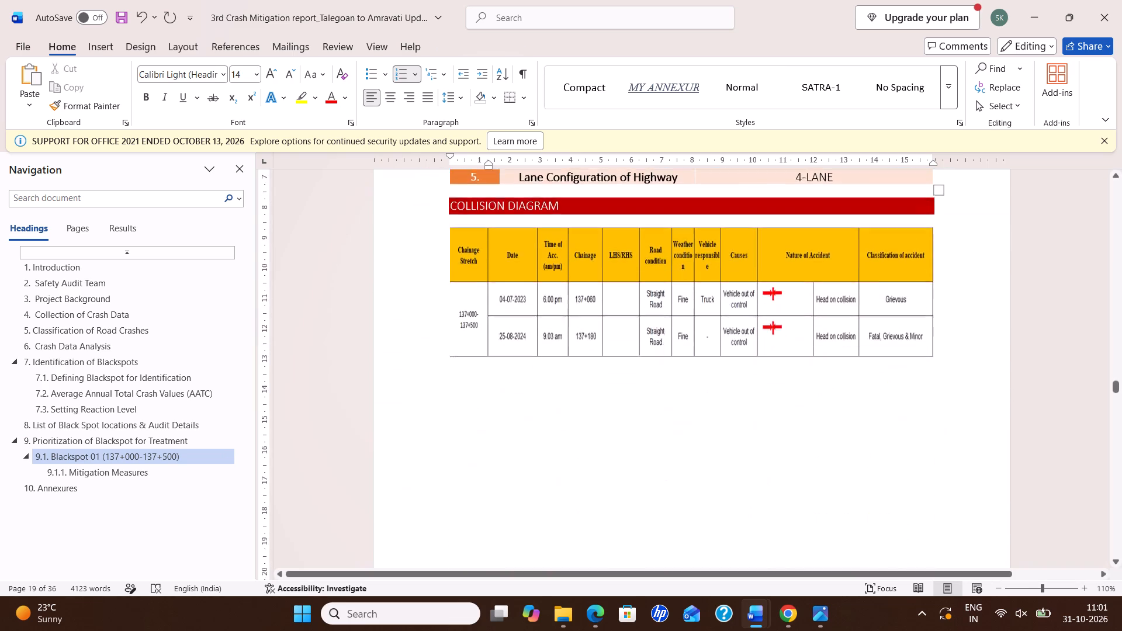
{"action": "scroll", "coordinate": [708, 317], "scroll_direction": "down", "scroll_amount": 20}
{"action": "scroll", "coordinate": [707, 368], "scroll_direction": "down", "scroll_amount": 2}
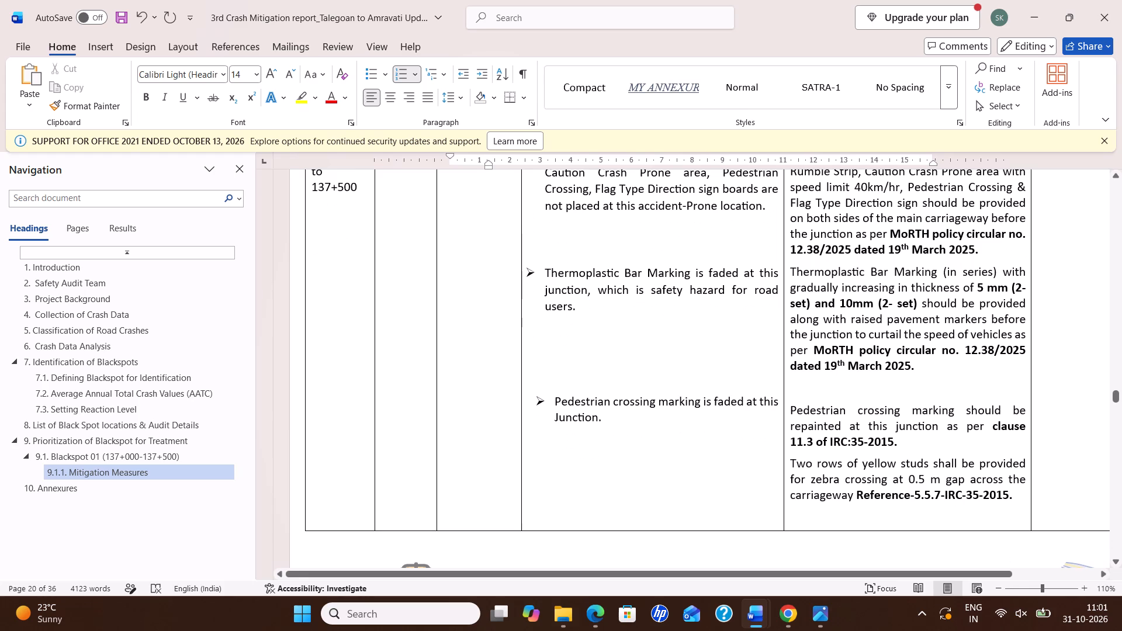
{"action": "scroll", "coordinate": [641, 327], "scroll_direction": "down", "scroll_amount": 5}
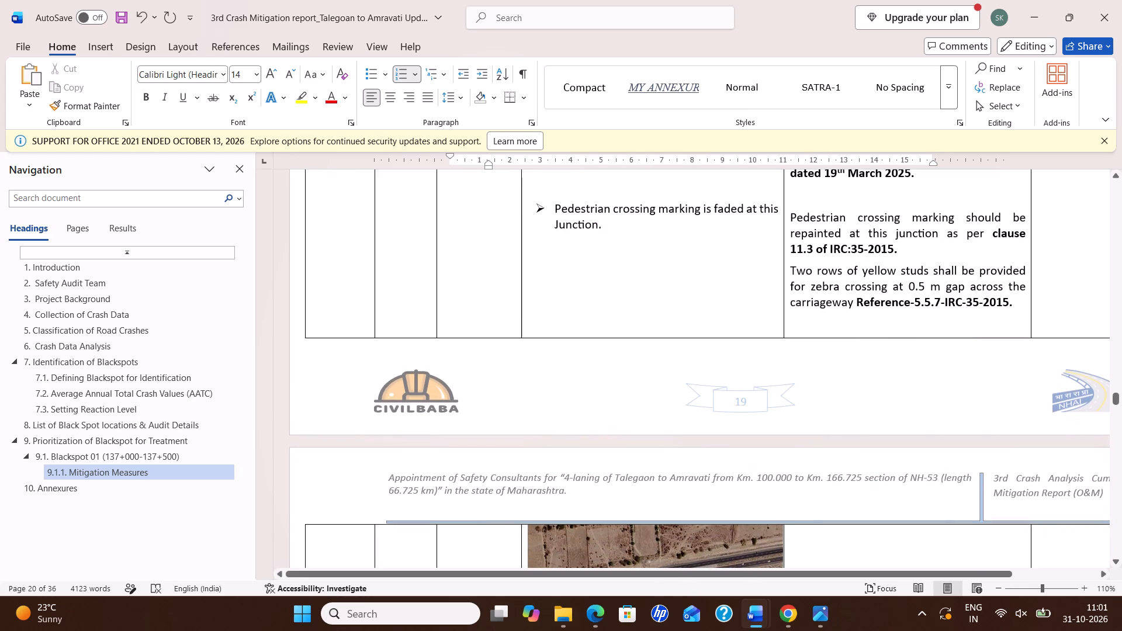
{"action": "left_click", "coordinate": [795, 206]}
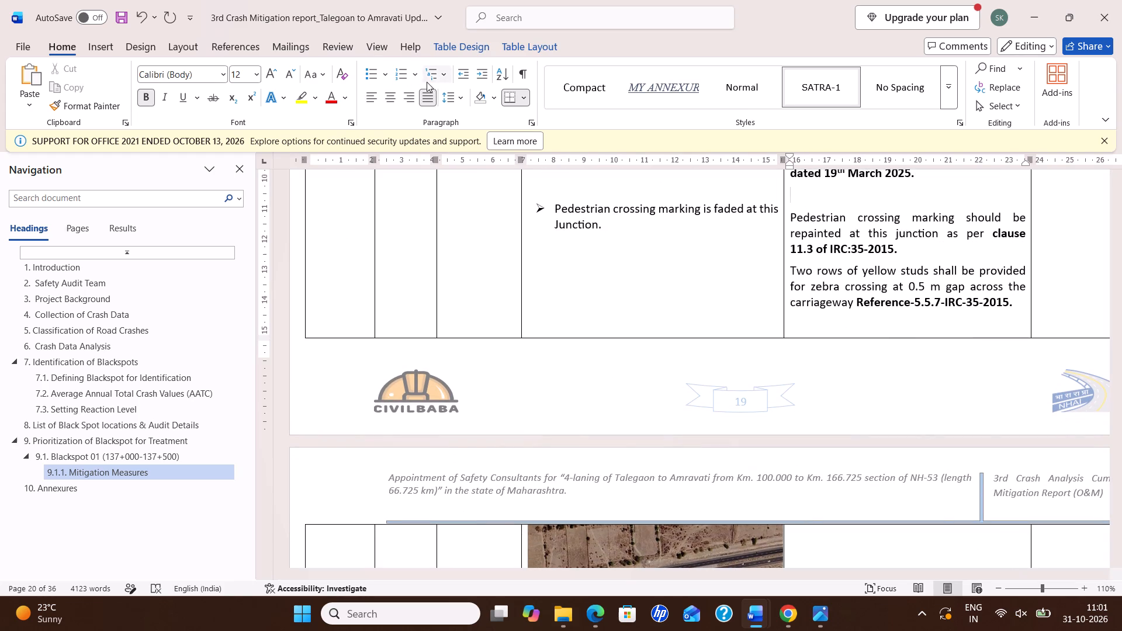
{"action": "double_click", "coordinate": [290, 71]}
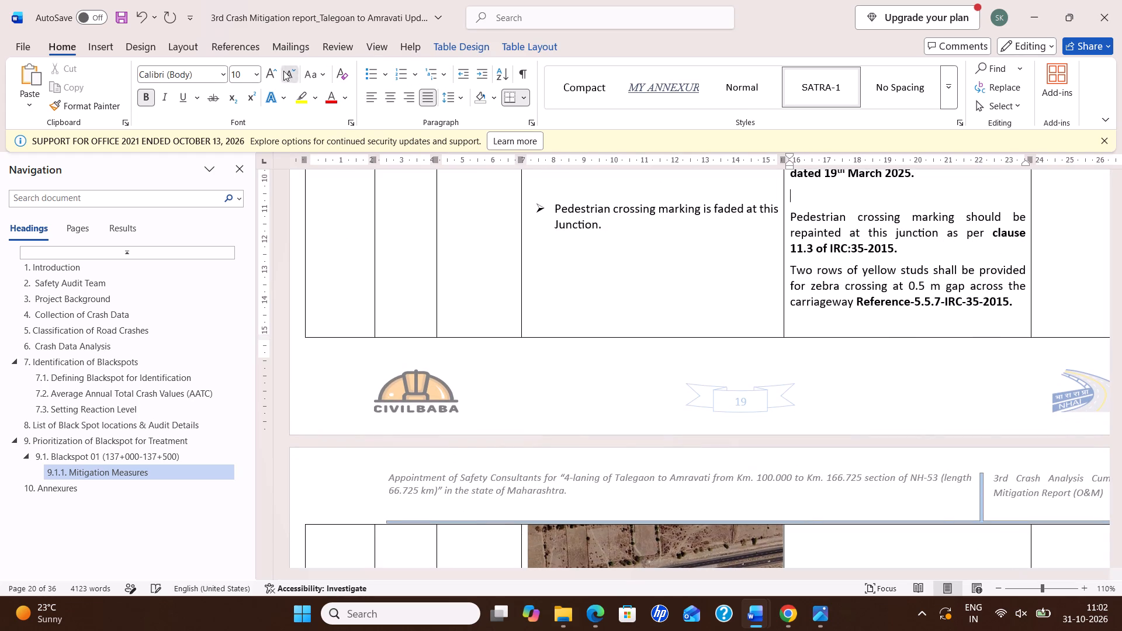
Reduce the font size of the blank line above "Pedestrian crossing marking should be repainted" in the 9.1.1 Mitigation Measures table further.
{"action": "triple_click", "coordinate": [283, 71]}
{"action": "double_click", "coordinate": [282, 70]}
{"action": "double_click", "coordinate": [271, 68]}
Enlarge the blank line above the "Pedestrian crossing marking is faded at this Junction" bullet to font size 18.
{"action": "left_click", "coordinate": [564, 189]}
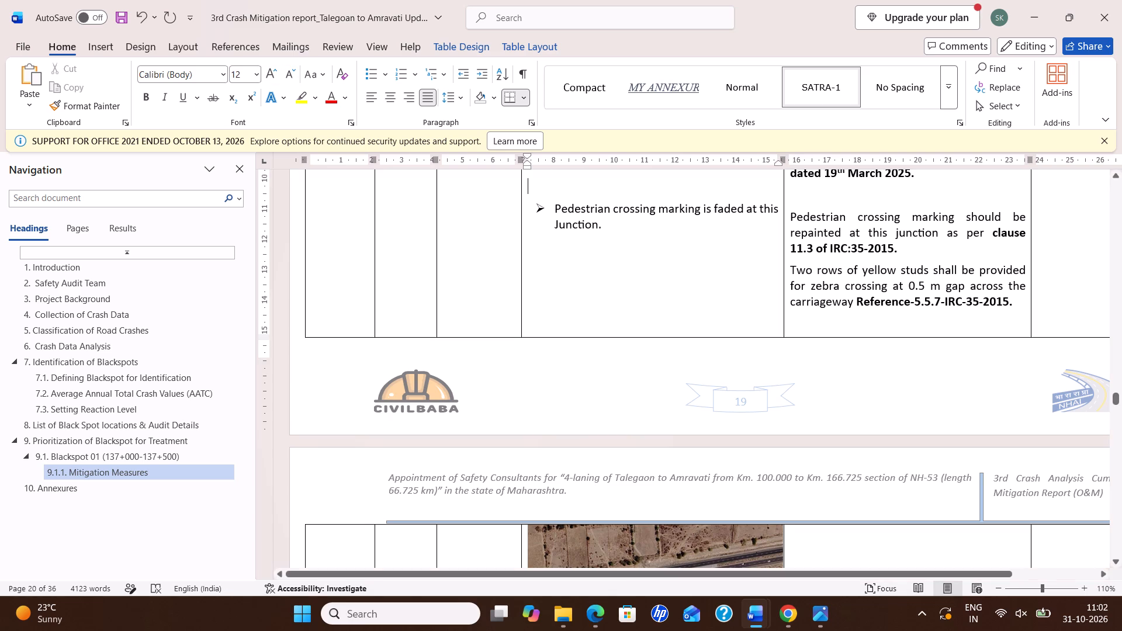
{"action": "triple_click", "coordinate": [272, 77]}
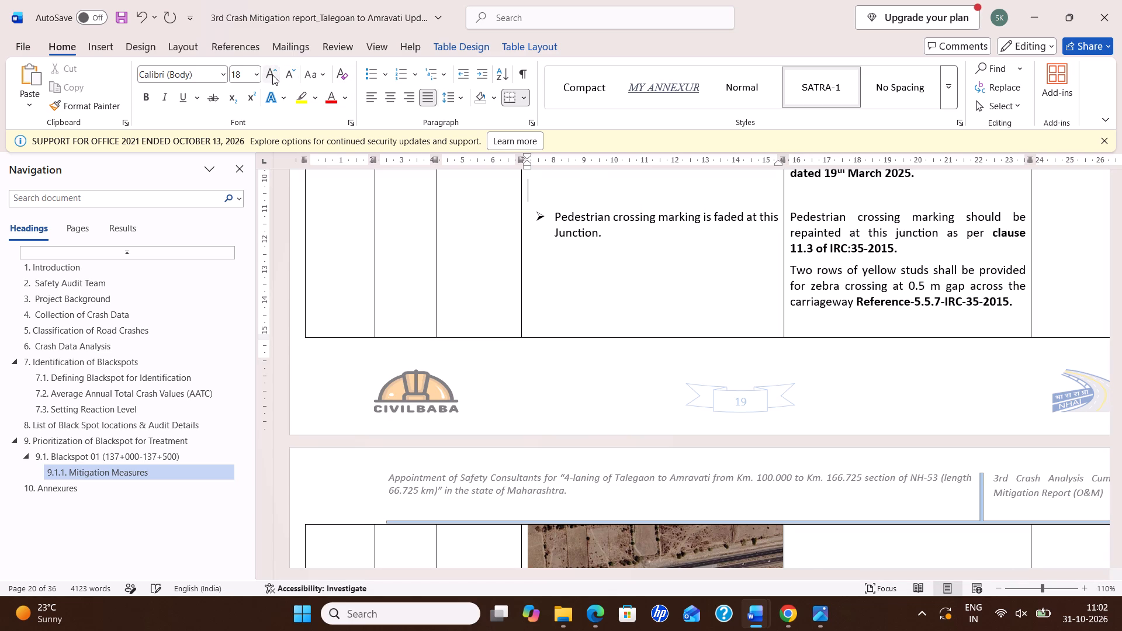
Save the report with the adjusted table spacing.
{"action": "scroll", "coordinate": [678, 318], "scroll_direction": "down", "scroll_amount": 5}
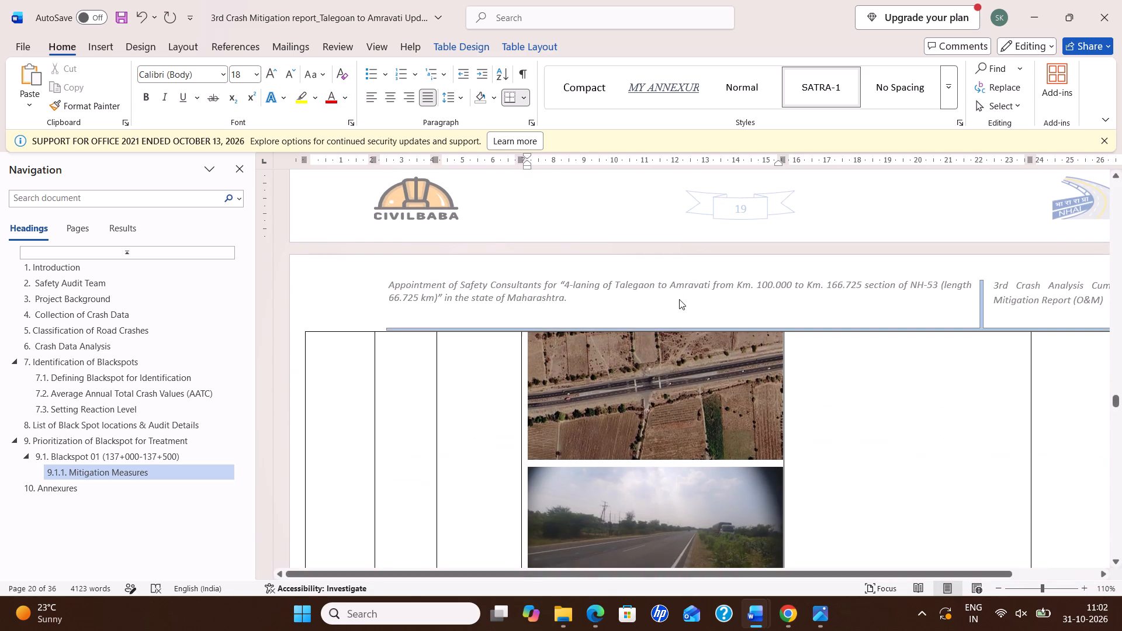
{"action": "key", "text": "ctrl+s"}
{"action": "key", "text": "ctrl+s"}
{"action": "key", "text": "ctrl+s"}
{"action": "key", "text": "ctrl+s"}
{"action": "key", "text": "ctrl+s"}
{"action": "key", "text": "ctrl+s"}
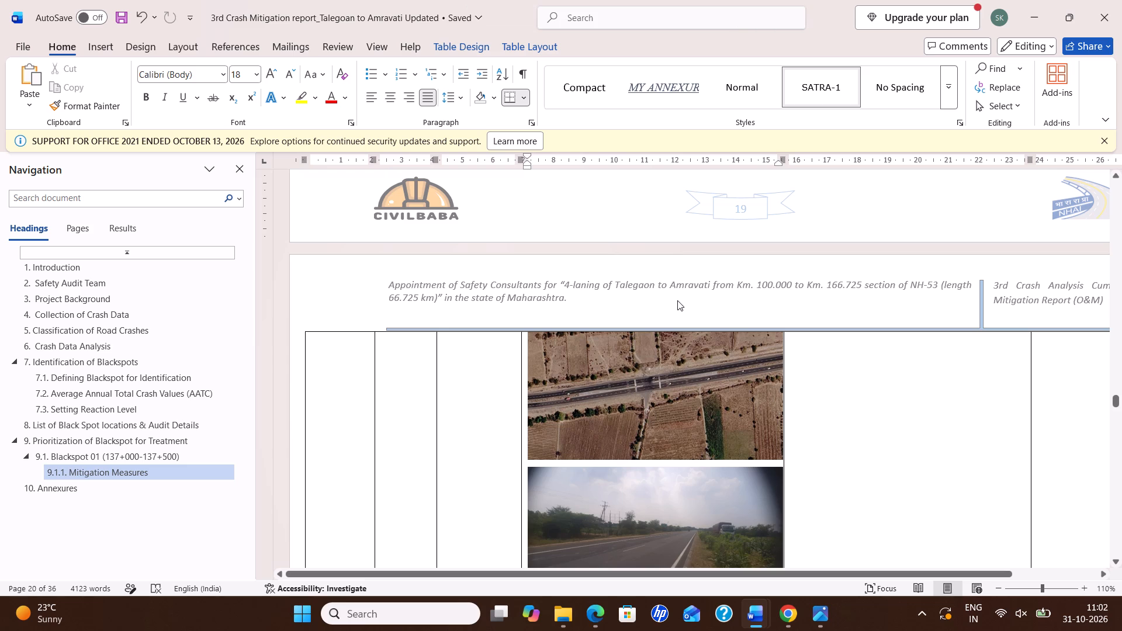
Examine the remaining Mitigation Measures rows and the Annexures pages through to the end of the report.
{"action": "scroll", "coordinate": [673, 336], "scroll_direction": "down", "scroll_amount": 10}
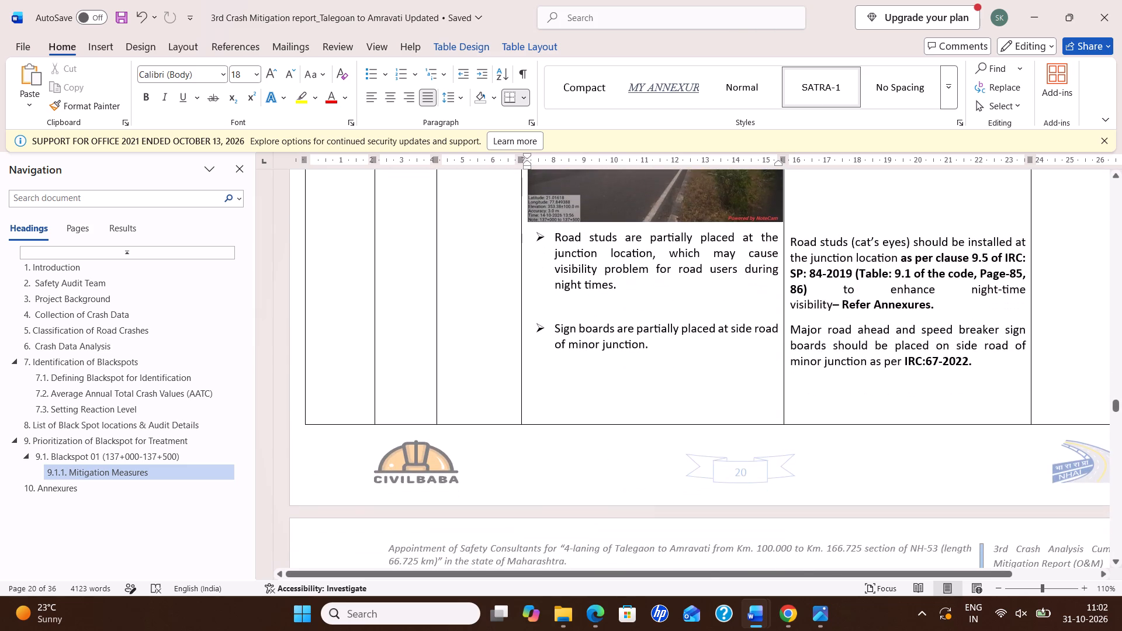
{"action": "scroll", "coordinate": [752, 358], "scroll_direction": "down", "scroll_amount": 5, "text": "ctrl"}
{"action": "scroll", "coordinate": [749, 355], "scroll_direction": "up", "scroll_amount": 2, "text": "ctrl"}
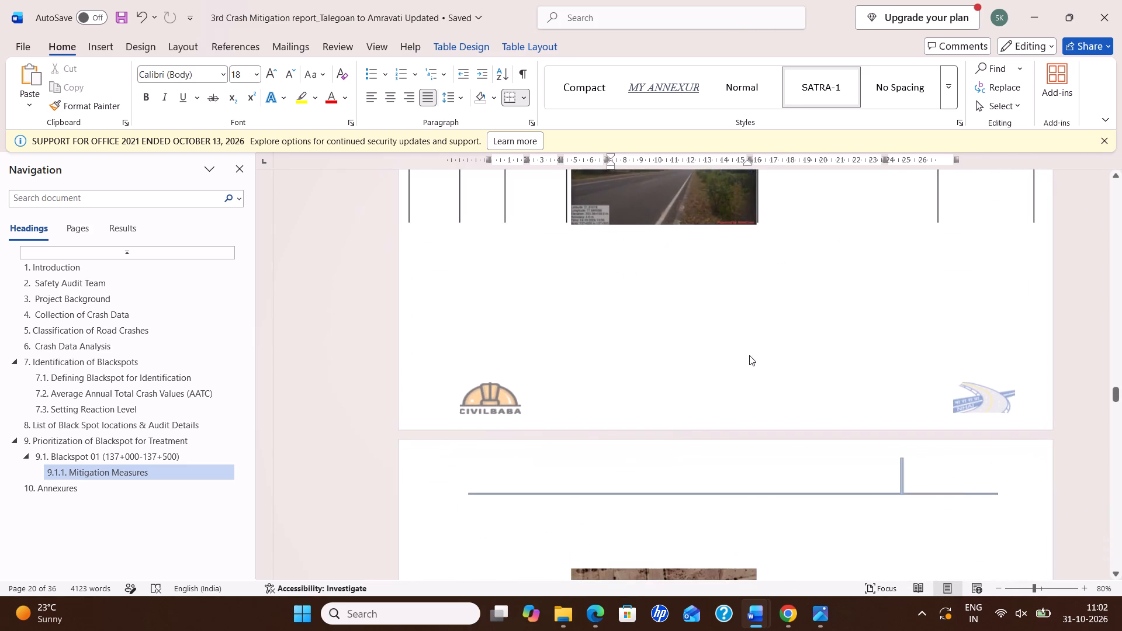
{"action": "scroll", "coordinate": [686, 317], "scroll_direction": "down", "scroll_amount": 15}
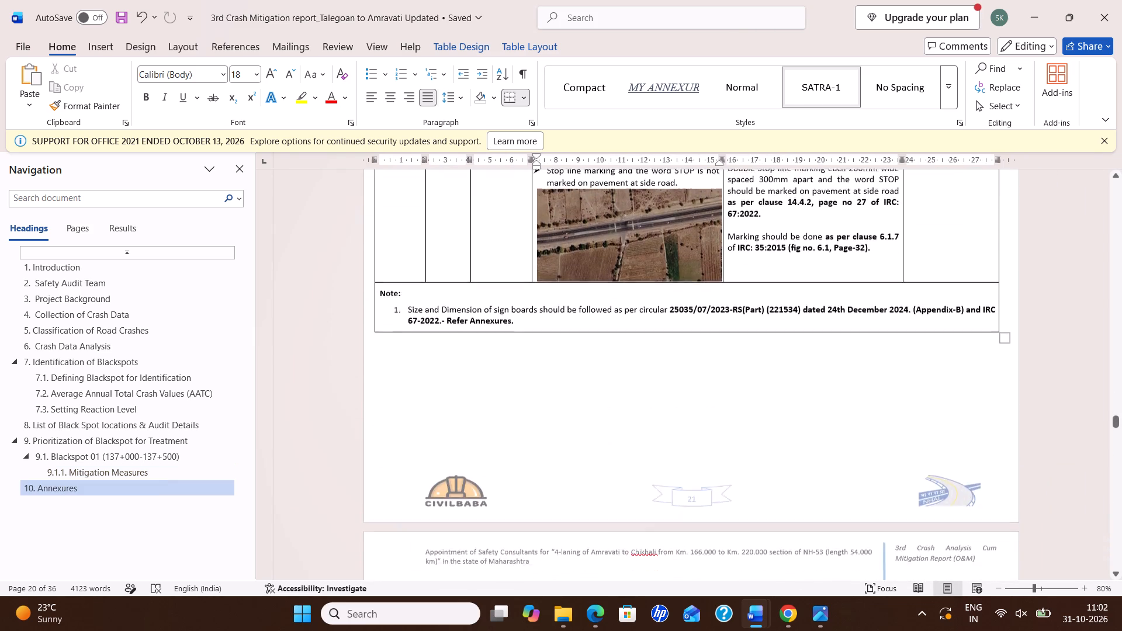
{"action": "scroll", "coordinate": [695, 332], "scroll_direction": "down", "scroll_amount": 8}
{"action": "scroll", "coordinate": [699, 355], "scroll_direction": "down", "scroll_amount": 16}
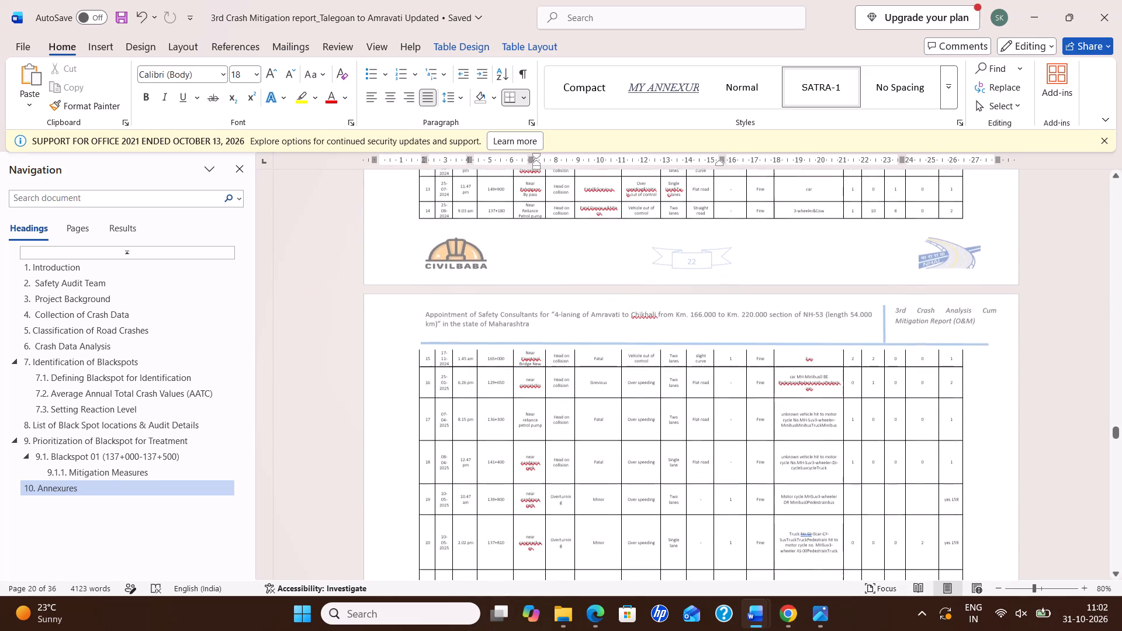
{"action": "scroll", "coordinate": [707, 384], "scroll_direction": "down", "scroll_amount": 16}
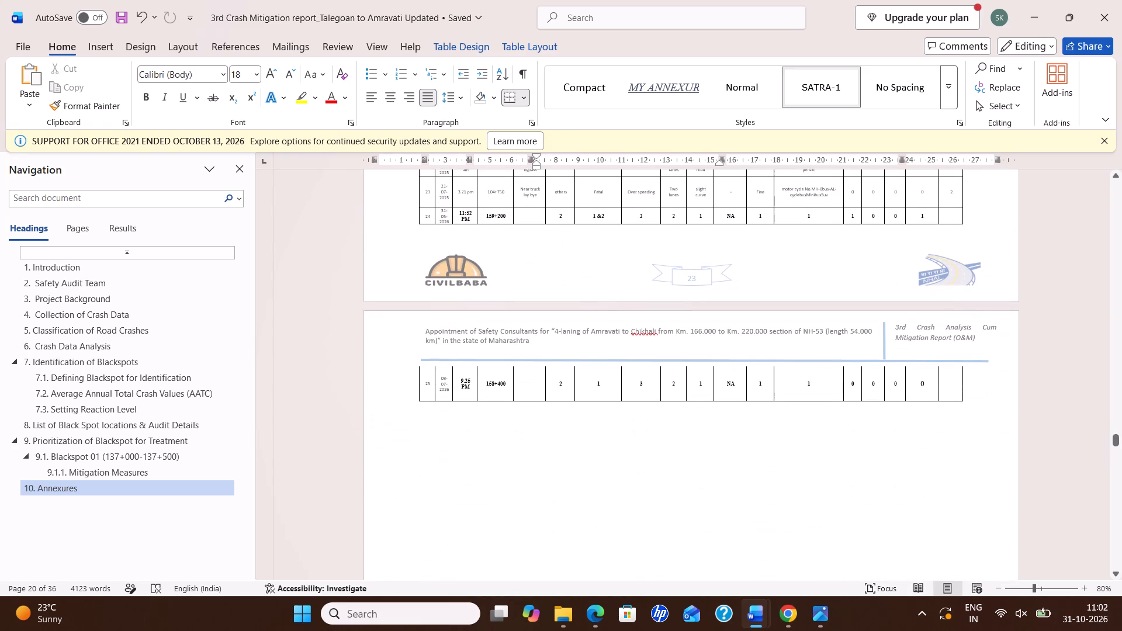
{"action": "left_click_drag", "start_coordinate": [1114, 441], "coordinate": [1120, 543]}
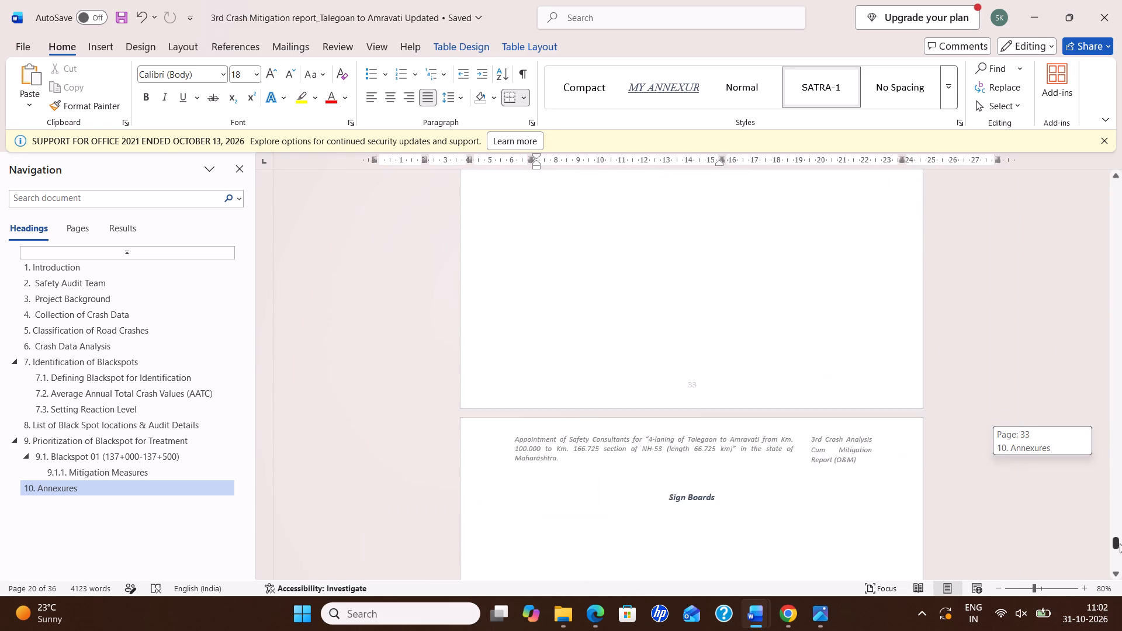
{"action": "left_click_drag", "start_coordinate": [1120, 543], "coordinate": [1121, 575]}
Save the report again.
{"action": "key", "text": "ctrl+s"}
{"action": "key", "text": "ctrl+s"}
{"action": "key", "text": "ctrl+s"}
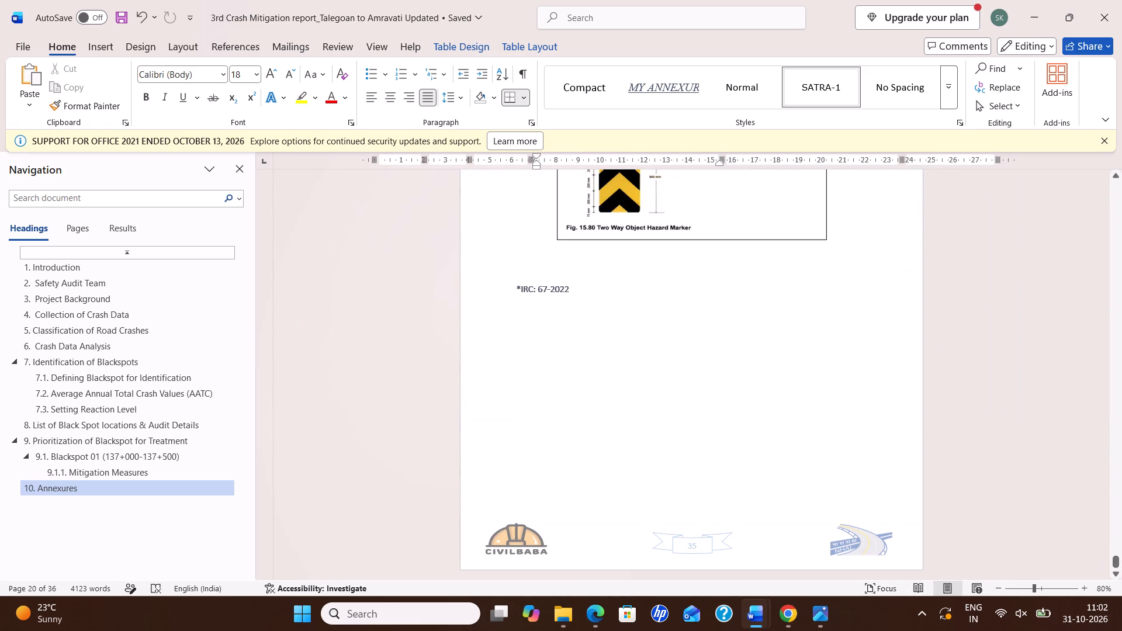
{"action": "key", "text": "ctrl+s"}
Insert a space between "2025" and "&" in the first paragraph of section 8, List of Black Spot locations & Audit Details.
{"action": "left_click", "coordinate": [161, 425]}
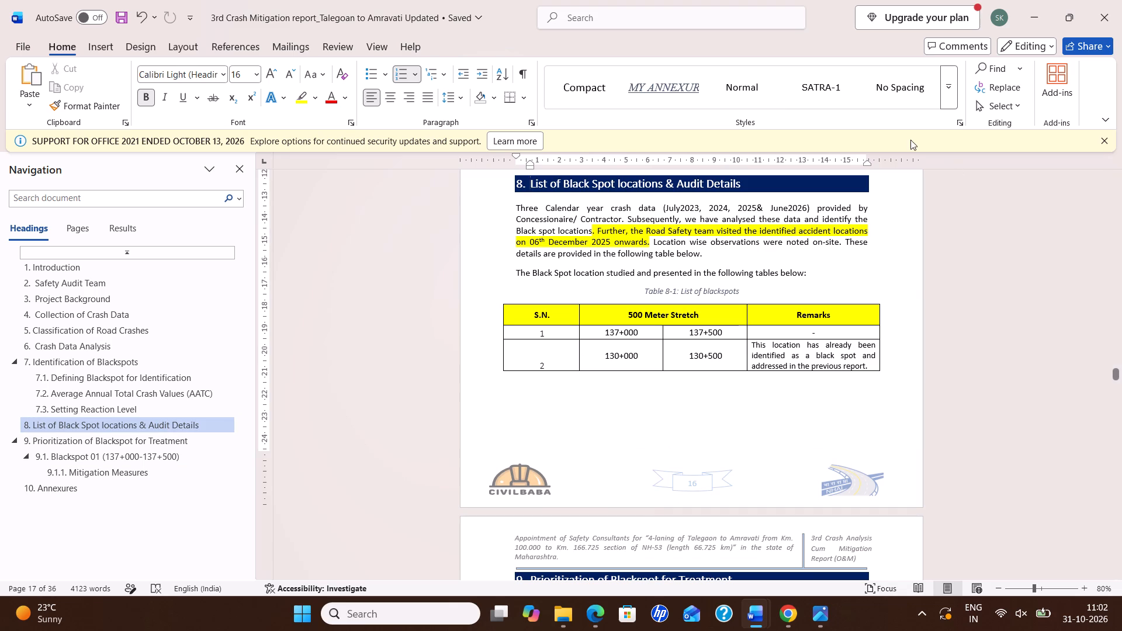
{"action": "left_click", "coordinate": [756, 212]}
{"action": "key", "text": "space"}
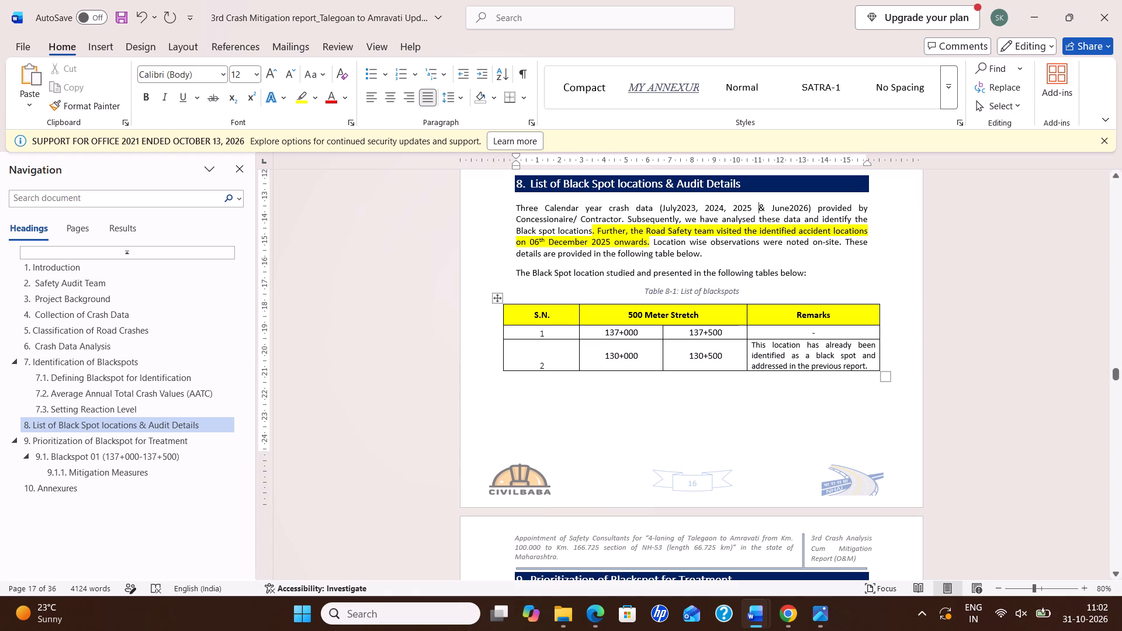
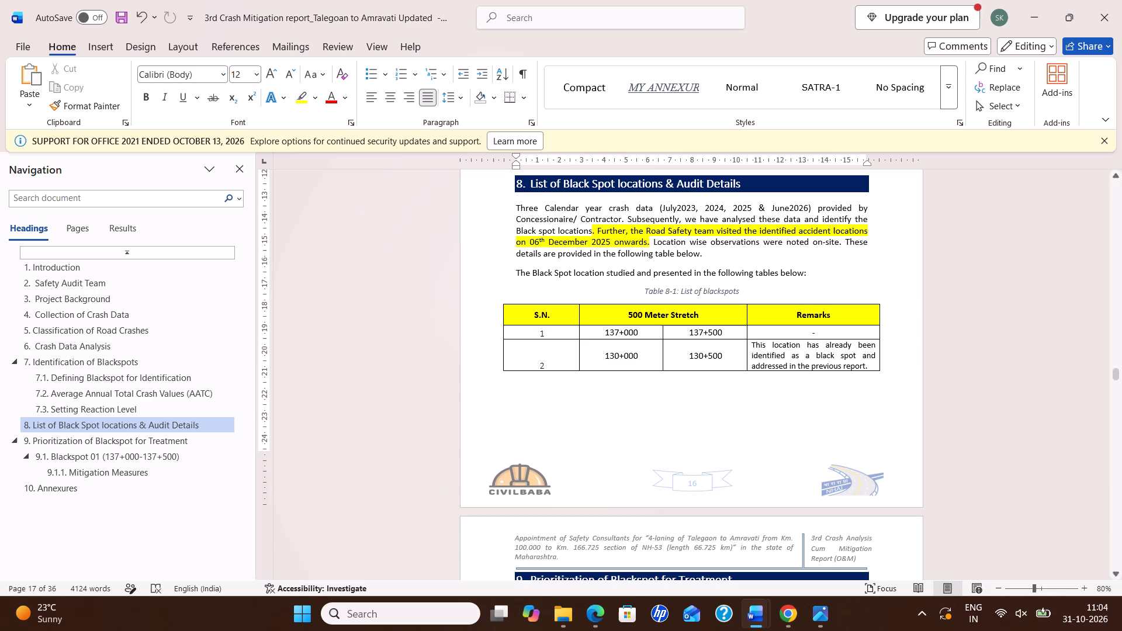
Delete the highlighted sentence about the Road Safety team's 06th December 2025 visit from the first paragraph of section 8.
{"action": "left_click_drag", "start_coordinate": [596, 228], "coordinate": [629, 238]}
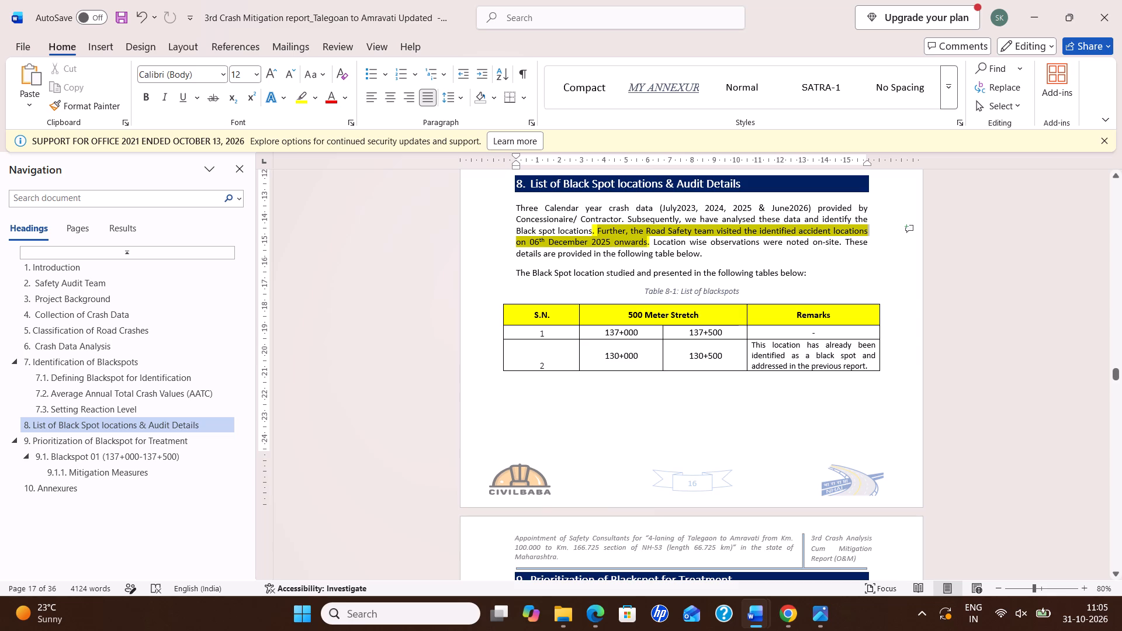
{"action": "left_click_drag", "start_coordinate": [629, 238], "coordinate": [649, 237]}
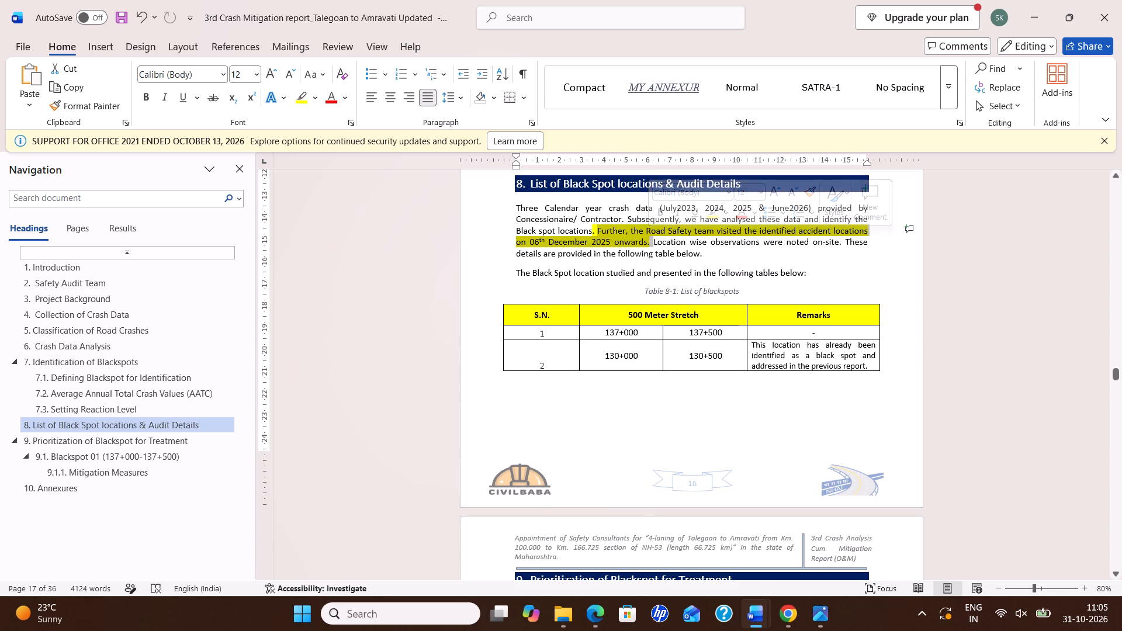
{"action": "key", "text": "Delete"}
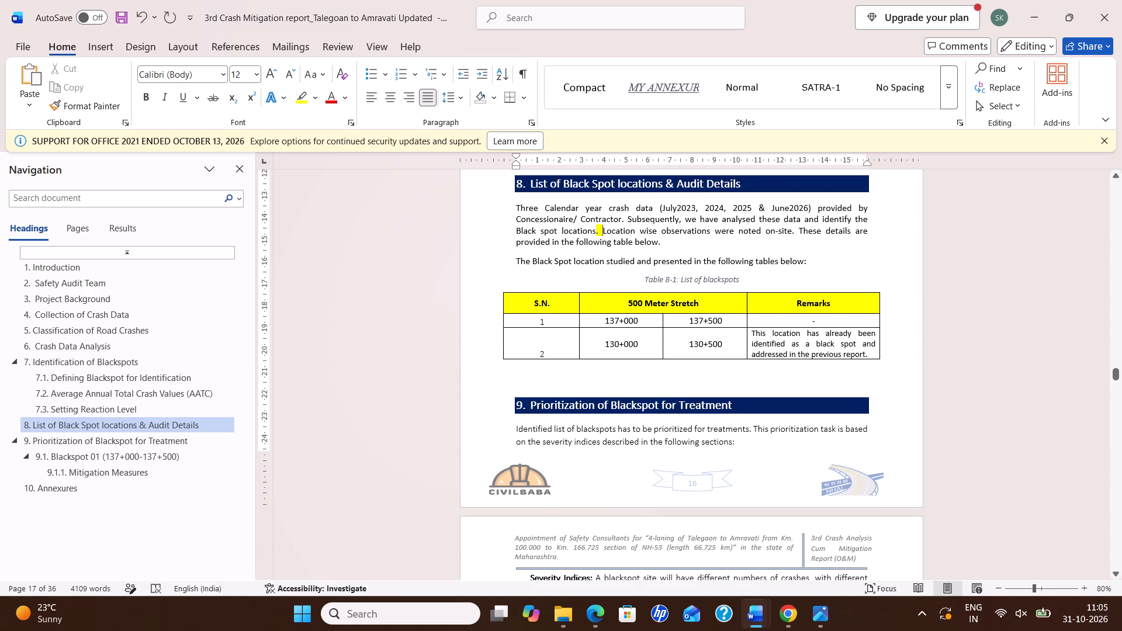
Clear the leftover yellow highlight after "Black spot locations" in the first paragraph of section 8.
{"action": "left_click_drag", "start_coordinate": [601, 224], "coordinate": [596, 225]}
{"action": "left_click", "coordinate": [662, 200]}
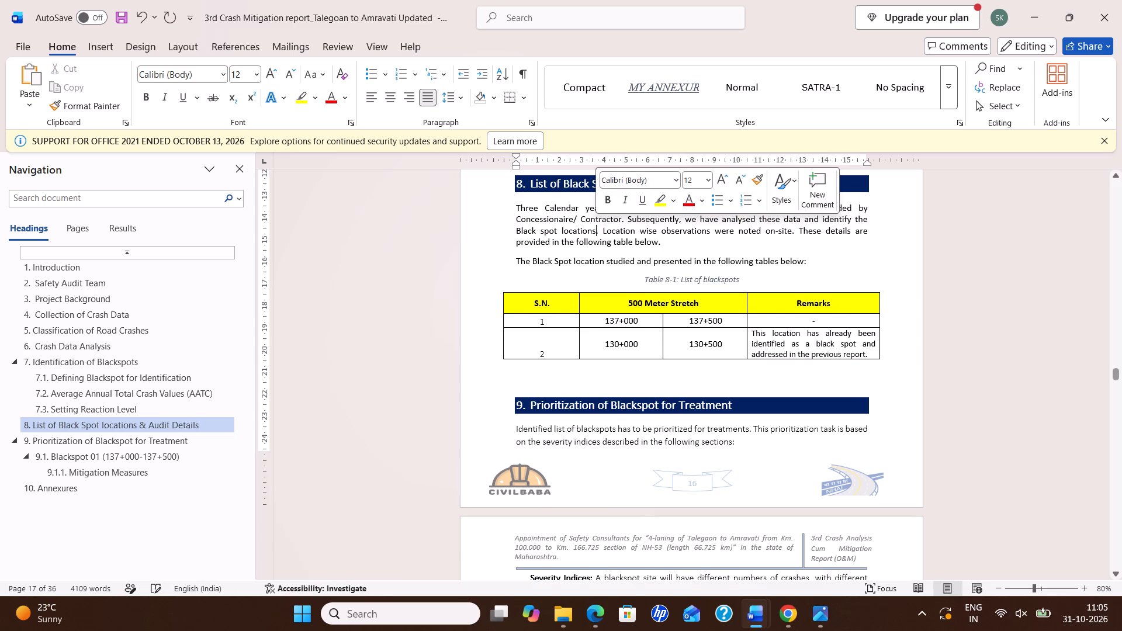
{"action": "left_click", "coordinate": [691, 244]}
Insert a blank line above the section 9 heading, Prioritization of Blackspot for Treatment, so the section starts on a new page.
{"action": "scroll", "coordinate": [661, 353], "scroll_direction": "down", "scroll_amount": 5}
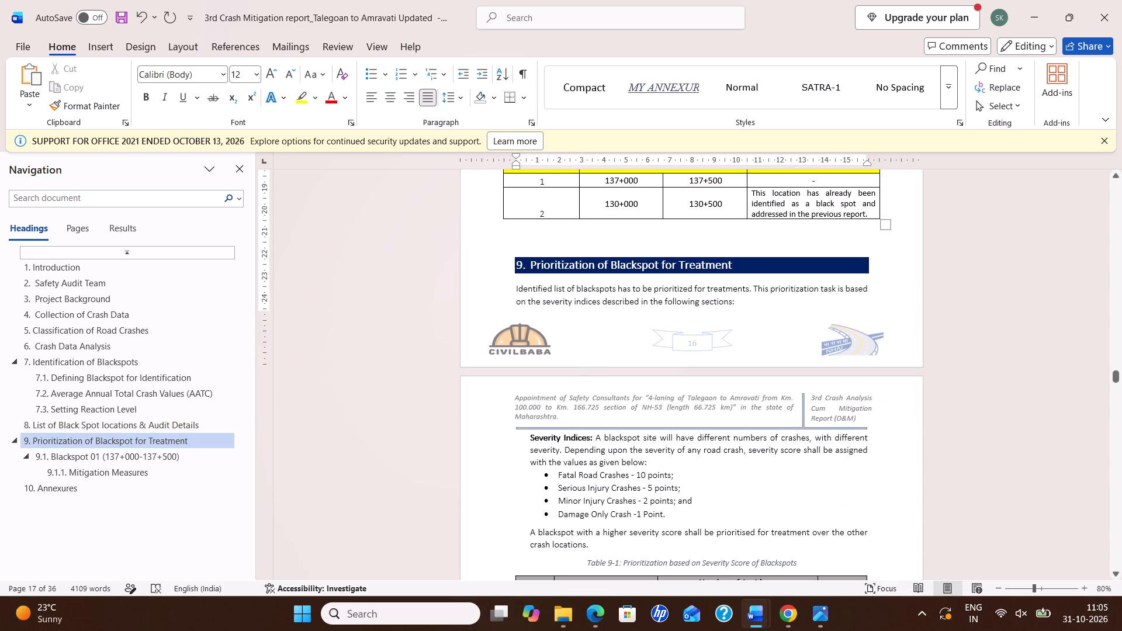
{"action": "left_click", "coordinate": [616, 248]}
{"action": "key", "text": "Return"}
{"action": "scroll", "coordinate": [617, 436], "scroll_direction": "down", "scroll_amount": 4}
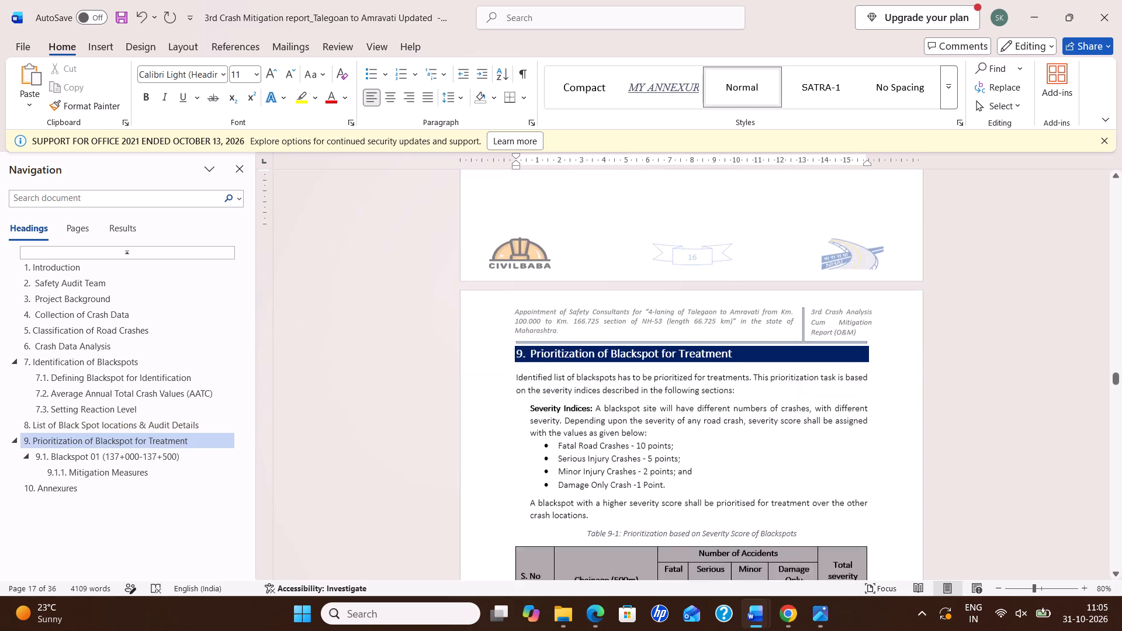
Save the report with the section 8 text edits and the section 9 spacing.
{"action": "scroll", "coordinate": [600, 410], "scroll_direction": "down", "scroll_amount": 20}
{"action": "scroll", "coordinate": [600, 410], "scroll_direction": "down", "scroll_amount": 6}
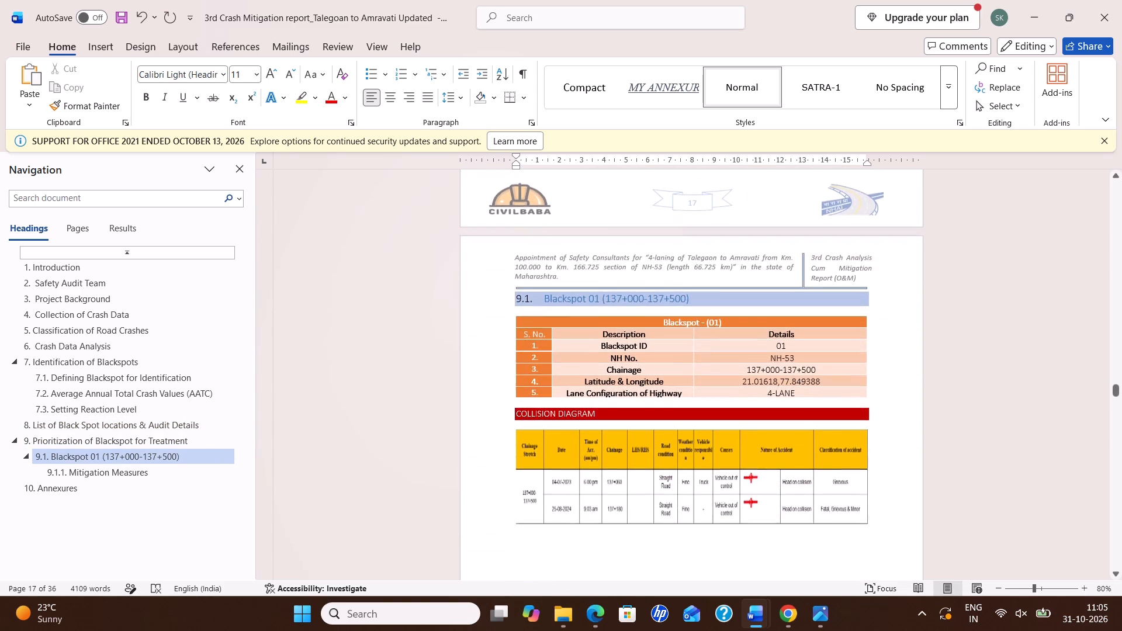
{"action": "scroll", "coordinate": [597, 406], "scroll_direction": "down", "scroll_amount": 3}
{"action": "key", "text": "ctrl+s"}
{"action": "key", "text": "ctrl+s"}
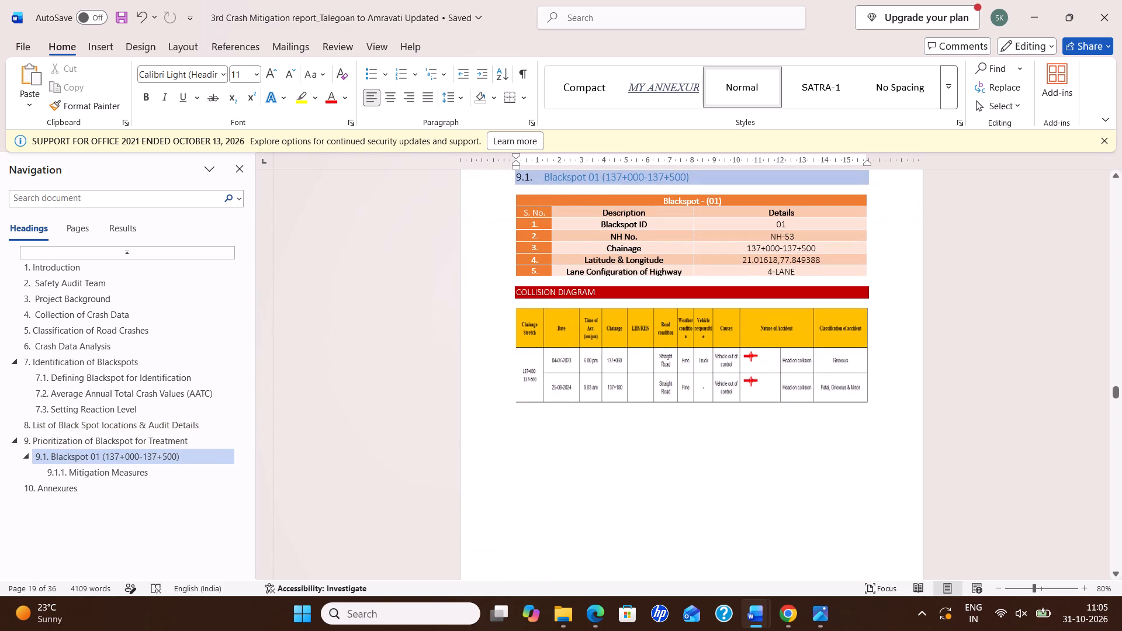
{"action": "key", "text": "ctrl+s"}
{"action": "key", "text": "ctrl+s"}
{"action": "key", "text": "ctrl+s"}
{"action": "key", "text": "ctrl+s"}
{"action": "key", "text": "ctrl+s"}
{"action": "key", "text": "ctrl+s"}
{"action": "key", "text": "ctrl+s"}
{"action": "key", "text": "ctrl+s"}
{"action": "key", "text": "ctrl+s"}
{"action": "key", "text": "ctrl+s"}
{"action": "key", "text": "ctrl+s"}
{"action": "key", "text": "ctrl+s"}
{"action": "key", "text": "ctrl+s"}
{"action": "key", "text": "ctrl+s"}
{"action": "key", "text": "ctrl+s"}
{"action": "key", "text": "ctrl+s"}
{"action": "key", "text": "ctrl+s"}
{"action": "key", "text": "ctrl+s"}
{"action": "key", "text": "ctrl+s"}
{"action": "key", "text": "ctrl+s"}
{"action": "key", "text": "ctrl+s"}
{"action": "key", "text": "ctrl+s"}
{"action": "key", "text": "ctrl+s"}
{"action": "key", "text": "ctrl+s"}
{"action": "key", "text": "ctrl+s"}
{"action": "key", "text": "ctrl+s"}
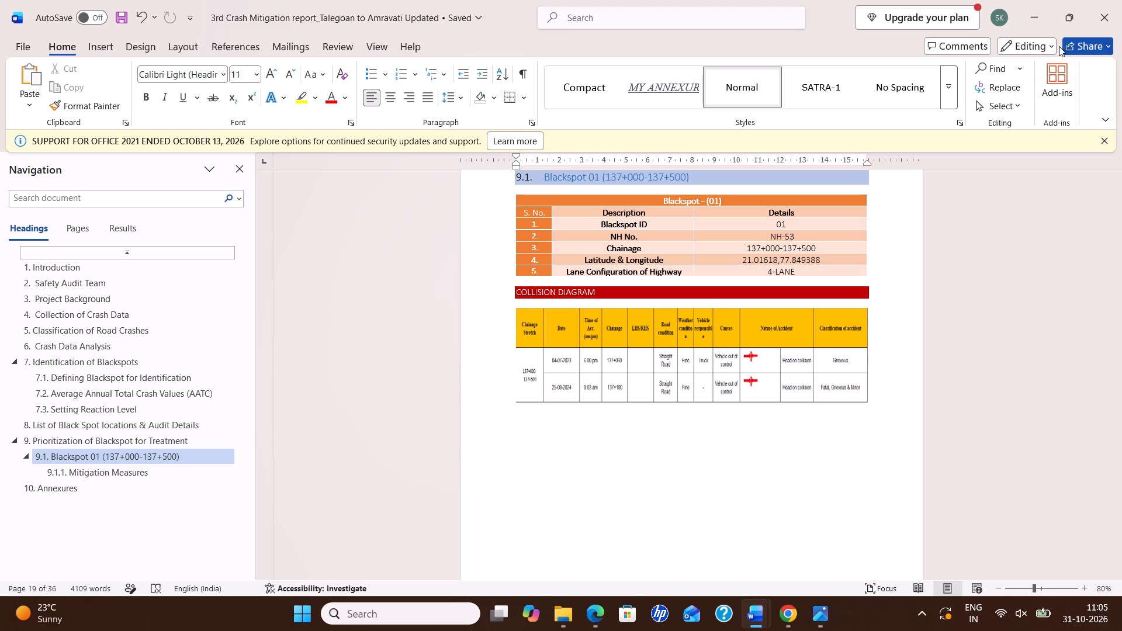
Close the 3rd Crash Mitigation report and the 2nd Detailed Design Report documents.
{"action": "left_click", "coordinate": [1098, 22]}
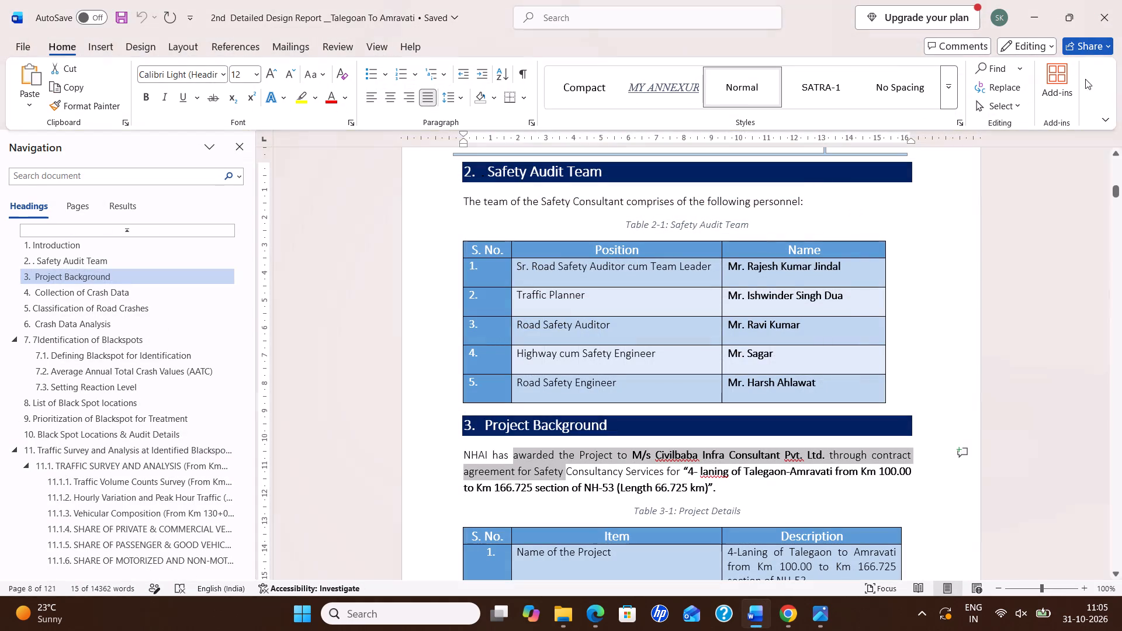
{"action": "left_click", "coordinate": [1111, 27]}
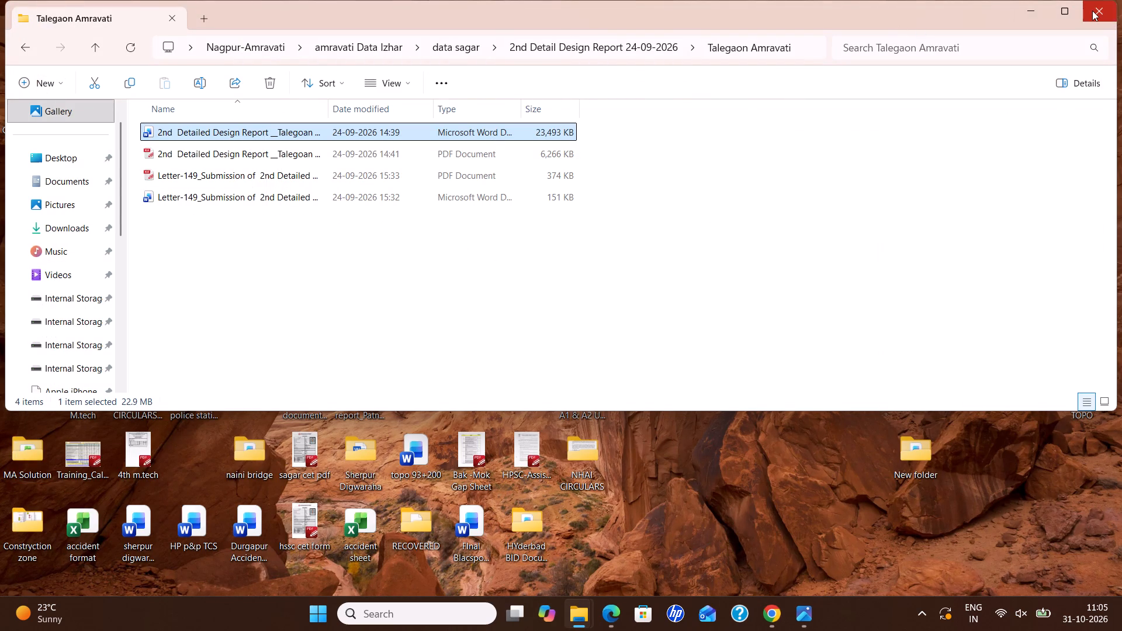
In File Explorer, create a folder named "Final Report" inside the data sagar folder's 0.20 3rdCrash Report folder.
{"action": "left_click", "coordinate": [93, 60]}
{"action": "left_click", "coordinate": [102, 47]}
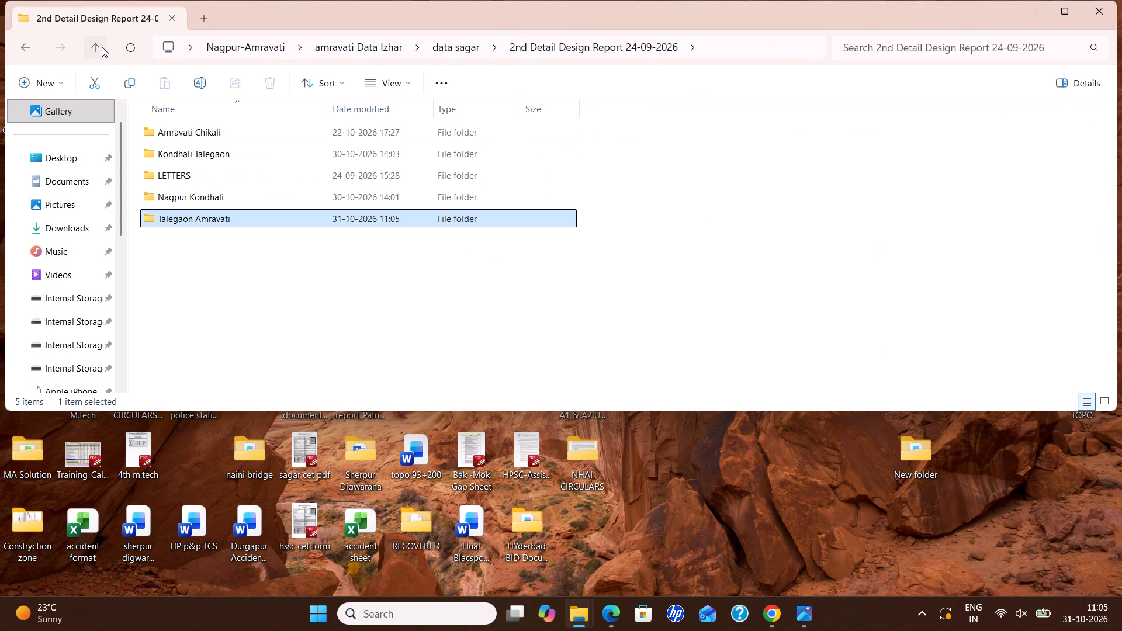
{"action": "left_click", "coordinate": [100, 47]}
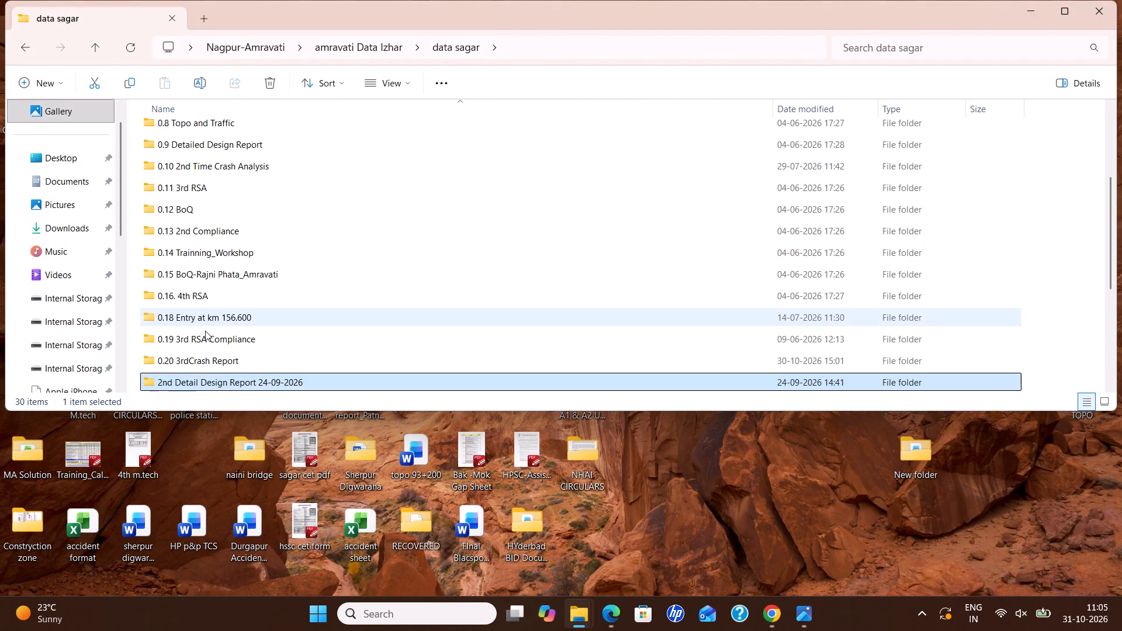
{"action": "double_click", "coordinate": [209, 363]}
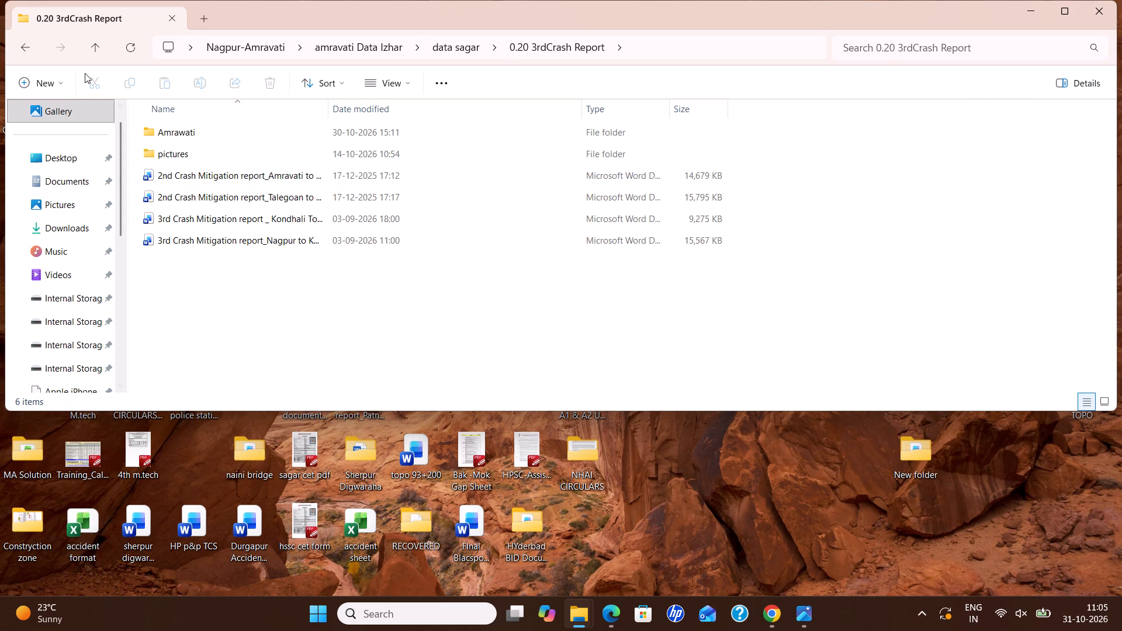
{"action": "left_click", "coordinate": [38, 76]}
{"action": "left_click", "coordinate": [53, 113]}
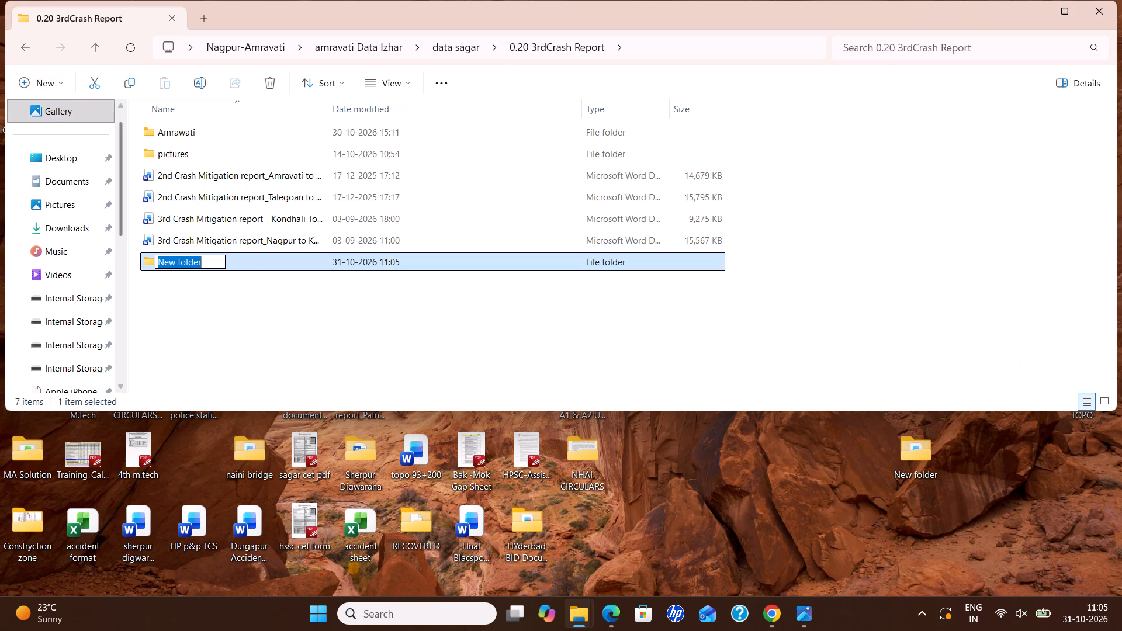
{"action": "key", "text": "BackSpace"}
{"action": "type", "text": "Final"}
{"action": "key", "text": "space"}
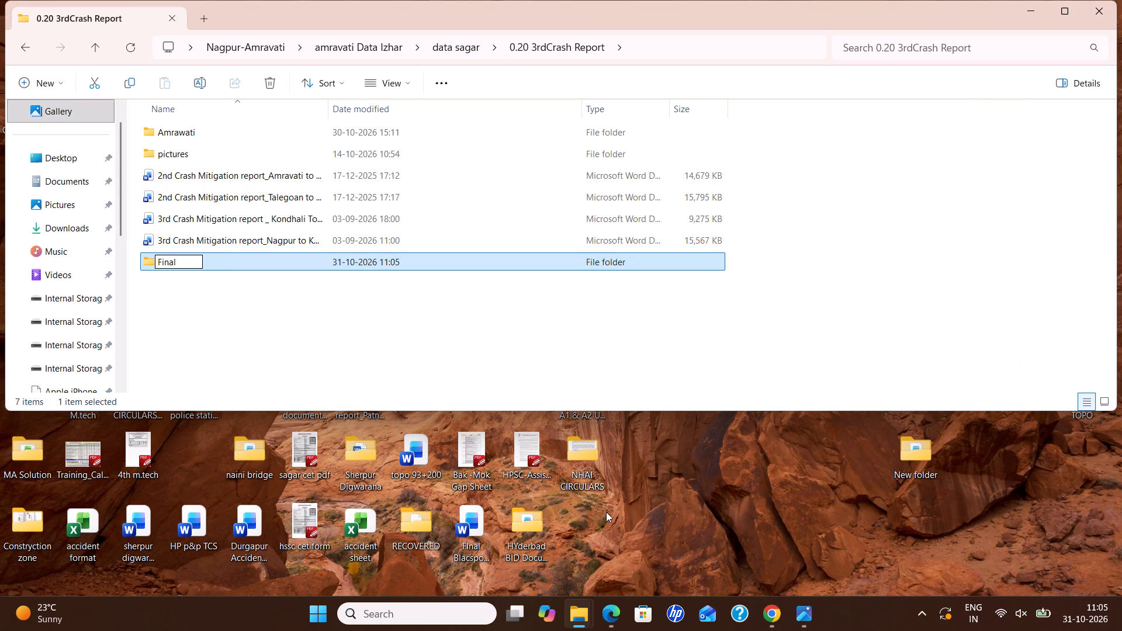
{"action": "type", "text": "Report"}
{"action": "key", "text": "Return"}
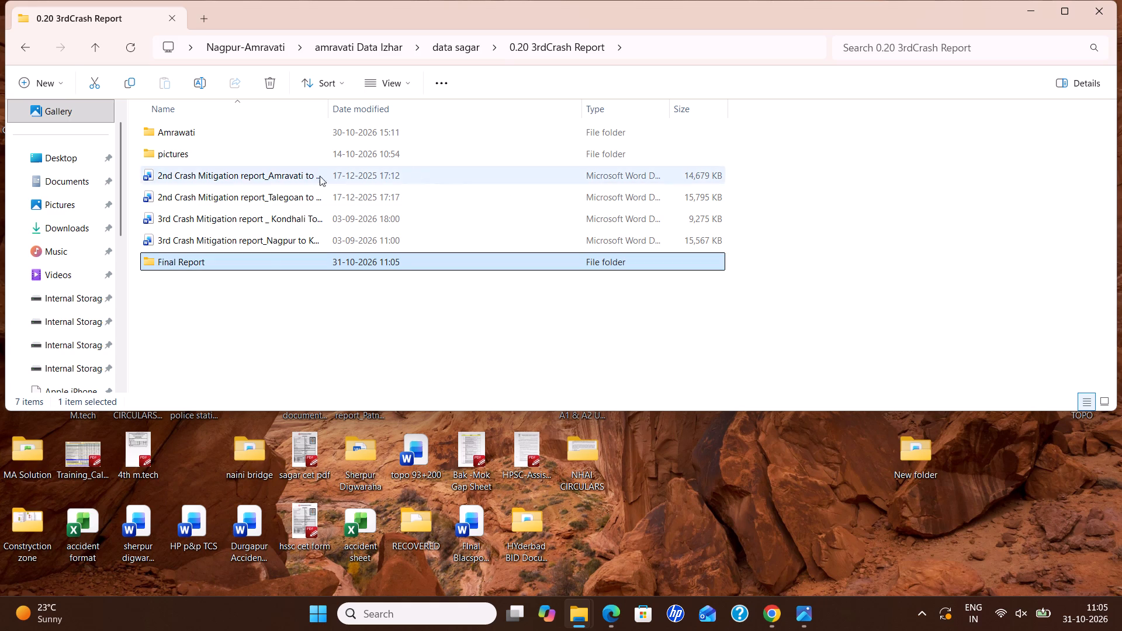
Create a subfolder named "Talegaon Amravati" inside the Final Report folder.
{"action": "double_click", "coordinate": [216, 265]}
{"action": "left_click", "coordinate": [35, 88]}
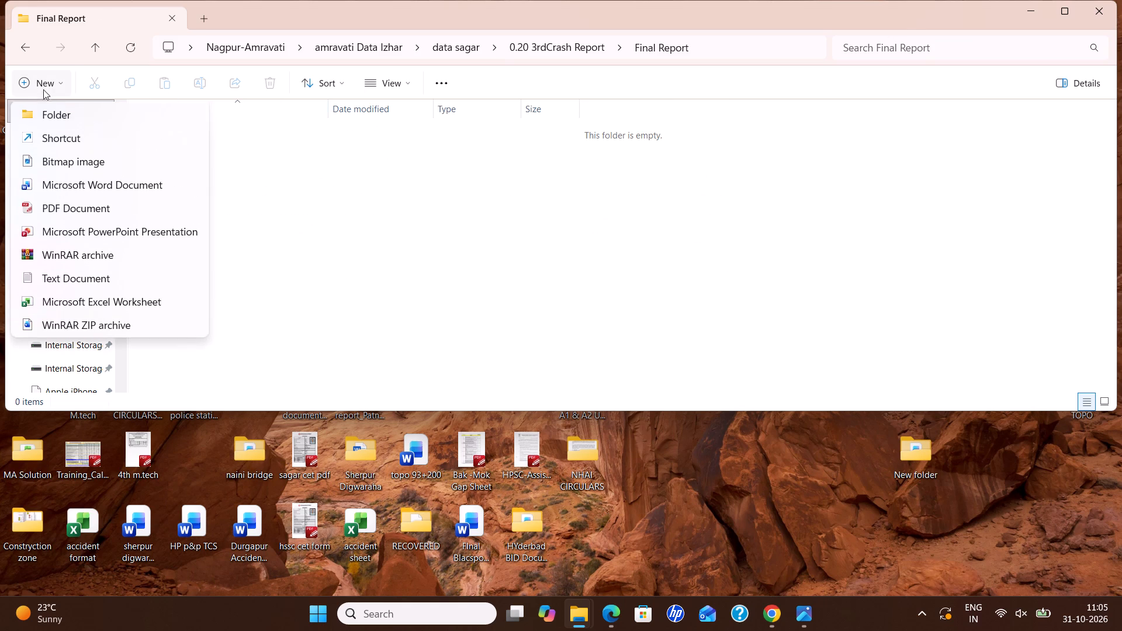
{"action": "left_click", "coordinate": [52, 115]}
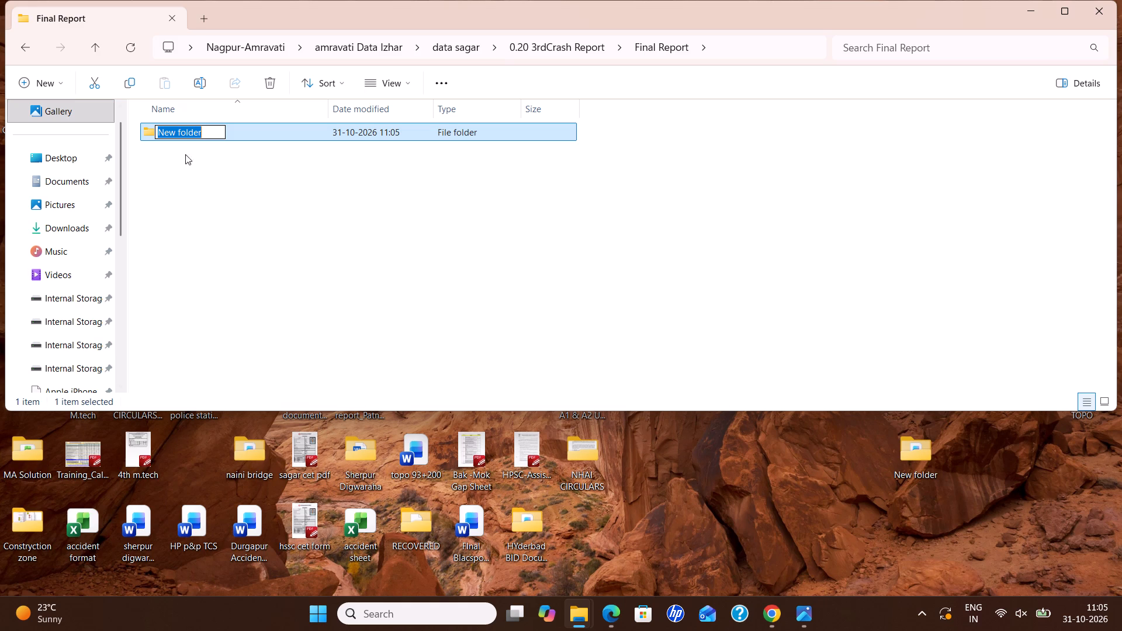
{"action": "key", "text": "BackSpace"}
{"action": "type", "text": "Talegaon"}
{"action": "key", "text": "space"}
{"action": "type", "text": "Amravati"}
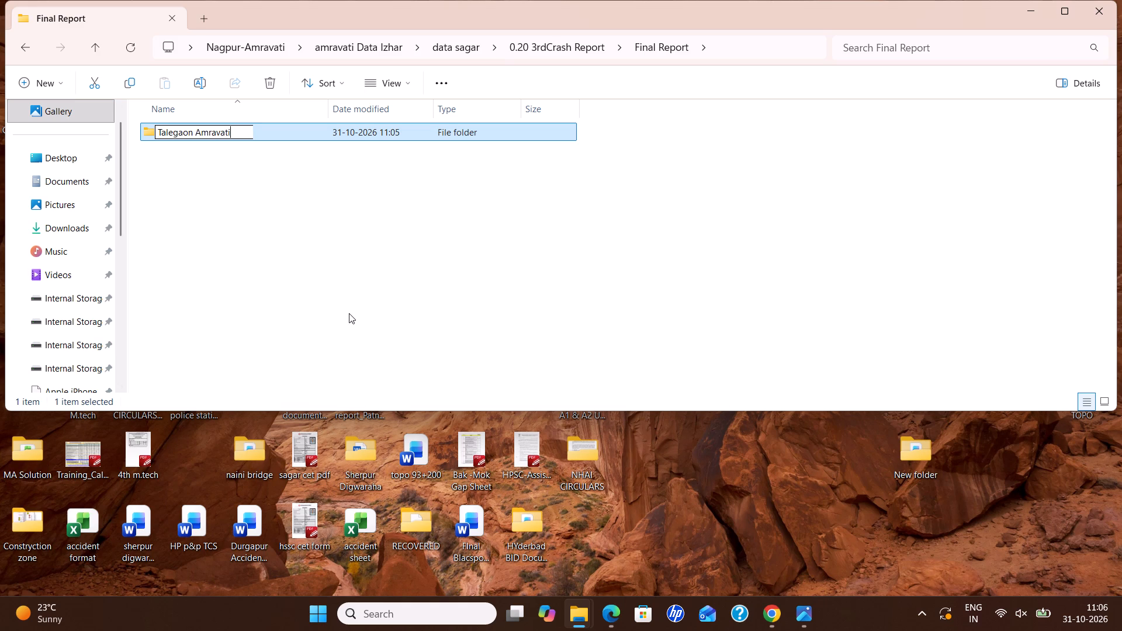
{"action": "key", "text": "Return"}
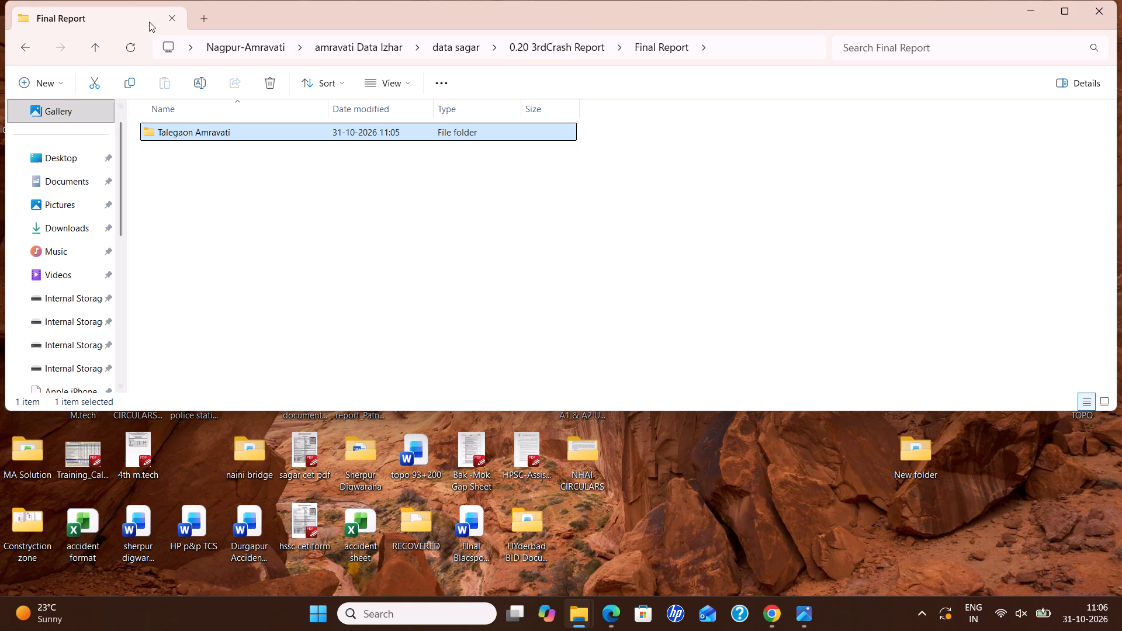
Move the "3rd Crash Mitigation report_Talegoan to Amravati Updated" document from Downloads into the Talegaon Amravati folder inside 0.20 3rdCrash Report's Final Report folder.
{"action": "left_click", "coordinate": [64, 224]}
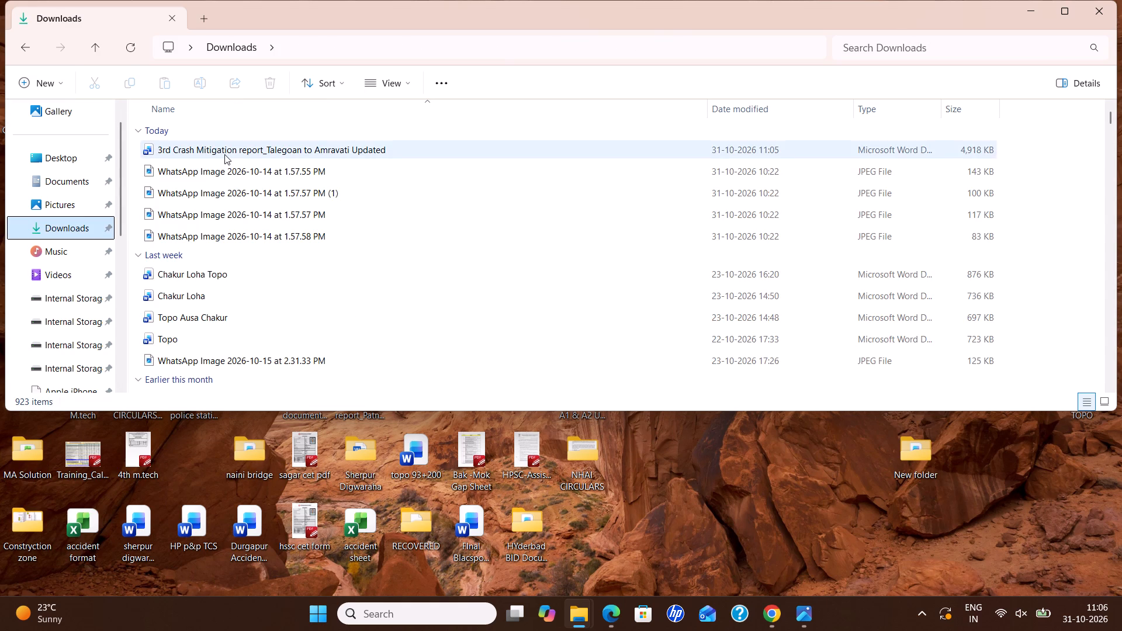
{"action": "left_click", "coordinate": [224, 154]}
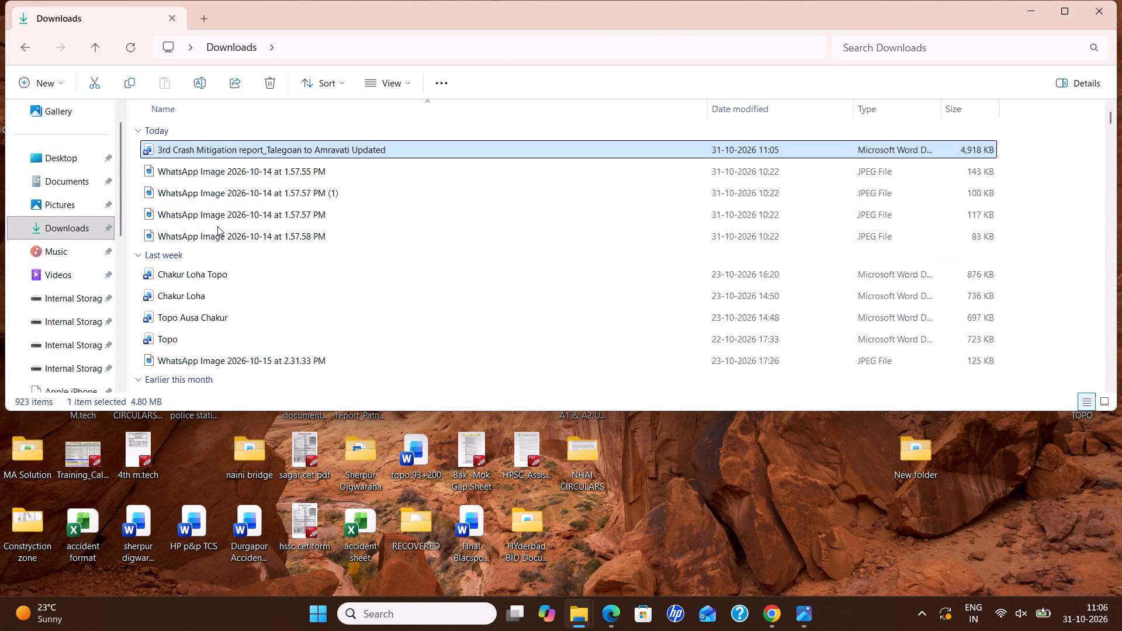
{"action": "key", "text": "ctrl+x"}
{"action": "key", "text": "alt+Tab"}
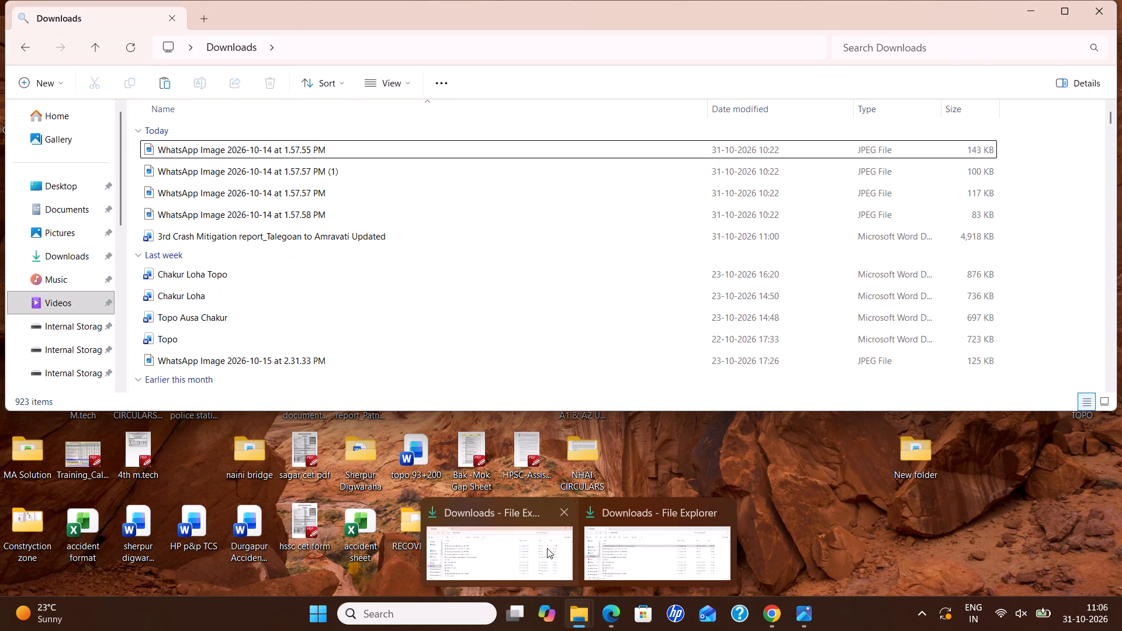
{"action": "left_click", "coordinate": [1040, 12]}
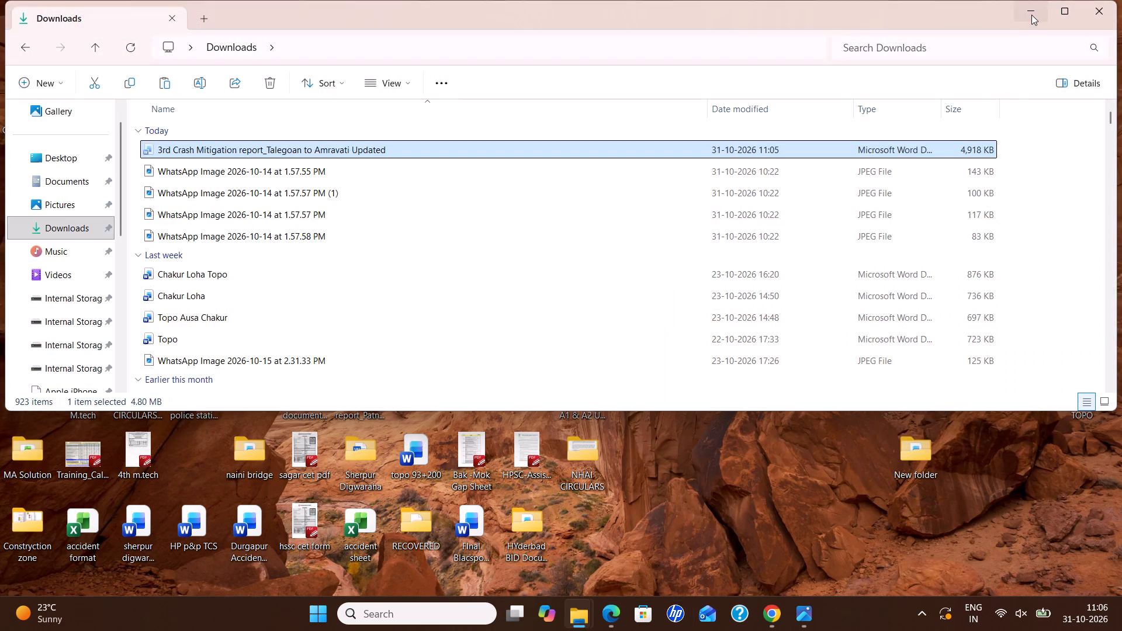
{"action": "left_click", "coordinate": [1026, 15]}
{"action": "double_click", "coordinate": [981, 29]}
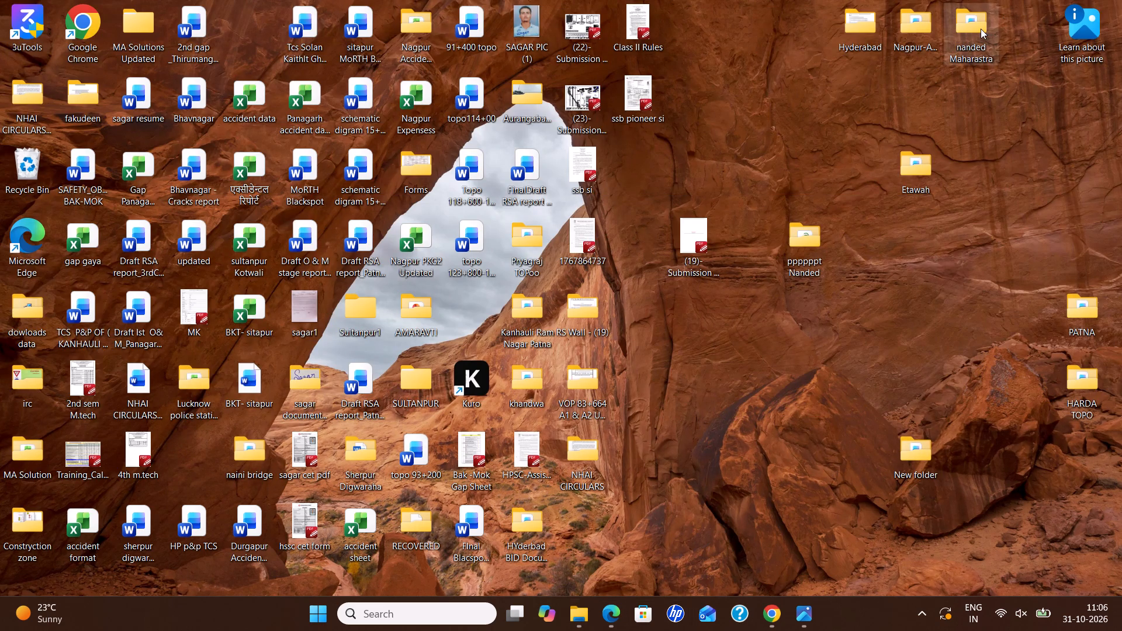
{"action": "left_click", "coordinate": [1104, 11]}
{"action": "double_click", "coordinate": [909, 32]}
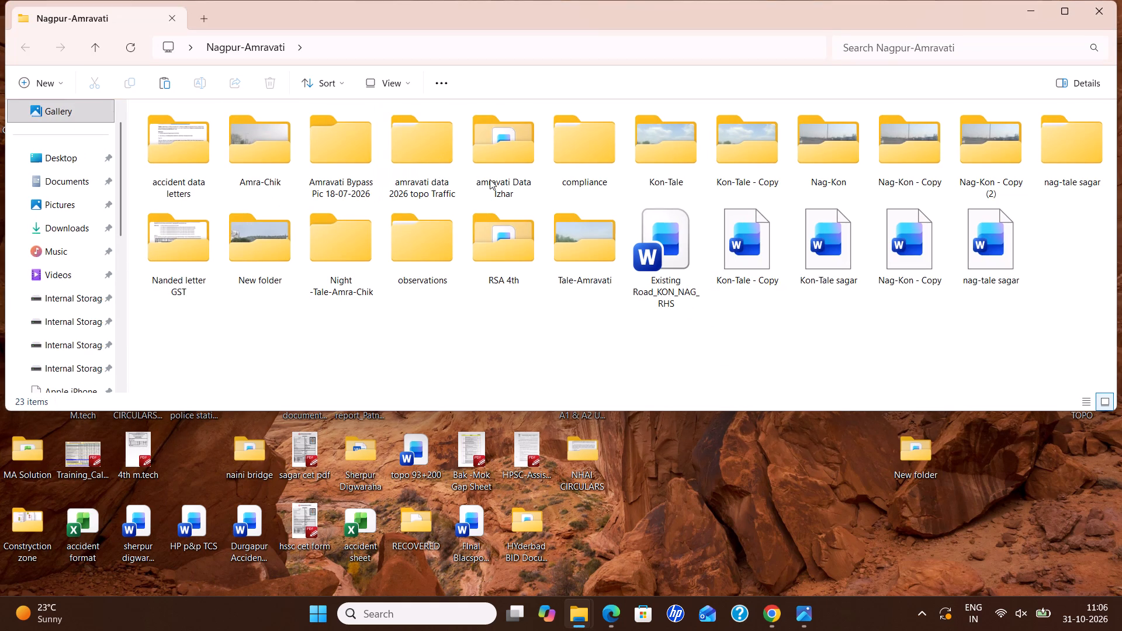
{"action": "double_click", "coordinate": [490, 179]}
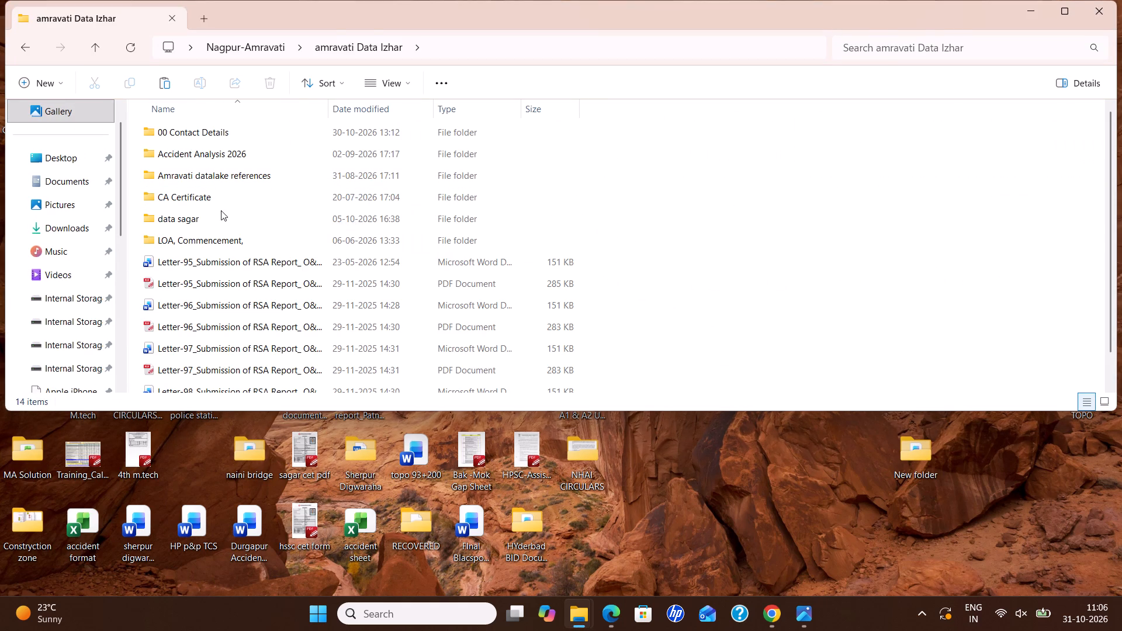
{"action": "scroll", "coordinate": [211, 230], "scroll_direction": "down", "scroll_amount": 6}
{"action": "scroll", "coordinate": [209, 230], "scroll_direction": "up", "scroll_amount": 3}
{"action": "double_click", "coordinate": [182, 211]}
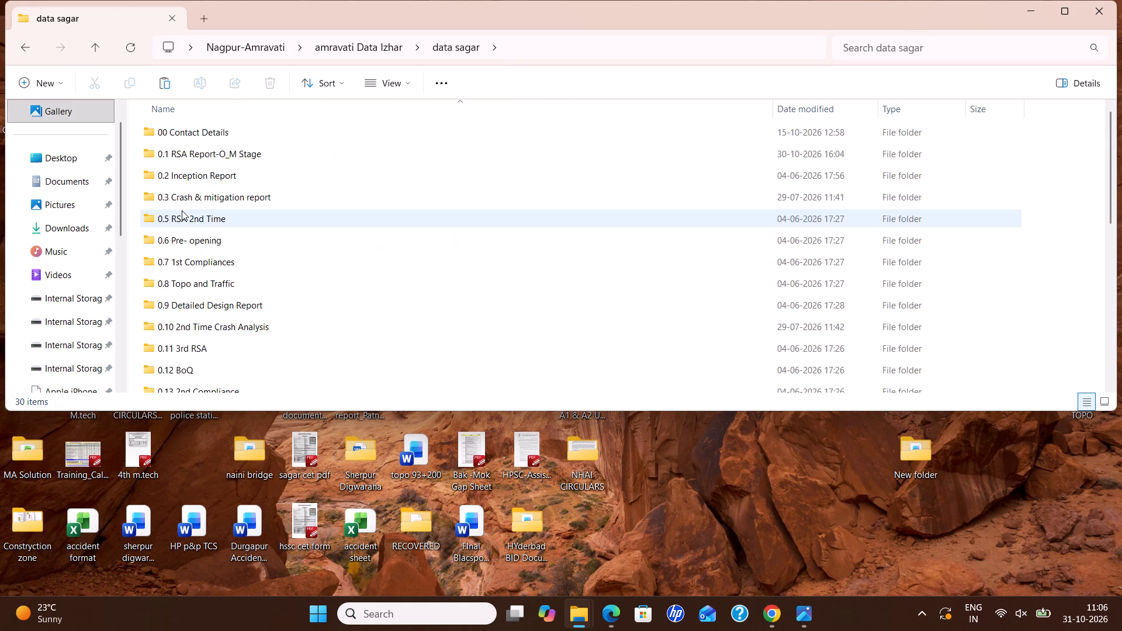
{"action": "scroll", "coordinate": [195, 282], "scroll_direction": "down", "scroll_amount": 3}
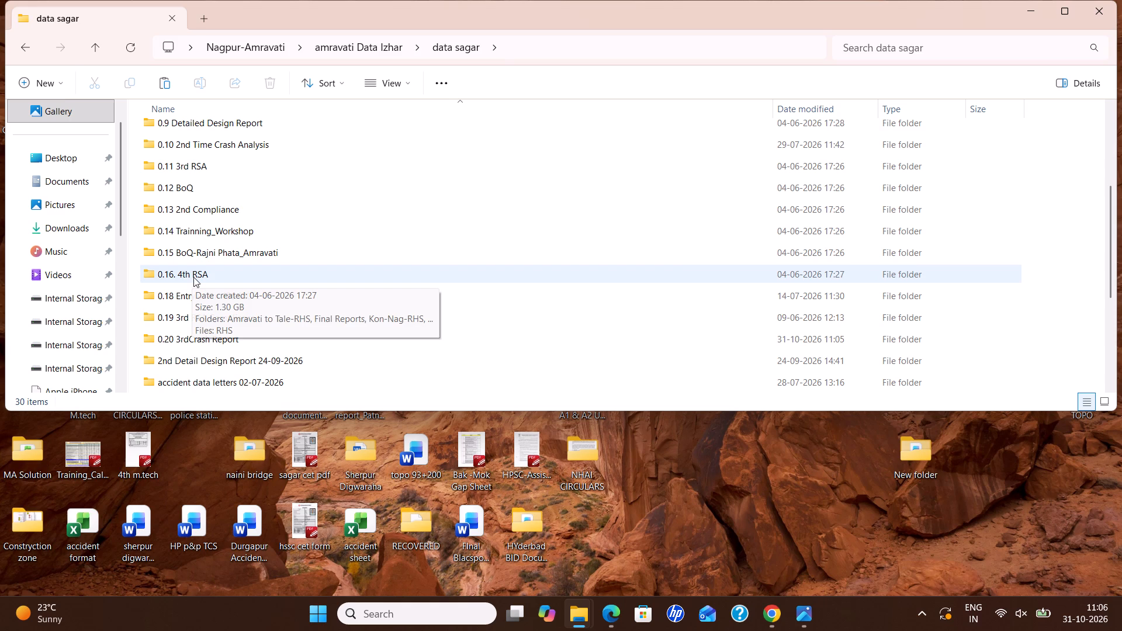
{"action": "double_click", "coordinate": [188, 345]}
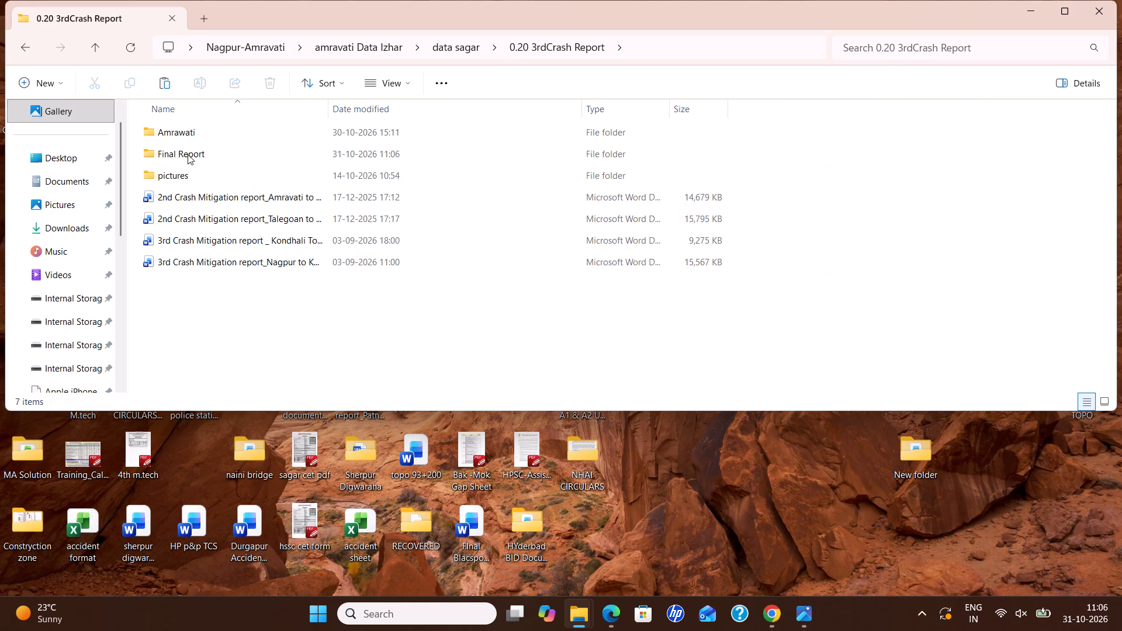
{"action": "double_click", "coordinate": [188, 148]}
{"action": "double_click", "coordinate": [182, 128]}
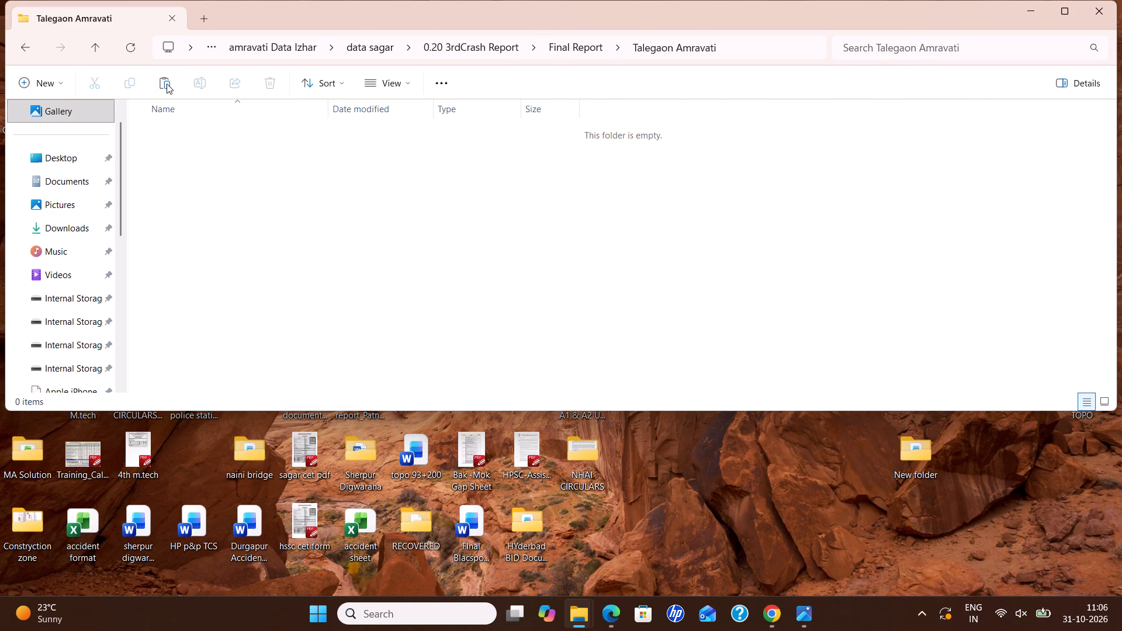
{"action": "left_click", "coordinate": [166, 80]}
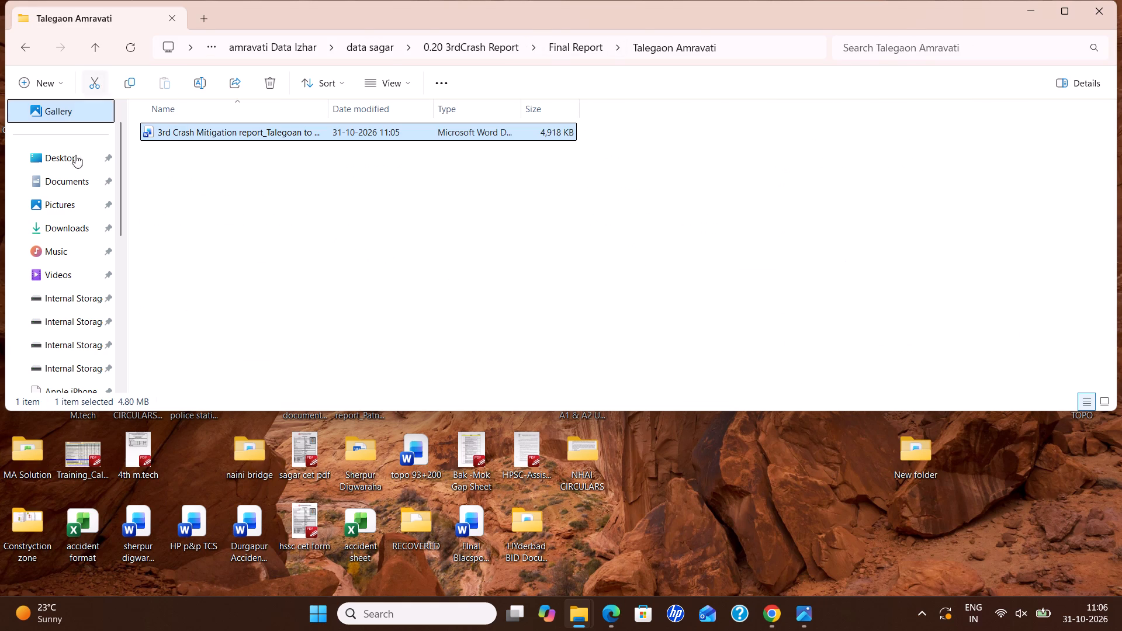
Move the "Talegaon Amravati Accident analysis 2026" folder from the USB drive's Amrawati > Accident Analysis 2026 folder into Final Report's Talegaon Amravati folder.
{"action": "scroll", "coordinate": [49, 308], "scroll_direction": "down", "scroll_amount": 5}
{"action": "left_click", "coordinate": [63, 230]}
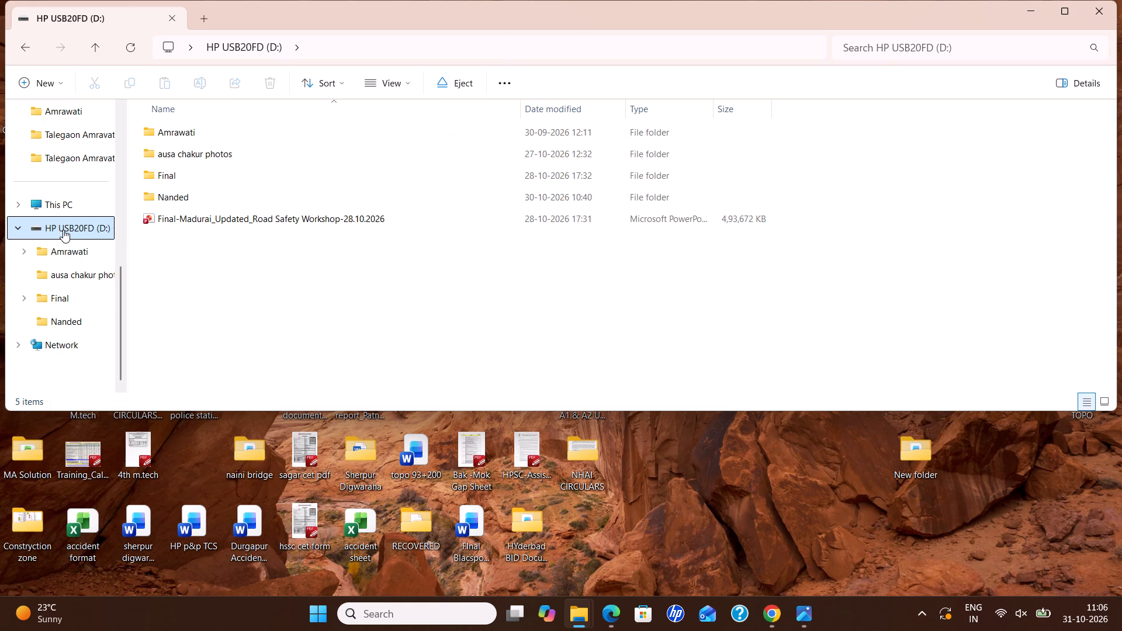
{"action": "double_click", "coordinate": [176, 132]}
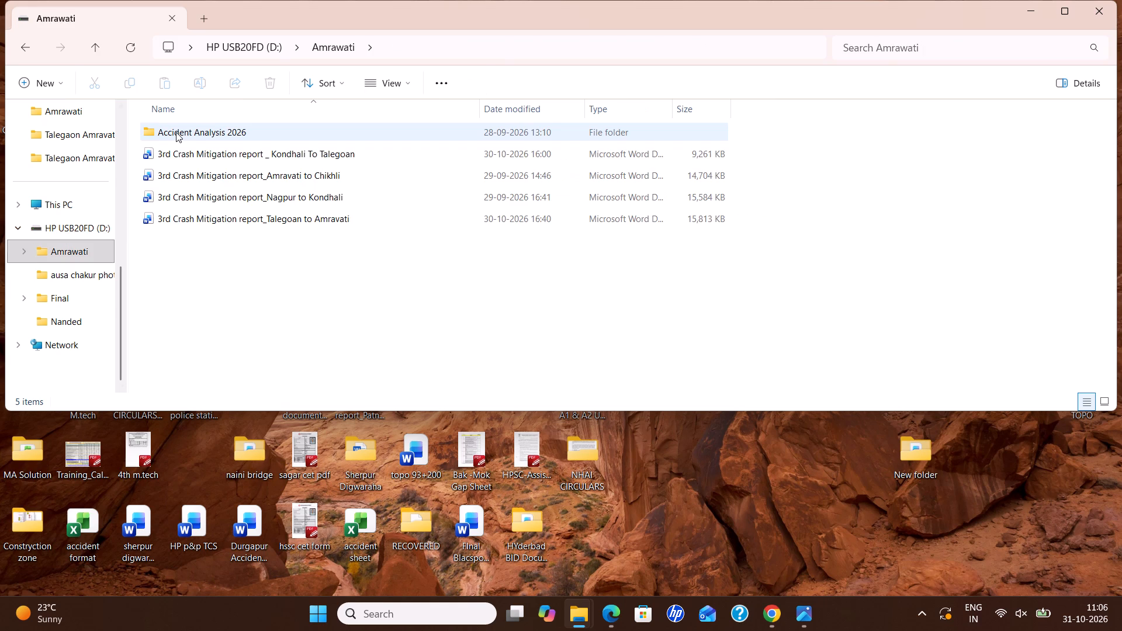
{"action": "double_click", "coordinate": [176, 132]}
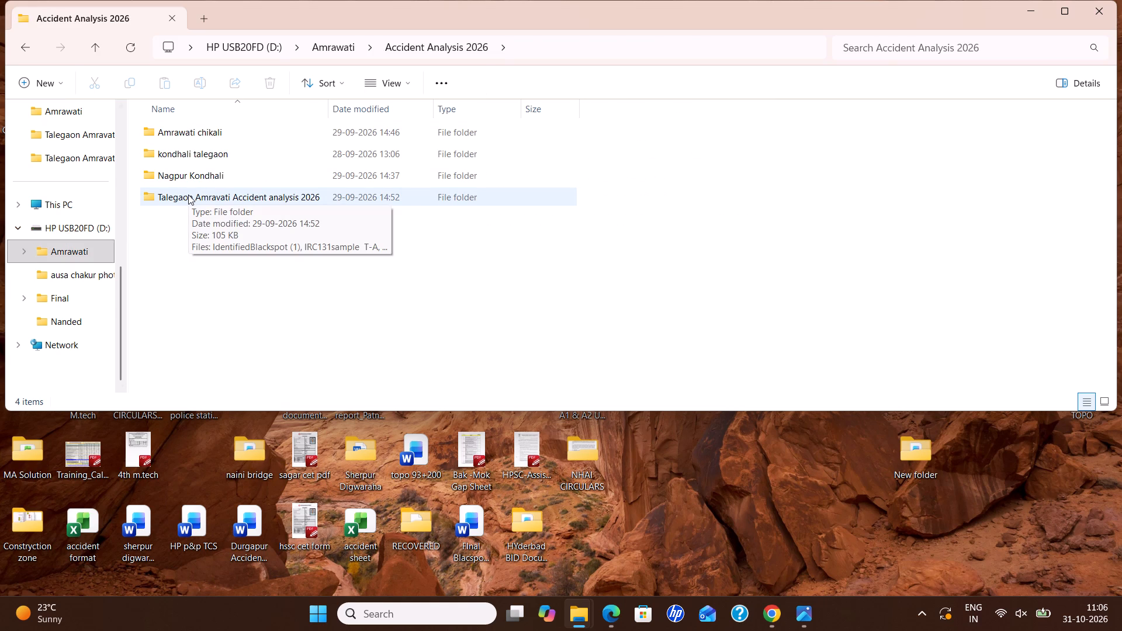
{"action": "left_click", "coordinate": [188, 195]}
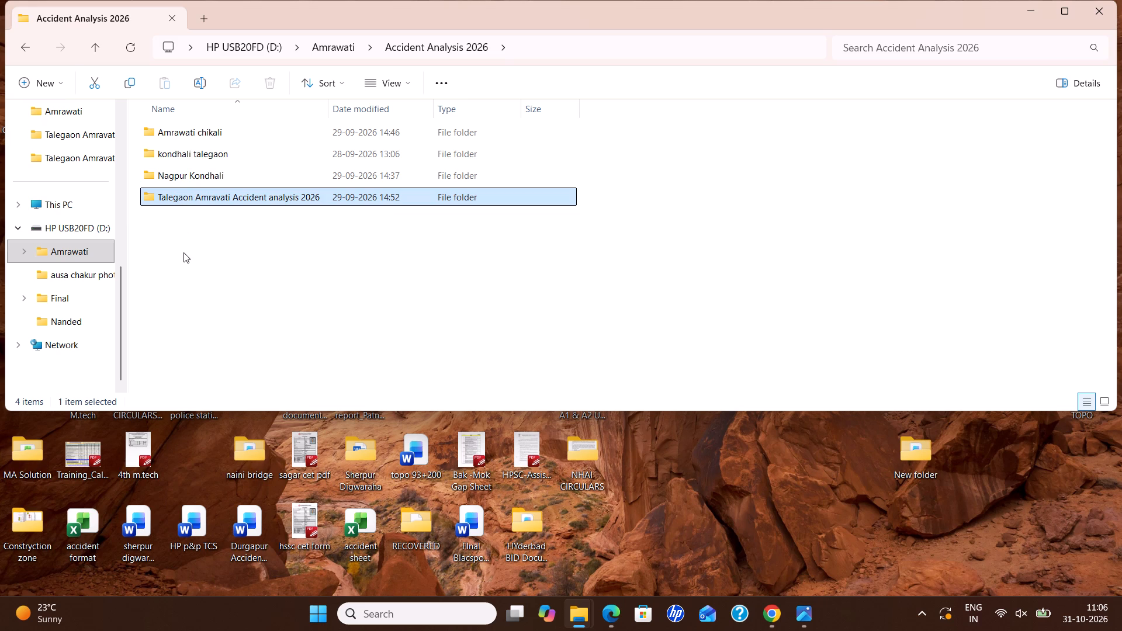
{"action": "key", "text": "ctrl+x"}
{"action": "left_click", "coordinate": [97, 48]}
{"action": "left_click", "coordinate": [97, 48]}
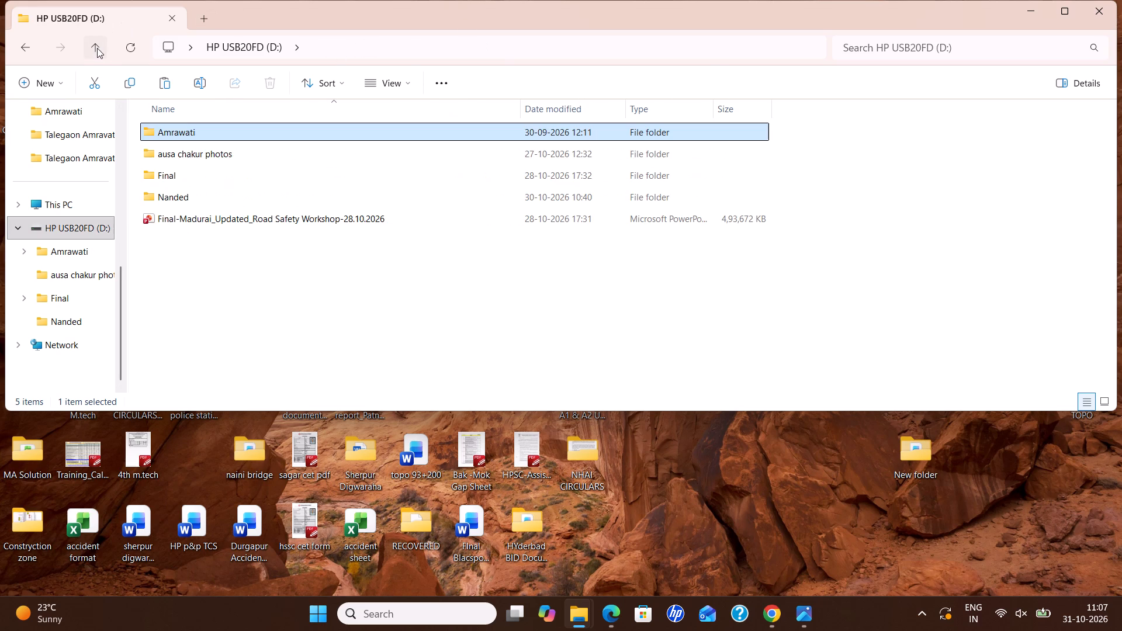
{"action": "left_click", "coordinate": [97, 48]}
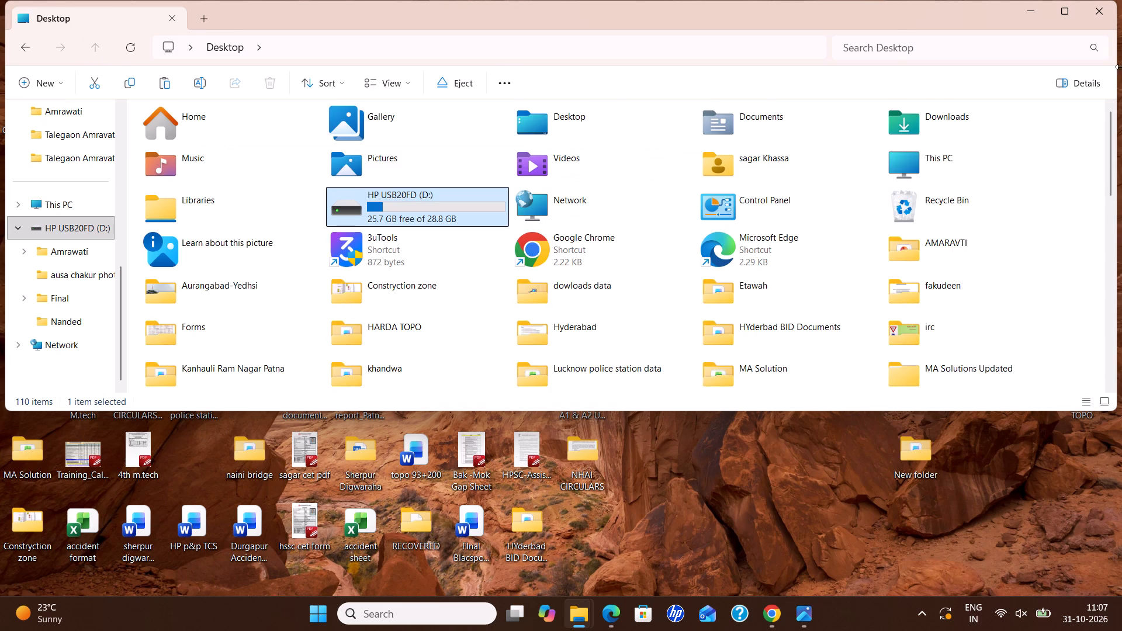
{"action": "left_click", "coordinate": [1098, 19]}
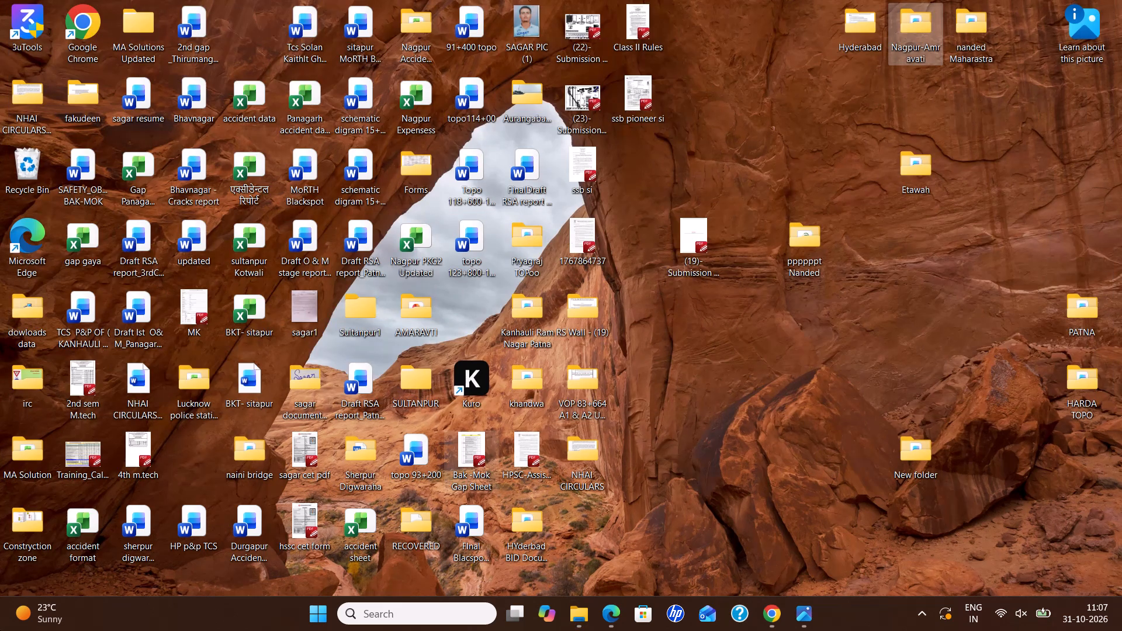
{"action": "double_click", "coordinate": [910, 37]}
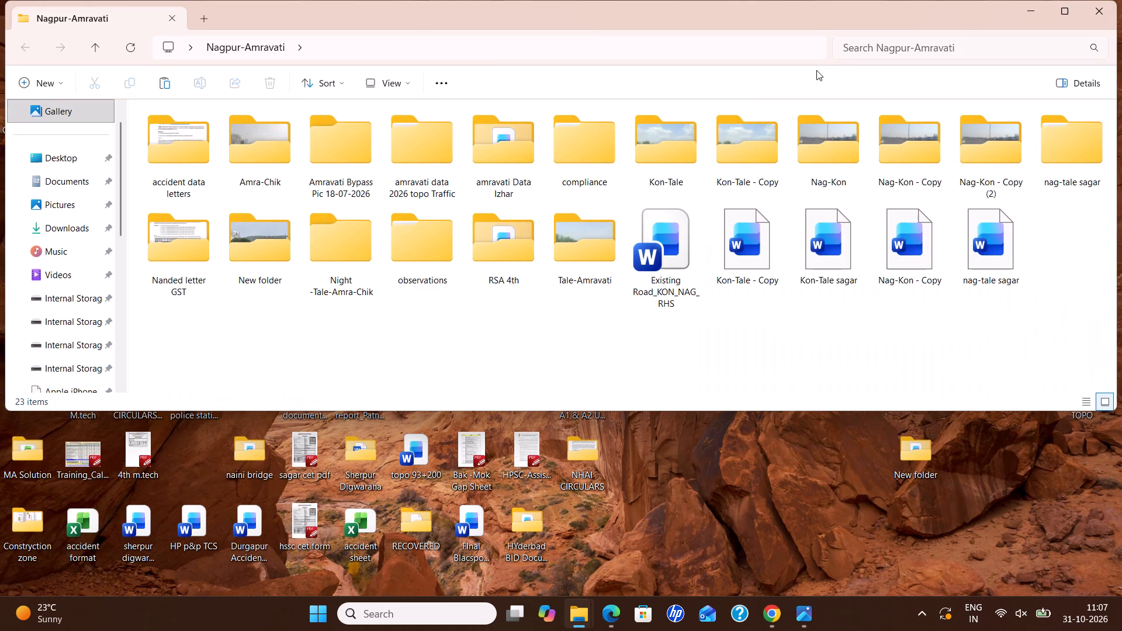
{"action": "double_click", "coordinate": [513, 179]}
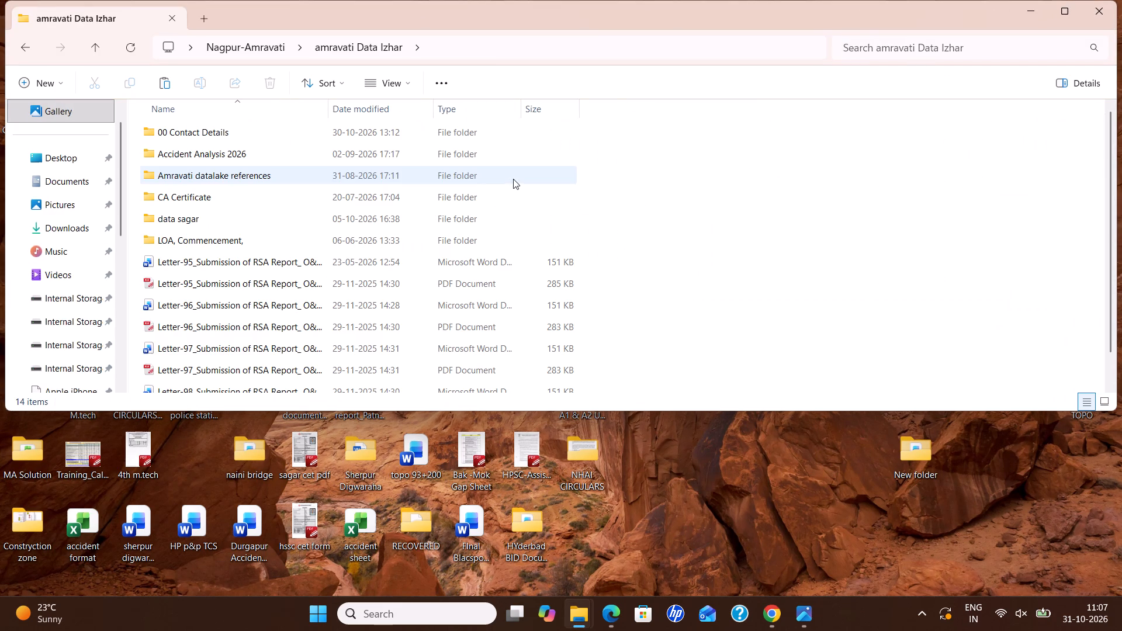
{"action": "double_click", "coordinate": [302, 226]}
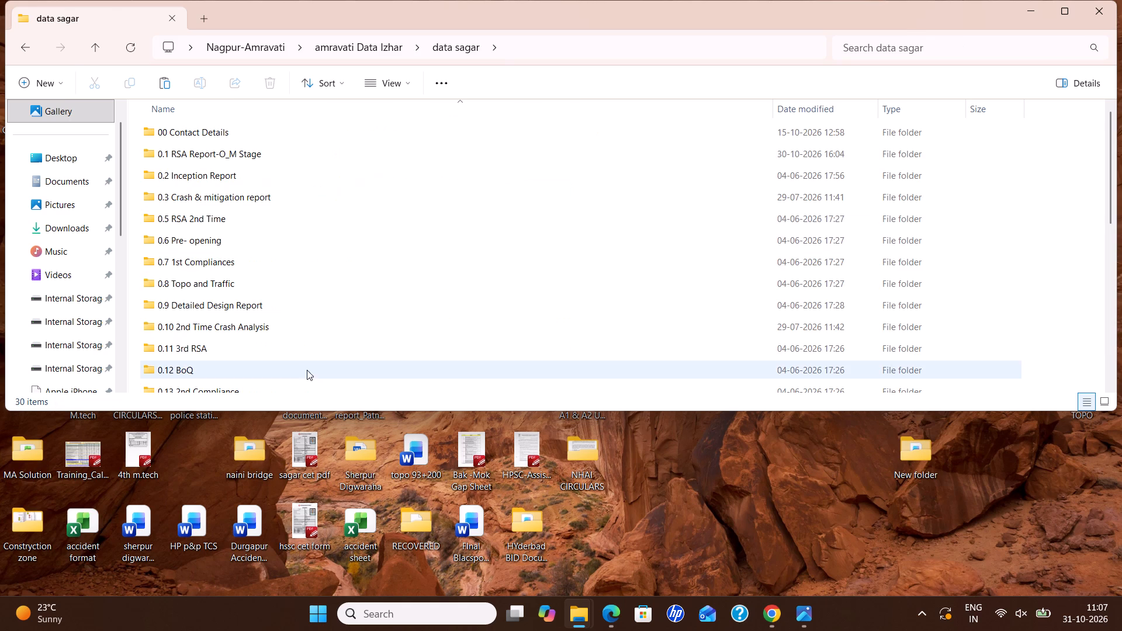
{"action": "scroll", "coordinate": [299, 314], "scroll_direction": "down", "scroll_amount": 3}
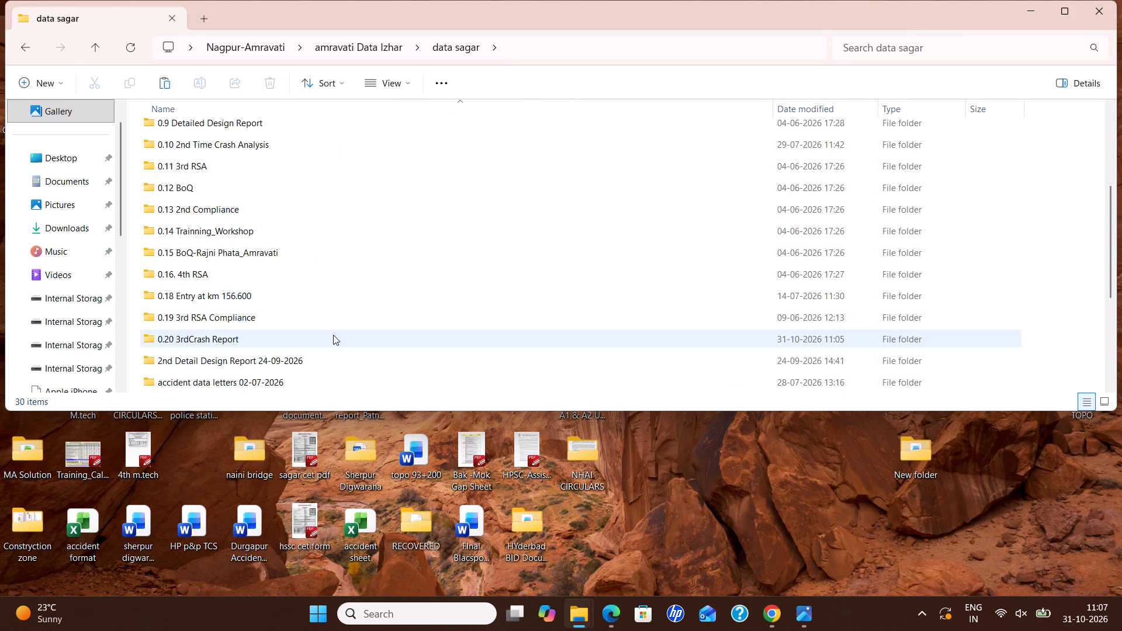
{"action": "double_click", "coordinate": [333, 335]}
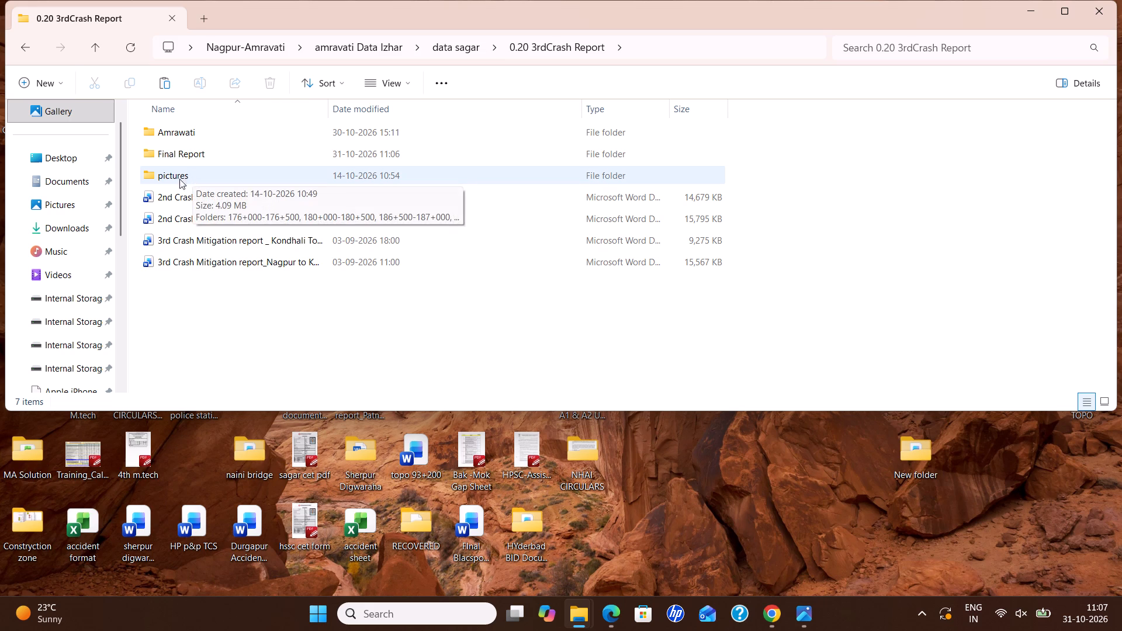
{"action": "double_click", "coordinate": [192, 149]}
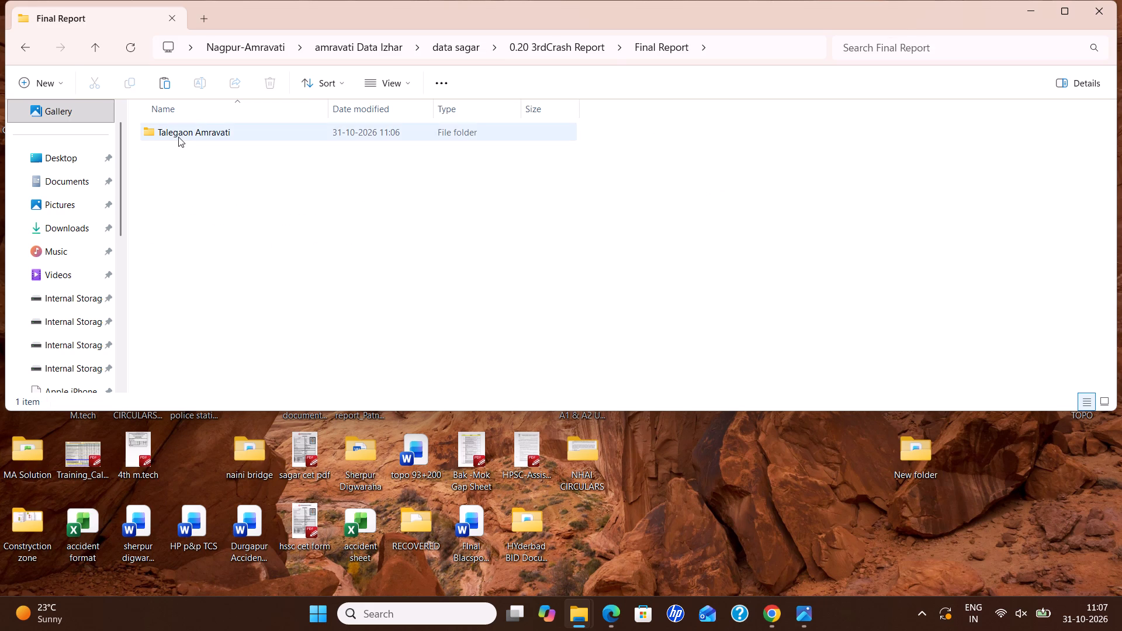
{"action": "double_click", "coordinate": [178, 136]}
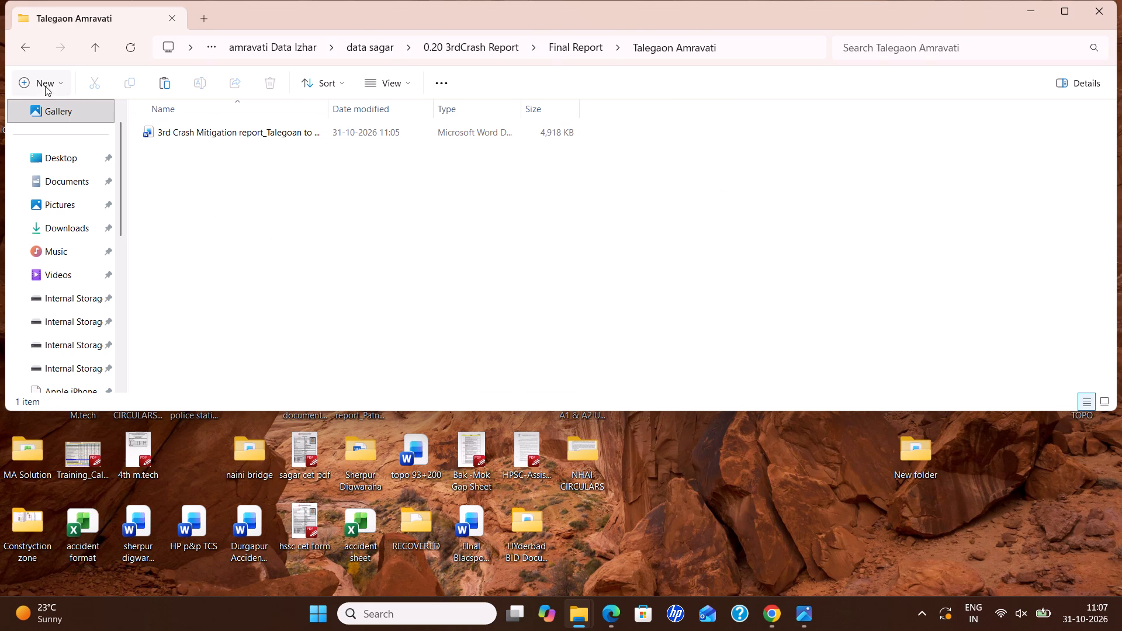
{"action": "left_click", "coordinate": [164, 84]}
{"action": "left_click", "coordinate": [303, 175]}
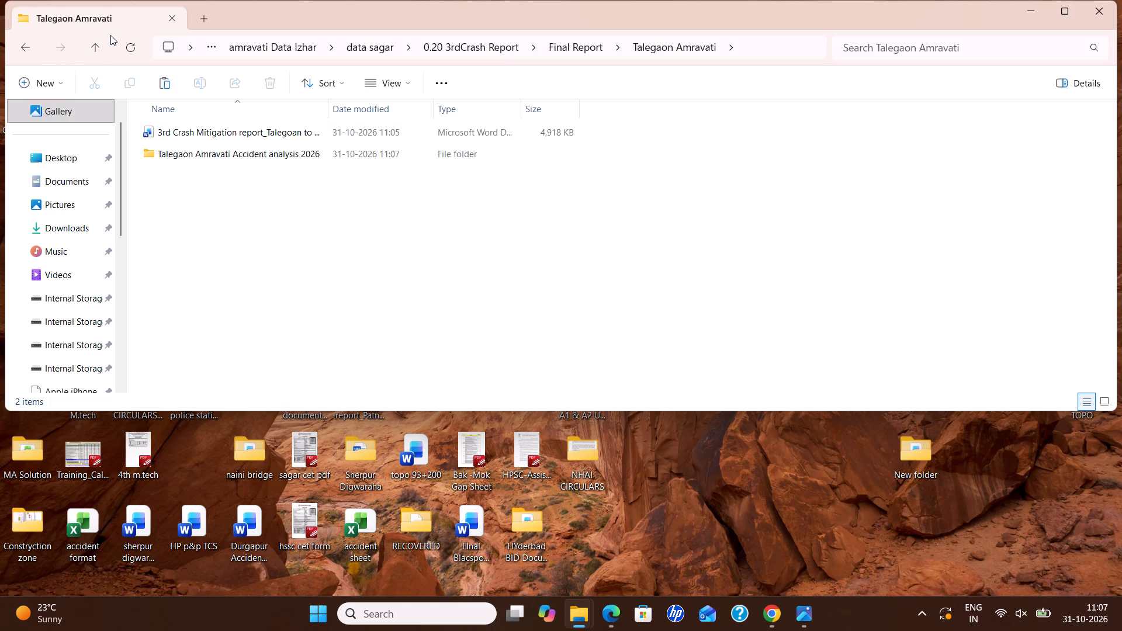
Rename the Final Report folder in 0.20 3rdCrash Report as "Final Reports 3rd Crash".
{"action": "left_click", "coordinate": [91, 42]}
{"action": "left_click", "coordinate": [93, 42]}
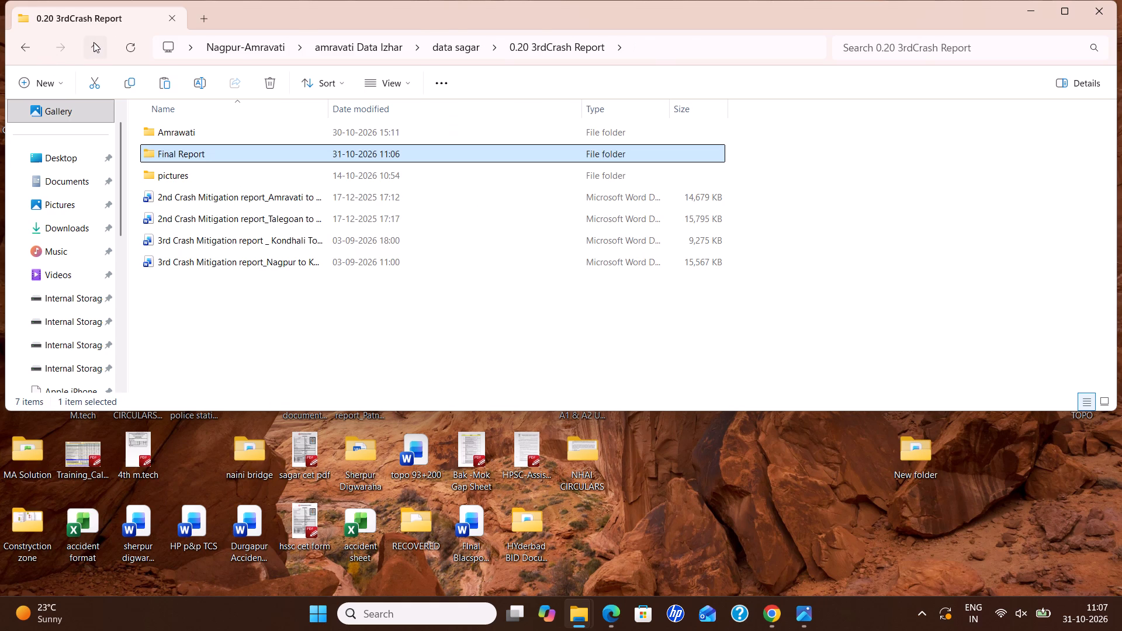
{"action": "left_click", "coordinate": [228, 149]}
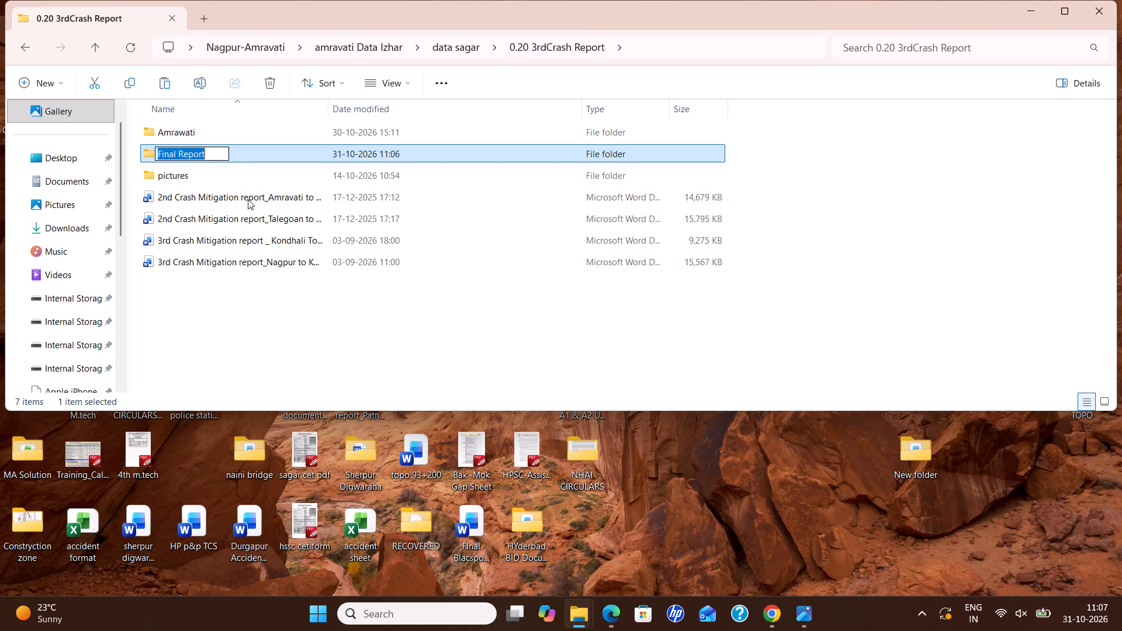
{"action": "left_click", "coordinate": [244, 166]}
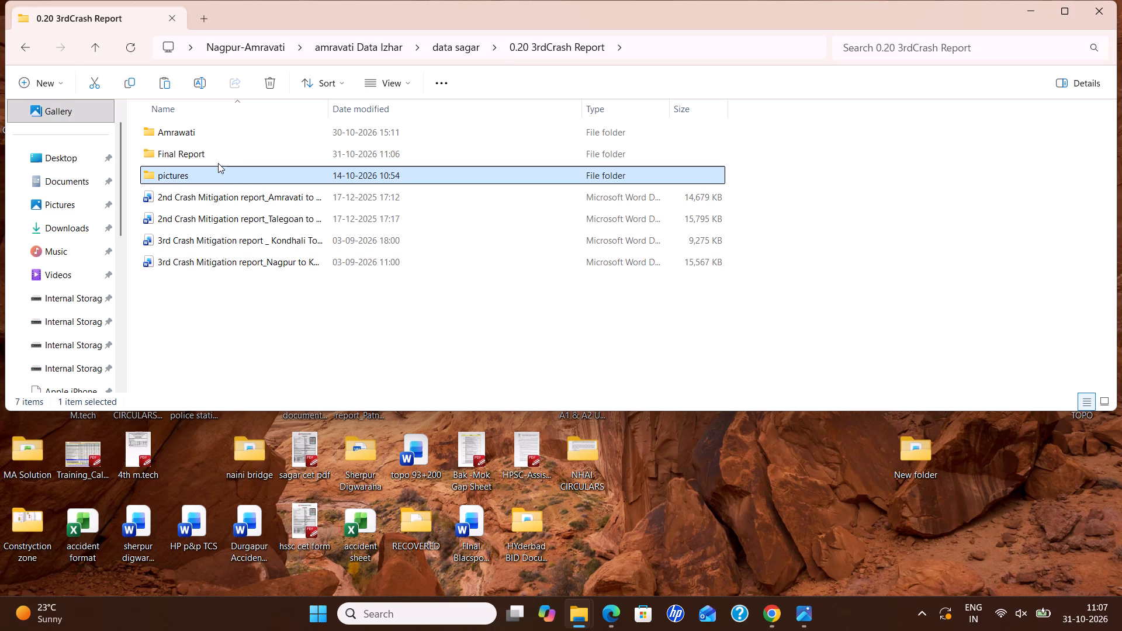
{"action": "left_click", "coordinate": [203, 158]}
{"action": "right_click", "coordinate": [206, 158]}
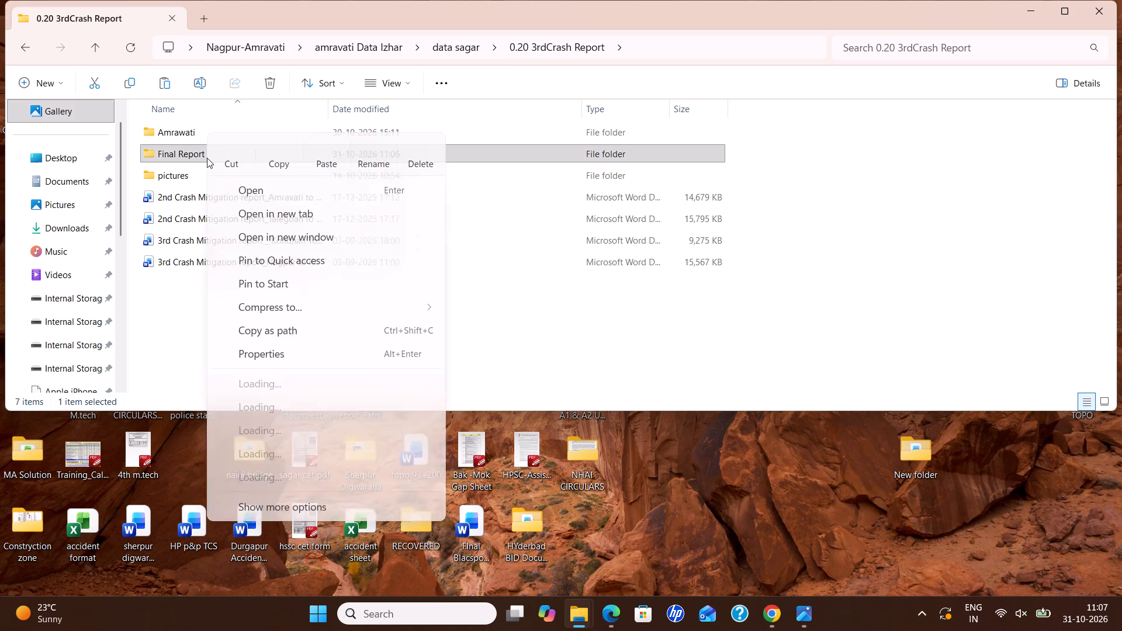
{"action": "left_click", "coordinate": [355, 157]}
{"action": "left_click", "coordinate": [209, 156]}
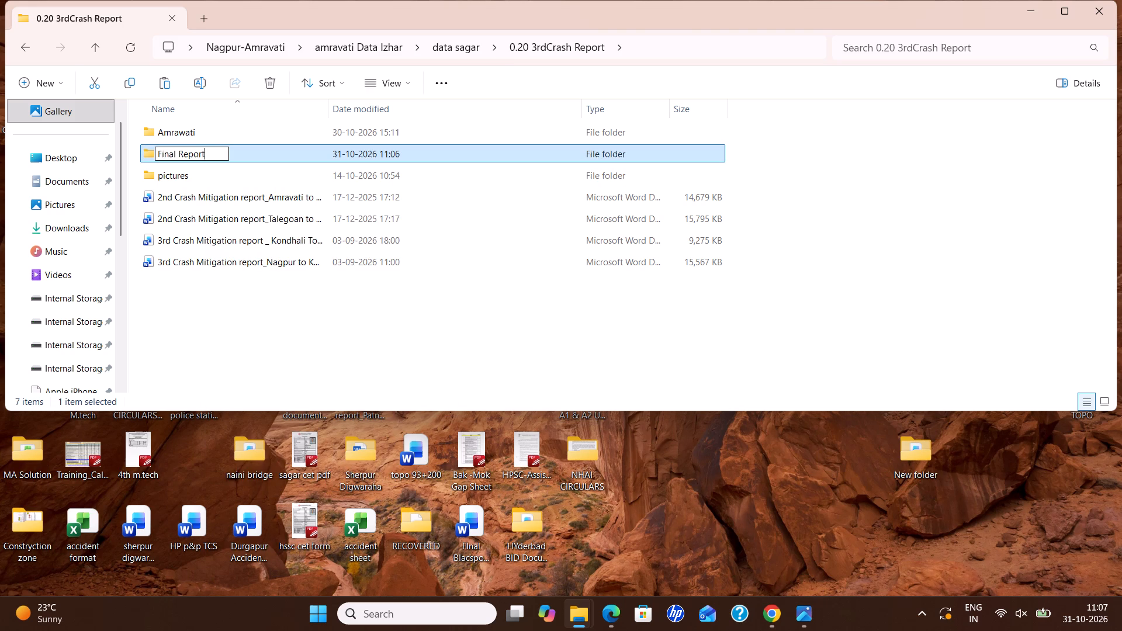
{"action": "key", "text": "s"}
{"action": "key", "text": "space"}
{"action": "key", "text": "3"}
{"action": "type", "text": "rd Crash"}
{"action": "key", "text": "Return"}
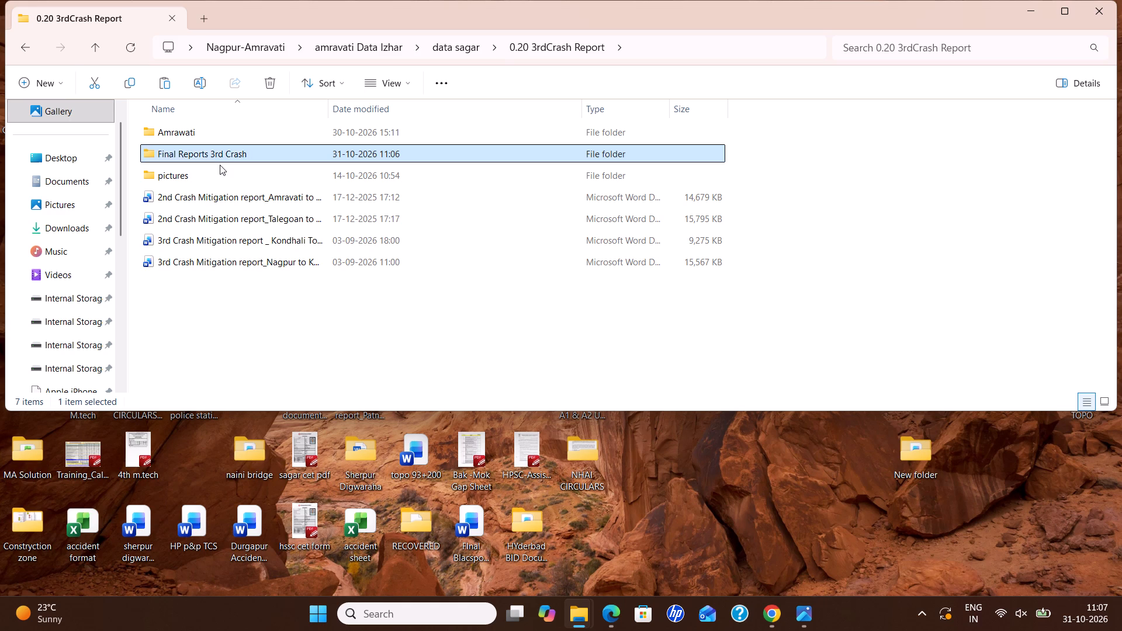
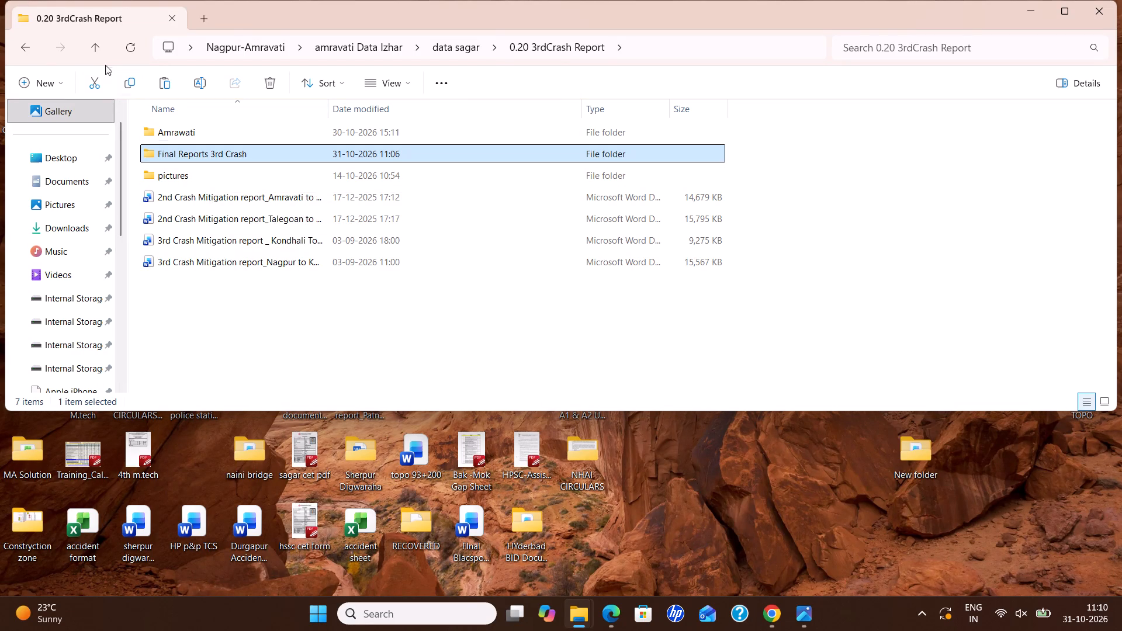
Copy the Word submission letter 106 for Talegoan_Amravati from the Letters folder under 0.10 2nd Time Crash Analysis, Final Reports_Crash Analysis, Final 17.12.2025.
{"action": "left_click", "coordinate": [91, 54]}
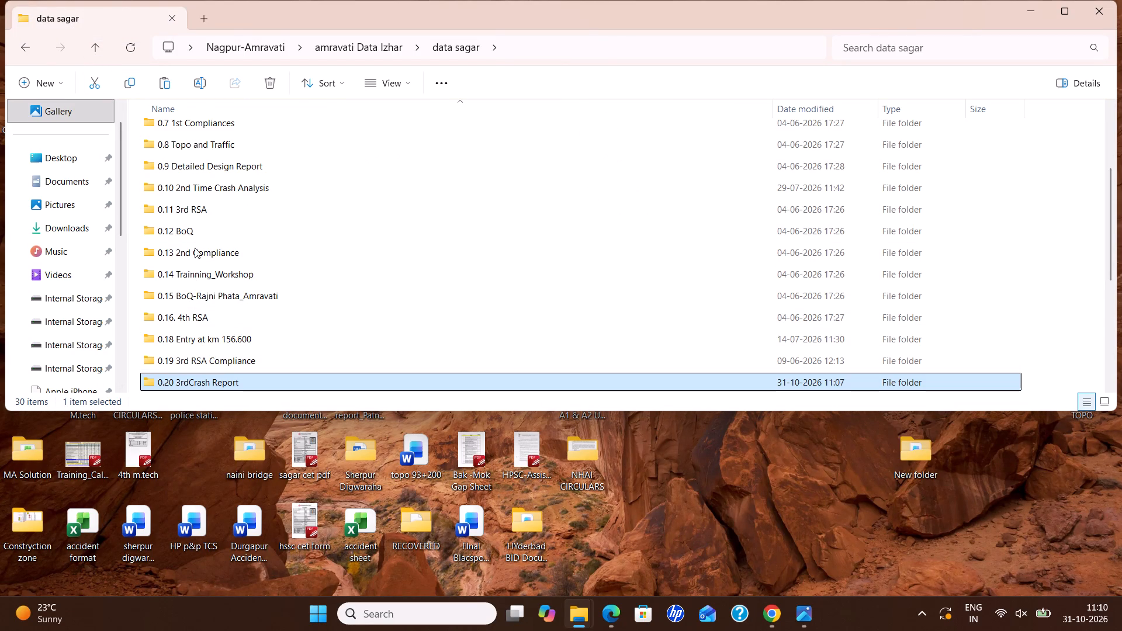
{"action": "double_click", "coordinate": [197, 192]}
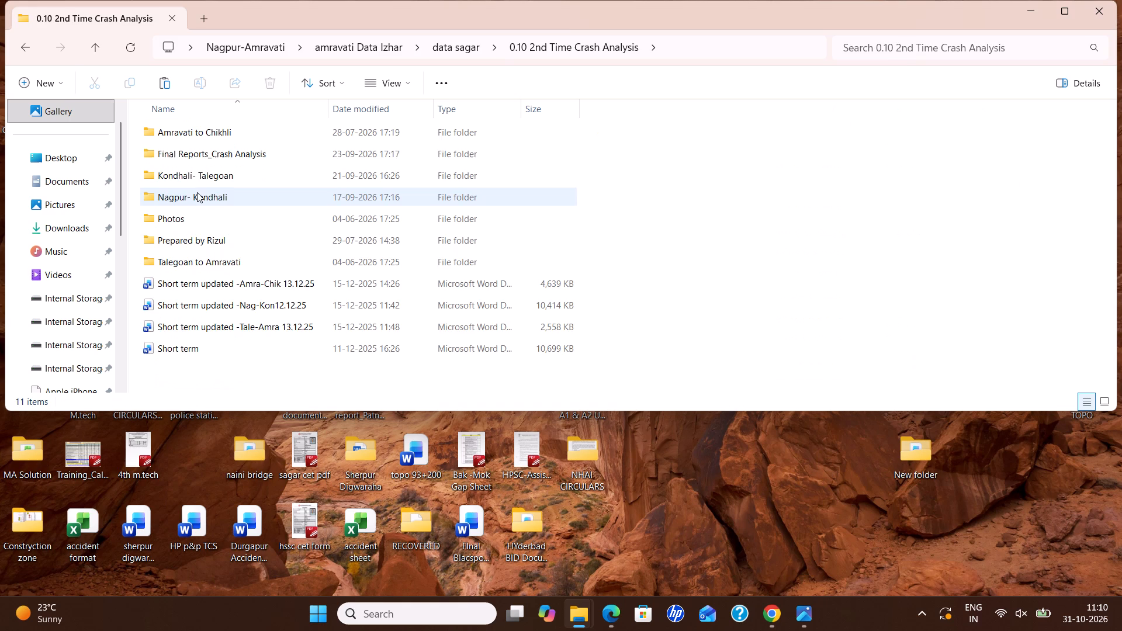
{"action": "left_click", "coordinate": [186, 158]}
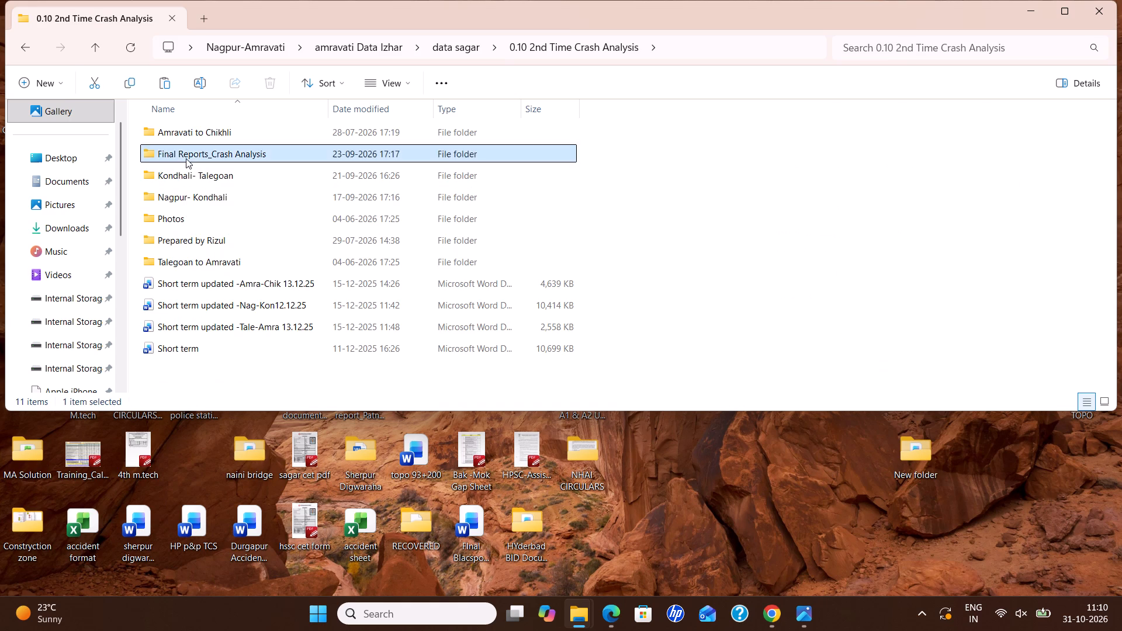
{"action": "left_click", "coordinate": [186, 158]}
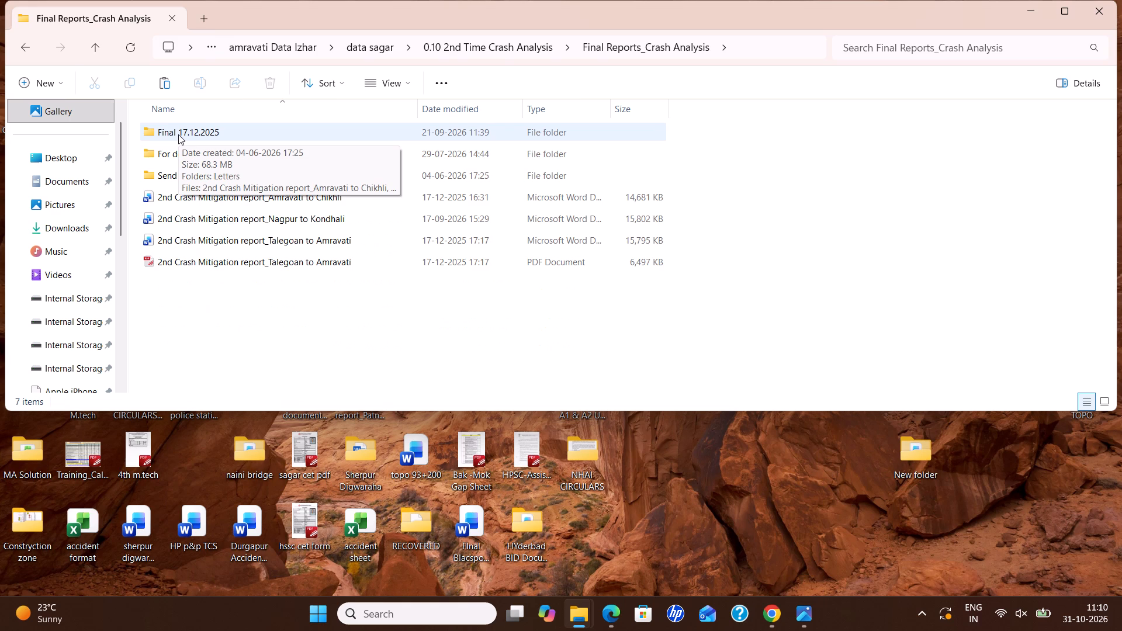
{"action": "double_click", "coordinate": [176, 130]}
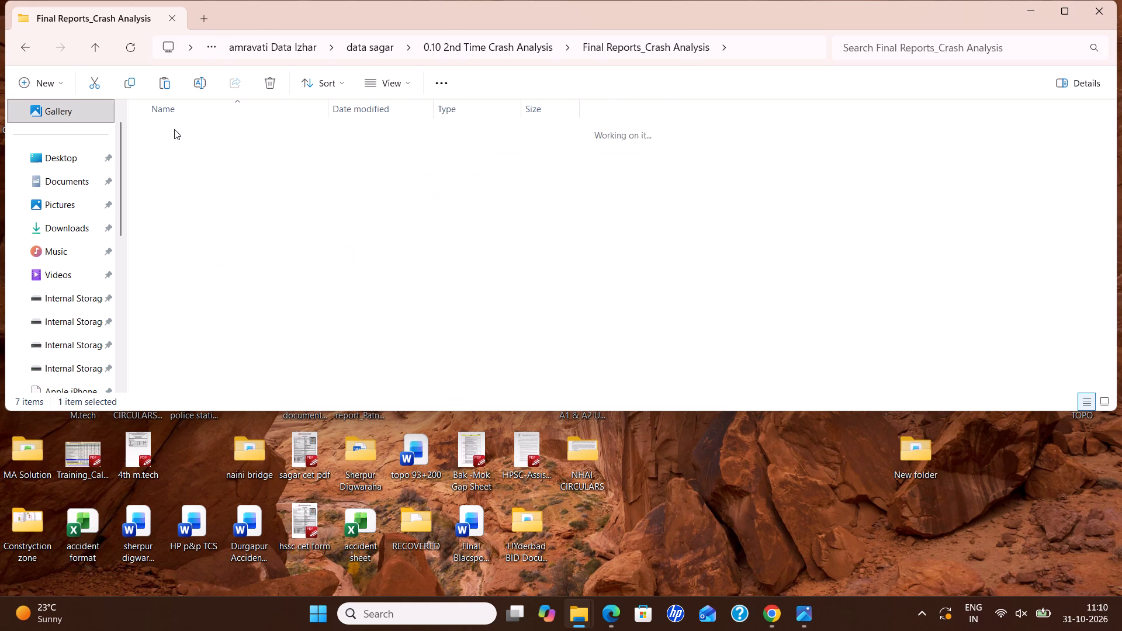
{"action": "double_click", "coordinate": [176, 131]}
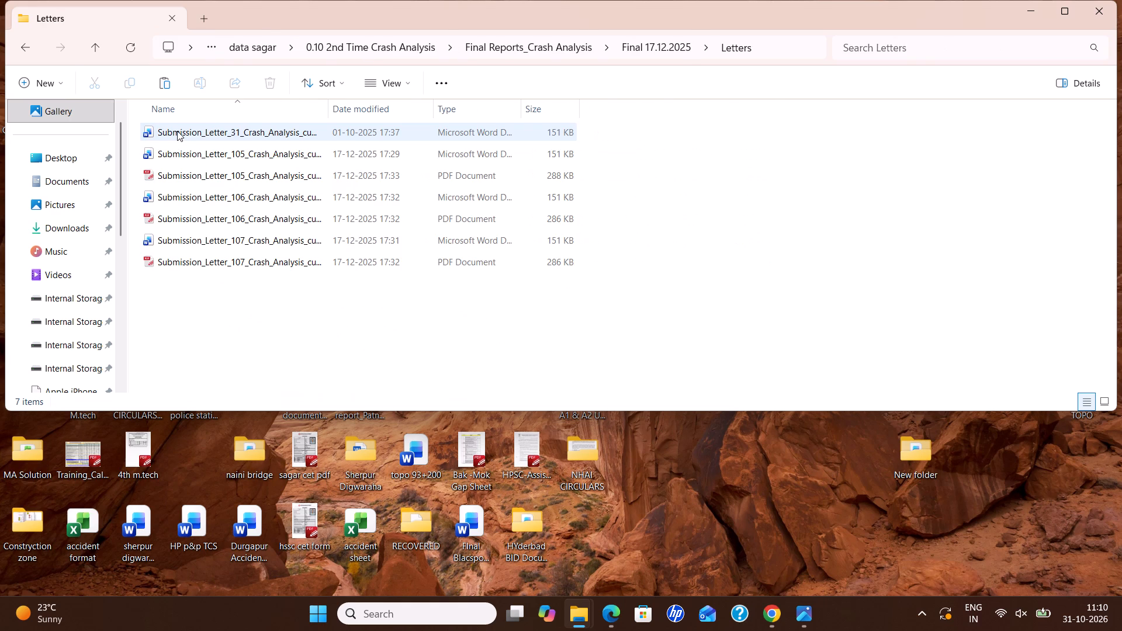
{"action": "left_click_drag", "start_coordinate": [328, 112], "coordinate": [466, 126]}
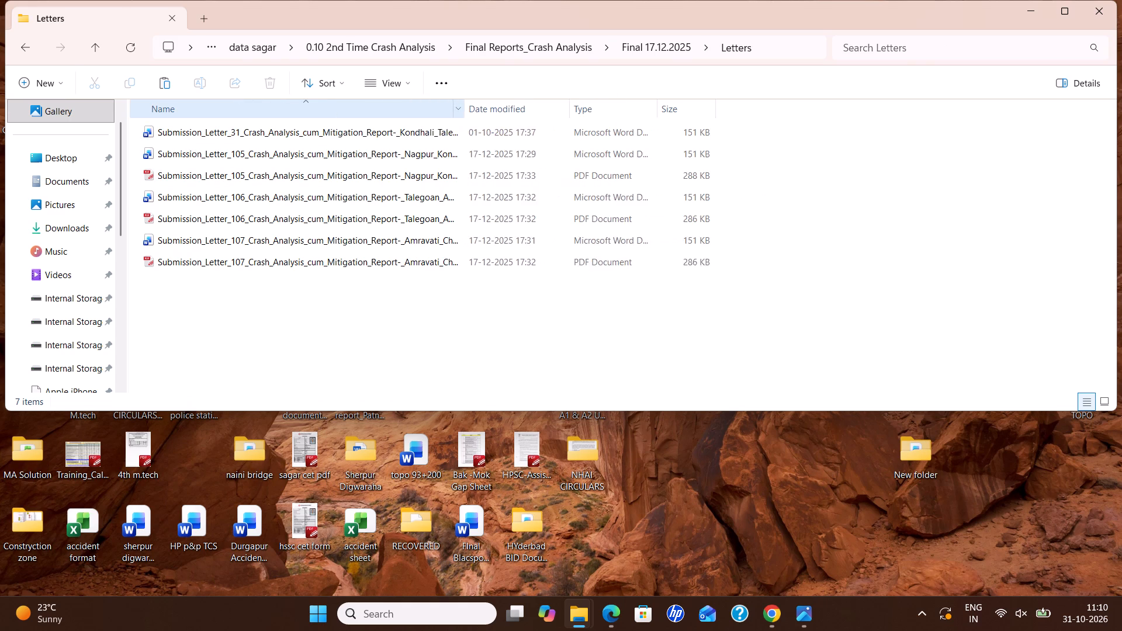
{"action": "left_click_drag", "start_coordinate": [466, 126], "coordinate": [521, 131]}
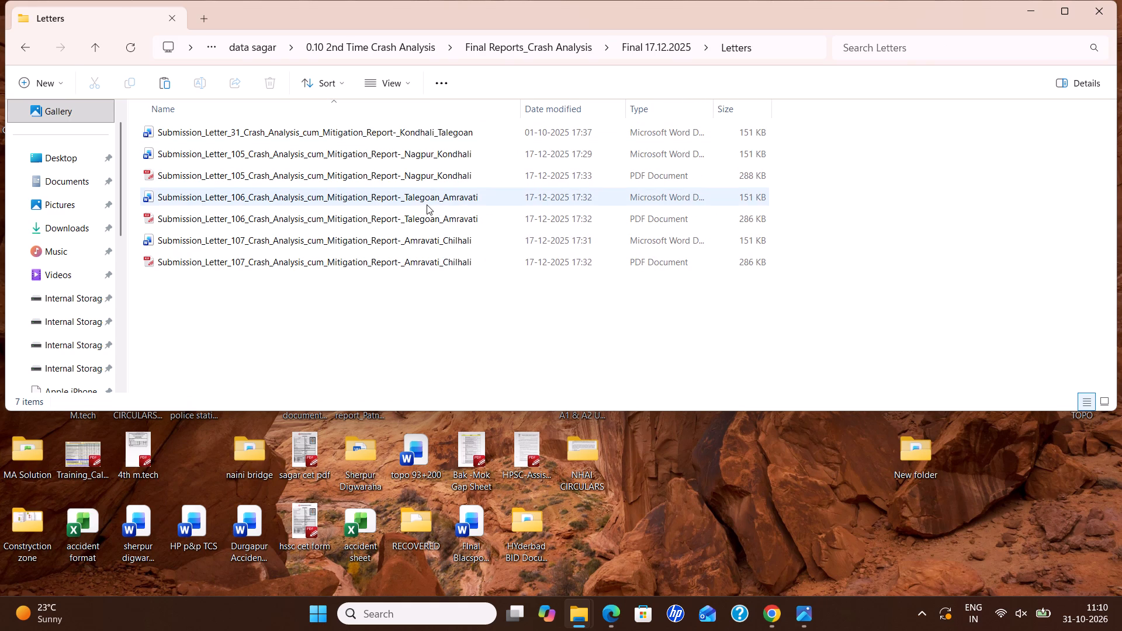
{"action": "left_click", "coordinate": [423, 204]}
{"action": "key", "text": "ctrl+c"}
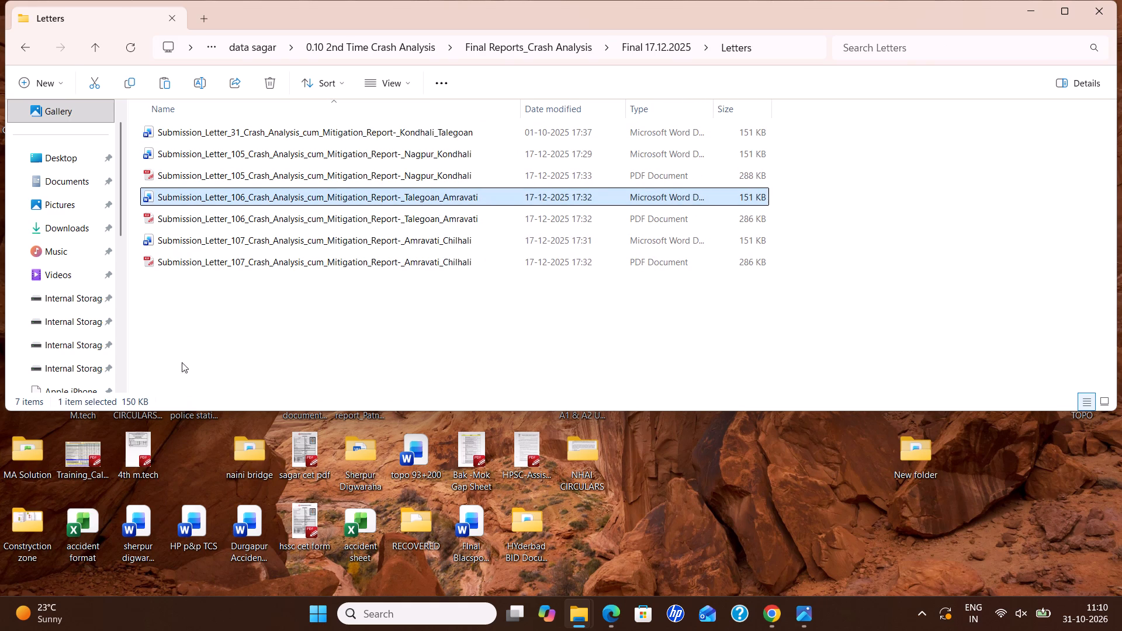
Paste the copied letter into the Talegaon Amravati folder under 0.20 3rdCrash Report, Final Reports 3rd Crash.
{"action": "left_click", "coordinate": [96, 48]}
{"action": "left_click", "coordinate": [95, 48]}
{"action": "left_click", "coordinate": [95, 48]}
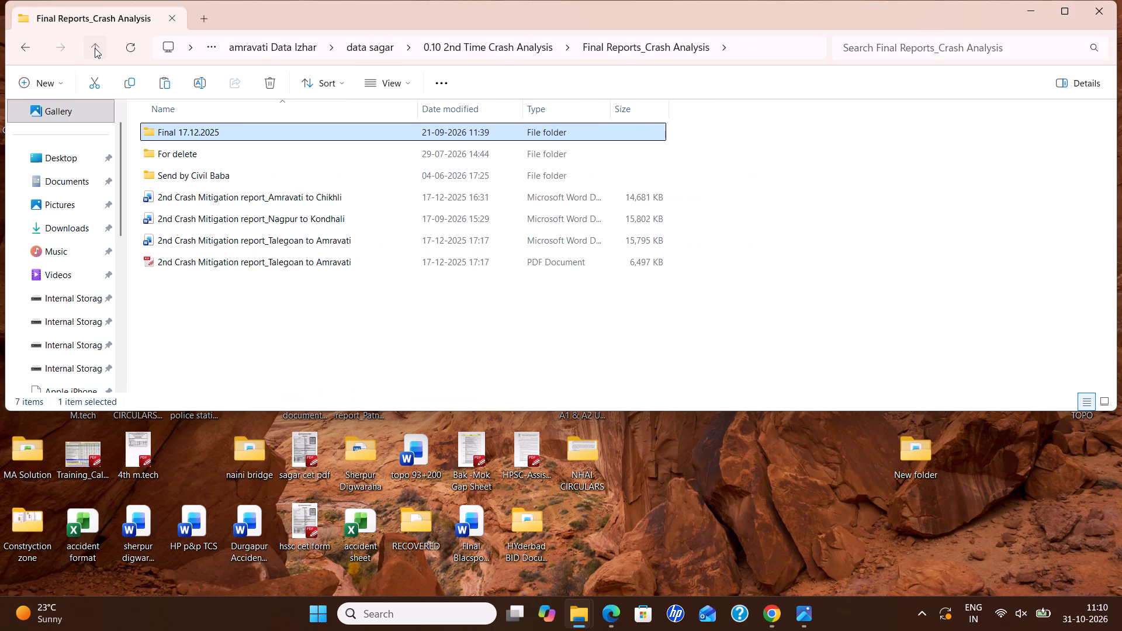
{"action": "left_click", "coordinate": [96, 53]}
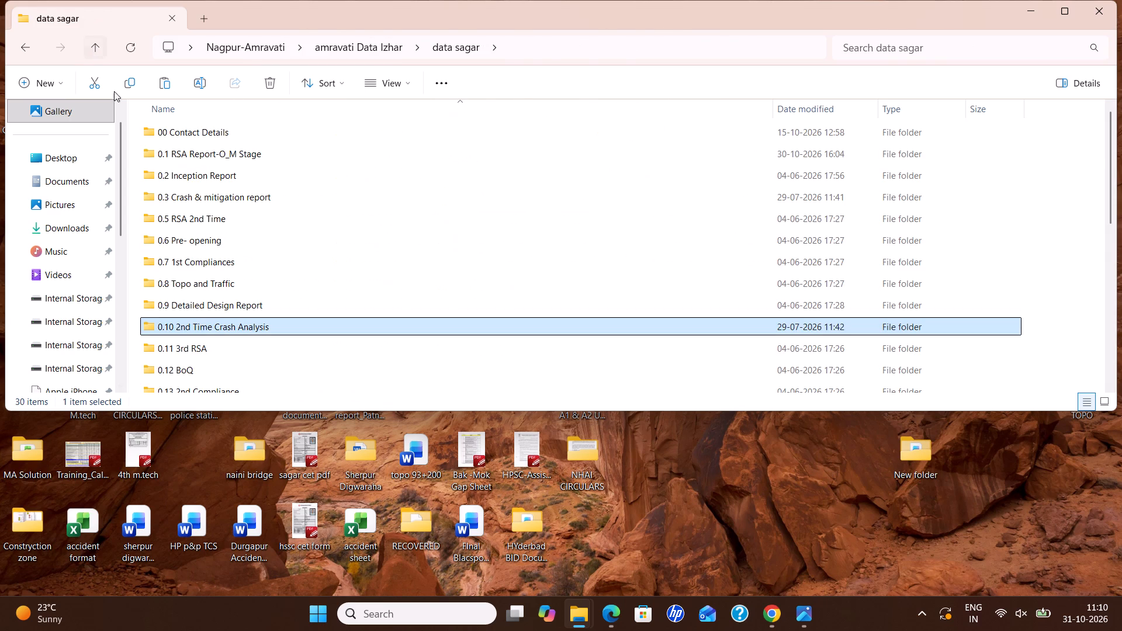
{"action": "scroll", "coordinate": [196, 307], "scroll_direction": "down", "scroll_amount": 2}
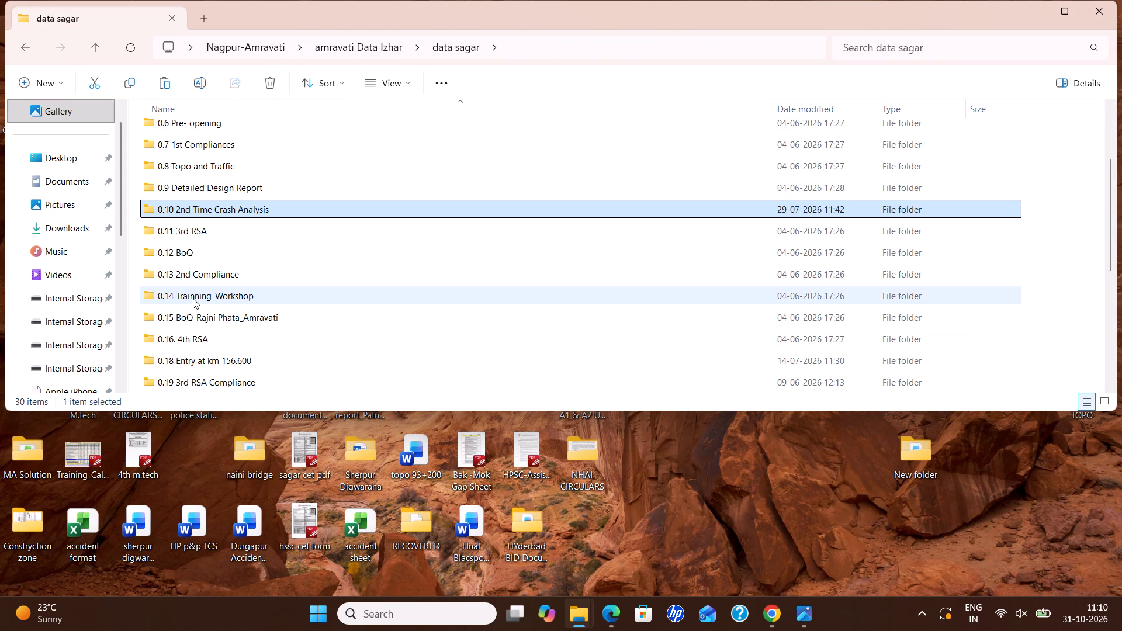
{"action": "scroll", "coordinate": [198, 310], "scroll_direction": "down", "scroll_amount": 1}
{"action": "left_click", "coordinate": [203, 320]}
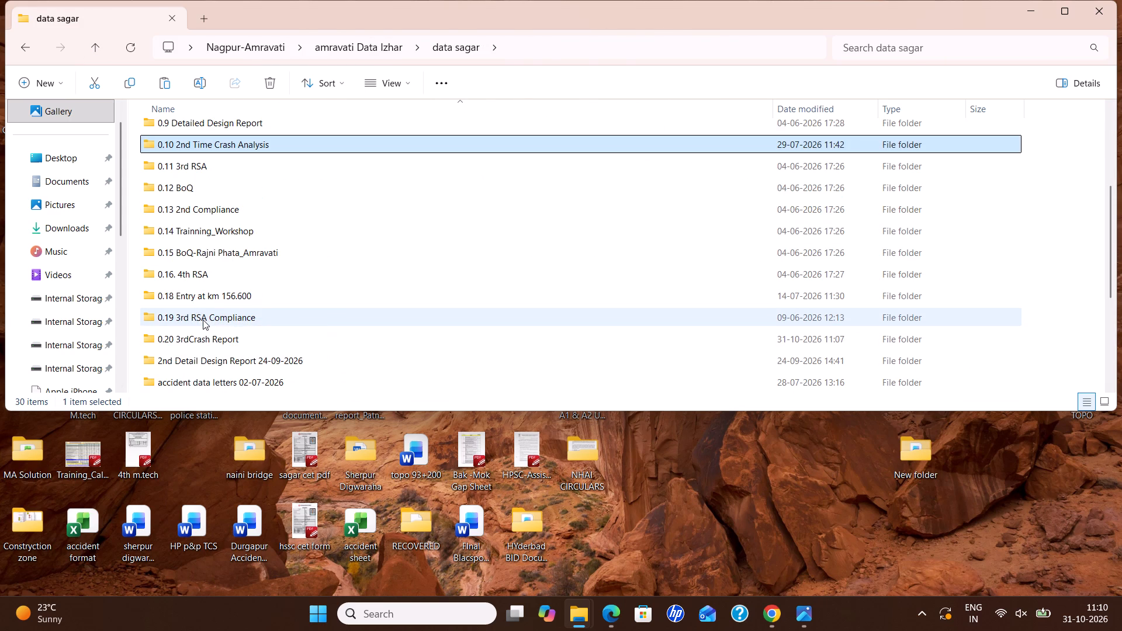
{"action": "double_click", "coordinate": [207, 345]}
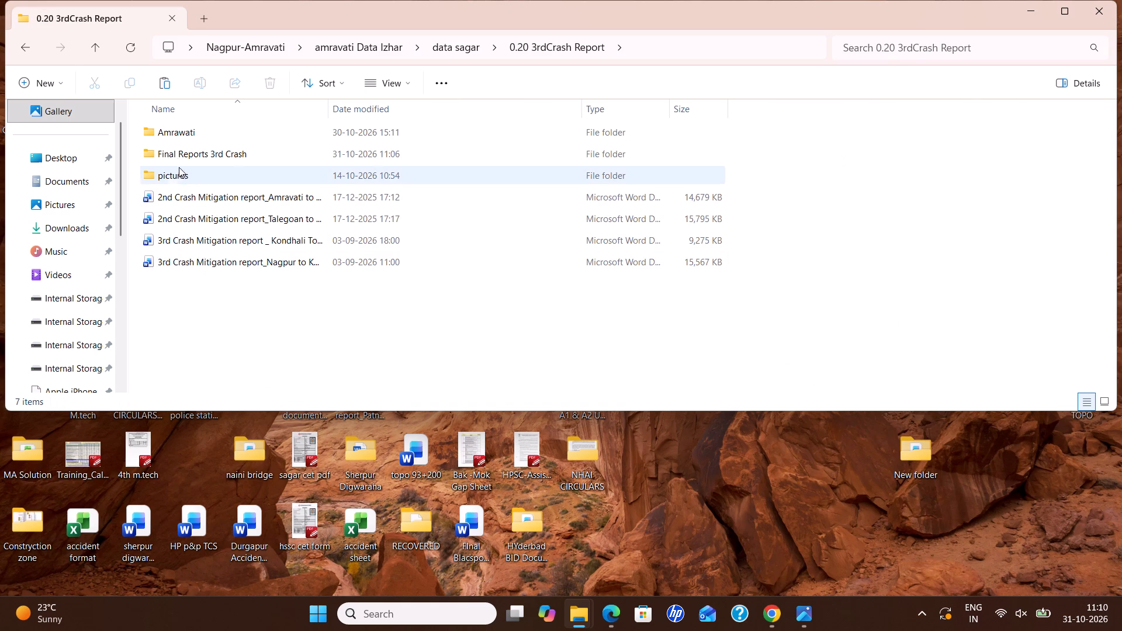
{"action": "double_click", "coordinate": [167, 158]}
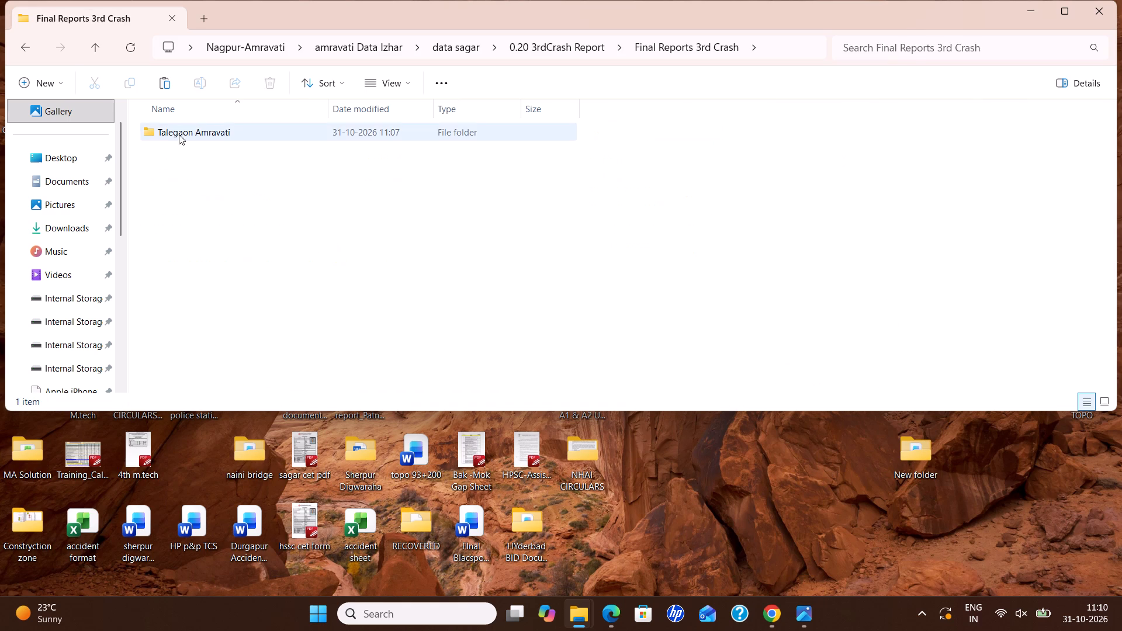
{"action": "double_click", "coordinate": [179, 134]}
{"action": "left_click", "coordinate": [159, 84]}
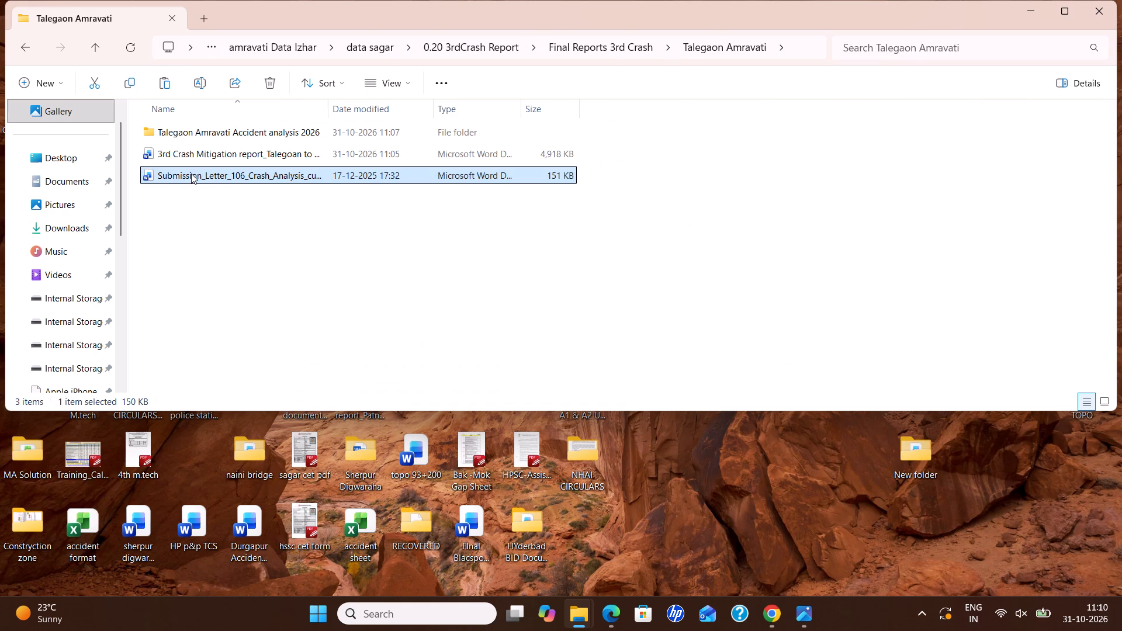
Open the pasted submission letter and highlight the letter number's final 106 and the letter date in yellow.
{"action": "double_click", "coordinate": [191, 174]}
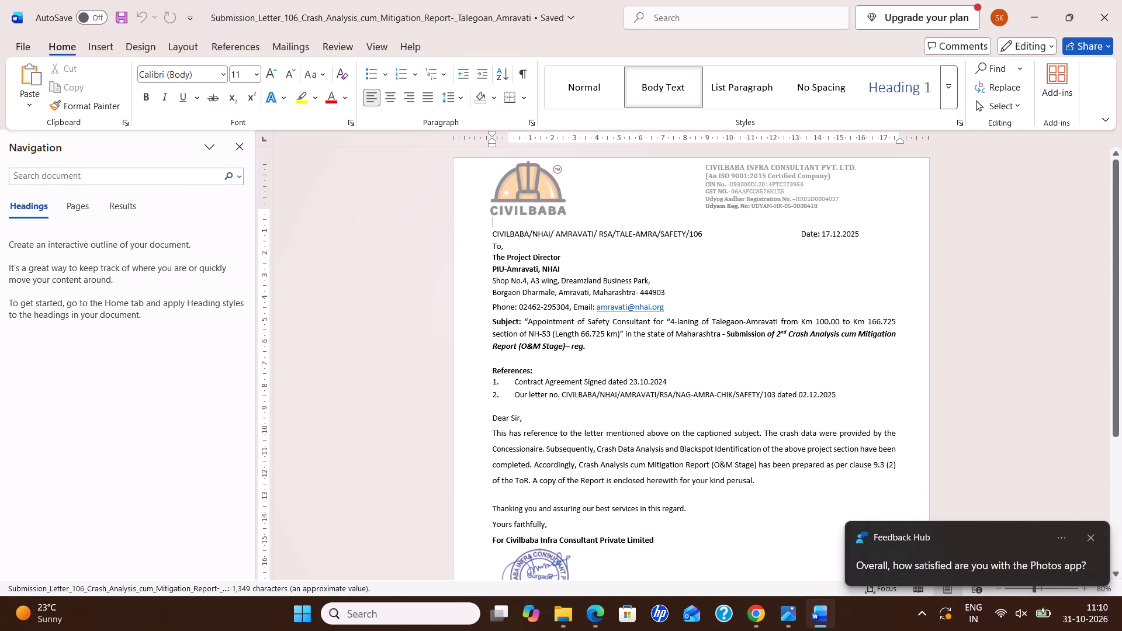
{"action": "left_click_drag", "start_coordinate": [705, 237], "coordinate": [701, 234]}
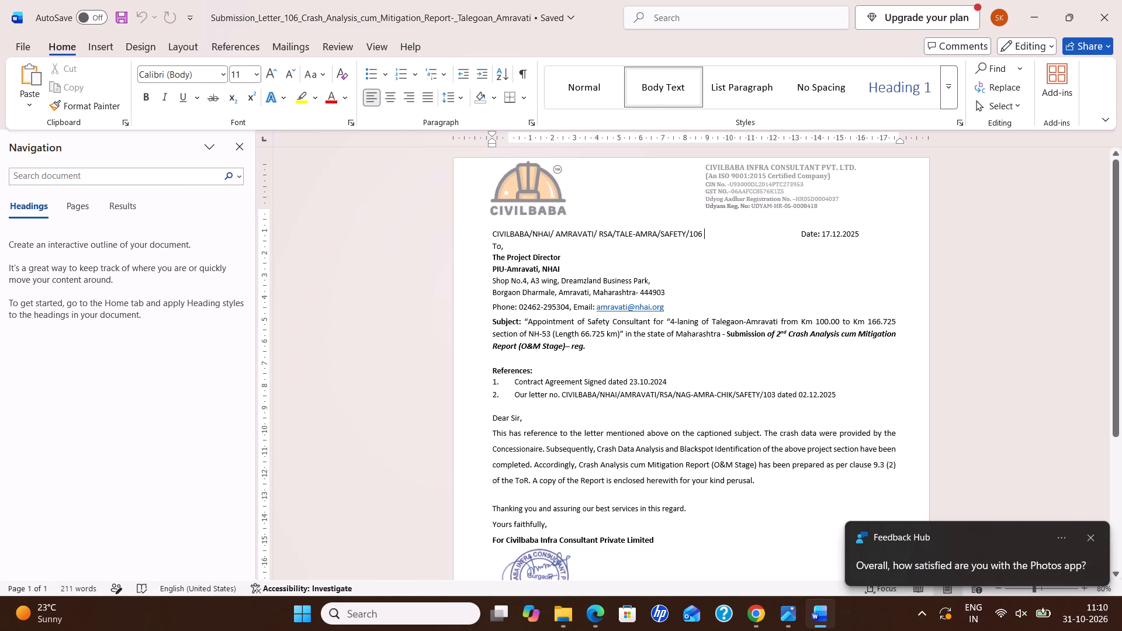
{"action": "left_click_drag", "start_coordinate": [701, 234], "coordinate": [688, 233]}
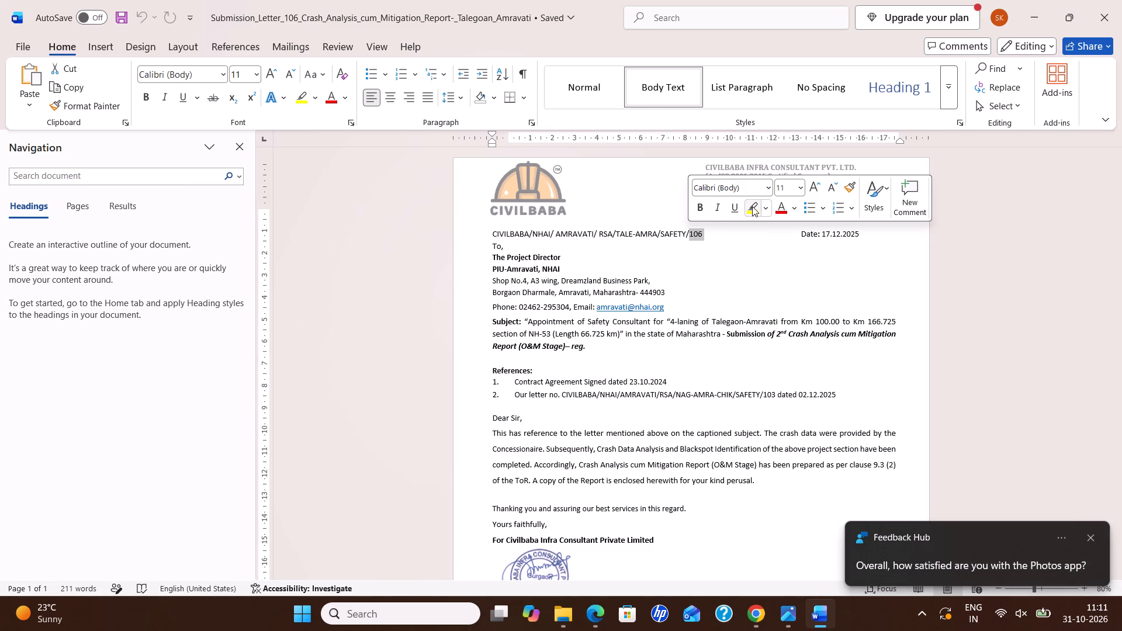
{"action": "left_click", "coordinate": [753, 206]}
{"action": "left_click", "coordinate": [798, 258]}
{"action": "left_click_drag", "start_coordinate": [864, 233], "coordinate": [823, 233]}
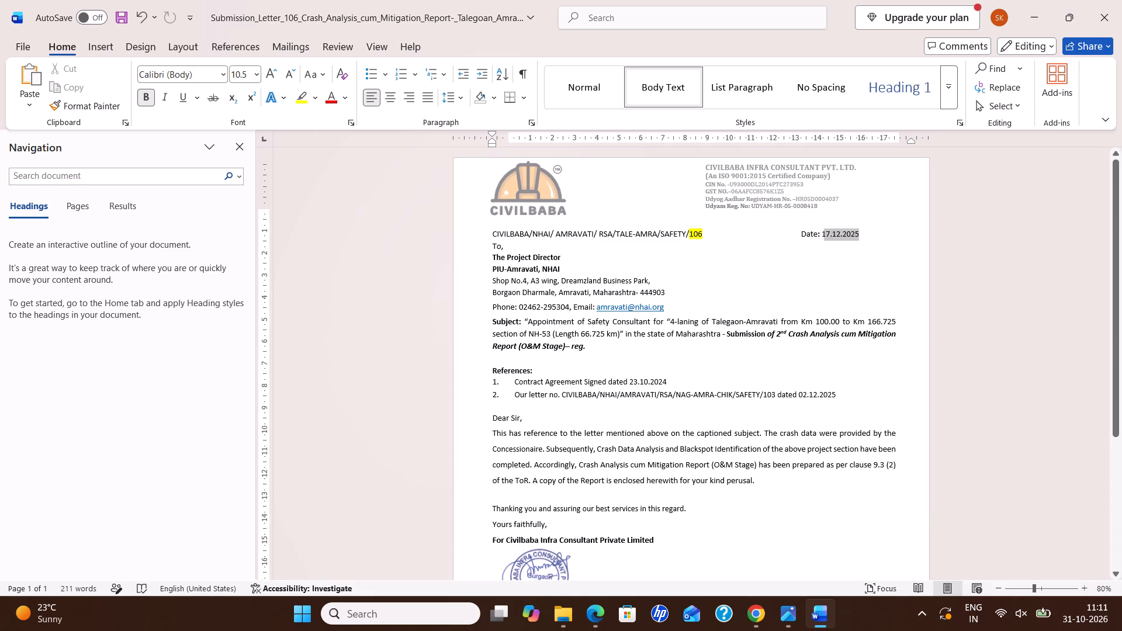
{"action": "left_click_drag", "start_coordinate": [823, 233], "coordinate": [826, 233]}
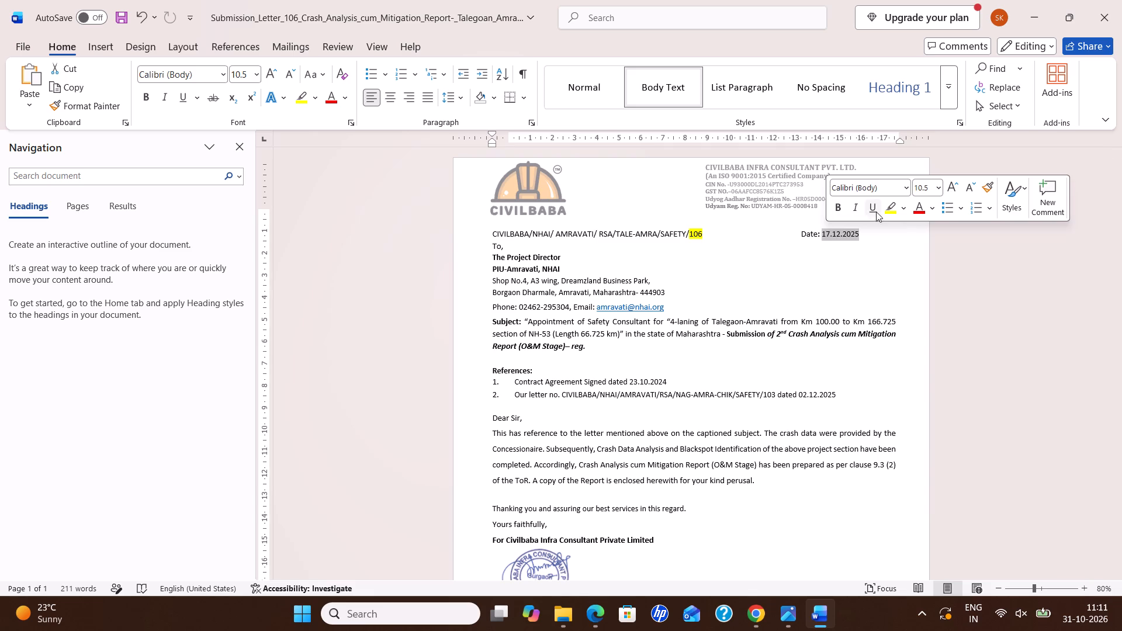
{"action": "left_click", "coordinate": [891, 210]}
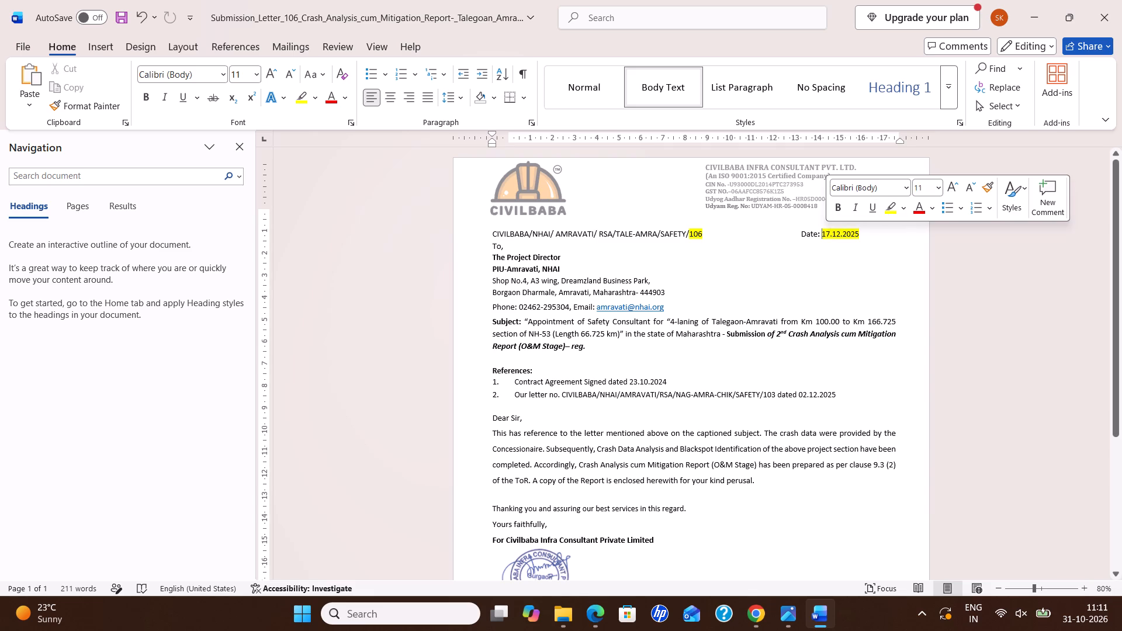
Change the report ordinal in the letter's subject line to 3rd.
{"action": "left_click", "coordinate": [788, 331]}
{"action": "key", "text": "BackSpace"}
{"action": "key", "text": "BackSpace"}
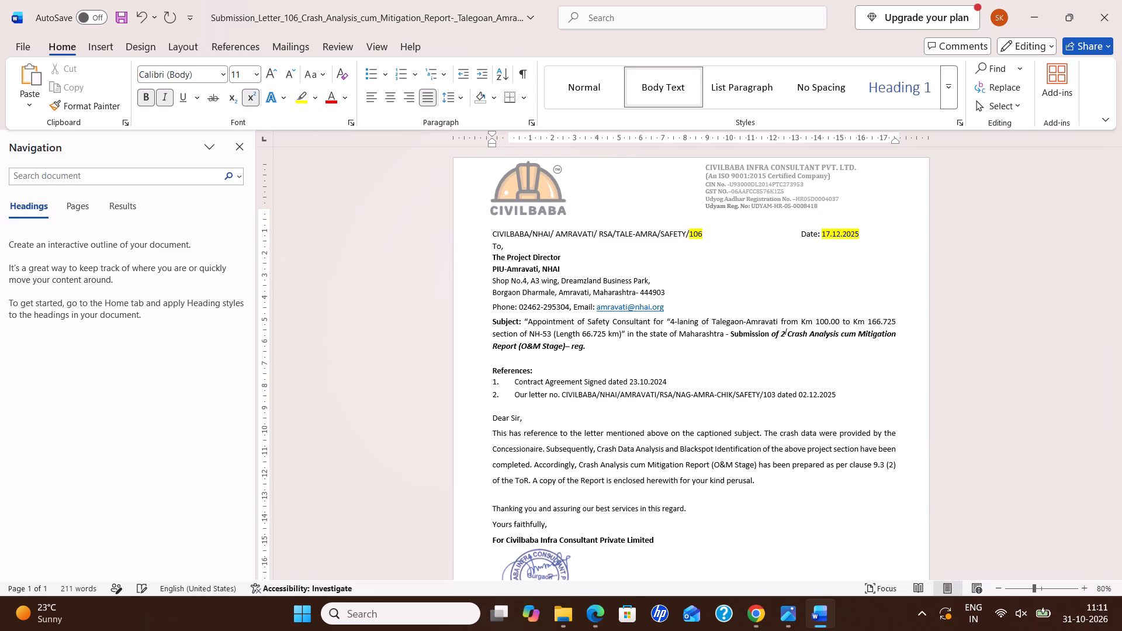
{"action": "key", "text": "BackSpace"}
{"action": "type", "text": "3rd"}
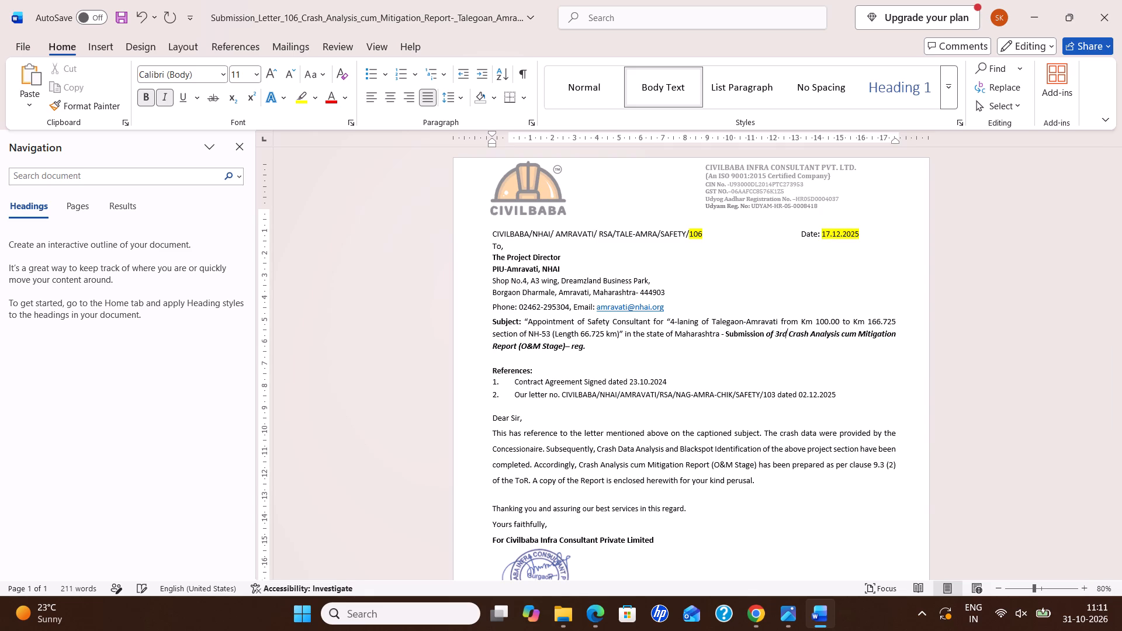
{"action": "key", "text": "space"}
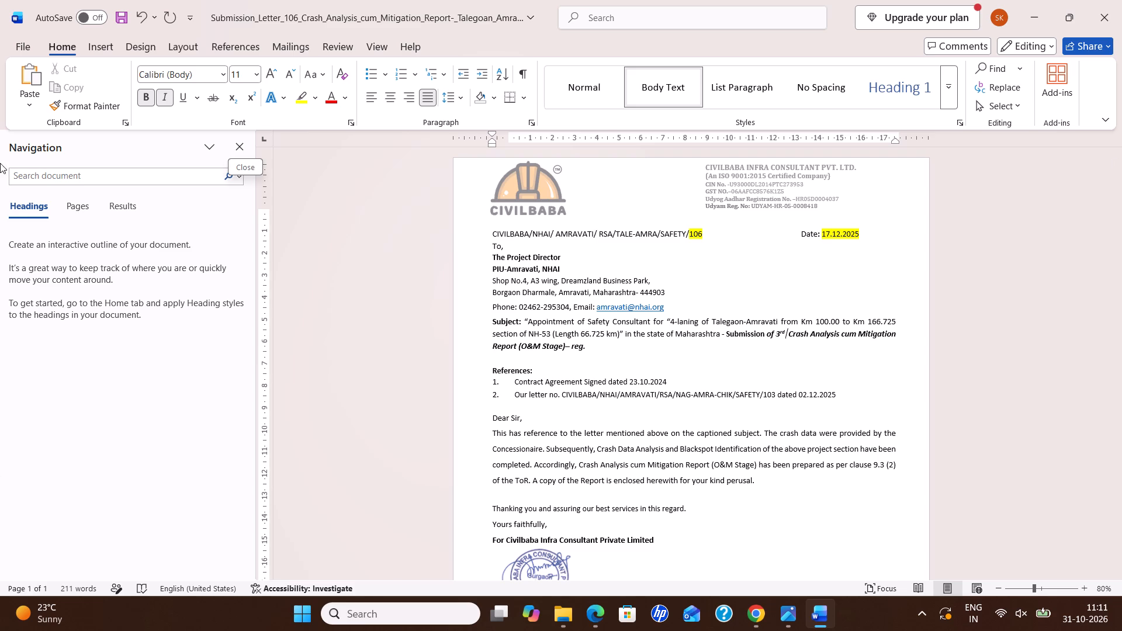
Delete the second entry under References, leaving one unnumbered blank line before the salutation.
{"action": "left_click_drag", "start_coordinate": [514, 391], "coordinate": [720, 410]}
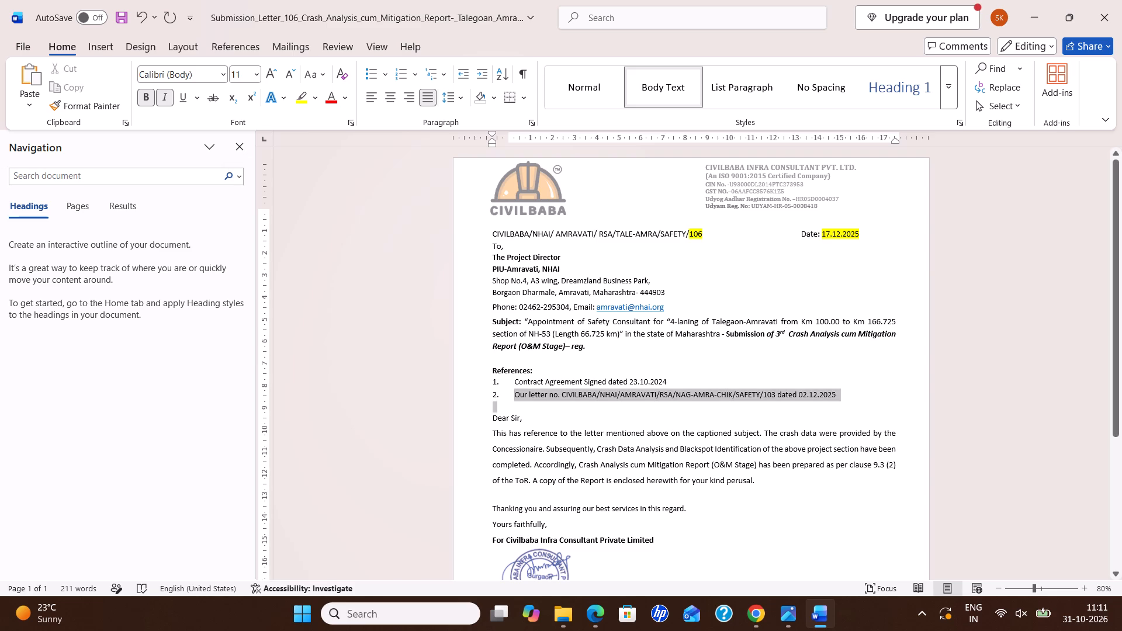
{"action": "left_click_drag", "start_coordinate": [720, 410], "coordinate": [785, 410]}
{"action": "key", "text": "Delete"}
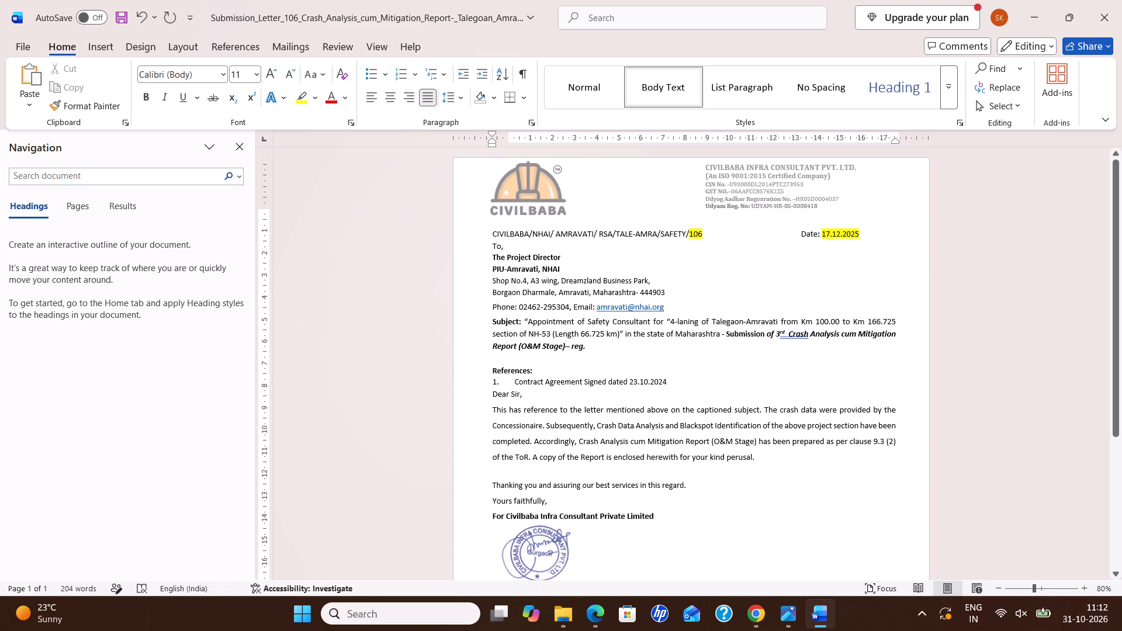
{"action": "left_click", "coordinate": [684, 380]}
{"action": "key", "text": "Return"}
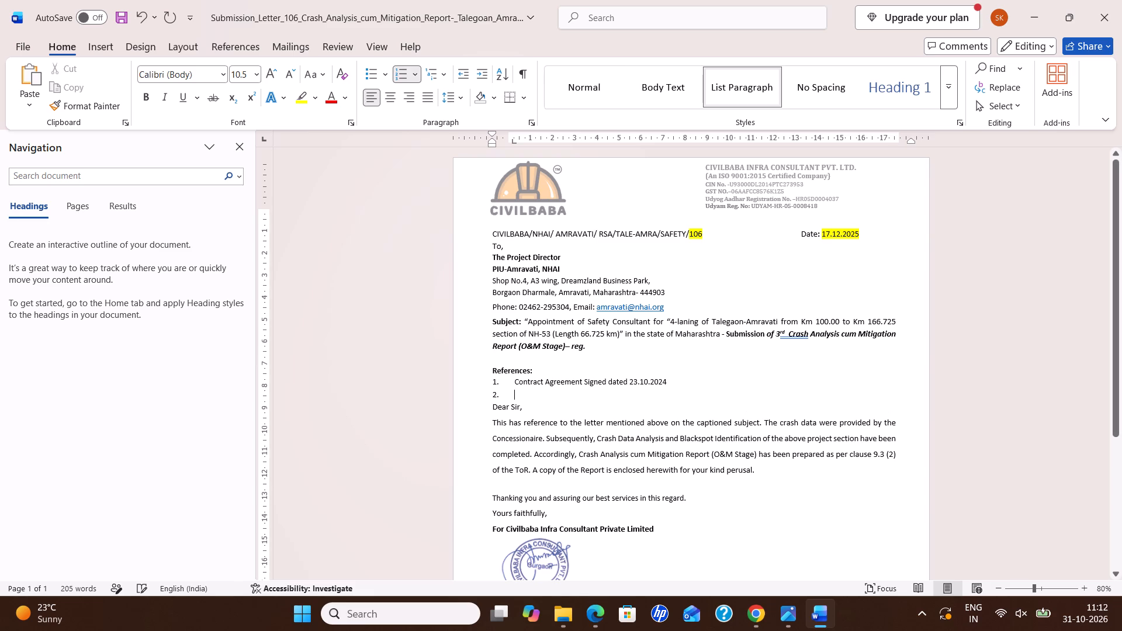
{"action": "key", "text": "BackSpace"}
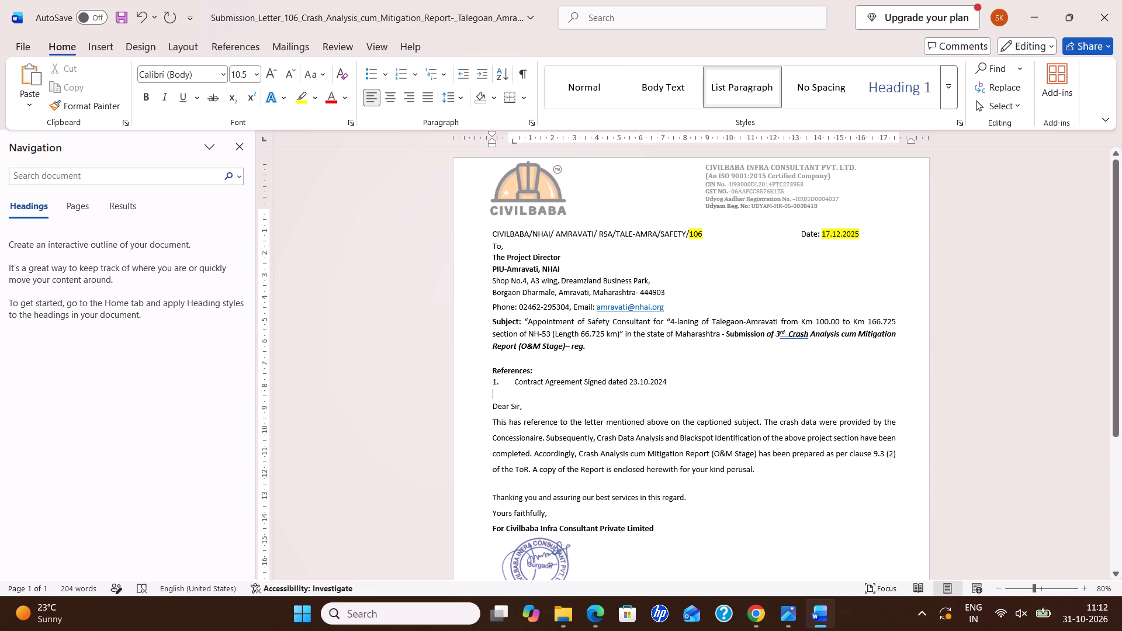
Apply the suggested spacing correction between 3rd and Crash in the subject line.
{"action": "left_click", "coordinate": [789, 336]}
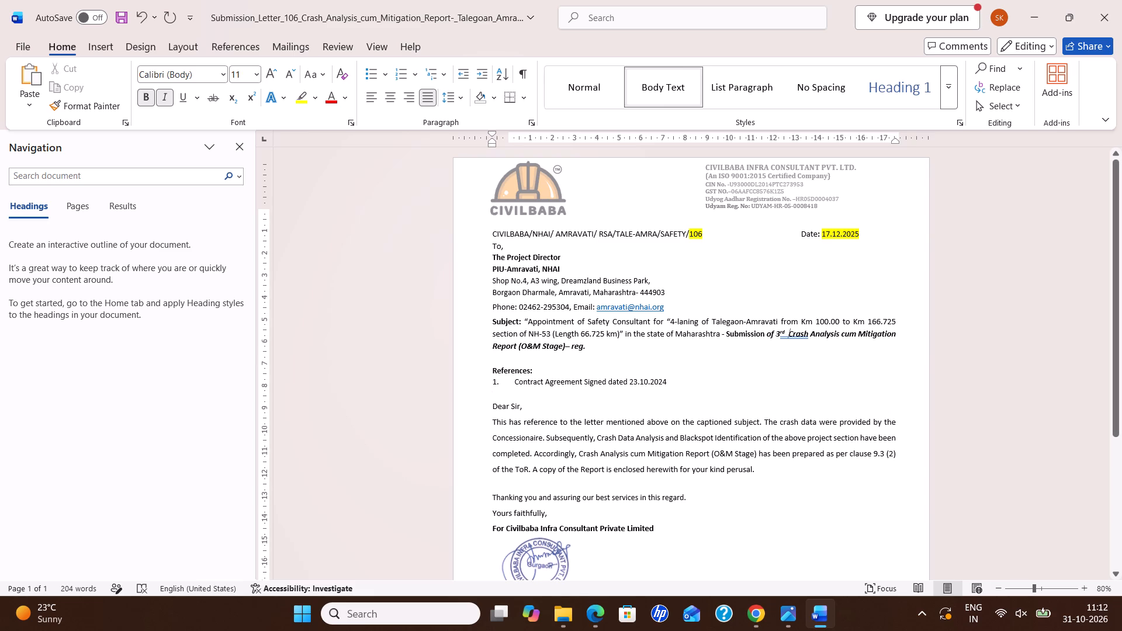
{"action": "right_click", "coordinate": [789, 336]}
{"action": "left_click", "coordinate": [718, 75]}
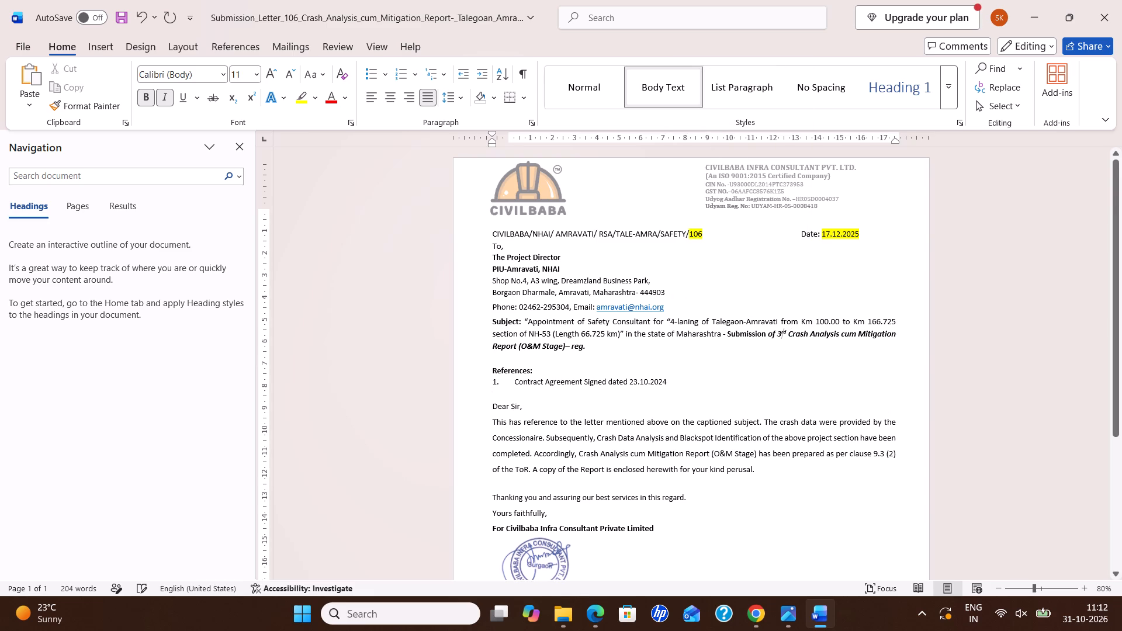
Check the rest of the letter down to its footer, save it, and close the document.
{"action": "scroll", "coordinate": [657, 383], "scroll_direction": "down", "scroll_amount": 7}
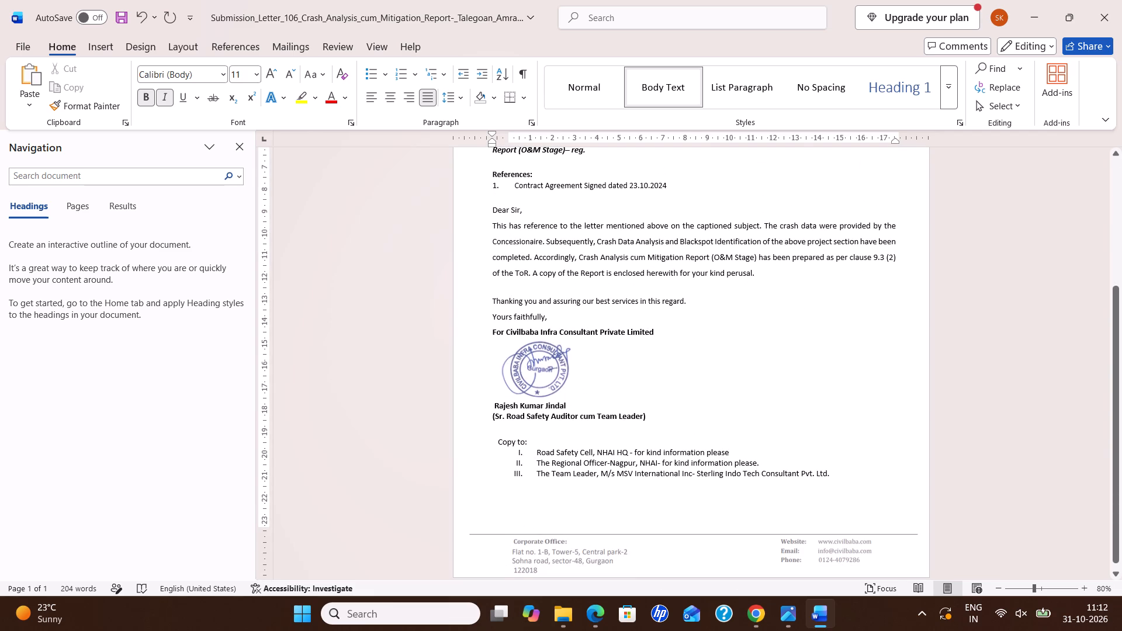
{"action": "scroll", "coordinate": [556, 397], "scroll_direction": "down", "scroll_amount": 10}
{"action": "scroll", "coordinate": [581, 383], "scroll_direction": "up", "scroll_amount": 19}
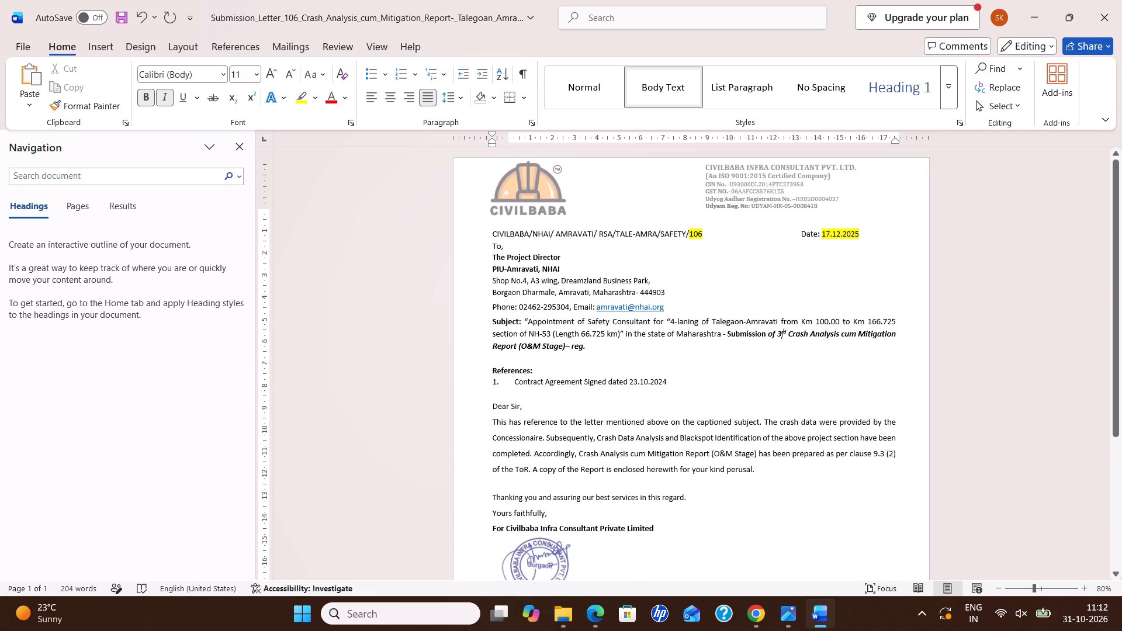
{"action": "key", "text": "ctrl+s"}
{"action": "key", "text": "ctrl+s"}
{"action": "key", "text": "ctrl+s"}
{"action": "key", "text": "ctrl+s"}
{"action": "key", "text": "ctrl+s"}
{"action": "key", "text": "ctrl+s"}
{"action": "key", "text": "ctrl+s"}
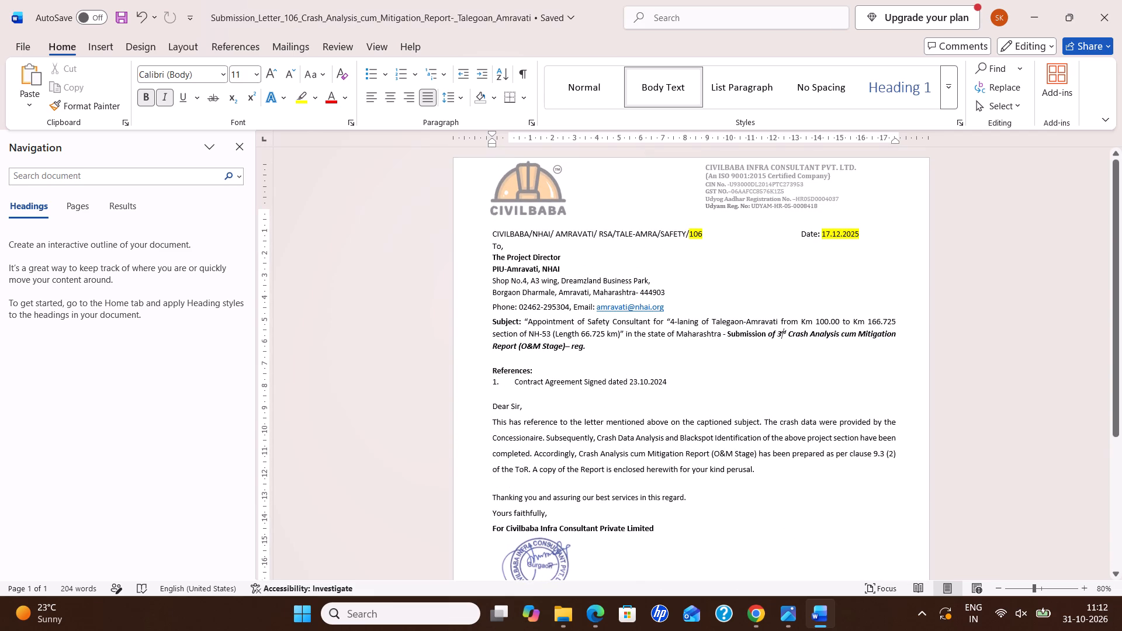
{"action": "key", "text": "ctrl+s"}
{"action": "key", "text": "ctrl+s"}
{"action": "key", "text": "ctrl+s"}
{"action": "key", "text": "ctrl+s"}
{"action": "key", "text": "ctrl+s"}
{"action": "key", "text": "ctrl+s"}
{"action": "key", "text": "ctrl+s"}
{"action": "key", "text": "ctrl+s"}
{"action": "key", "text": "ctrl+s"}
{"action": "key", "text": "ctrl+s"}
{"action": "key", "text": "ctrl+s"}
{"action": "key", "text": "ctrl+s"}
{"action": "key", "text": "ctrl+s"}
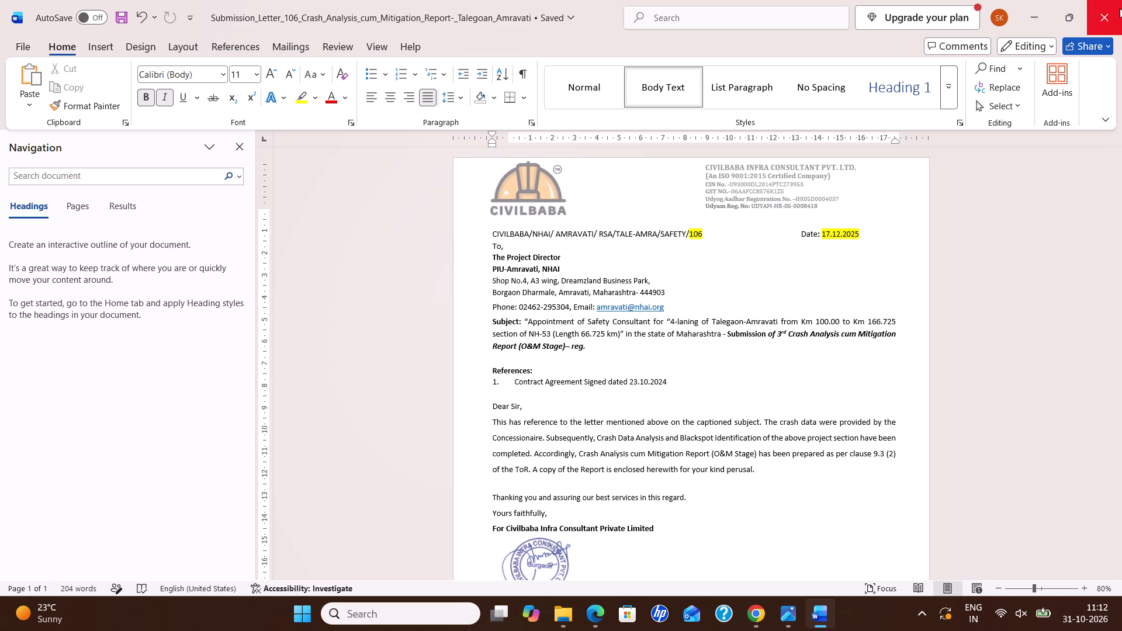
{"action": "left_click", "coordinate": [1113, 12]}
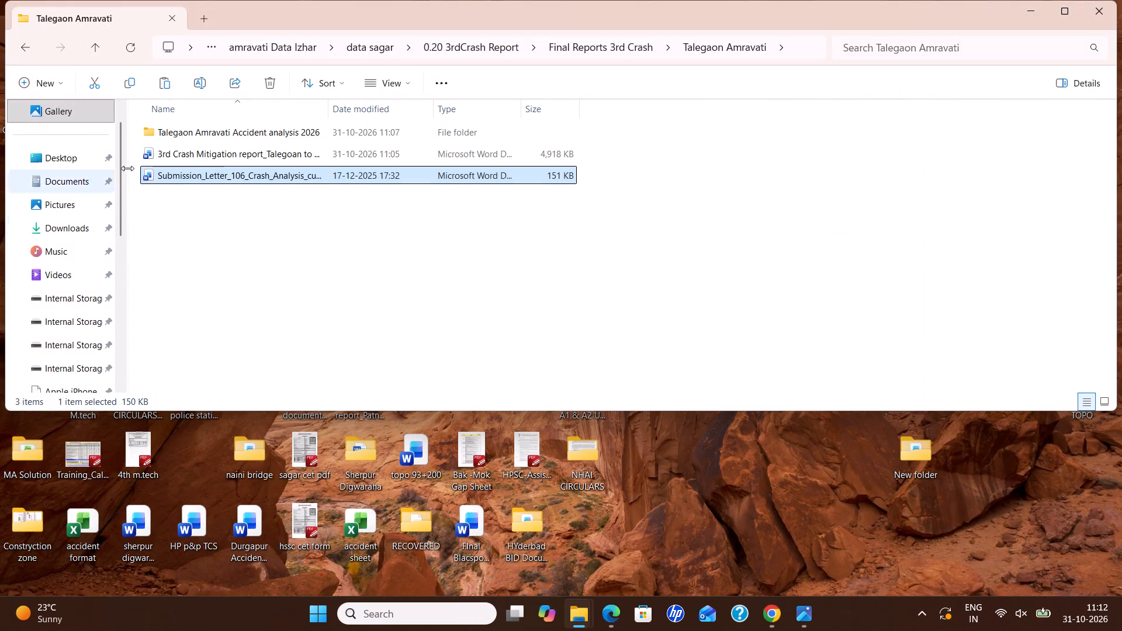
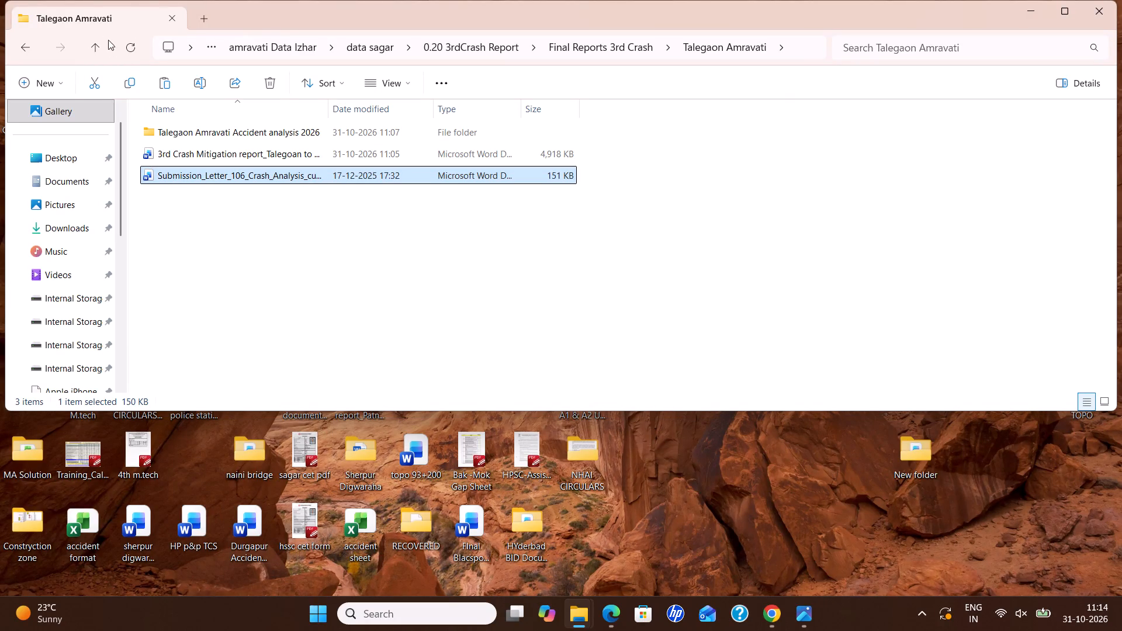
Go back up from the Talegaon Amravati folder to the Nagpur-Amravati folder and close the file window.
{"action": "left_click", "coordinate": [93, 37]}
{"action": "left_click", "coordinate": [93, 37]}
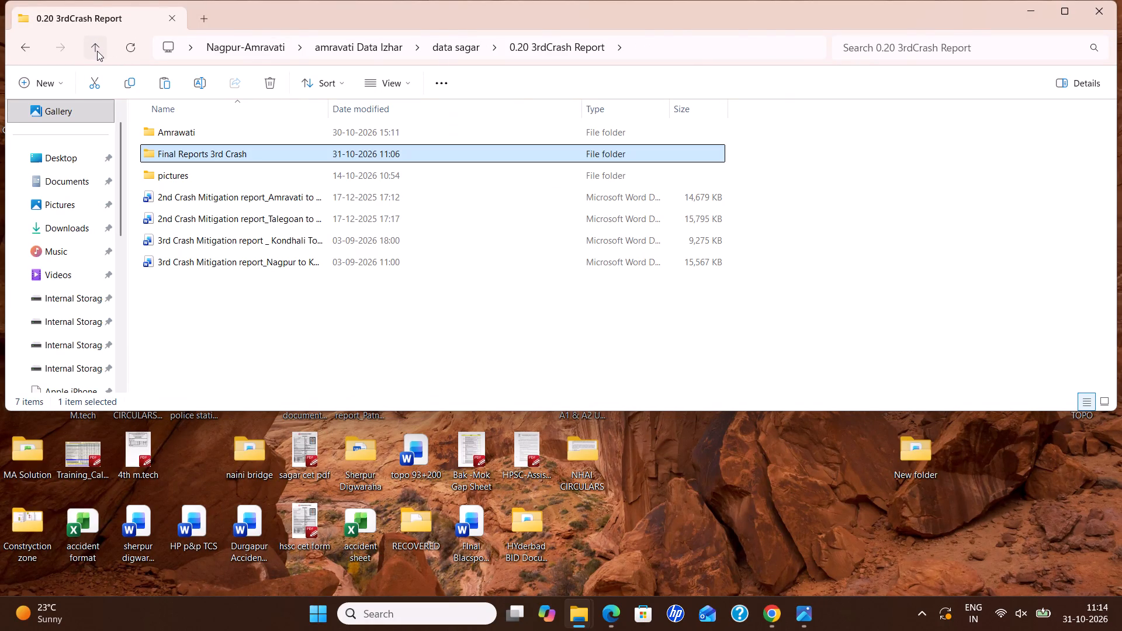
{"action": "left_click", "coordinate": [97, 51]}
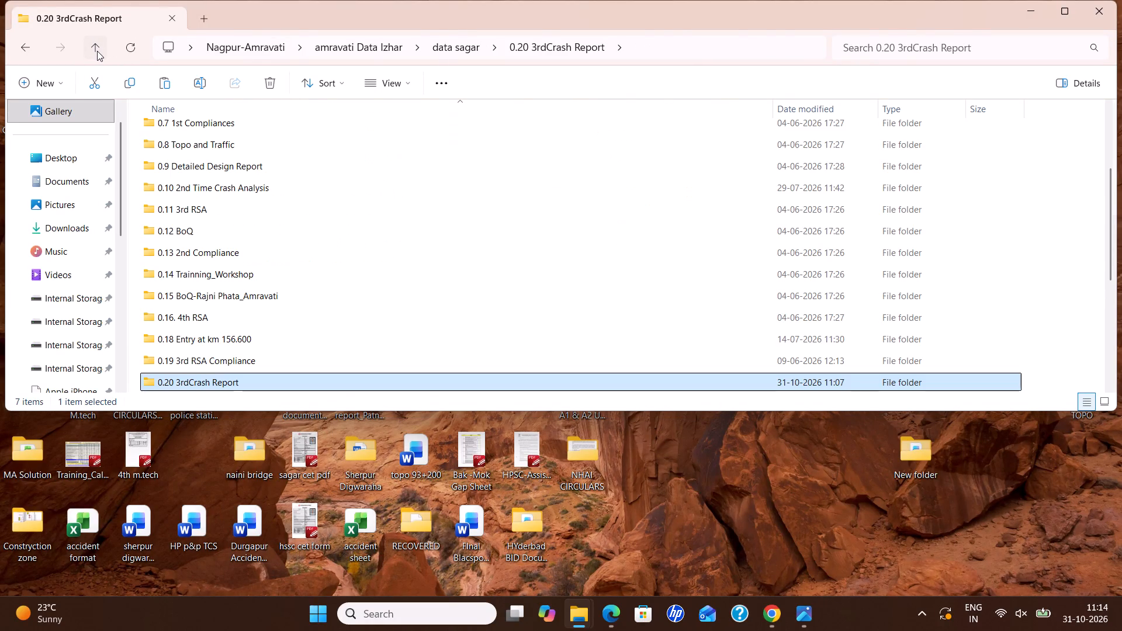
{"action": "left_click", "coordinate": [97, 51]}
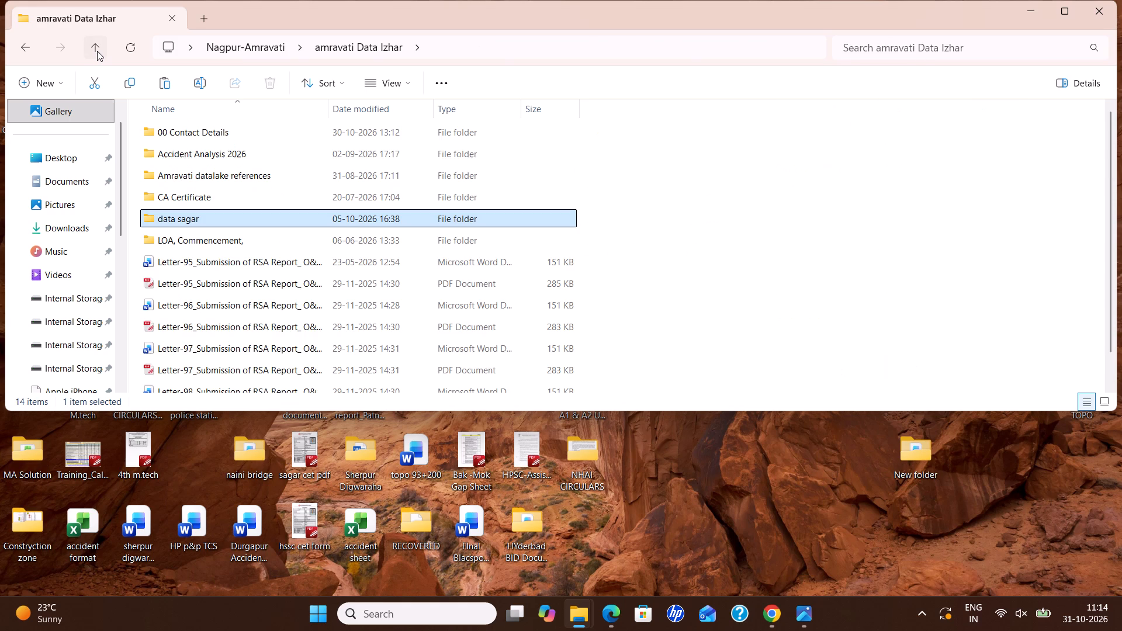
{"action": "left_click", "coordinate": [97, 51]}
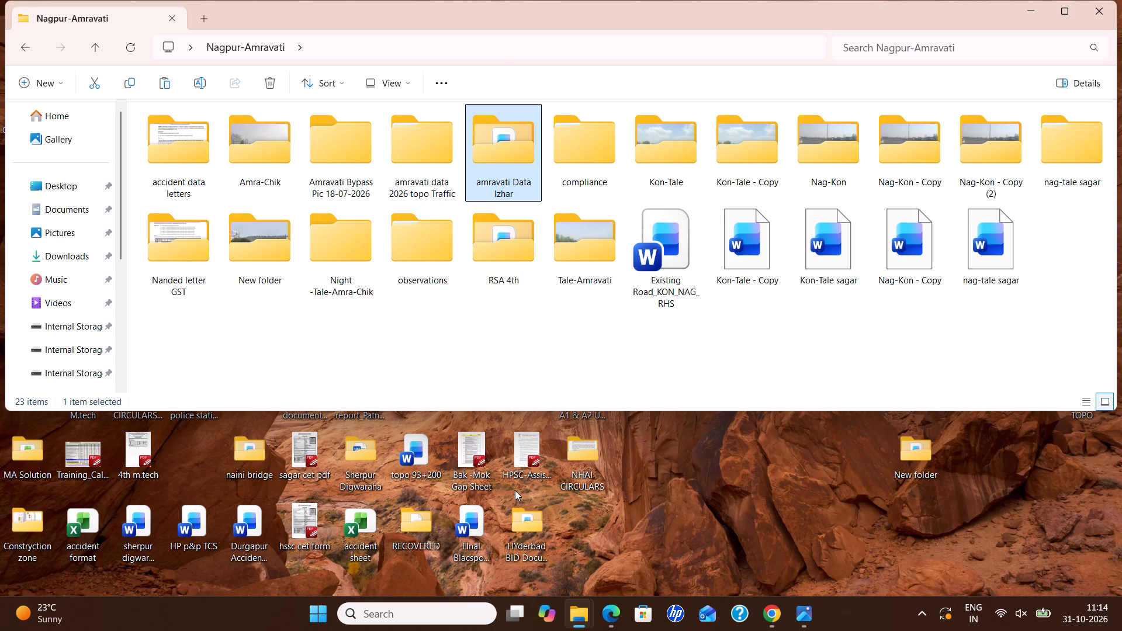
{"action": "left_click", "coordinate": [774, 500]}
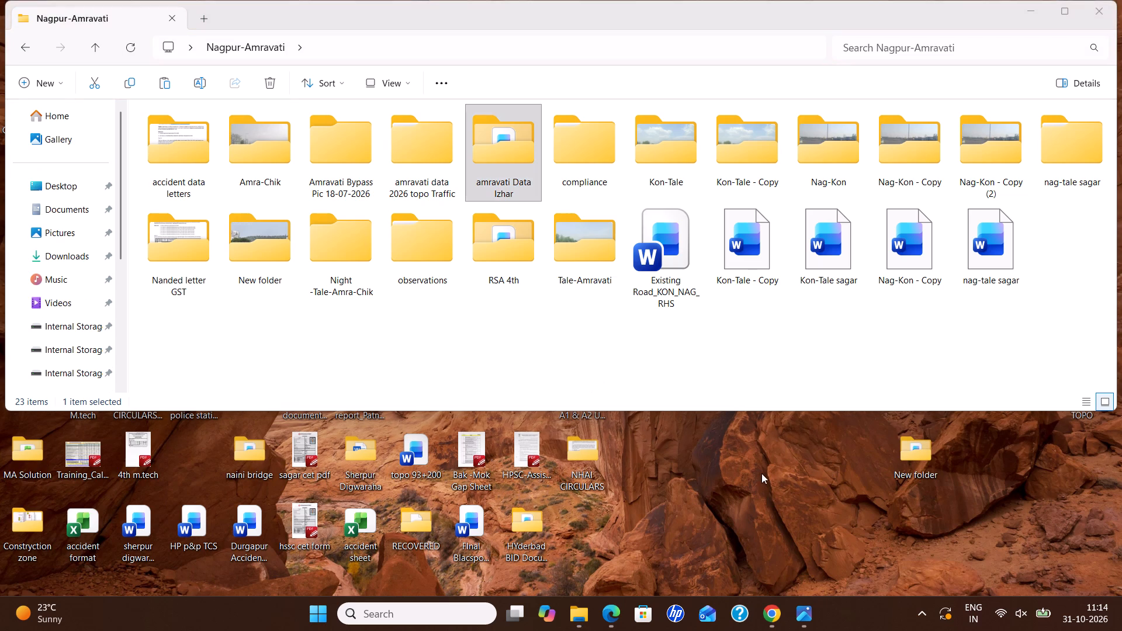
{"action": "left_click", "coordinate": [1092, 0]}
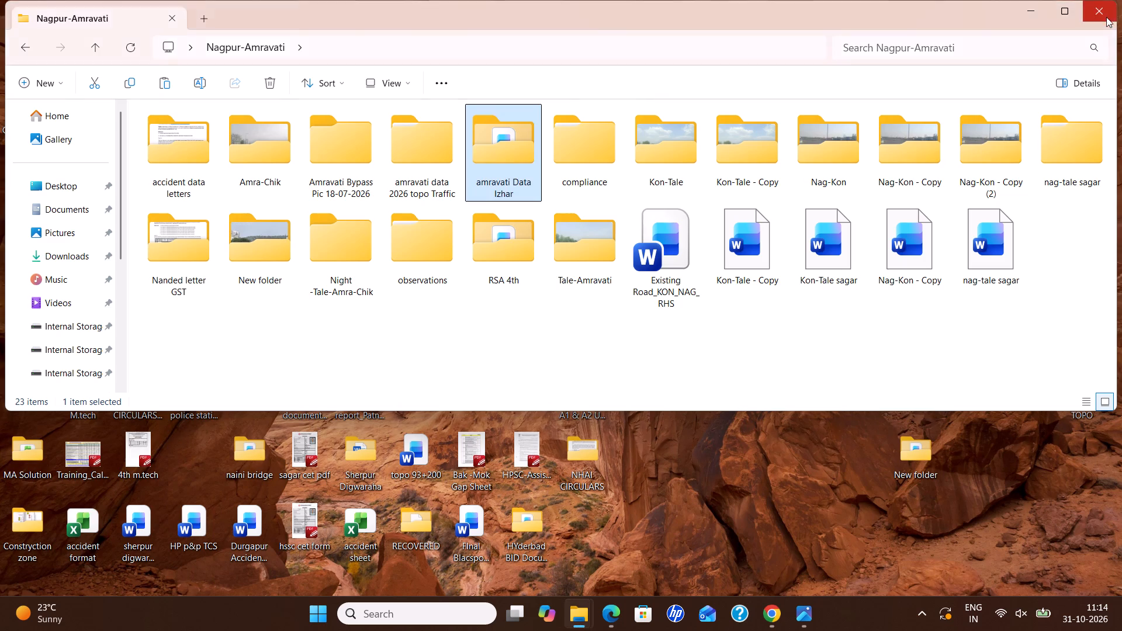
{"action": "left_click", "coordinate": [1106, 13]}
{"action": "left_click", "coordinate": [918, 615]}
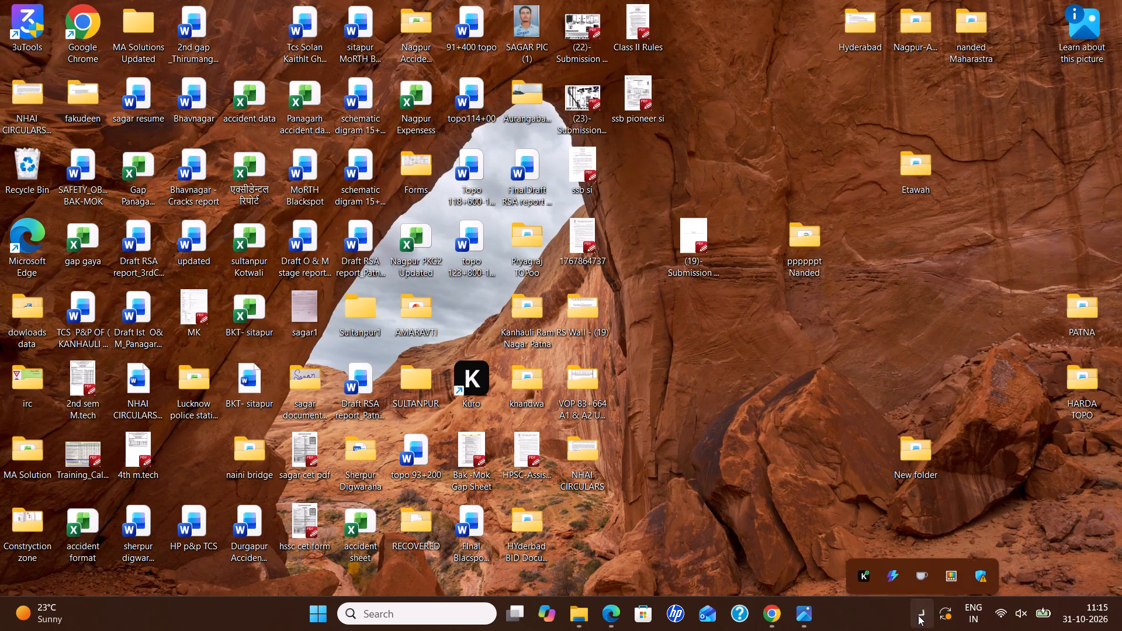